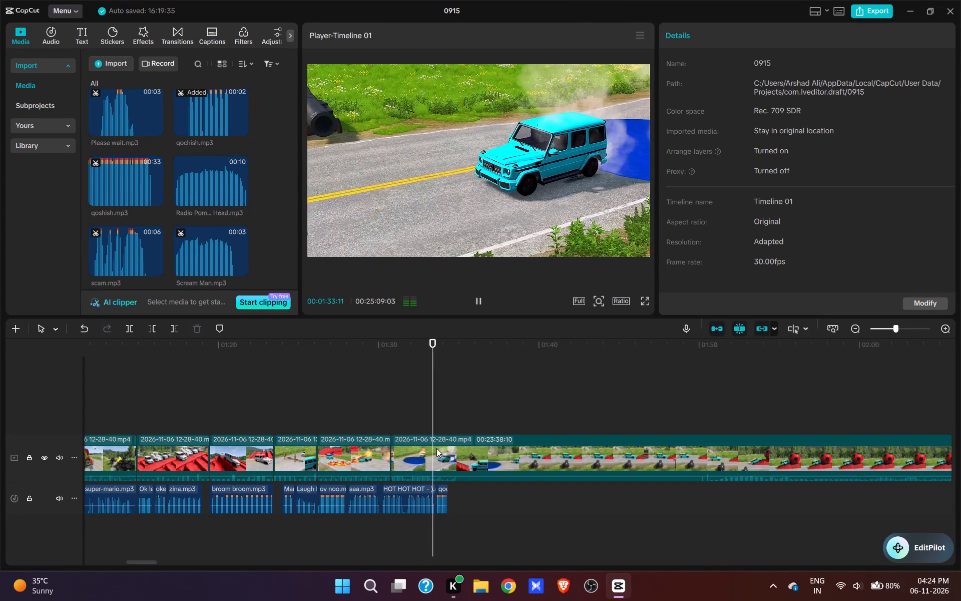
Split the last gameplay clip at about 01:34:25, shortly after the car leaves the blue pool.
key("space")
key("space")
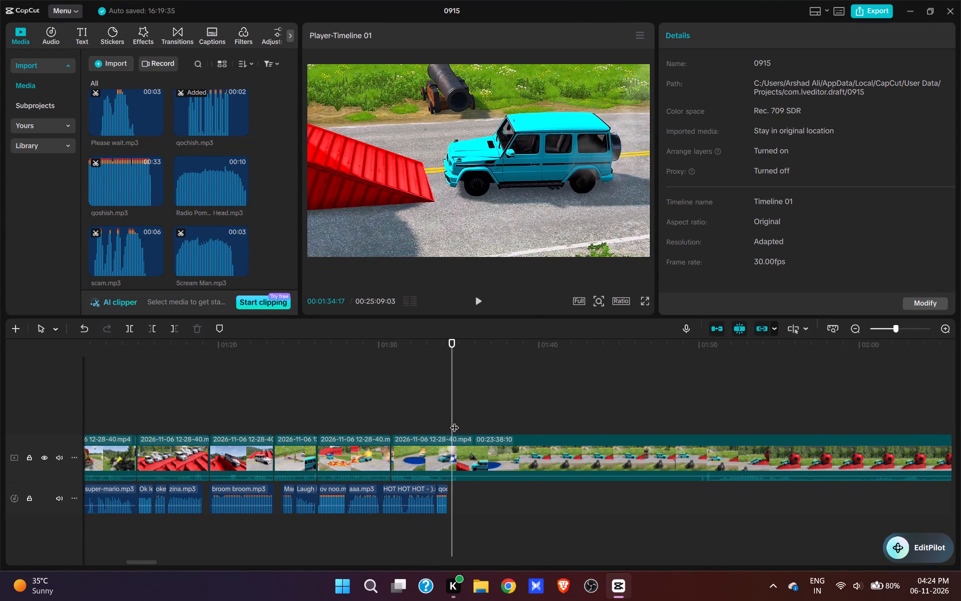
key("space")
left_click(447, 415)
key("space")
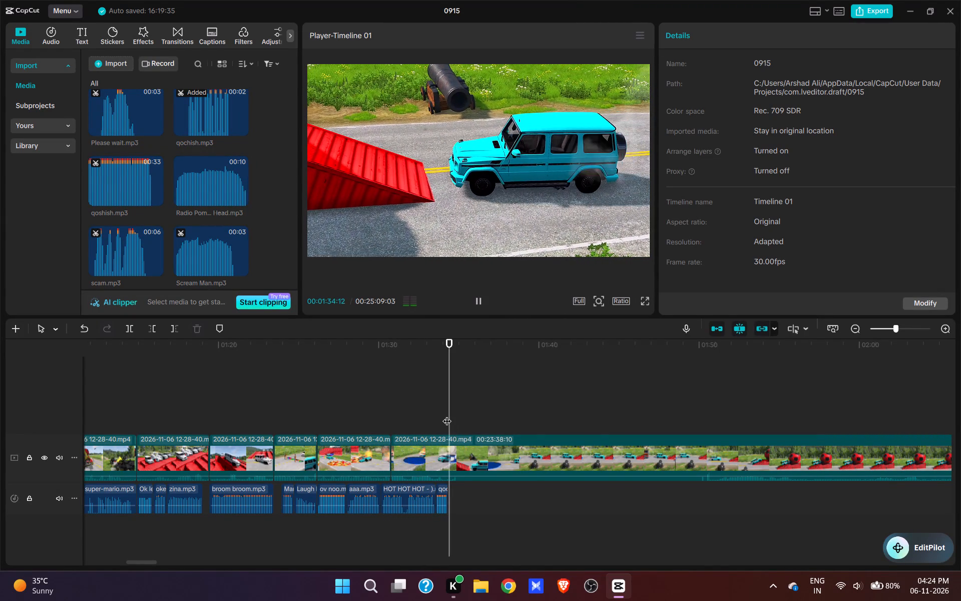
key("space")
type("w")
Cut the end of the clip before the split back to 01:34:16 and remove the short leftover piece.
left_click(446, 417)
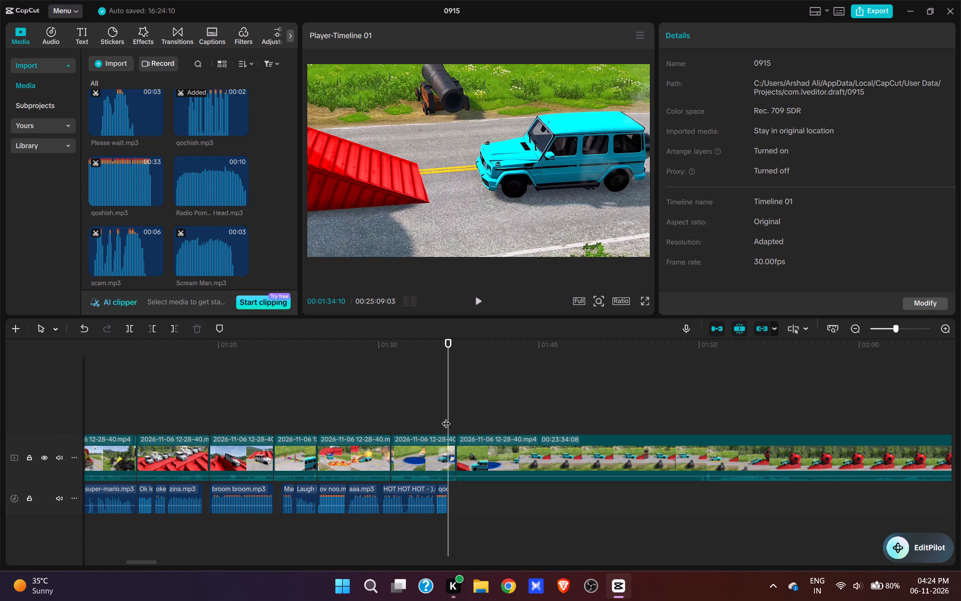
left_click(426, 411)
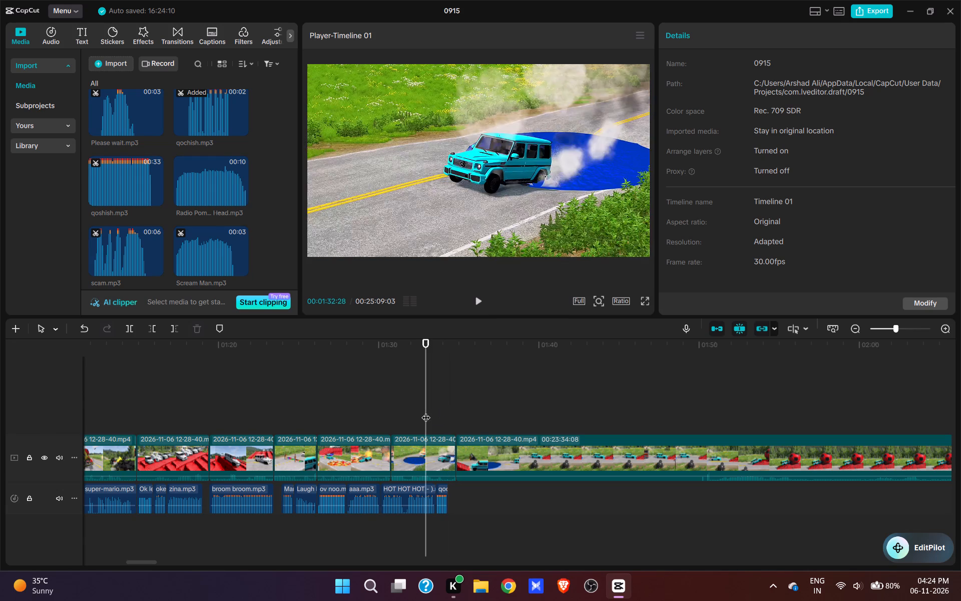
key("space")
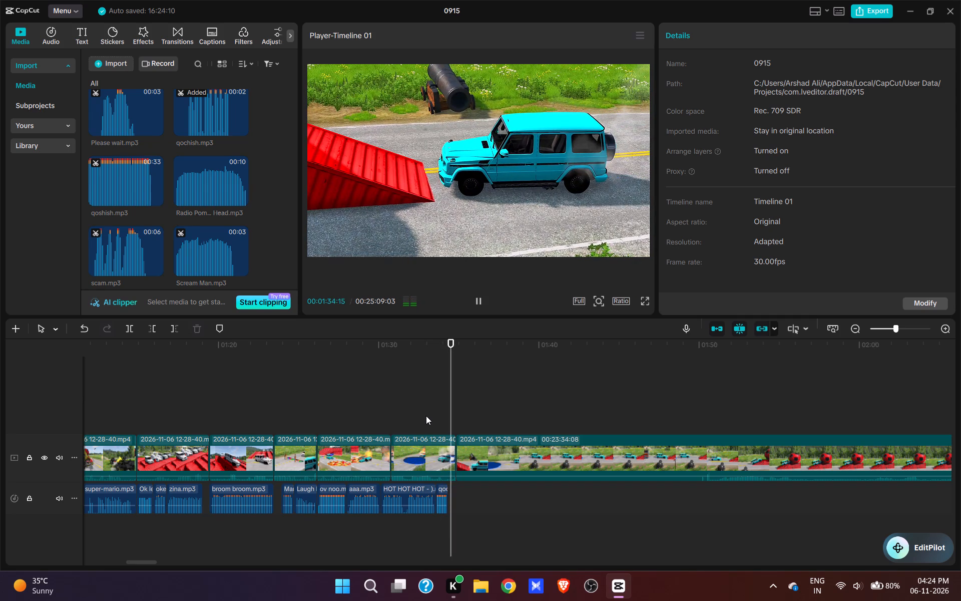
key("space")
left_click(449, 421)
key("space")
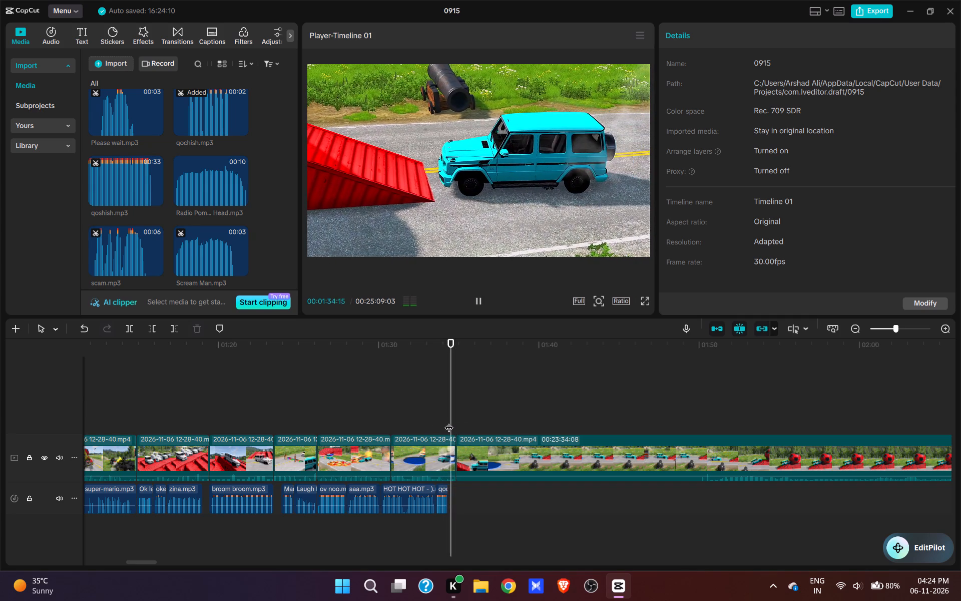
key("space")
left_click(444, 421)
key("space")
key("space")
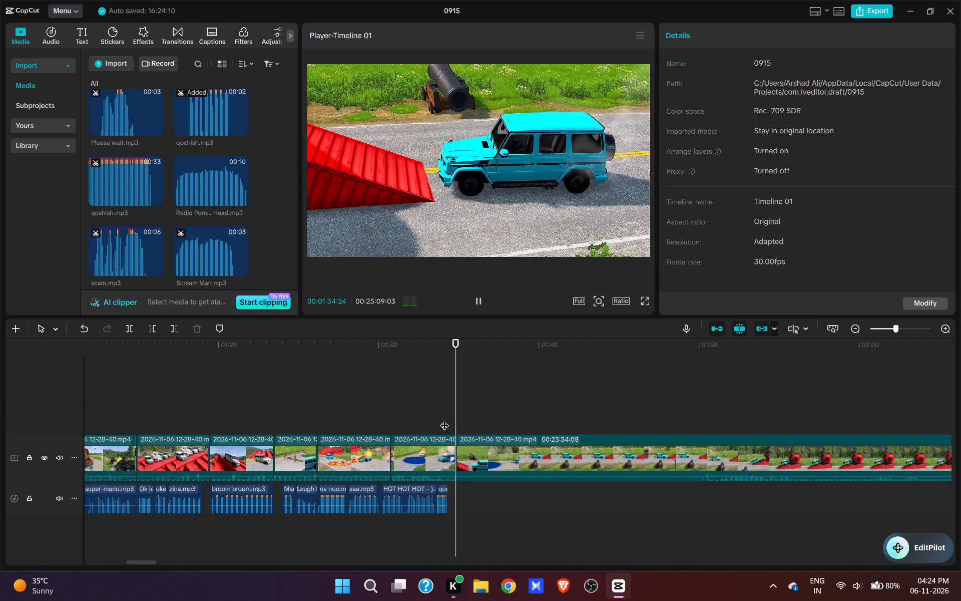
left_click(444, 419)
key("space")
key("space")
left_click(445, 463)
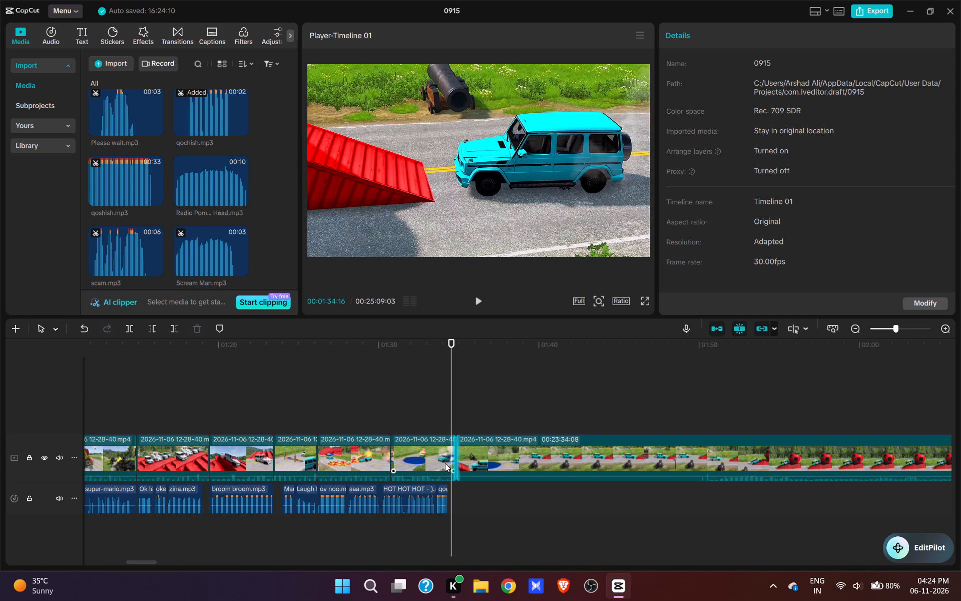
key("w")
key("d")
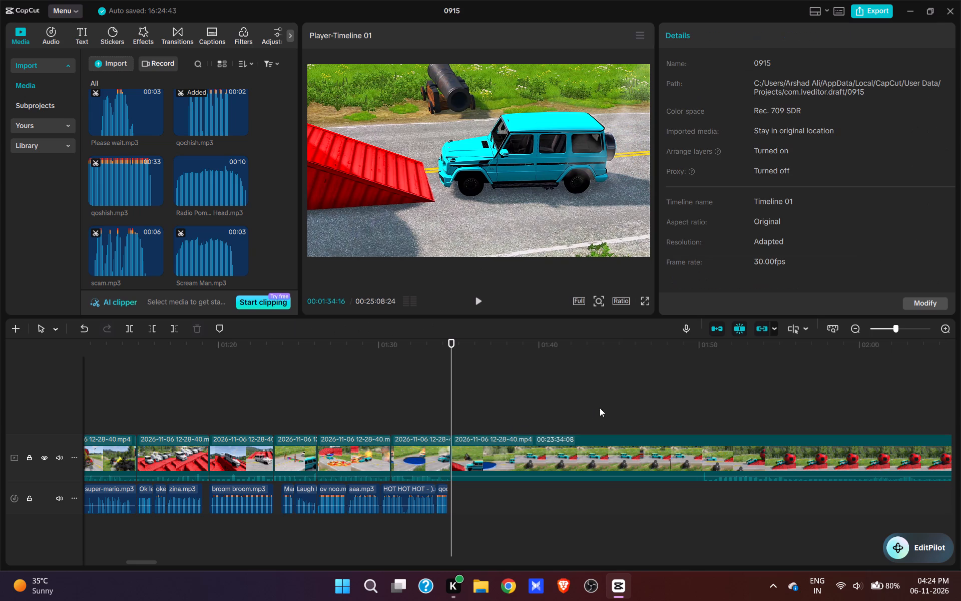
Cut away the last clip's beginning up to the frame at 01:50:10, close the gap, and play the new join.
left_click(693, 402)
key("space")
key("space")
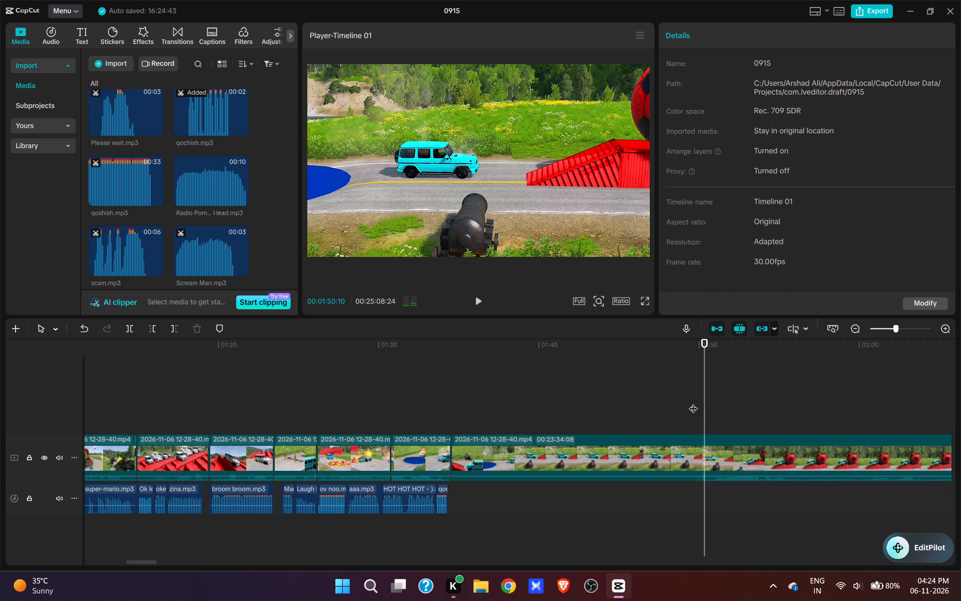
type("q")
left_click(427, 417)
key("space")
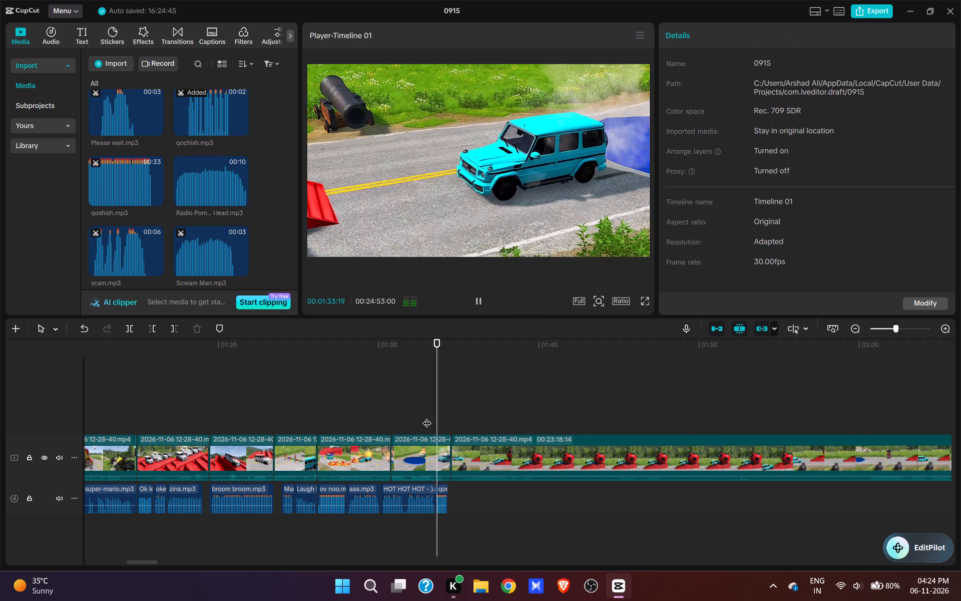
key("space")
key("space")
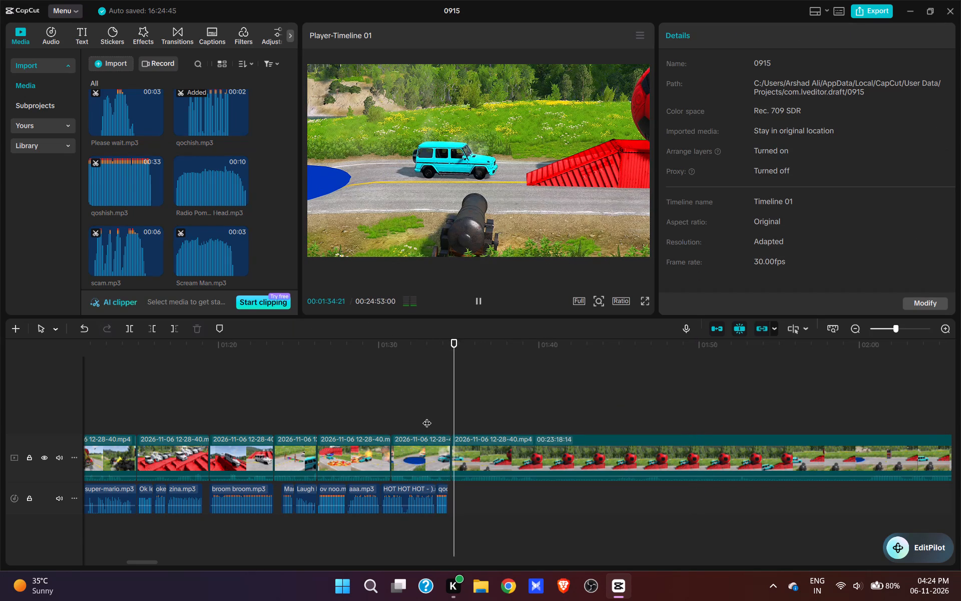
Add the mixkit-RUN.wav sound effect to the audio track at 01:34:16, where the last clip begins.
left_click(449, 413)
key("space")
left_click(449, 413)
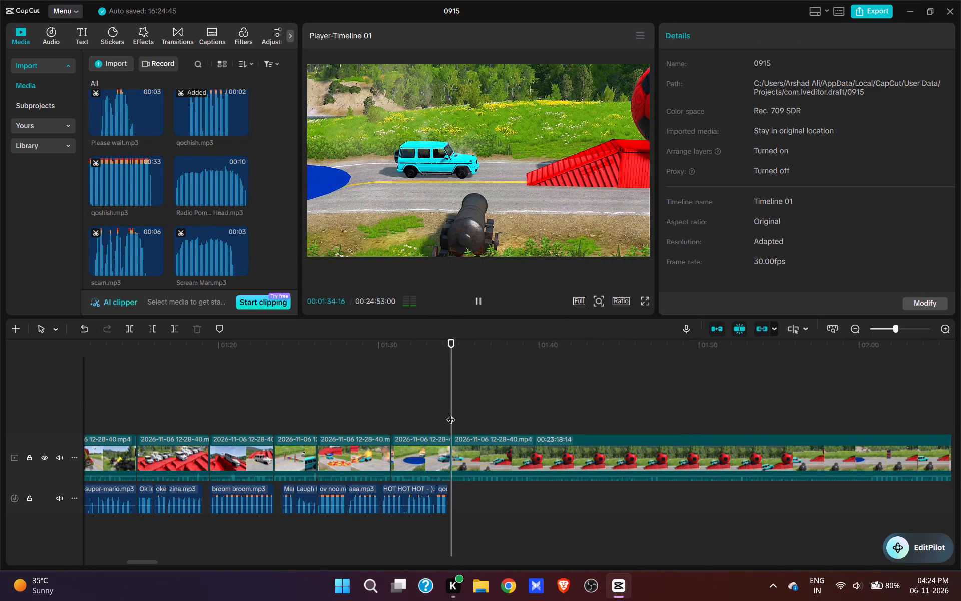
scroll(179, 194, "down", 17)
scroll(189, 208, "up", 12)
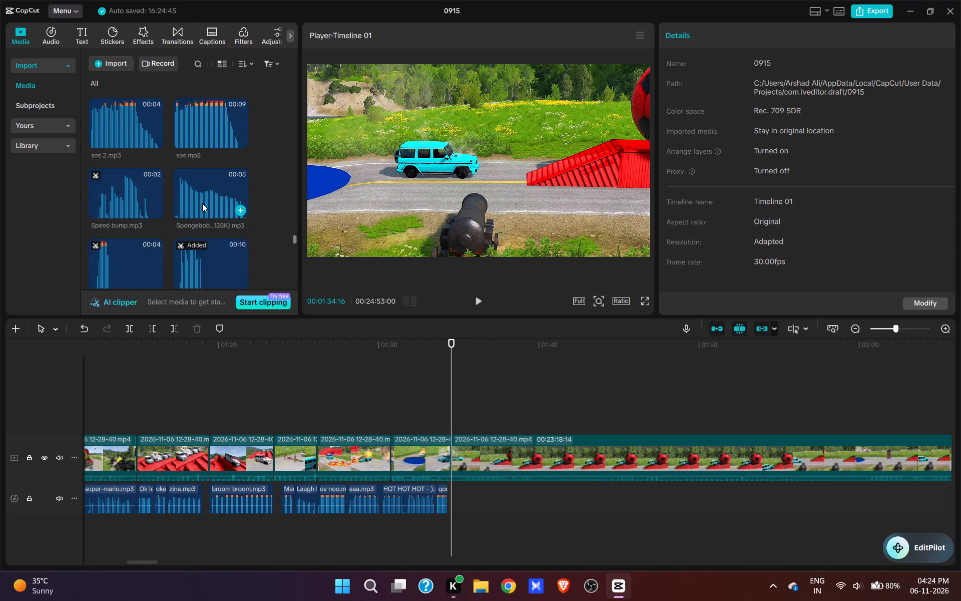
scroll(202, 203, "up", 14)
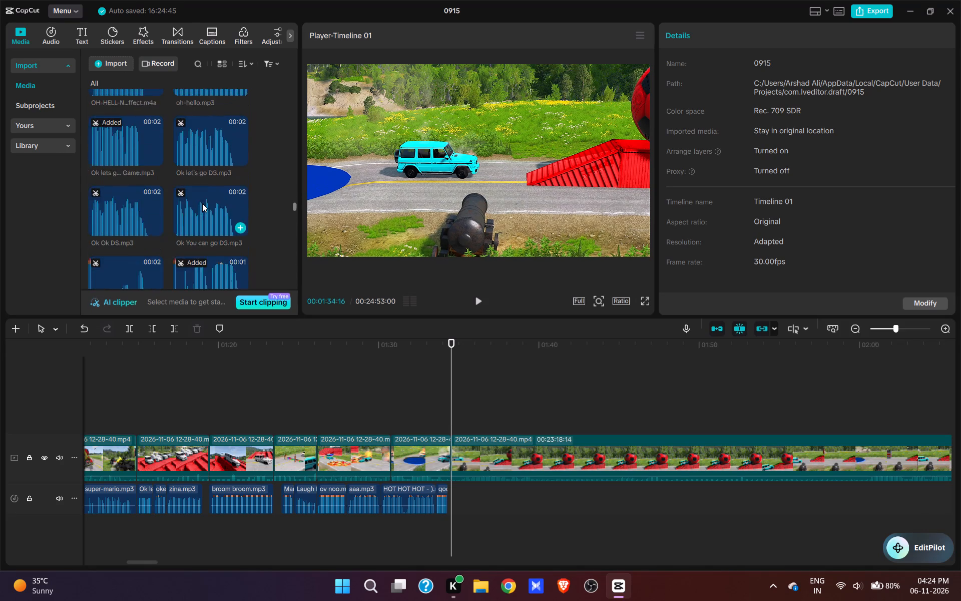
scroll(202, 203, "up", 9)
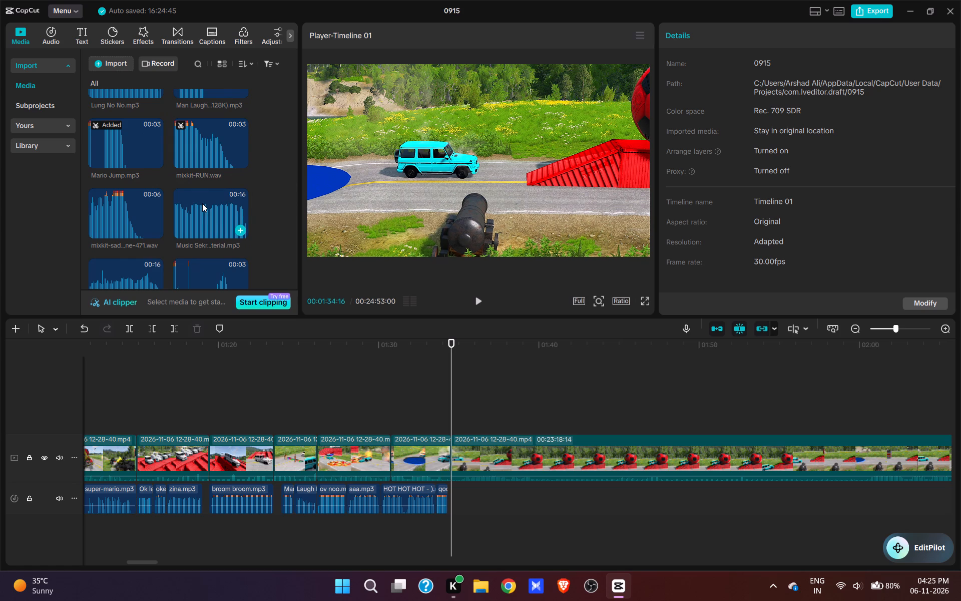
left_click(198, 148)
left_click(228, 156)
Scan the last clip from 01:34 to about 02:08 to locate where the car's run at the ball ramp starts.
key("space")
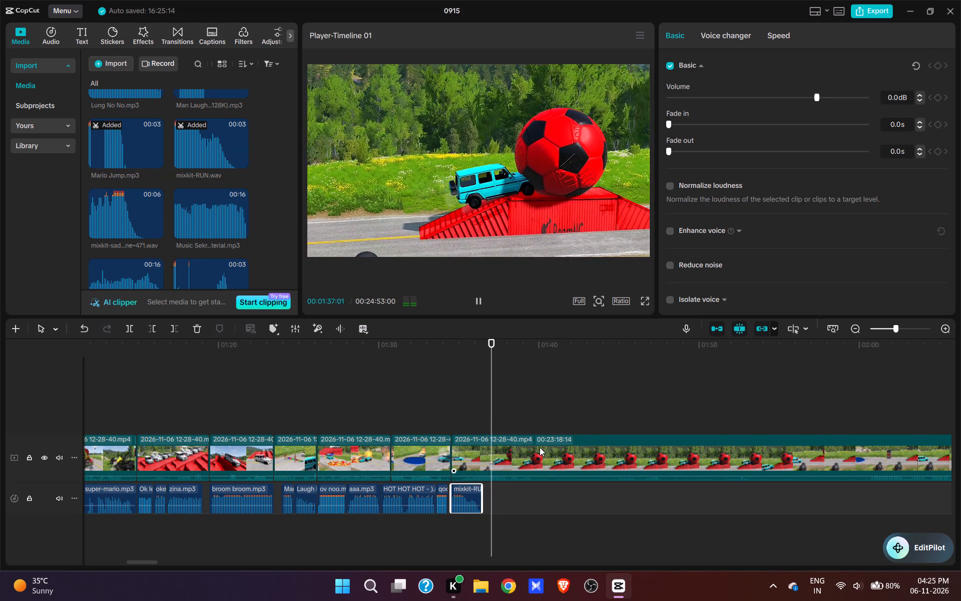
left_click(708, 419)
key("space")
left_click(764, 413)
key("space")
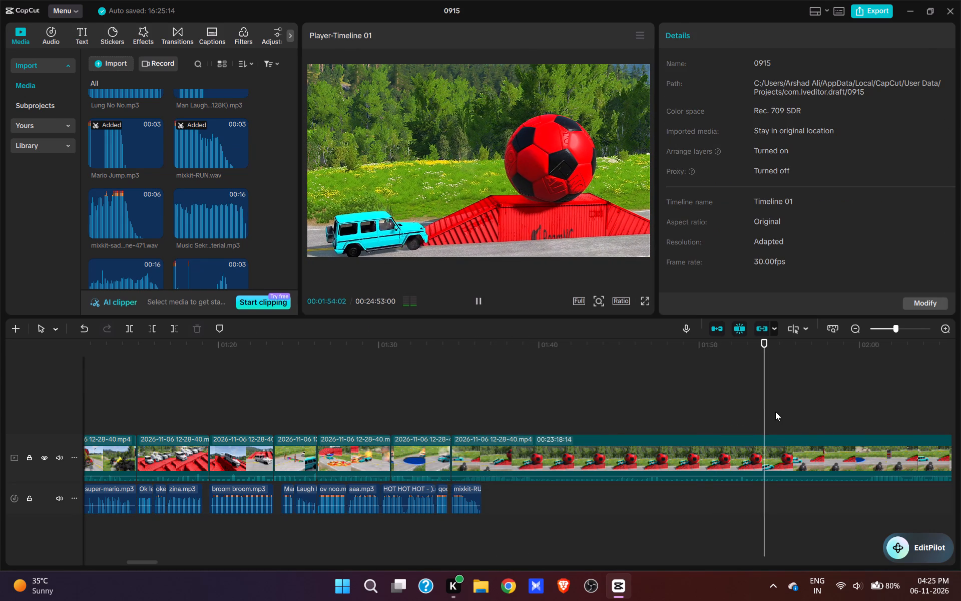
left_click(791, 411)
key("space")
left_click(837, 410)
key("space")
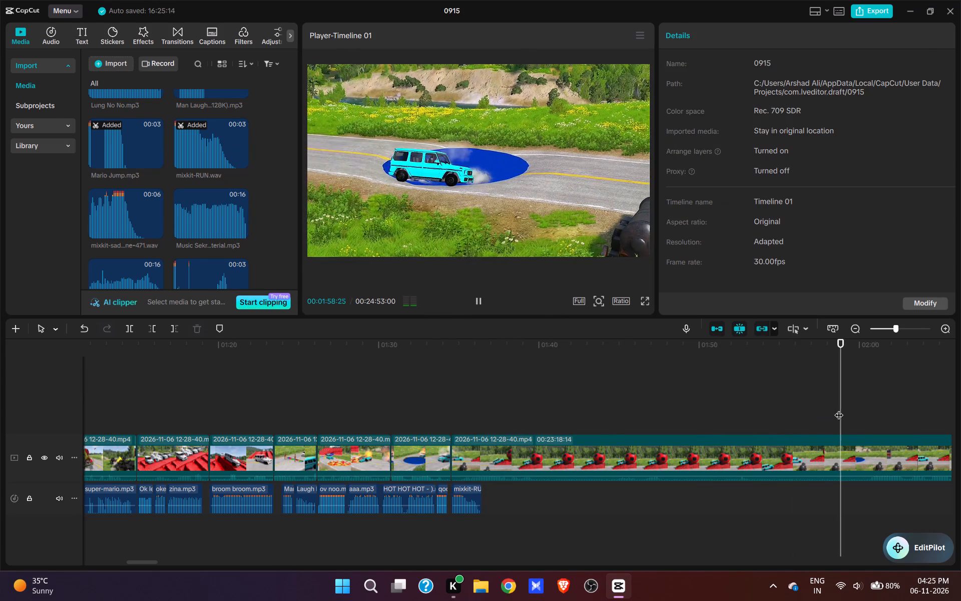
key("space")
left_click_drag(764, 464, 534, 541)
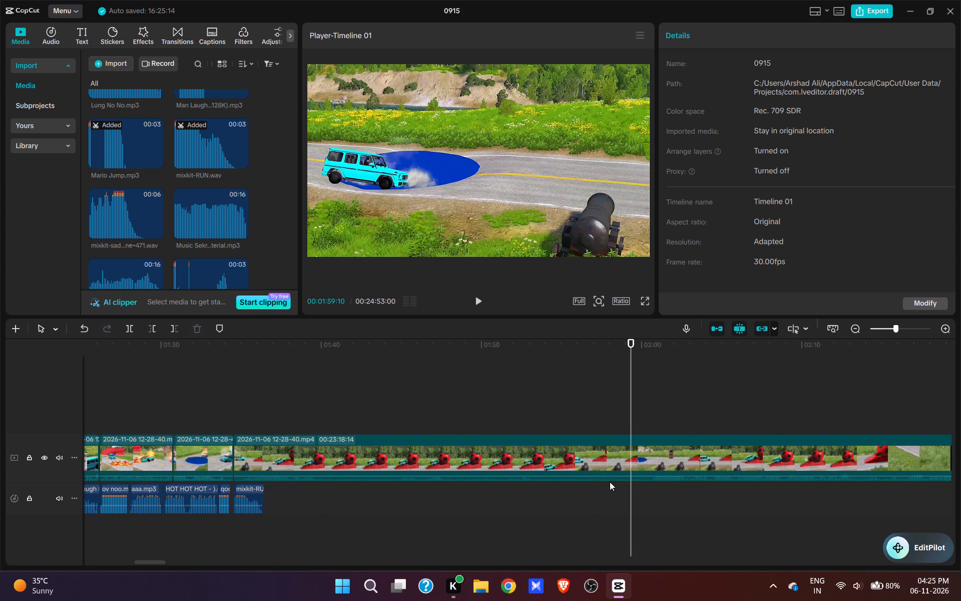
left_click(650, 417)
key("space")
left_click(673, 411)
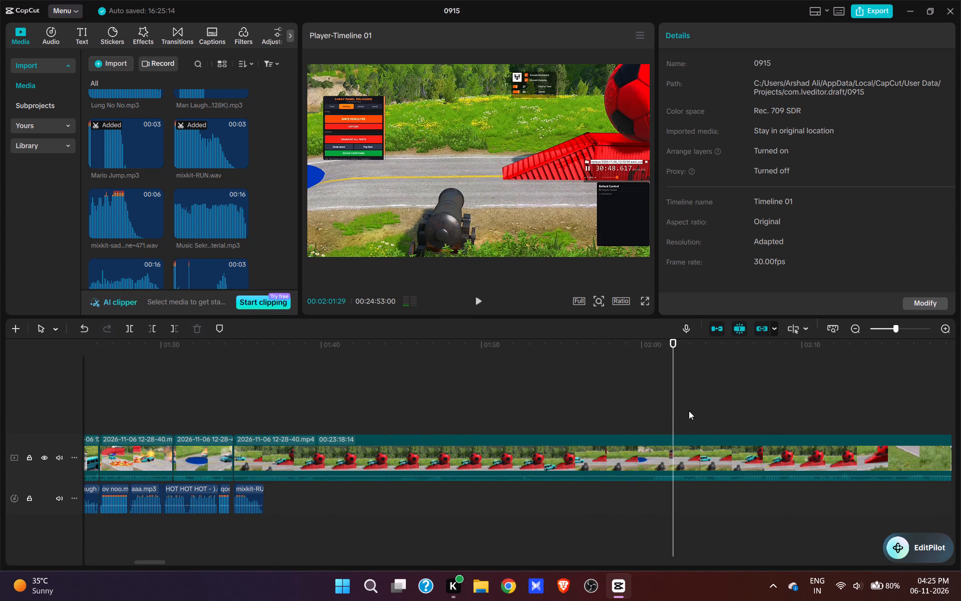
key("space")
left_click(713, 411)
left_click(766, 409)
key("space")
left_click(704, 416)
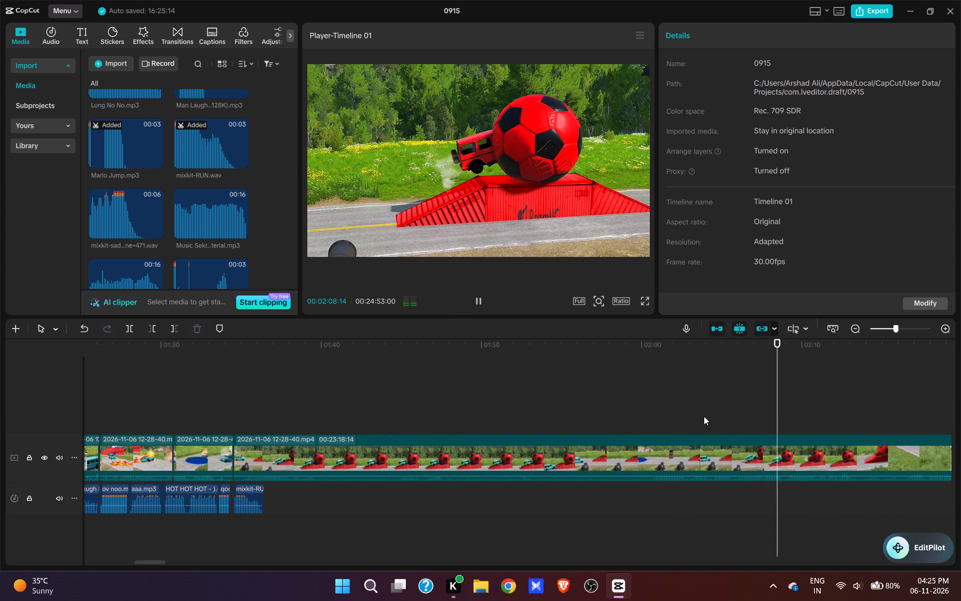
key("space")
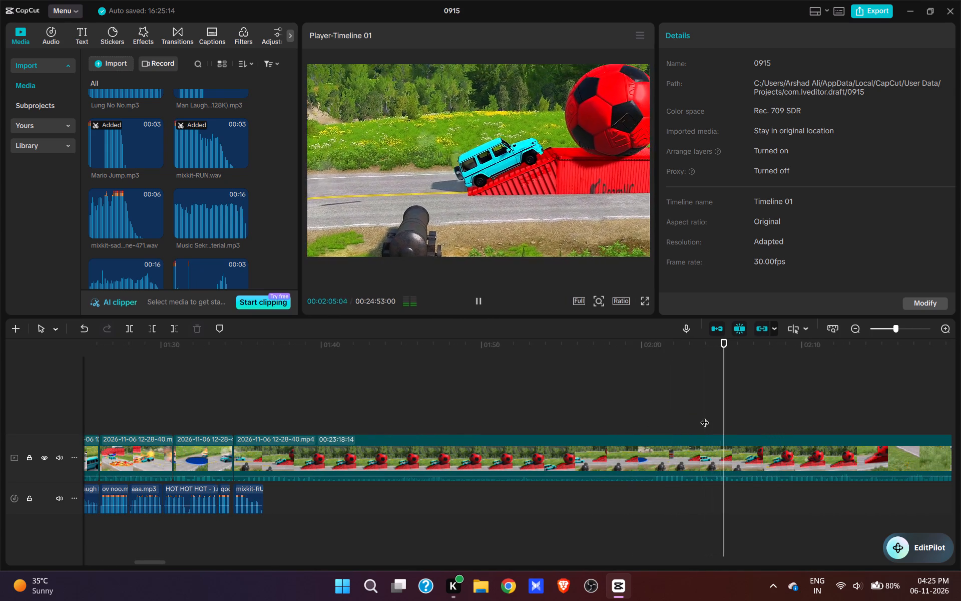
key("space")
key("space")
key("space")
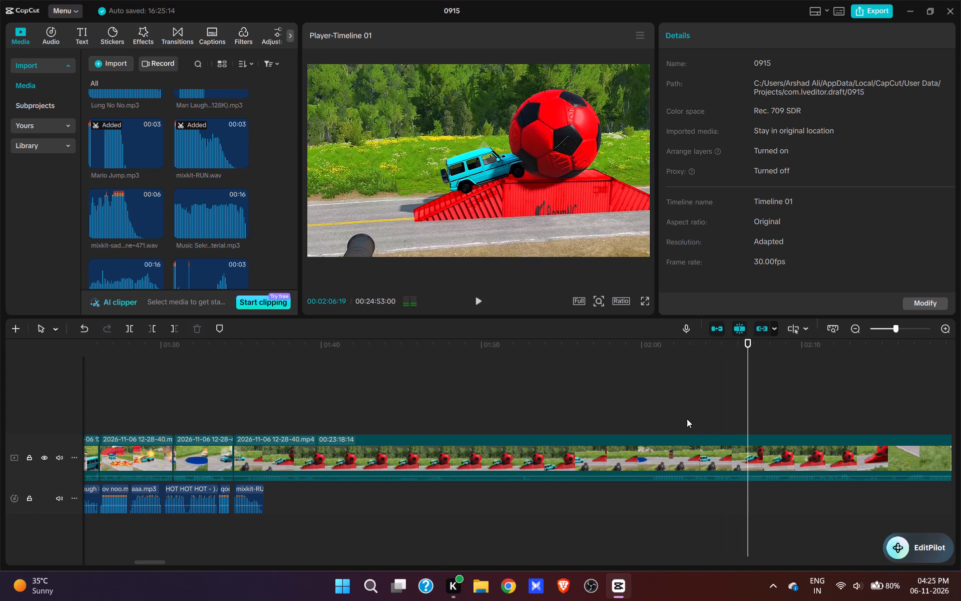
Cut away the last clip's beginning up to just after 02:03:08, where the turquoise car approaches the ramp, closing the gap.
left_click(657, 418)
key("space")
left_click(672, 416)
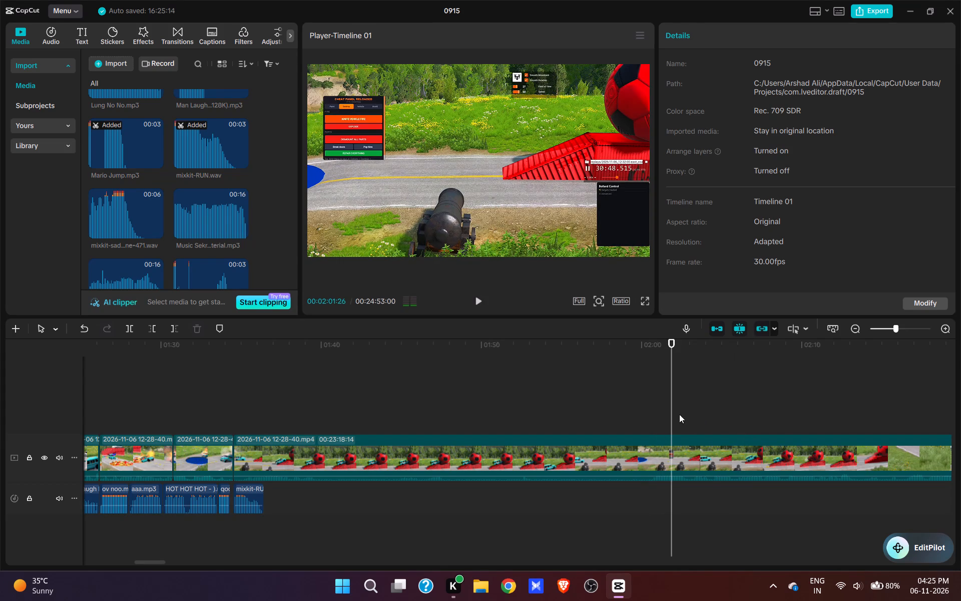
left_click(689, 414)
left_click(711, 413)
left_click(694, 419)
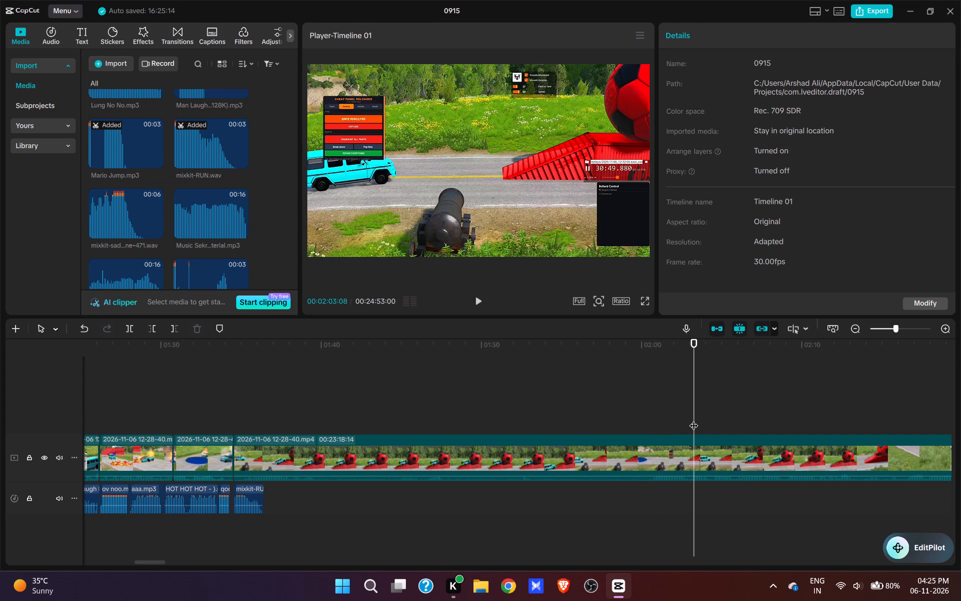
key("space")
key("space")
key("q")
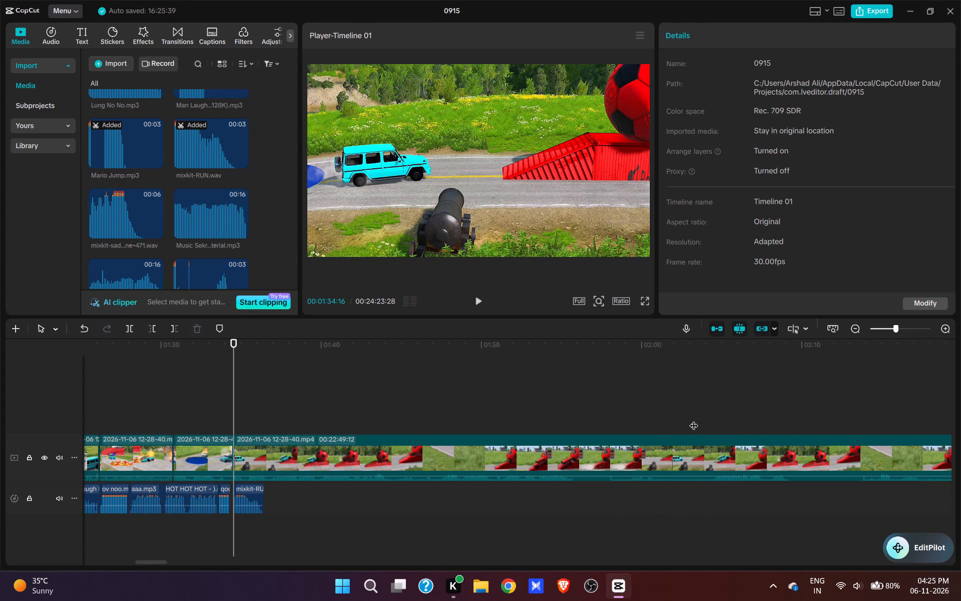
Play the new join and split the last clip at 01:37:21, as the turquoise car reaches the ball.
key("space")
left_click(205, 415)
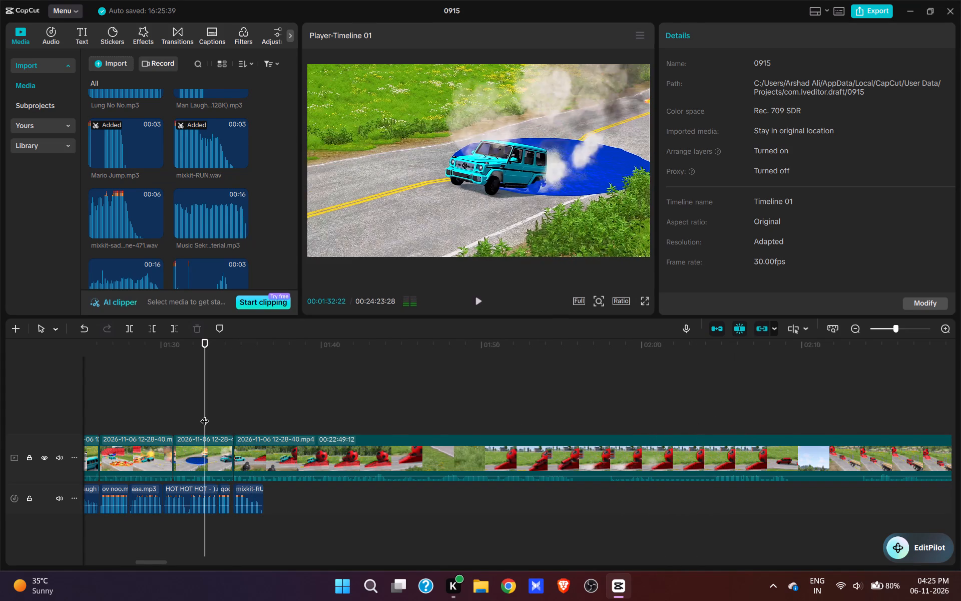
key("space")
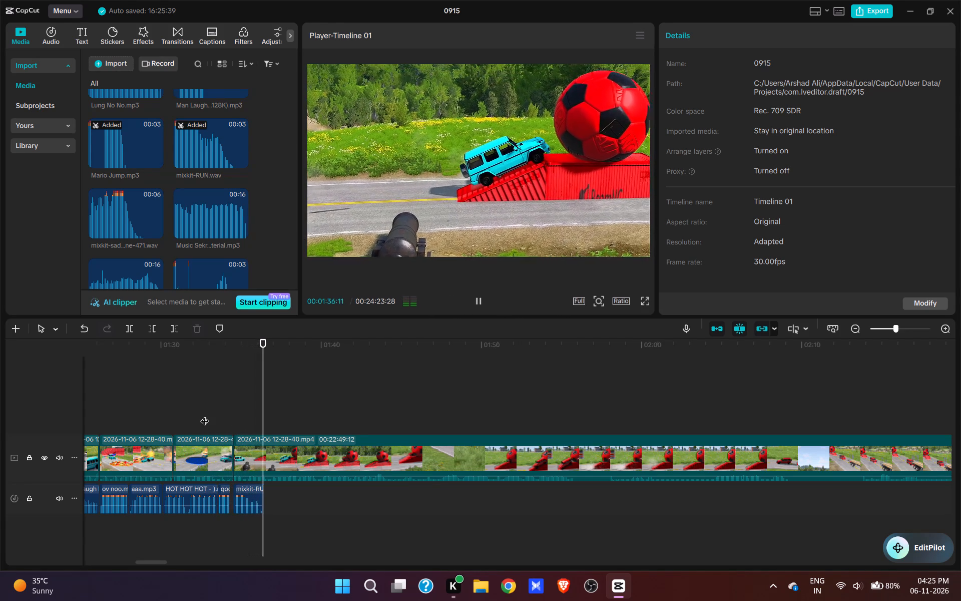
key("space")
key("space")
key("space")
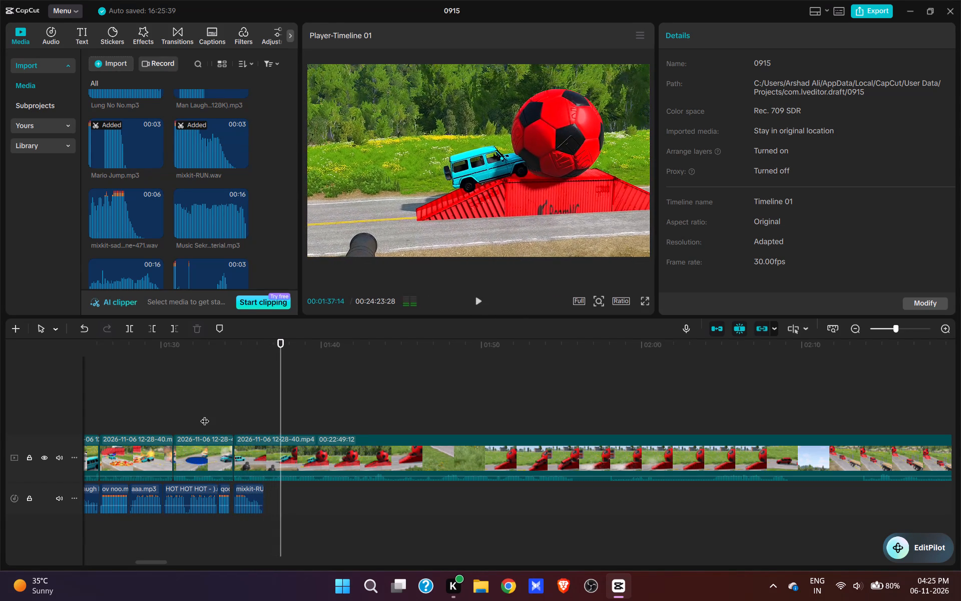
key("space")
key("space")
key("w")
Cut away the last clip's beginning up to about 02:04:17, just before the red car emerges from behind the ball, closing the gap.
left_click(507, 415)
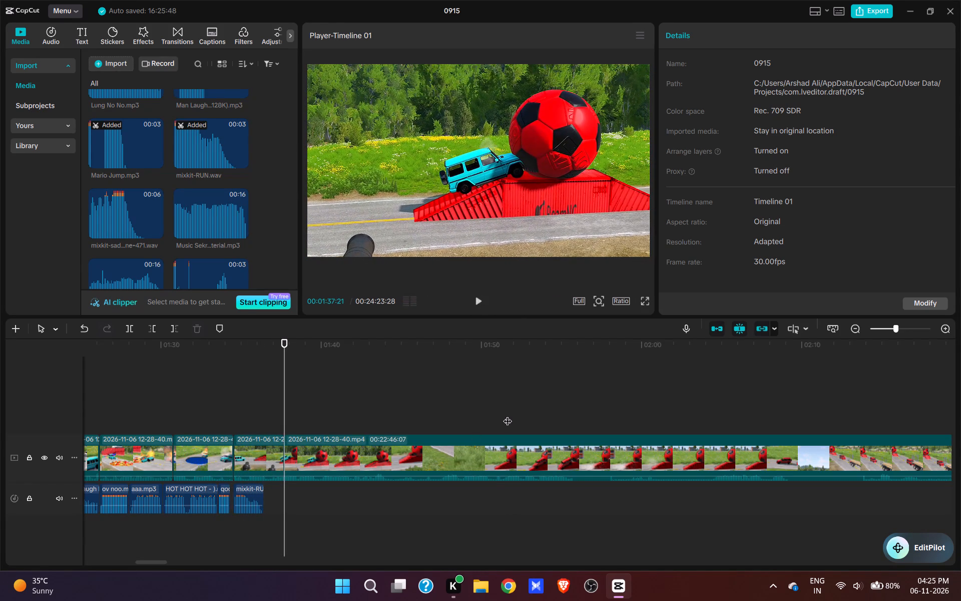
key("space")
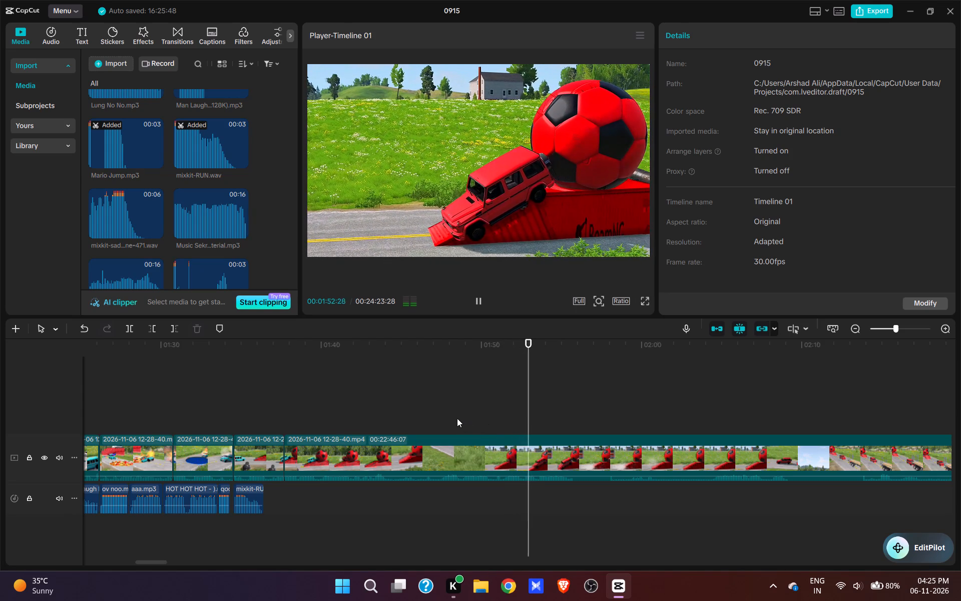
left_click(448, 420)
key("space")
left_click(659, 412)
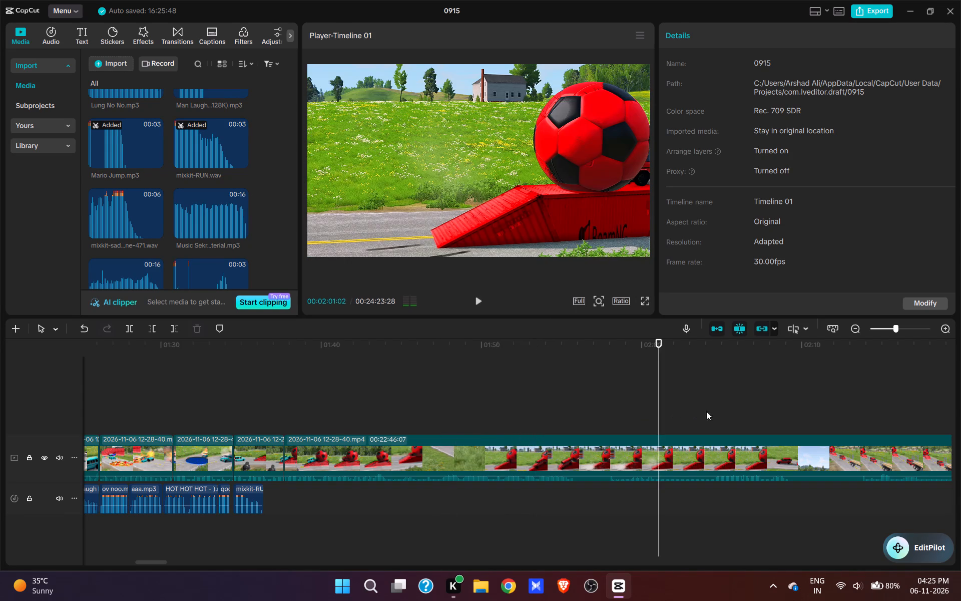
left_click(706, 411)
key("space")
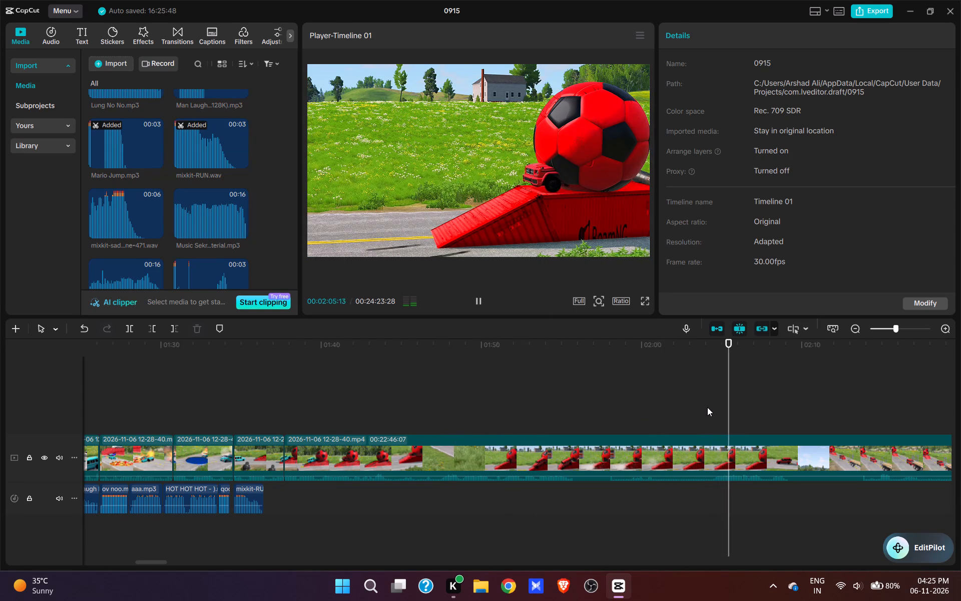
left_click(707, 407)
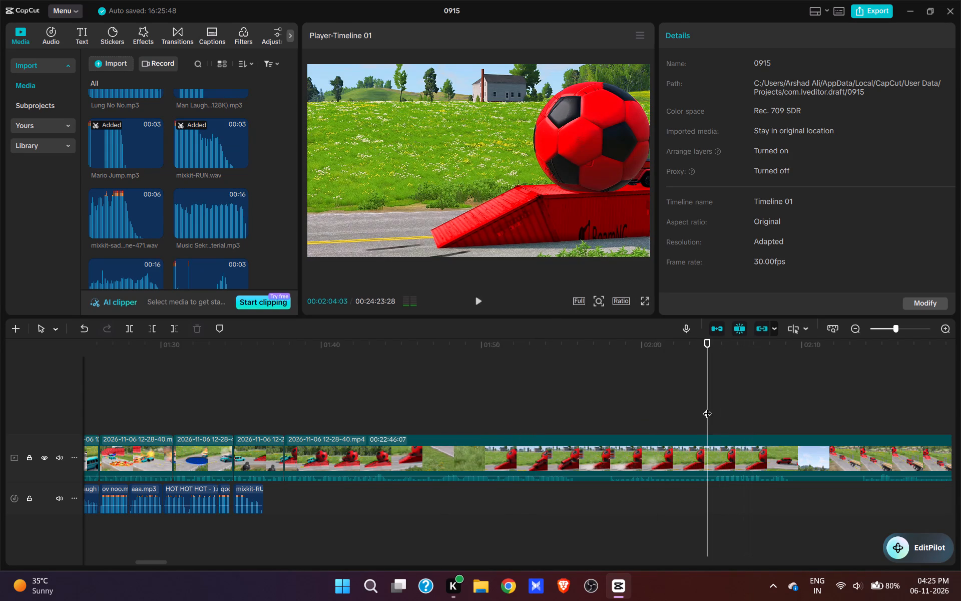
key("space")
key("space")
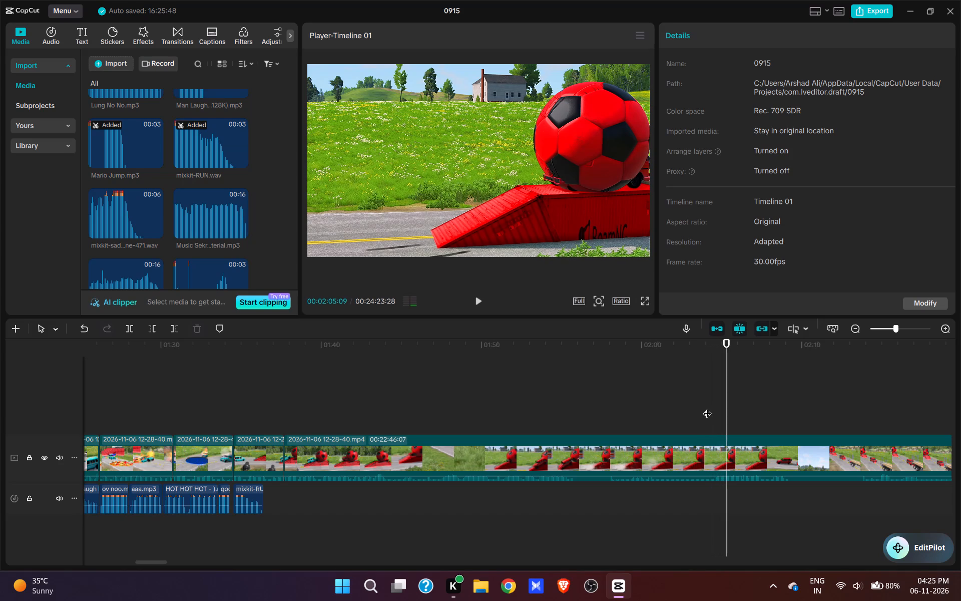
left_click(715, 418)
key("q")
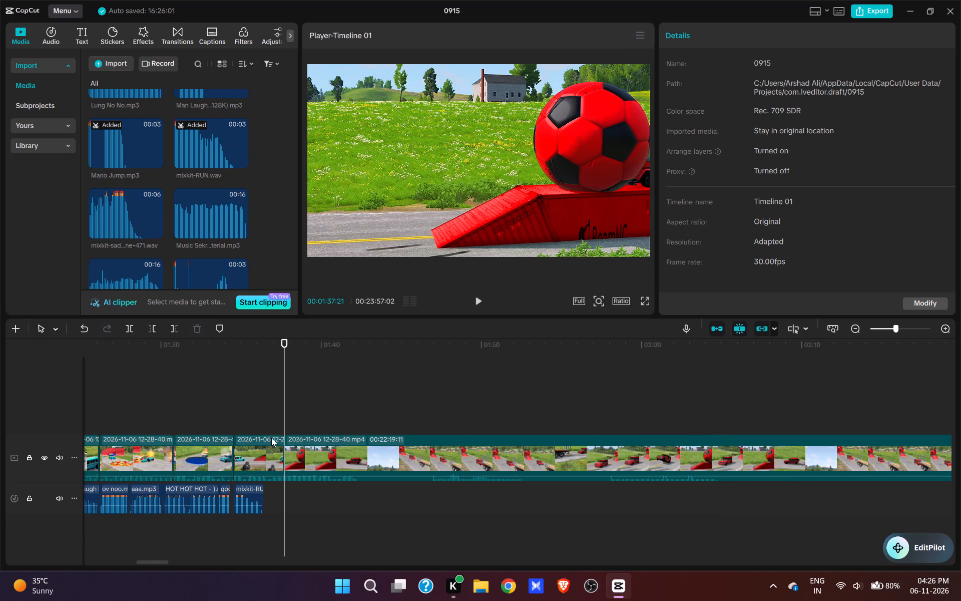
Play the join at 01:37:21 to find the moment the red car appears from behind the ball, stopping at 01:38:25.
left_click(250, 430)
key("space")
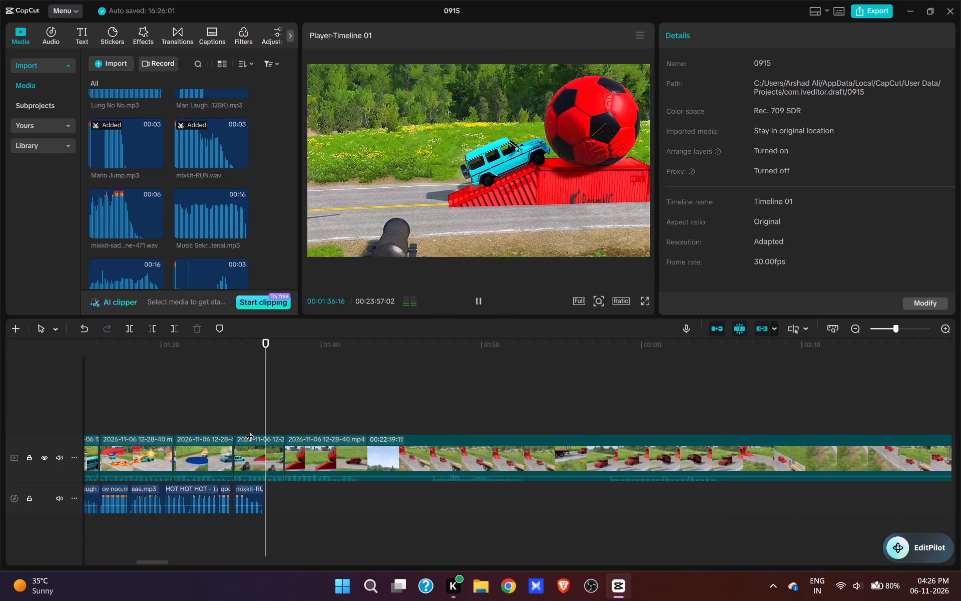
key("space")
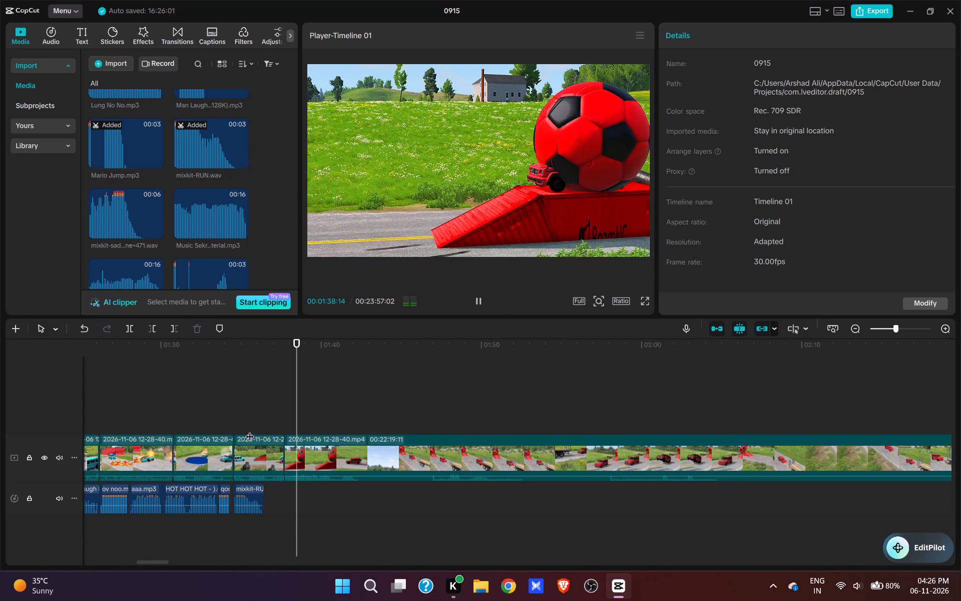
left_click(280, 422)
left_click(281, 422)
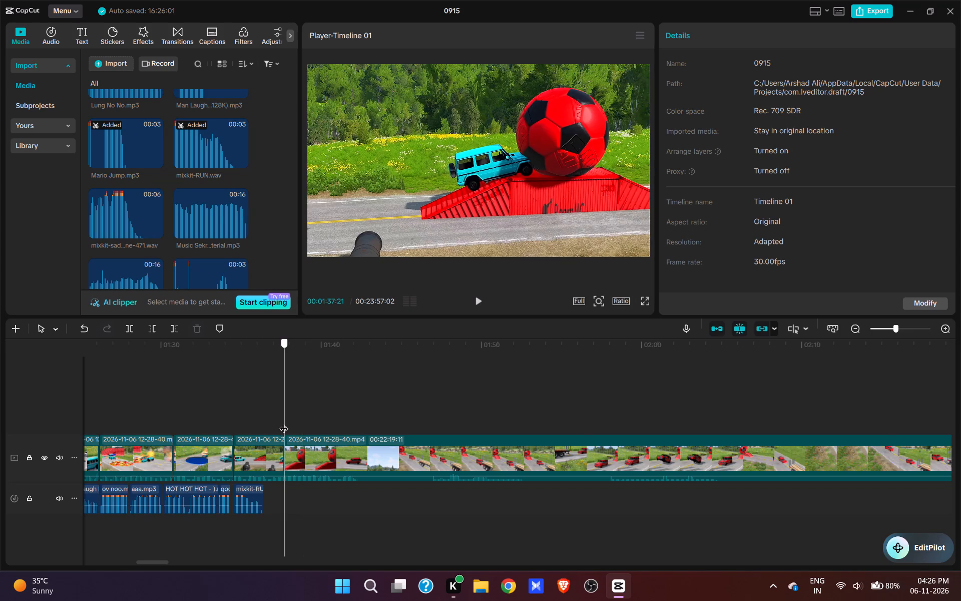
key("space")
key("space")
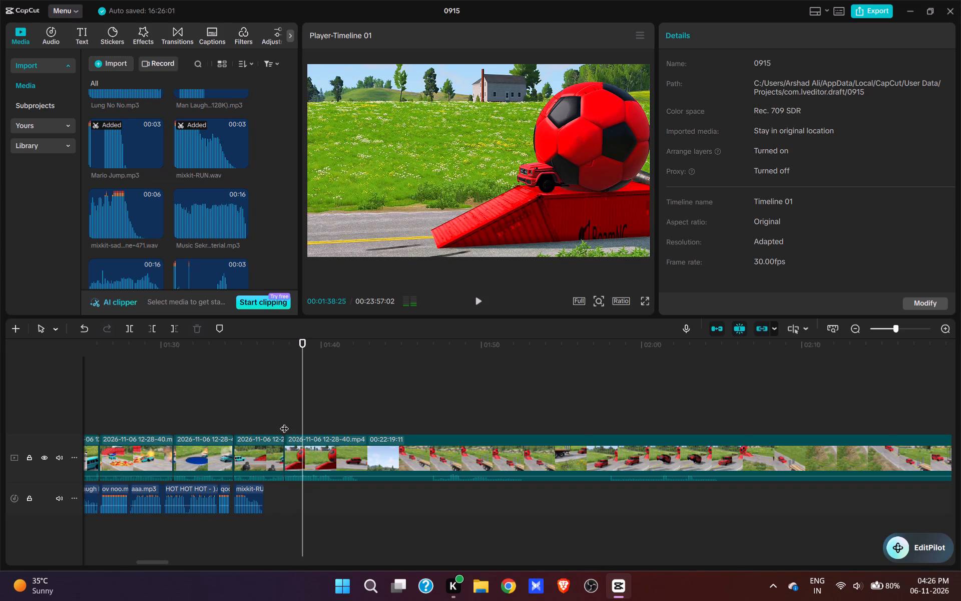
Browse the imported sound effects and preview Suspense.mp3 and the Sudden Impact sound.
scroll(181, 191, "down", 9)
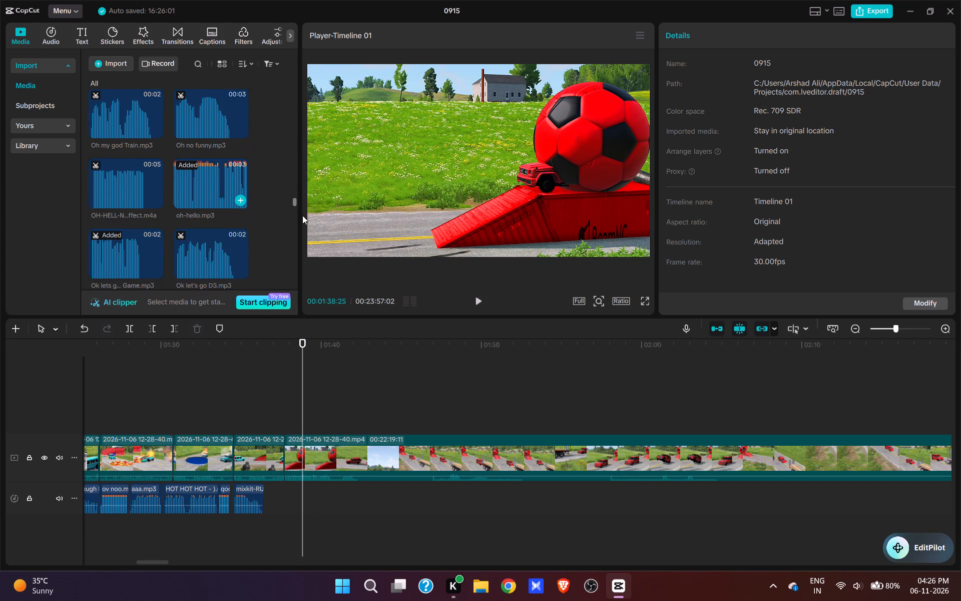
left_click_drag(293, 205, 312, 354)
scroll(174, 231, "up", 4)
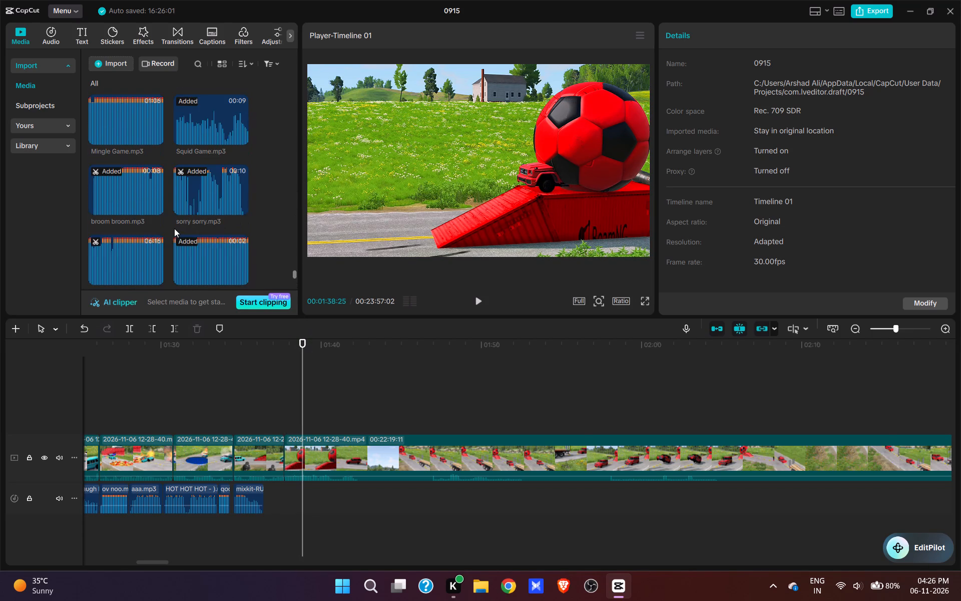
scroll(174, 228, "up", 7)
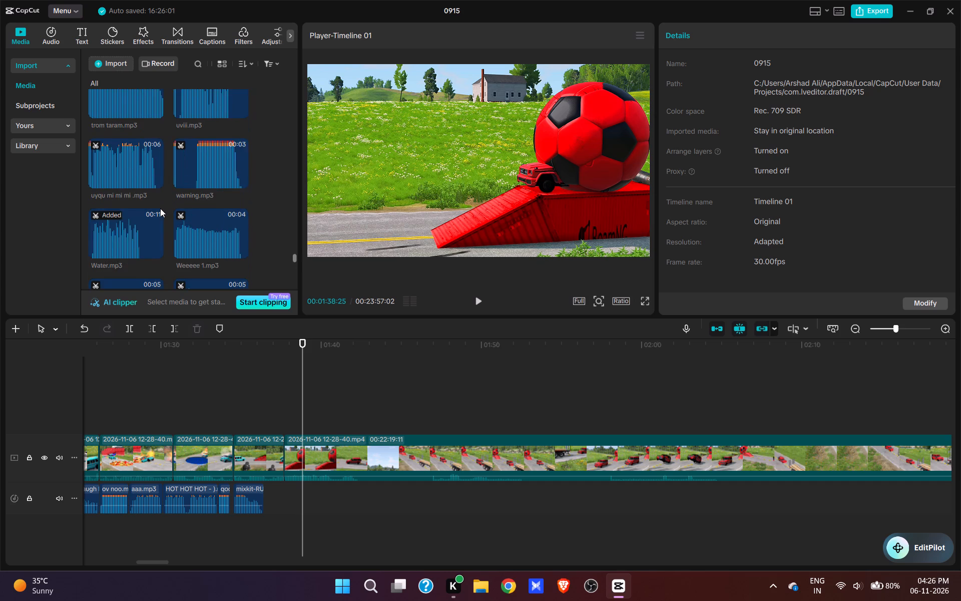
scroll(160, 208, "up", 4)
left_click(114, 186)
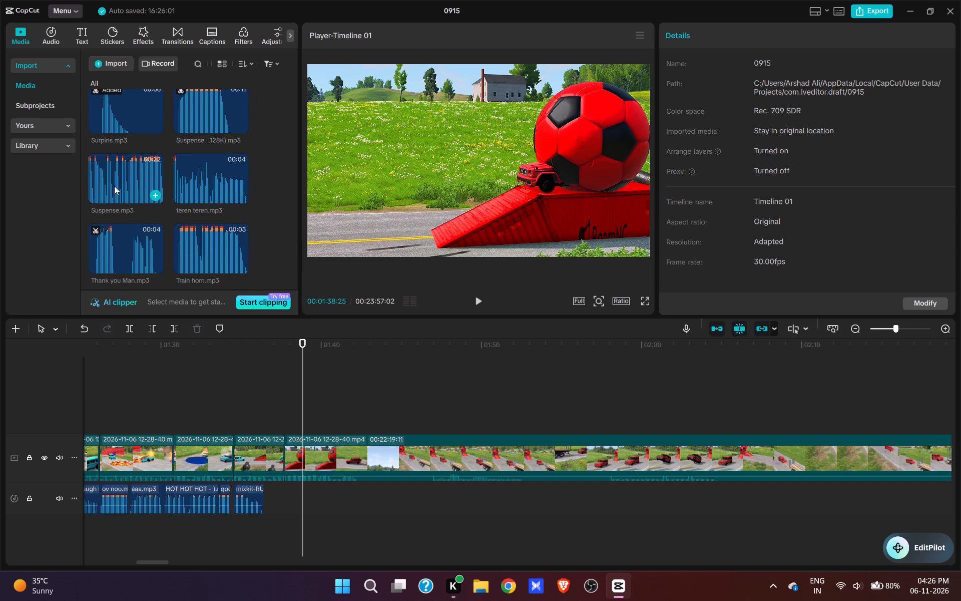
scroll(120, 201, "up", 3)
left_click(119, 223)
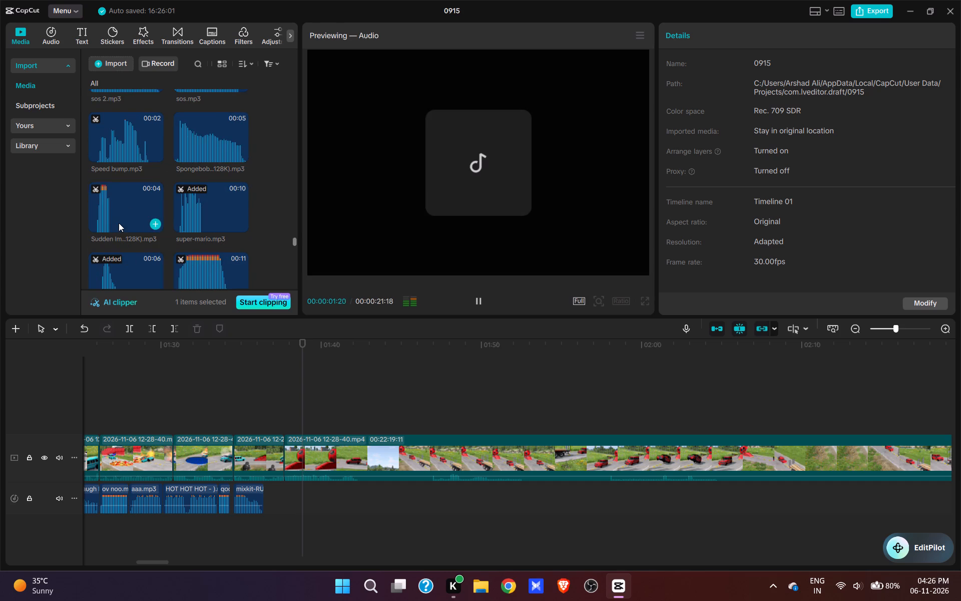
scroll(132, 236, "down", 1)
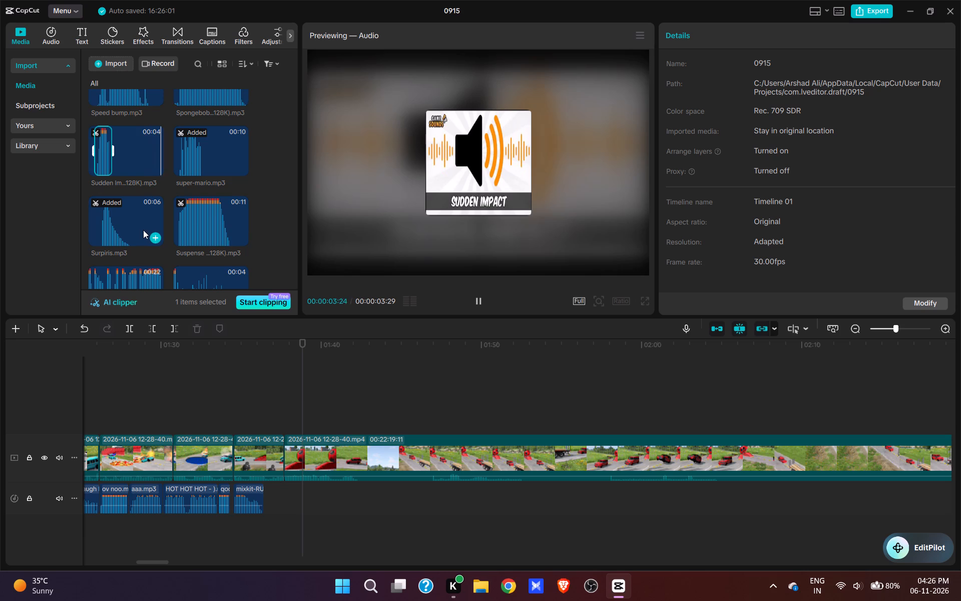
Add the sexr.mp3 sound effect to the audio track at 01:38:25.
scroll(127, 239, "up", 4)
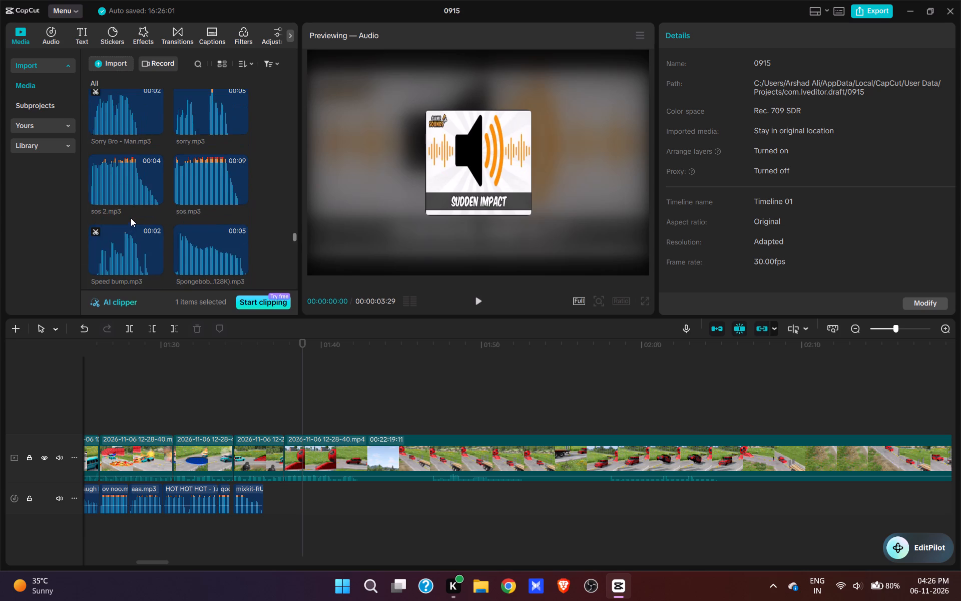
scroll(131, 218, "up", 1)
left_click(156, 170)
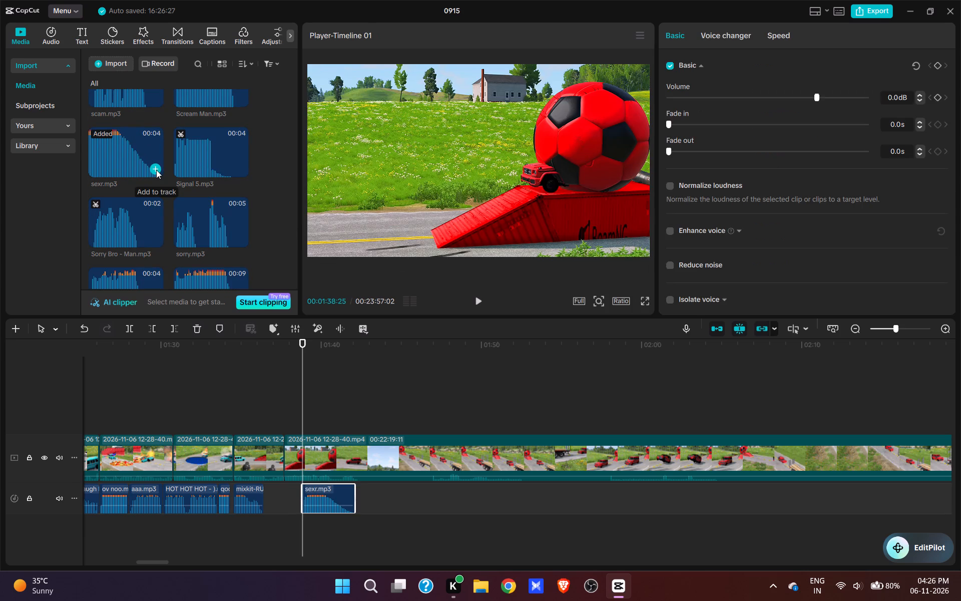
Shift the sexr.mp3 sound effect earlier so it starts at 01:38:12, just before the red car emerges.
key("space")
key("space")
left_click(300, 406)
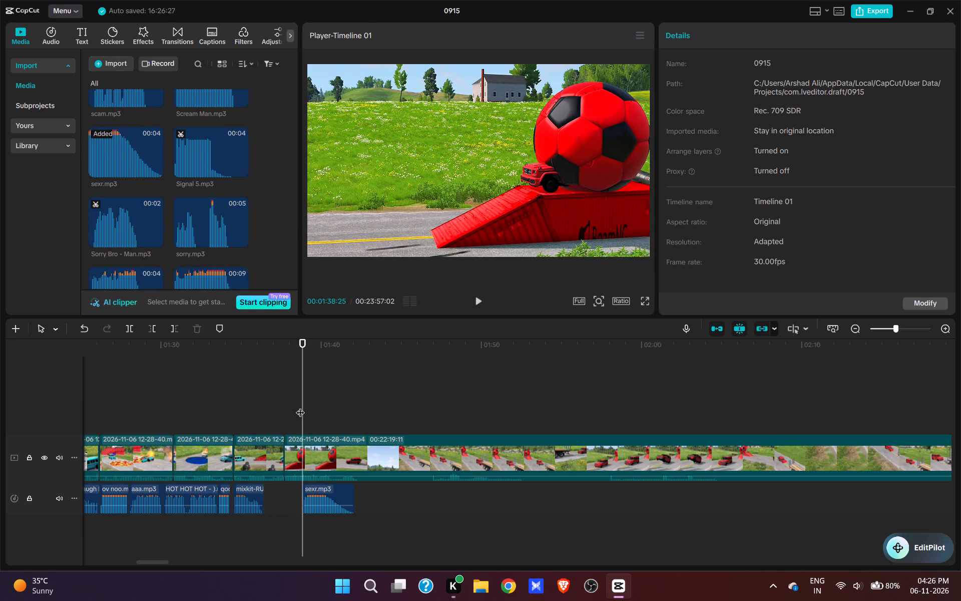
left_click(295, 408)
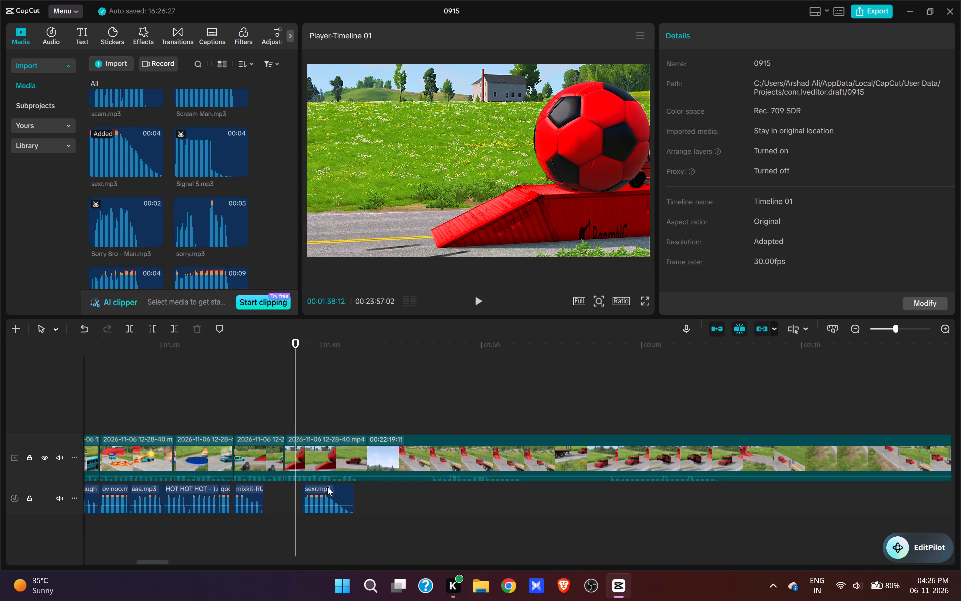
left_click_drag(327, 487, 321, 488)
Play the section from 01:35:10 and split the last clip at 01:41:20, where the sexr.mp3 sound ends.
left_click(246, 422)
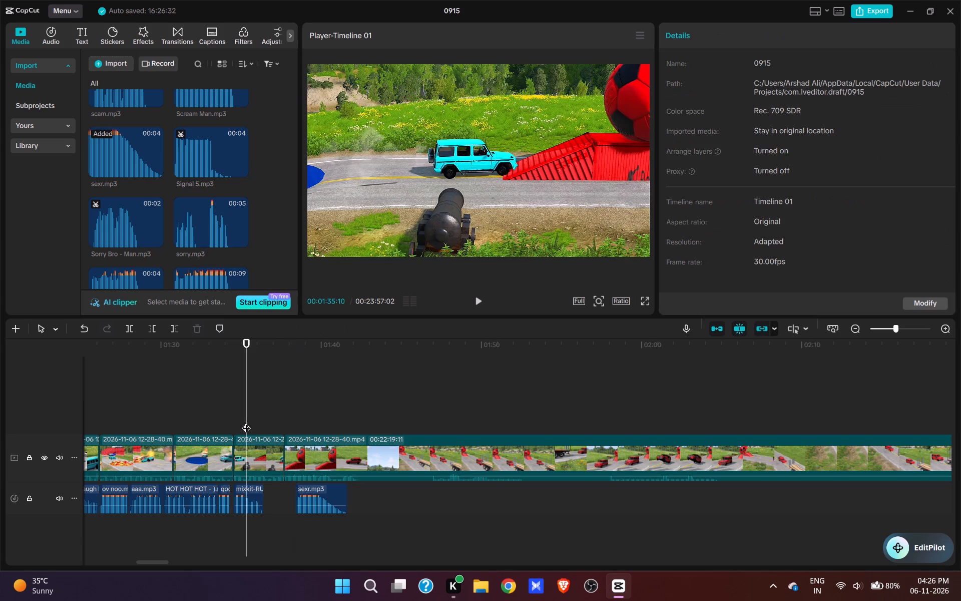
key("space")
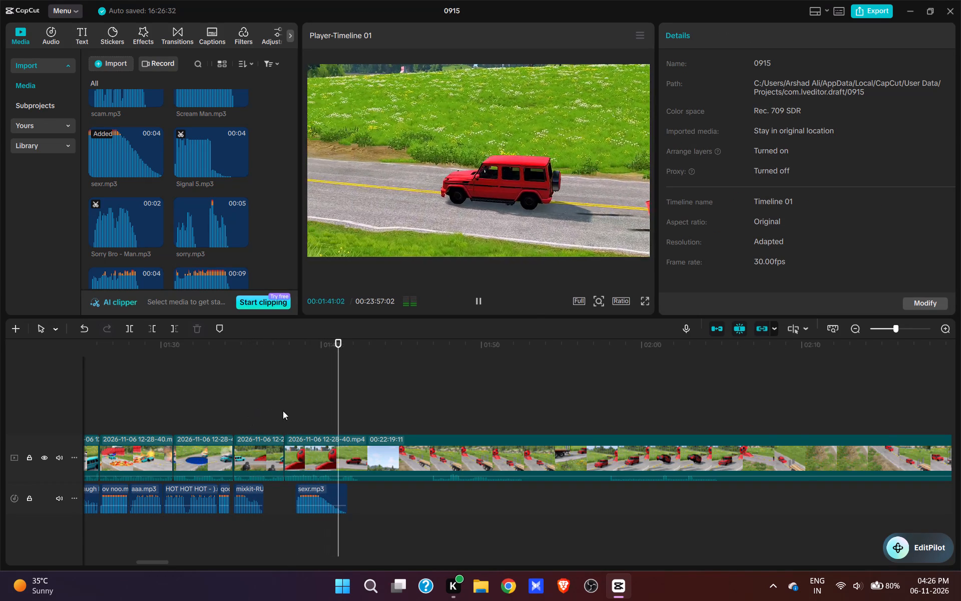
key("space")
left_click(344, 417)
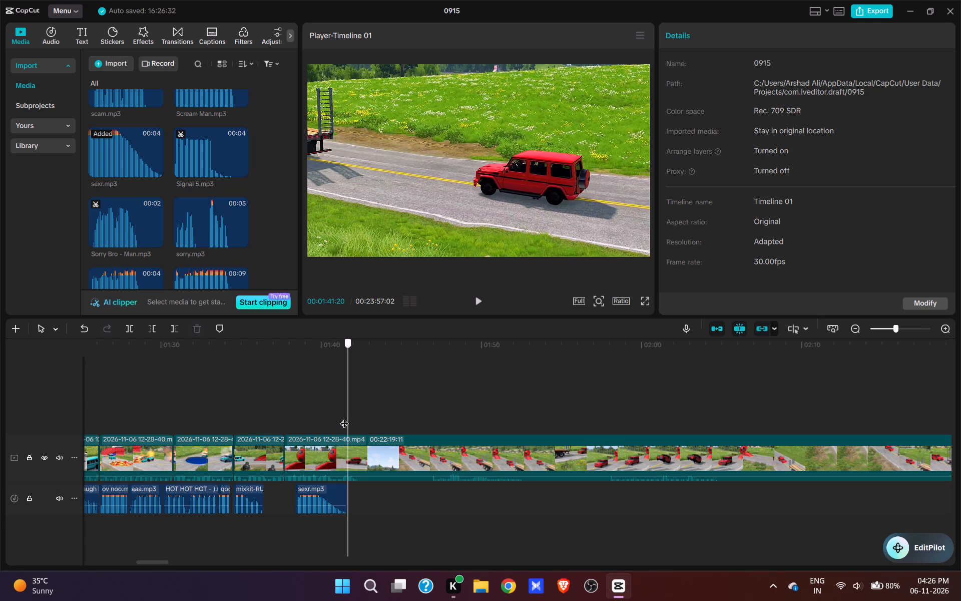
left_click(344, 455)
key("w")
Review the ball-ramp section, and cut away the last clip's beginning up to about 01:46:27, where the red car approaches the flatbed trailer, closing the gap.
left_click(283, 414)
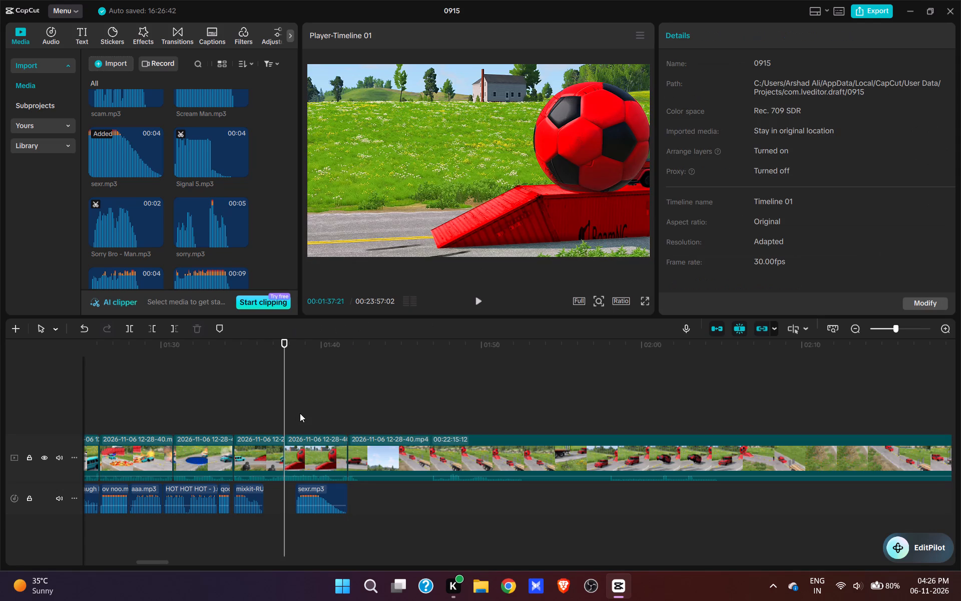
key("space")
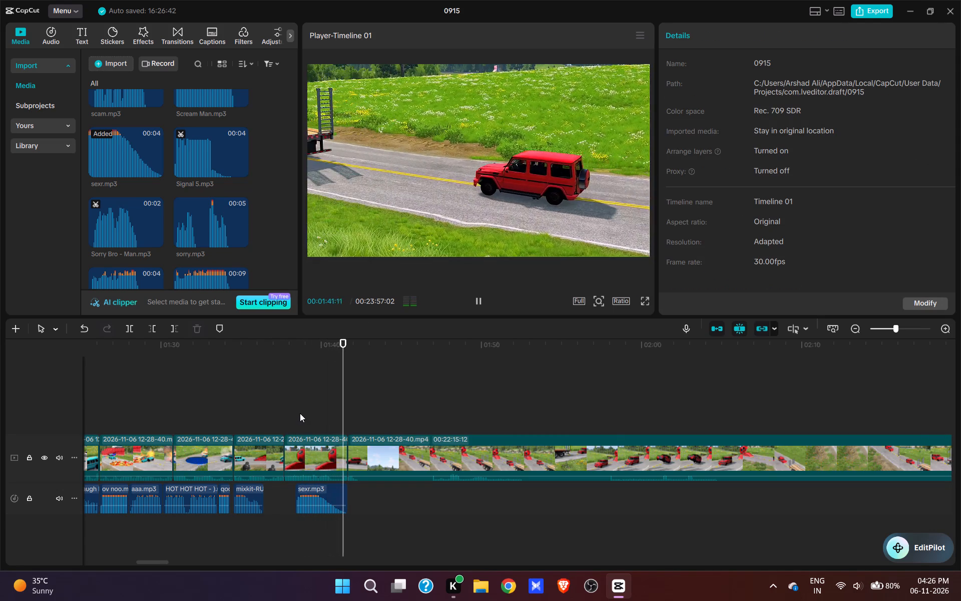
left_click(248, 410)
key("space")
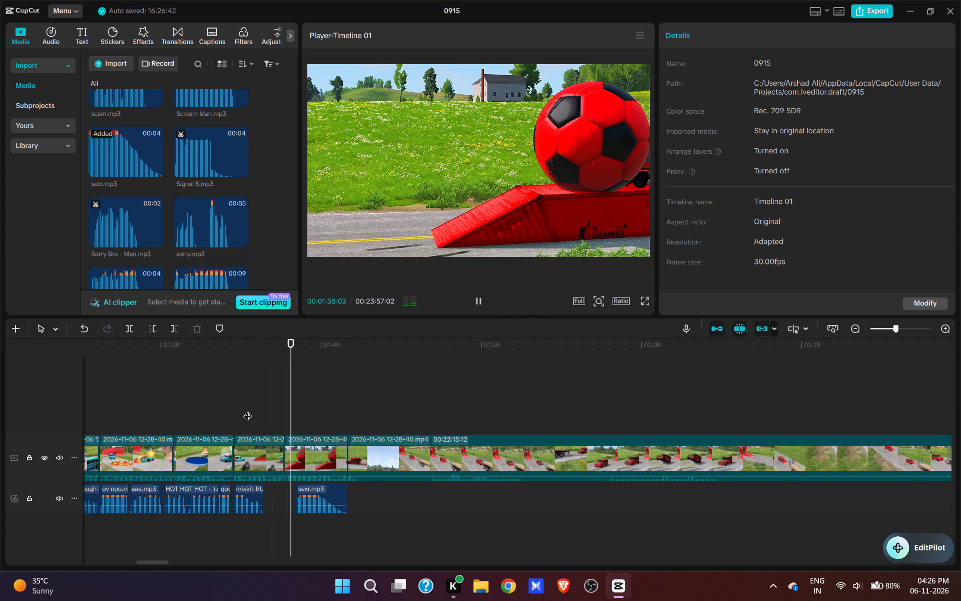
left_click(220, 408)
key("space")
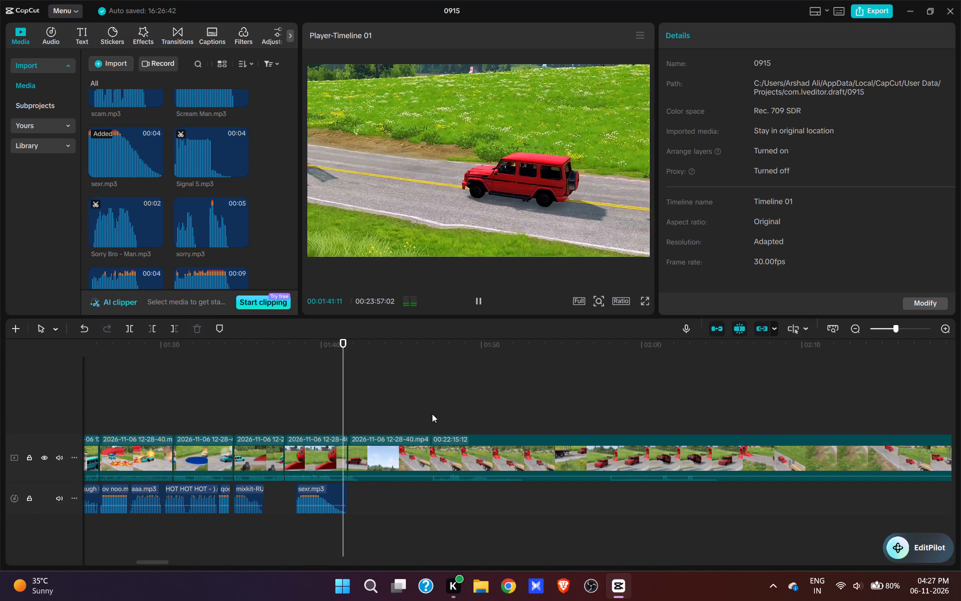
left_click(432, 414)
type("q")
Play the join at 01:41:20 and the lead-up to it repeatedly, stopping at 01:42:06 as the red car reaches the trailer.
key("space")
key("space")
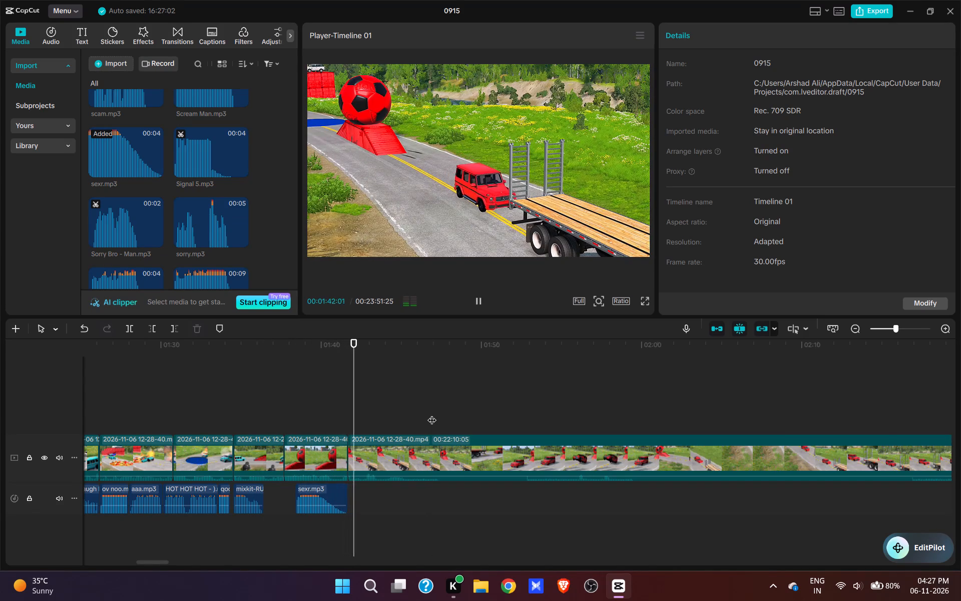
left_click(349, 410)
left_click(320, 410)
key("space")
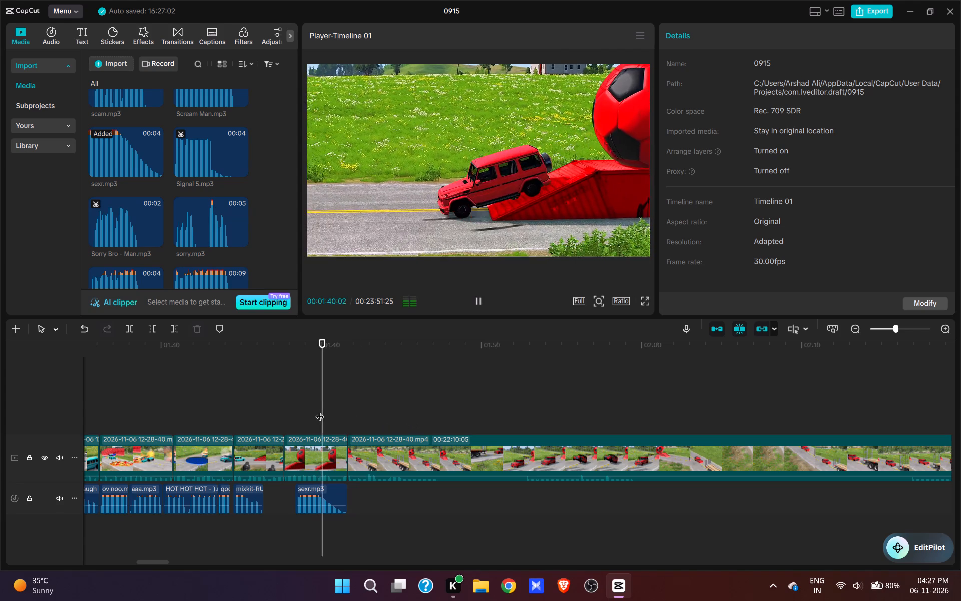
key("space")
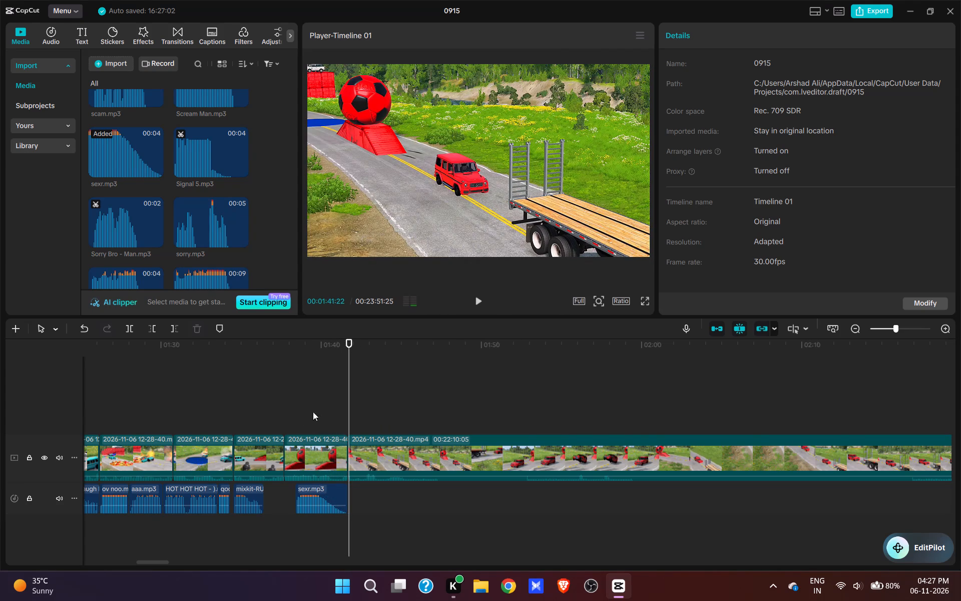
left_click(223, 425)
key("space")
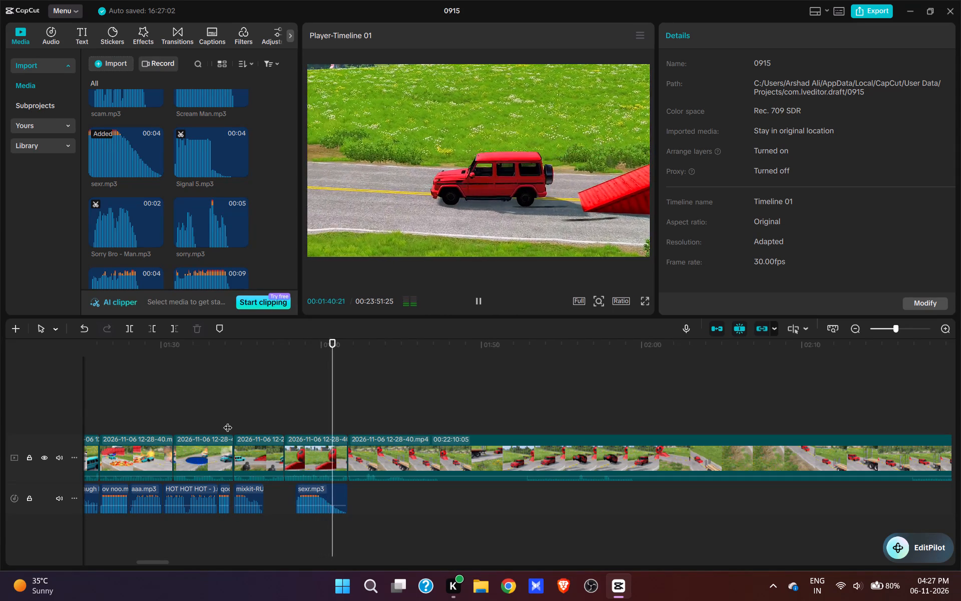
key("space")
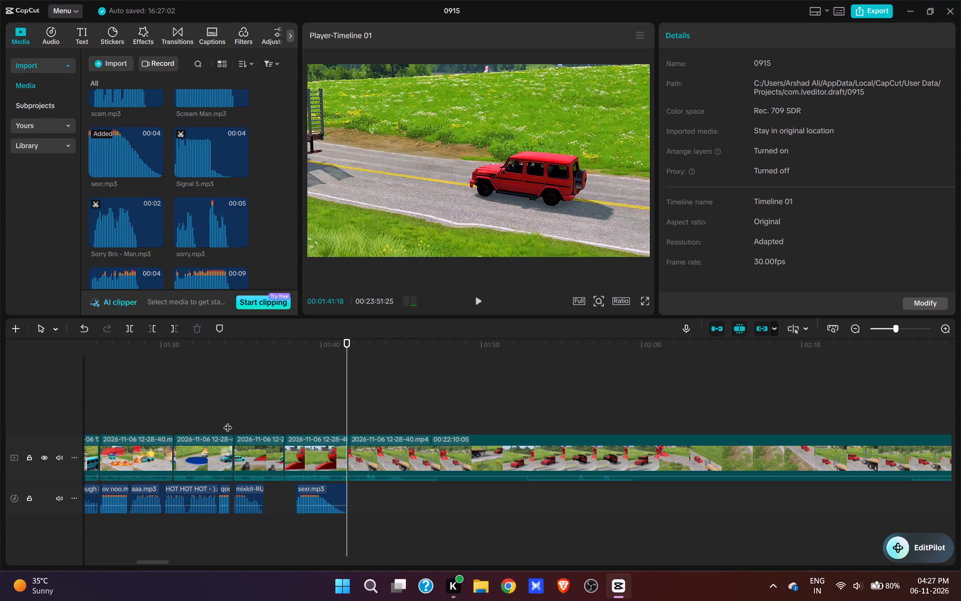
key("space")
key("space")
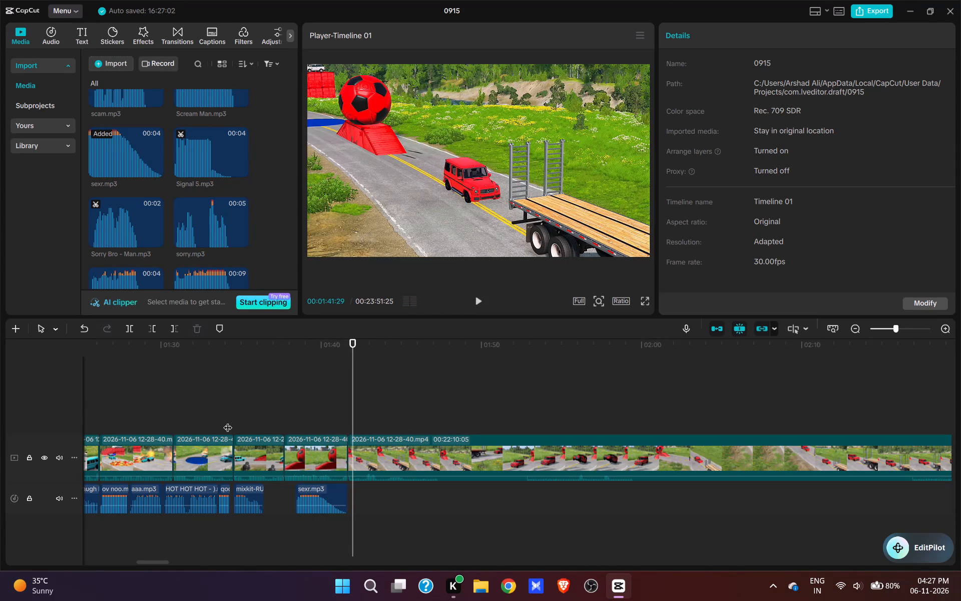
key("space")
key("space")
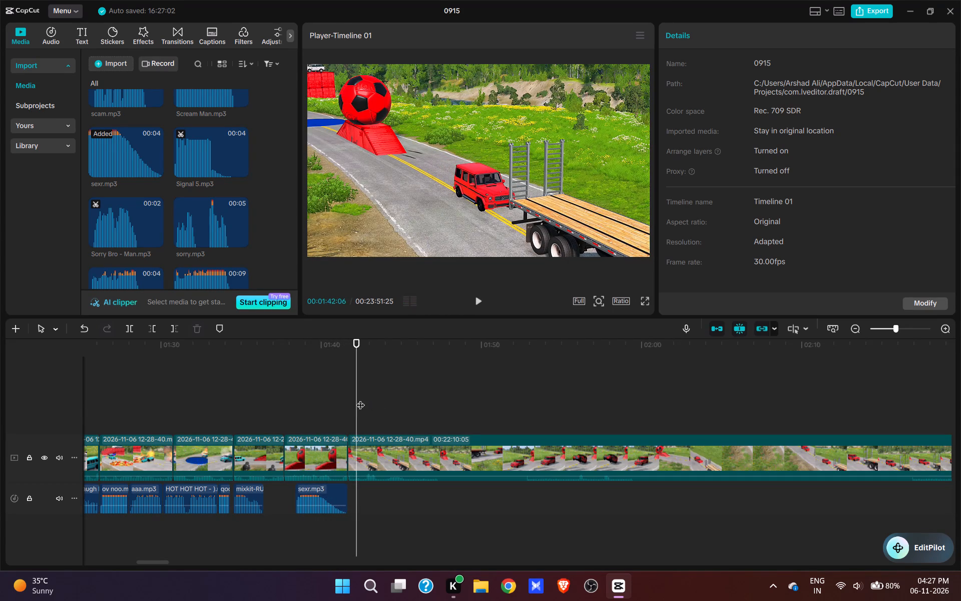
Play the shot of the red car reaching the trailer and add the XXX.mp3 sound effect at 01:43:17.
left_click(346, 395)
key("space")
key("space")
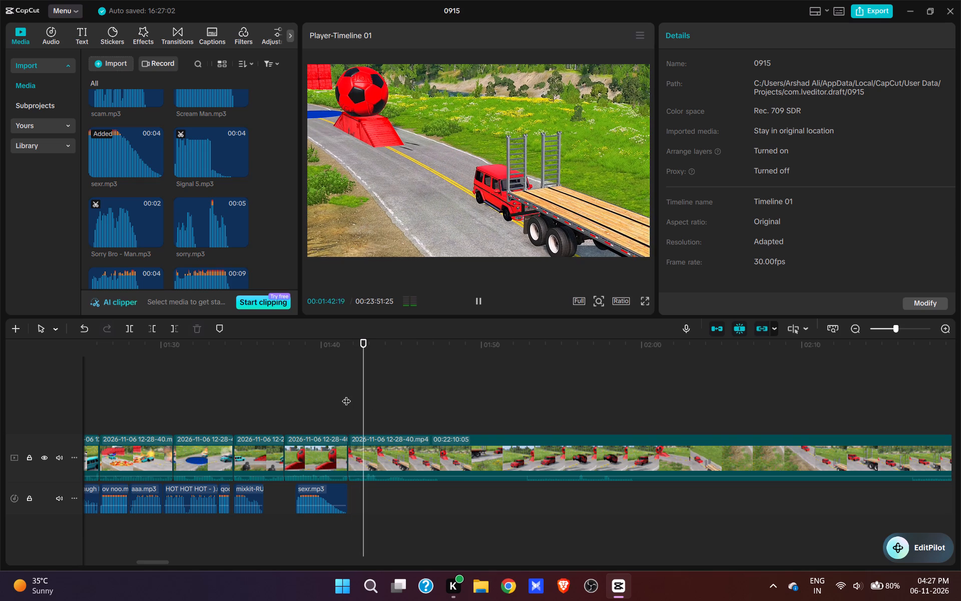
key("space")
key("space")
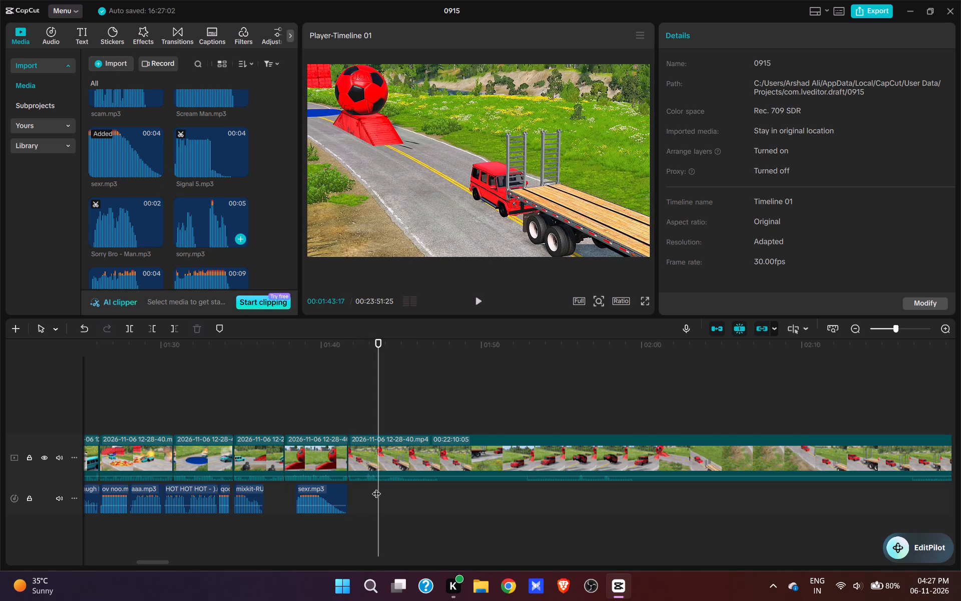
left_click(364, 411)
key("space")
key("space")
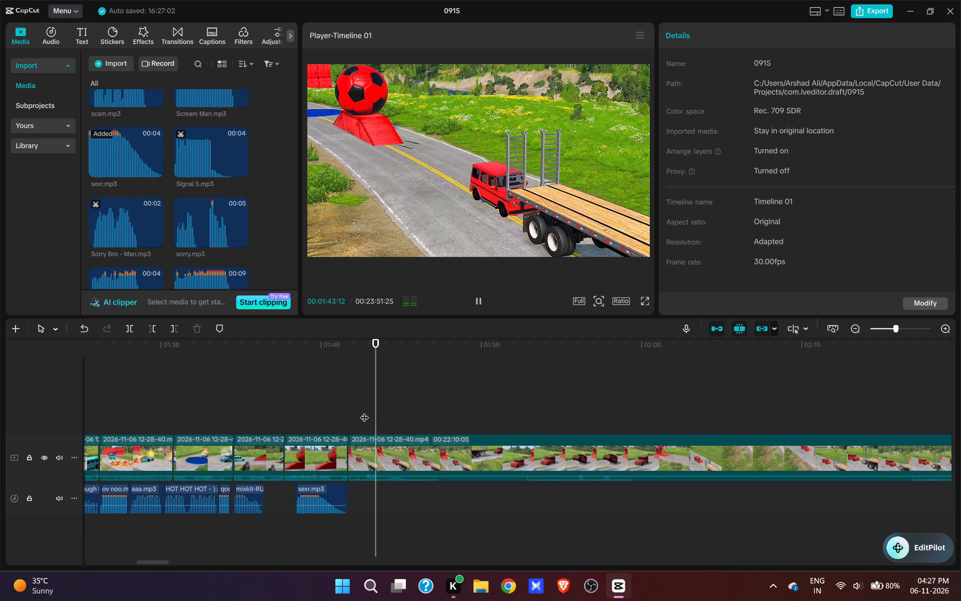
scroll(169, 163, "down", 7)
scroll(169, 212, "down", 20)
scroll(162, 216, "up", 2)
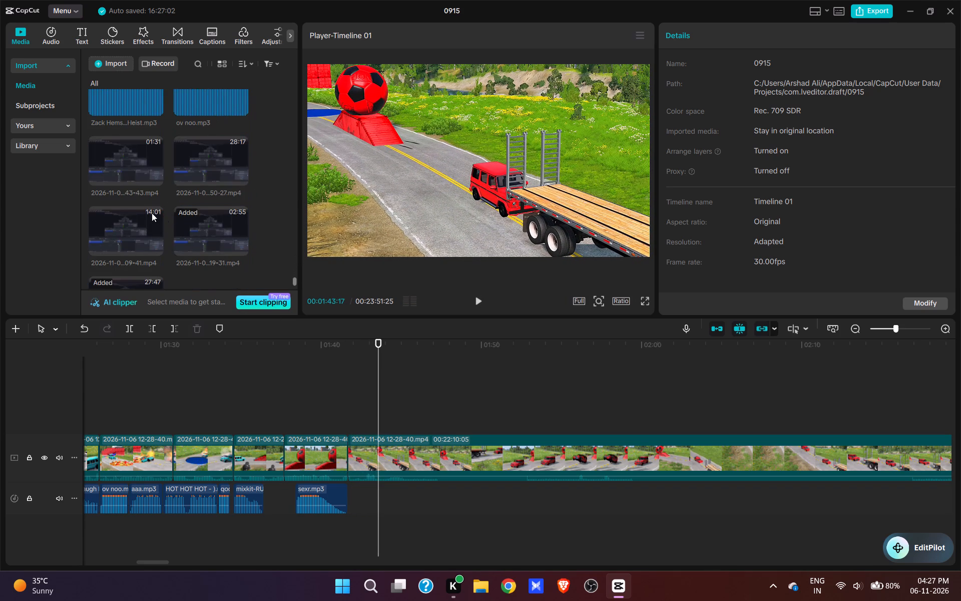
scroll(152, 213, "up", 5)
left_click(160, 165)
Play on from the XXX.mp3 sound and split the last clip at 01:46:22, after the car backs away from the trailer.
key("space")
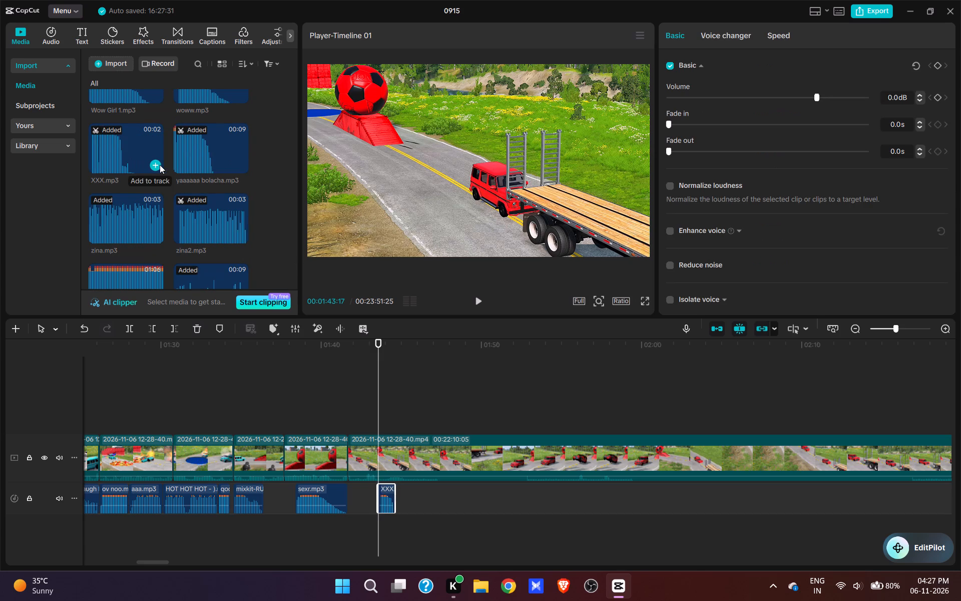
key("space")
key("space")
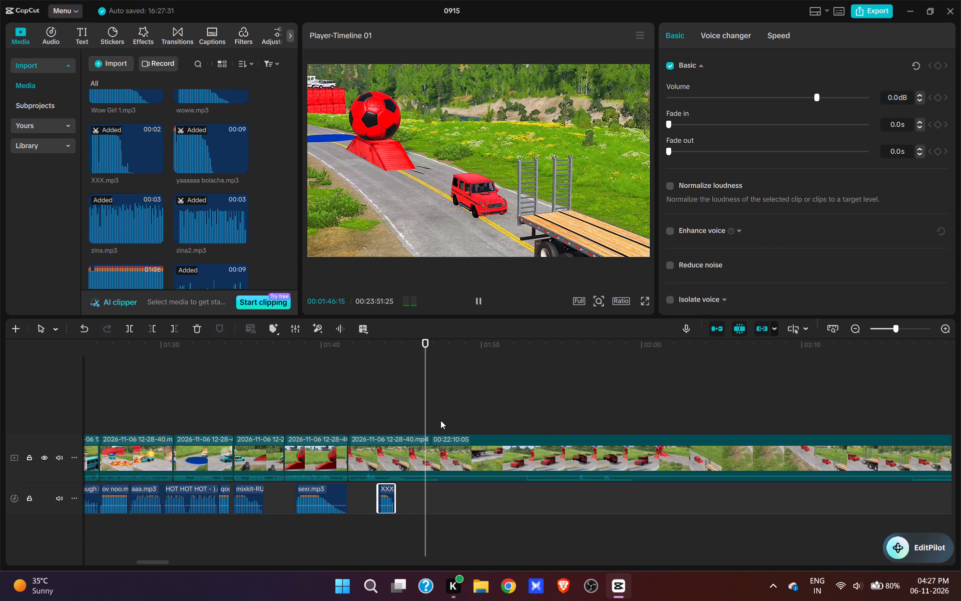
key("space")
type("w")
Cut away the last clip's beginning up to about 01:54:09, where the red car faces the trailer from the other side, closing the gap.
left_click(525, 417)
key("space")
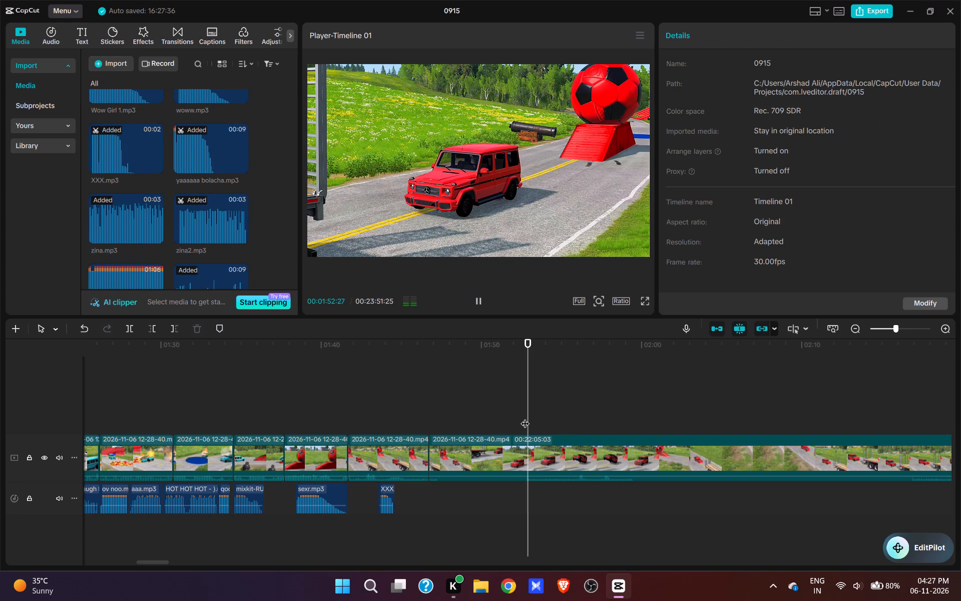
key("space")
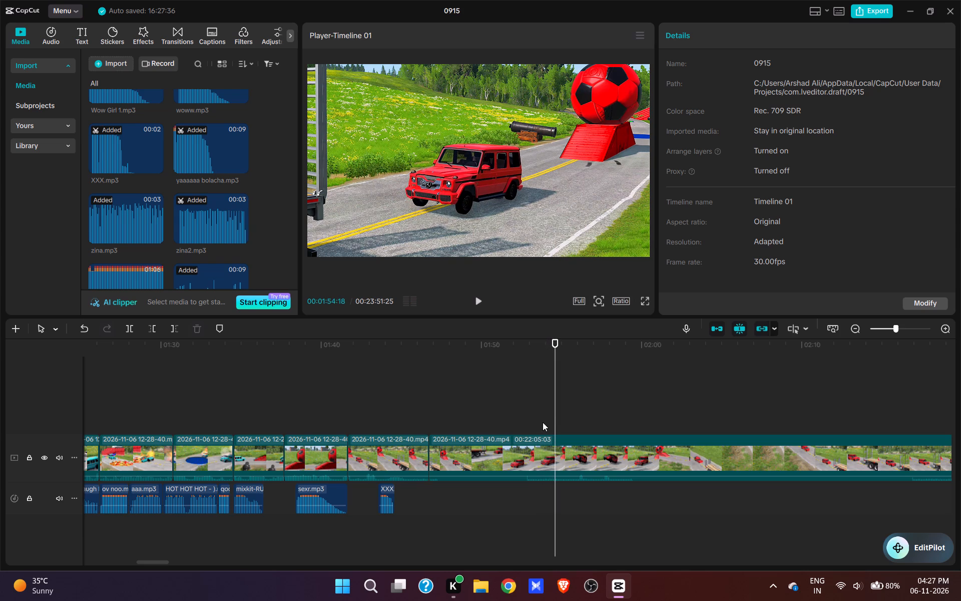
left_click(550, 422)
key("q")
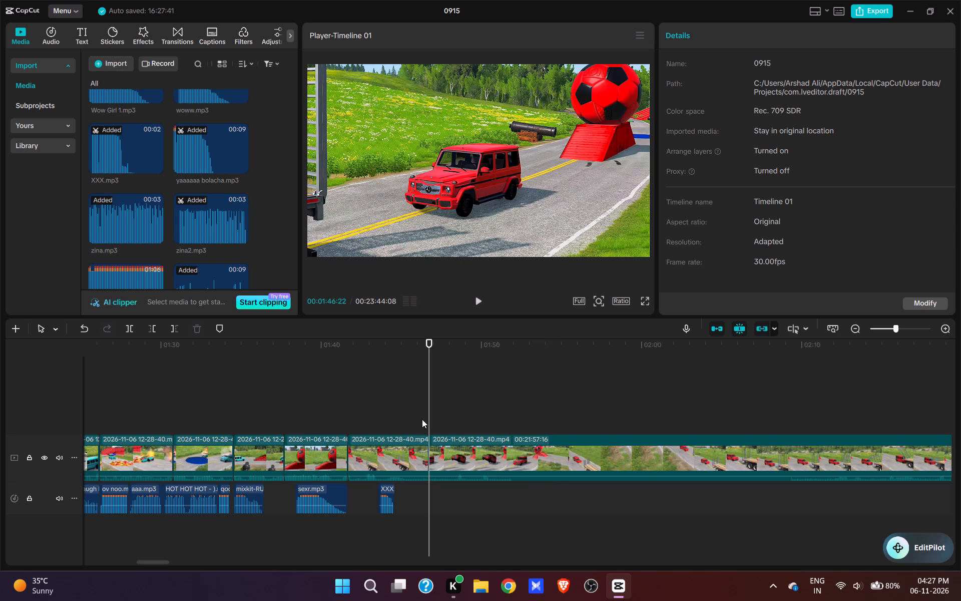
Play the join at 01:46:22 and add the Help me 1.mp3 sound effect there.
left_click(382, 416)
key("space")
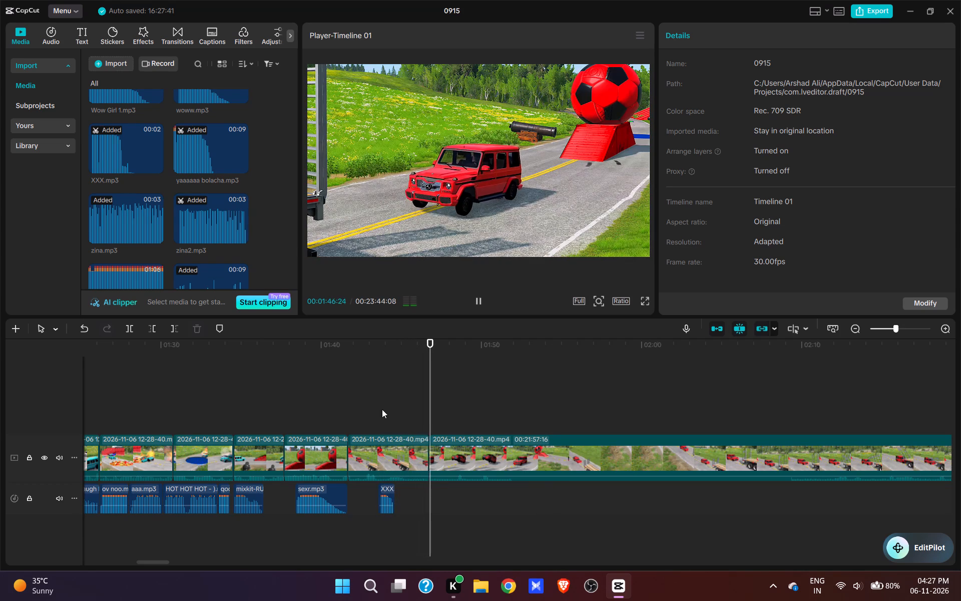
key("space")
left_click(428, 405)
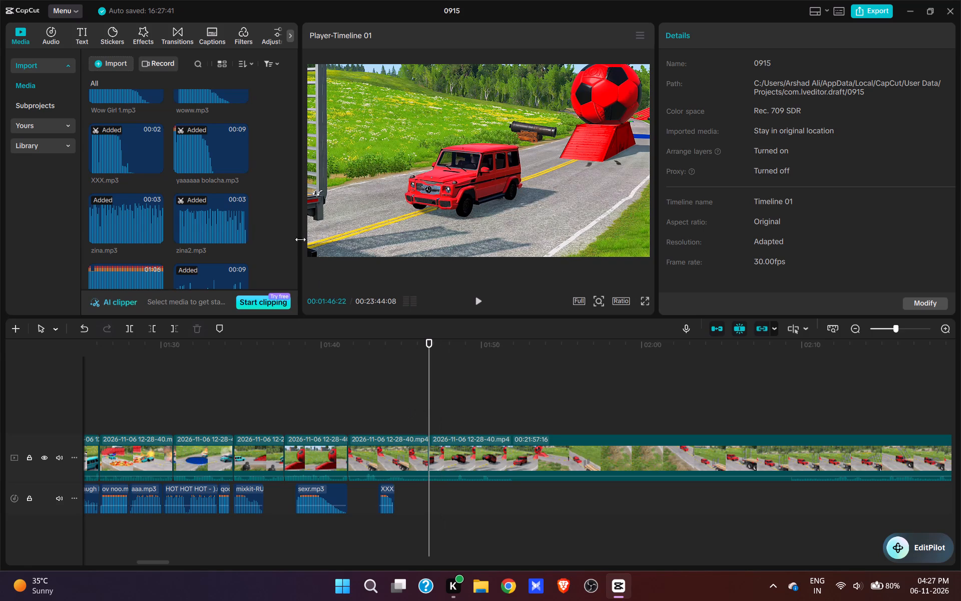
scroll(228, 183, "up", 20)
scroll(228, 183, "up", 18)
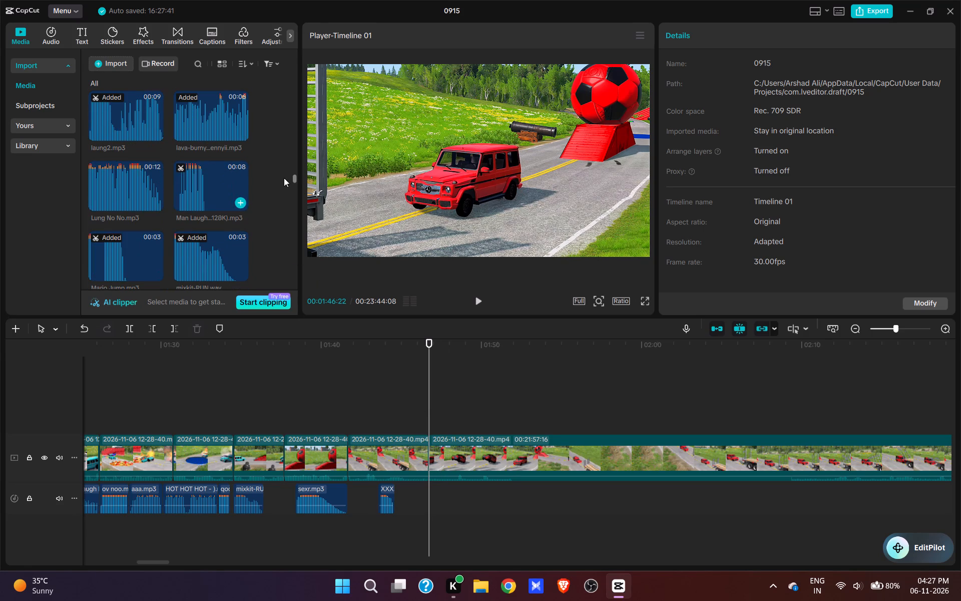
left_click_drag(296, 177, 287, 145)
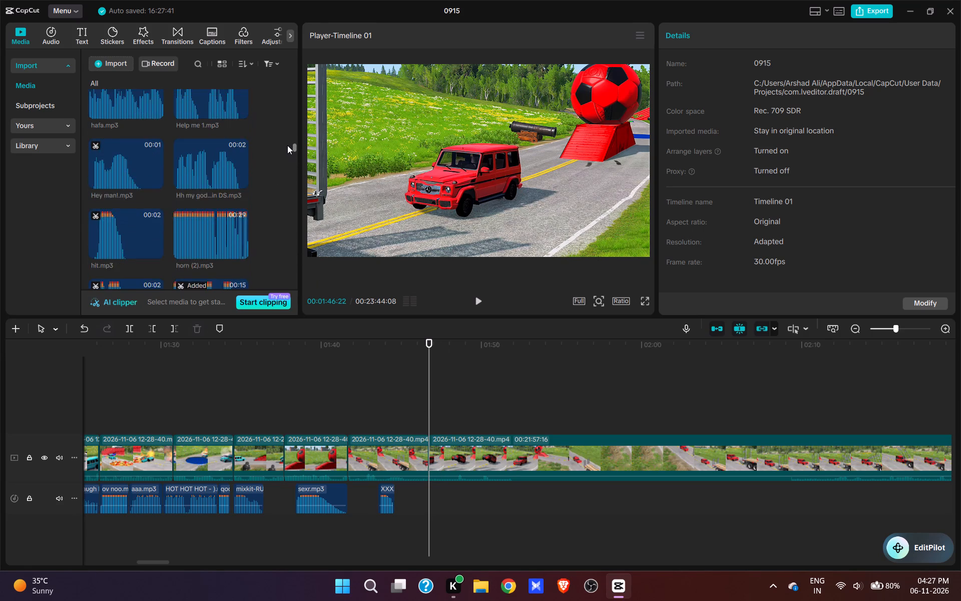
left_click_drag(287, 145, 287, 143)
left_click(239, 180)
Play the red car bouncing under the Help me 1.mp3 sound and split the last clip at 01:51:00.
key("space")
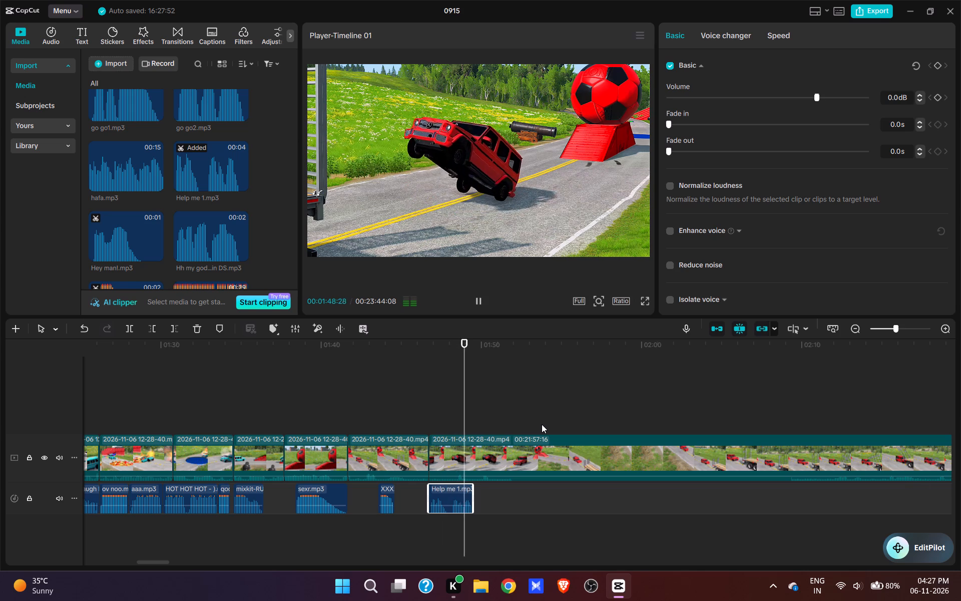
key("space")
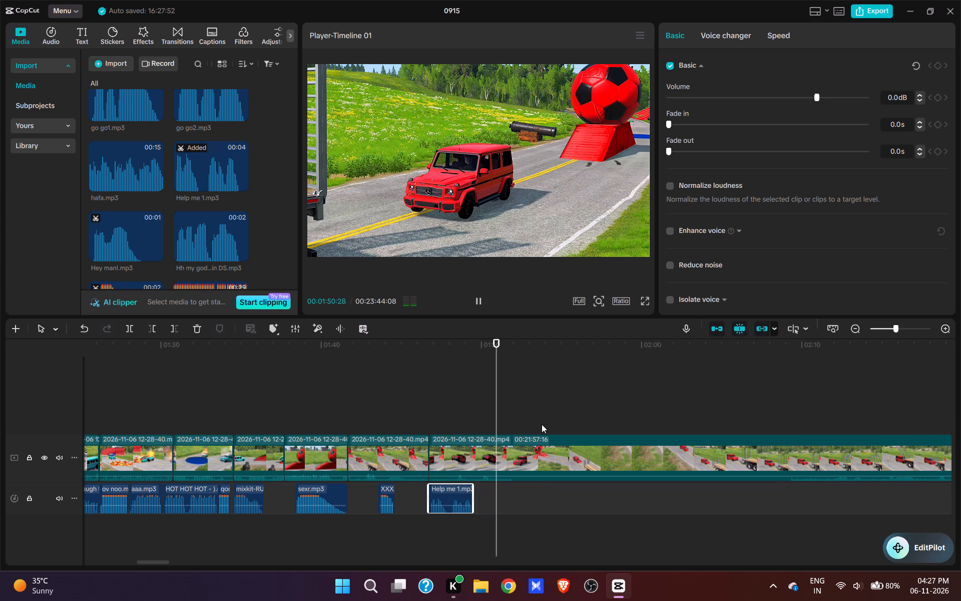
type("w")
Cut away the last clip's beginning up to about 02:09:23, just before the trailer's ramps lower, closing the gap.
left_click_drag(664, 434, 507, 505)
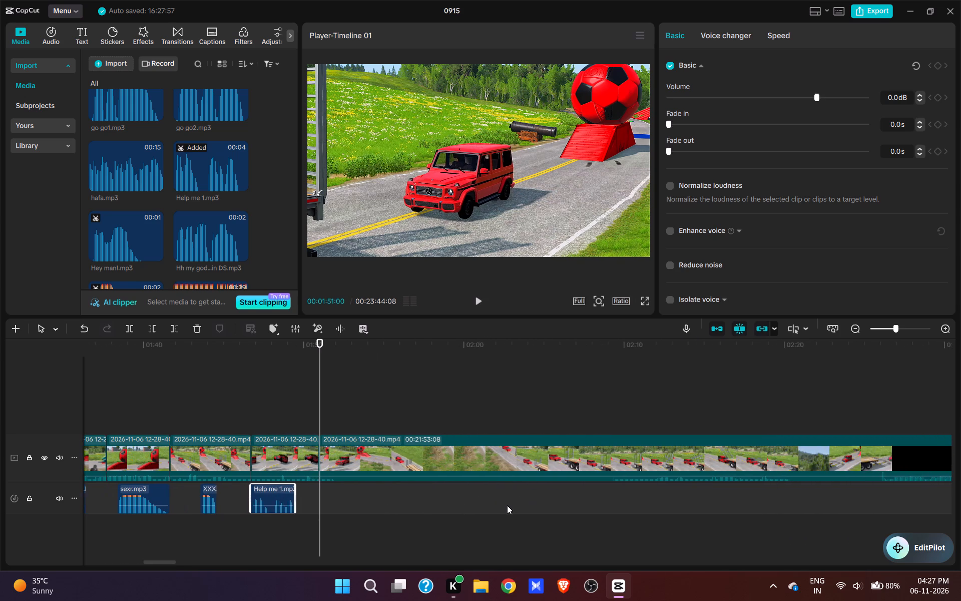
left_click(586, 392)
key("space")
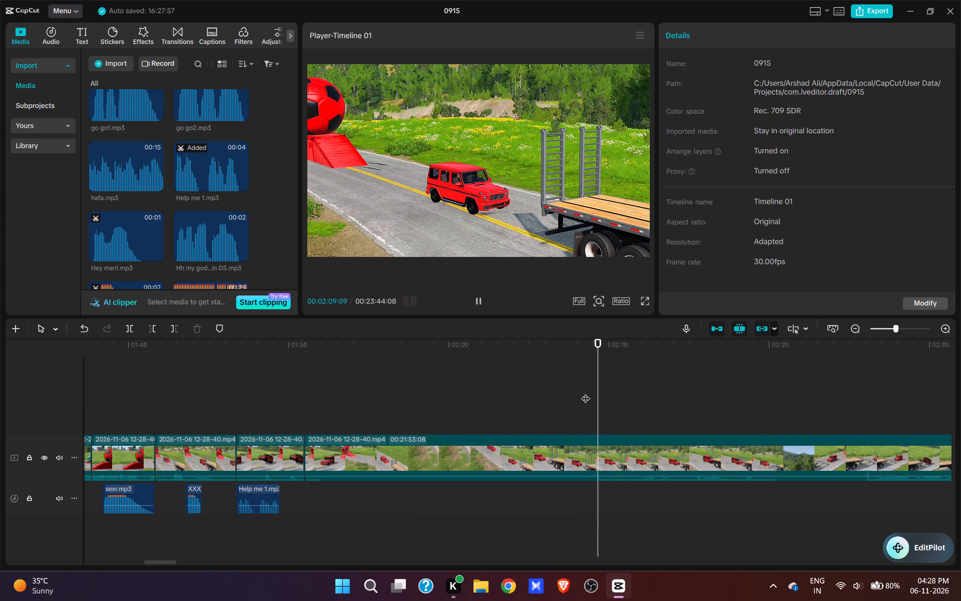
key("space")
left_click(608, 422)
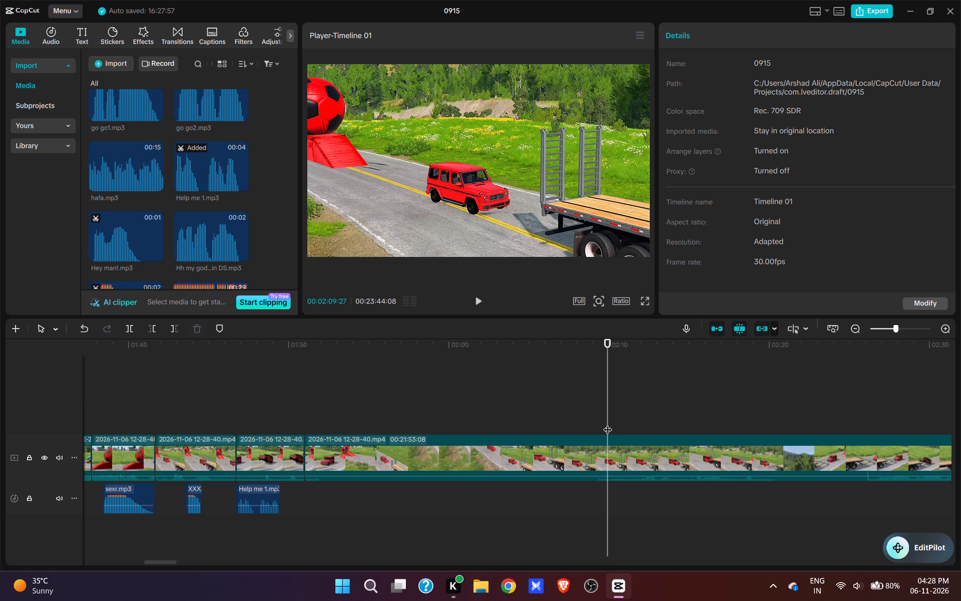
left_click(605, 423)
key("q")
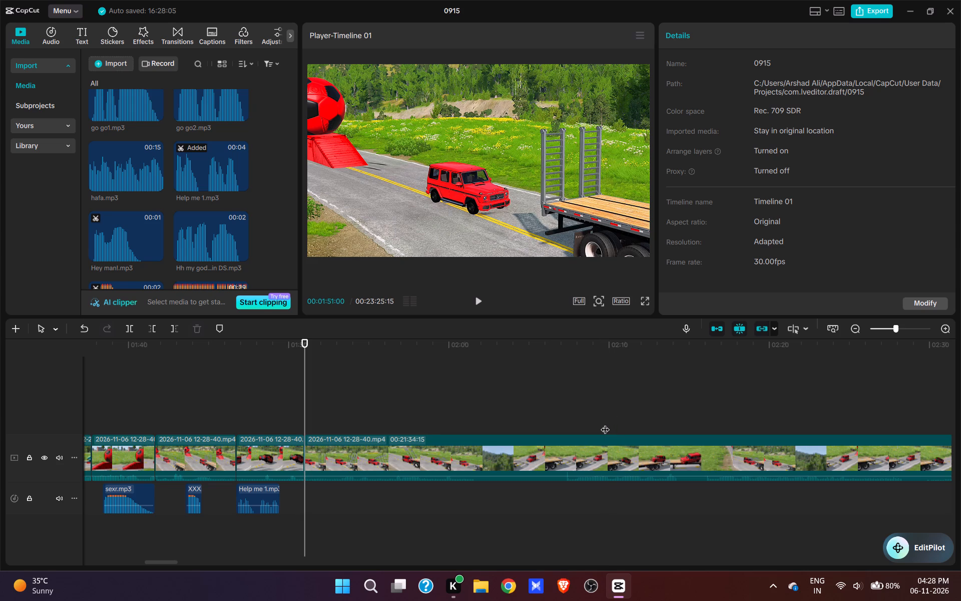
Review the trailer's ramps lowering and split the last clip at about 02:00:18, when they are down.
key("space")
left_click(446, 389)
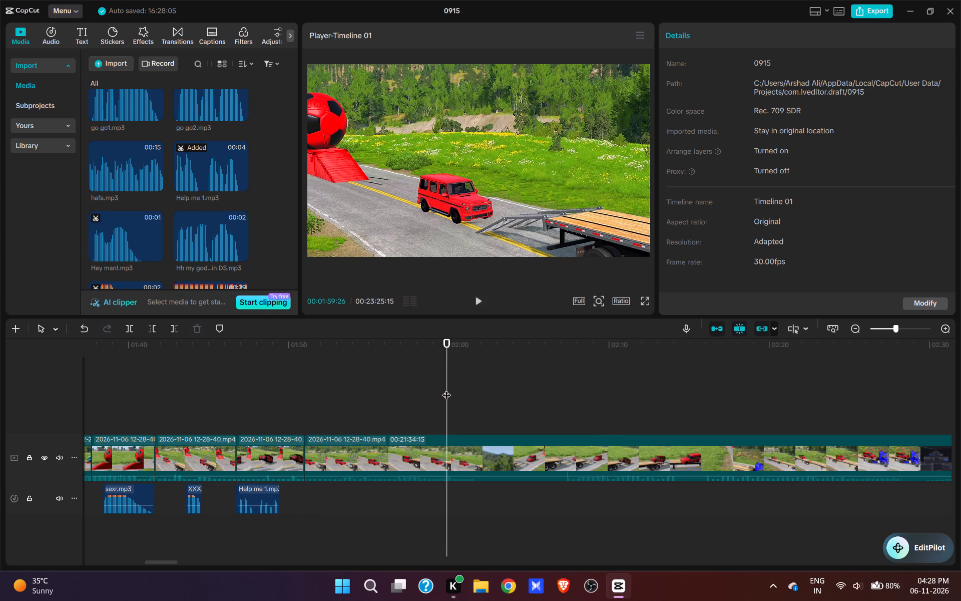
key("space")
left_click(410, 393)
key("space")
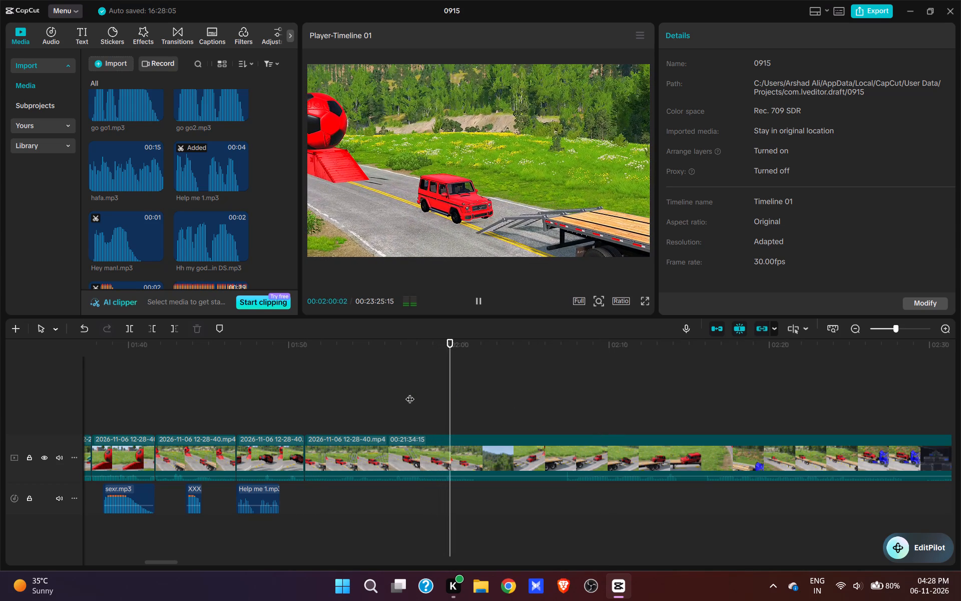
key("space")
type("w")
Add the Crane long.mp3 sound effect at 01:51:00, where the ramp-lowering clip begins.
left_click(305, 382)
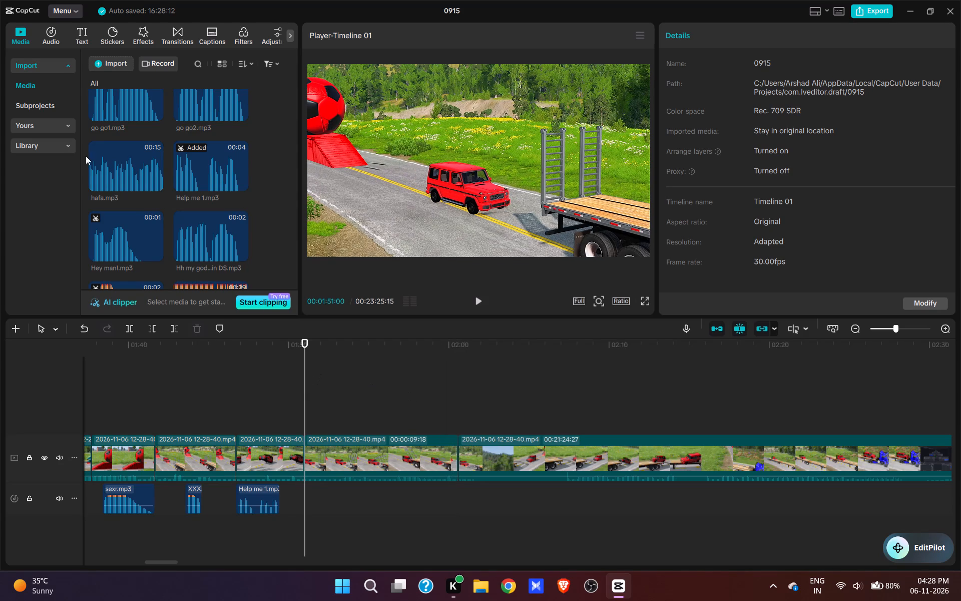
scroll(137, 215, "up", 9)
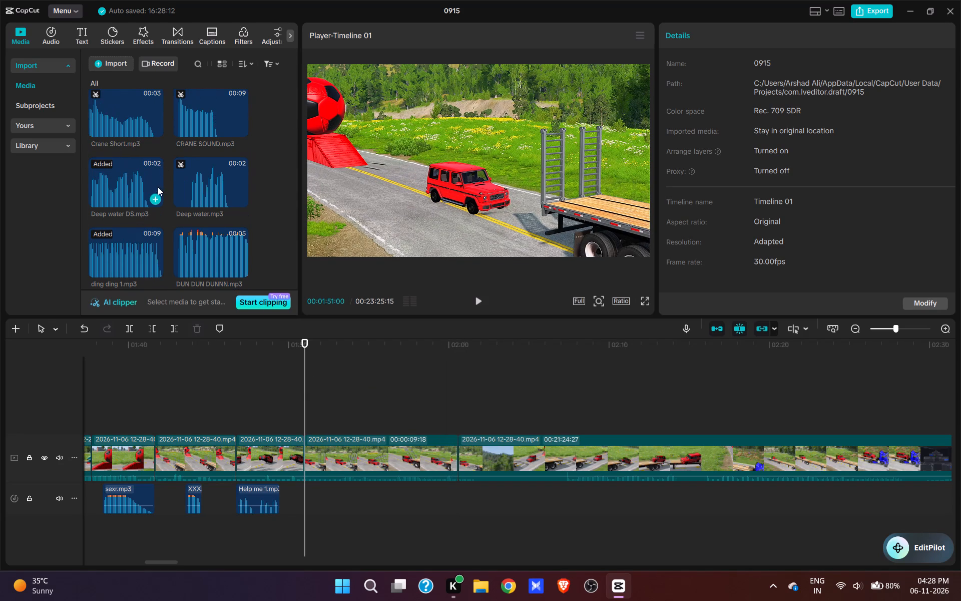
scroll(157, 192, "up", 2)
left_click(154, 173)
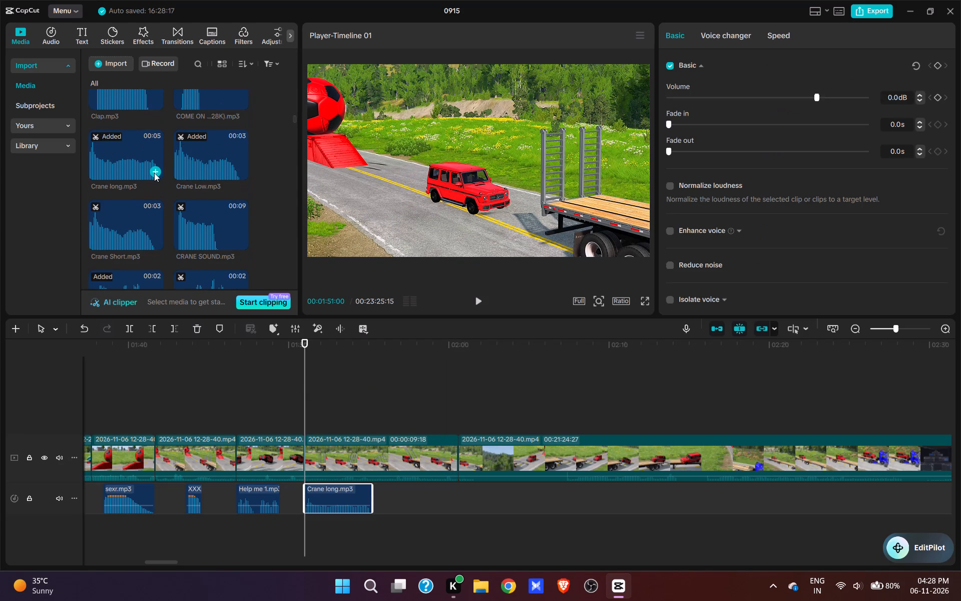
Speed up the ramp-lowering clip by setting its duration to 4.2 s.
left_click(790, 21)
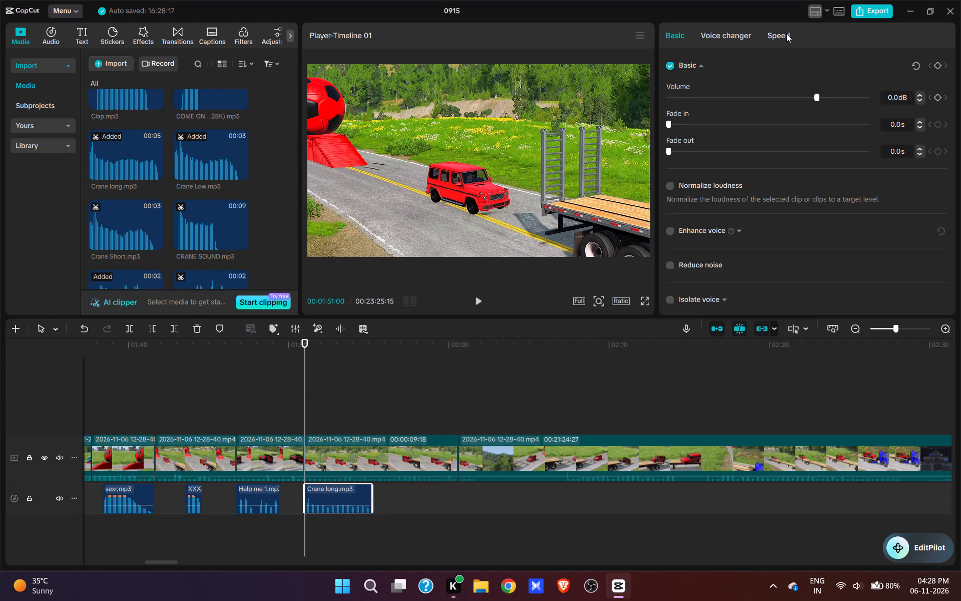
left_click(786, 34)
left_click(382, 449)
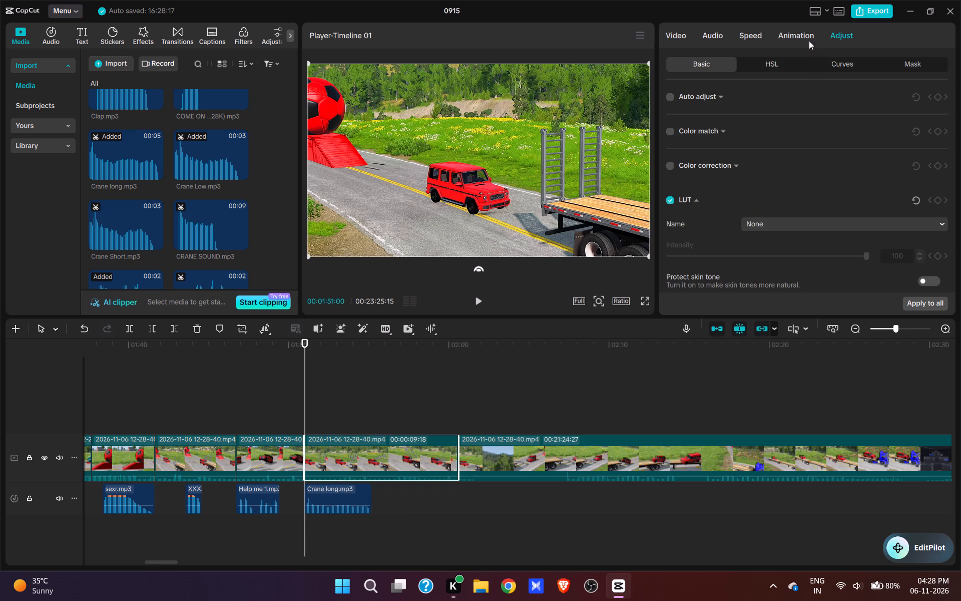
left_click(754, 33)
left_click_drag(929, 149, 832, 148)
type("4.2")
key("Return")
Play the sped-up ramp clip, find a laugh among the imported sounds, and add Laugh5.mp3 at 01:52:24.
key("space")
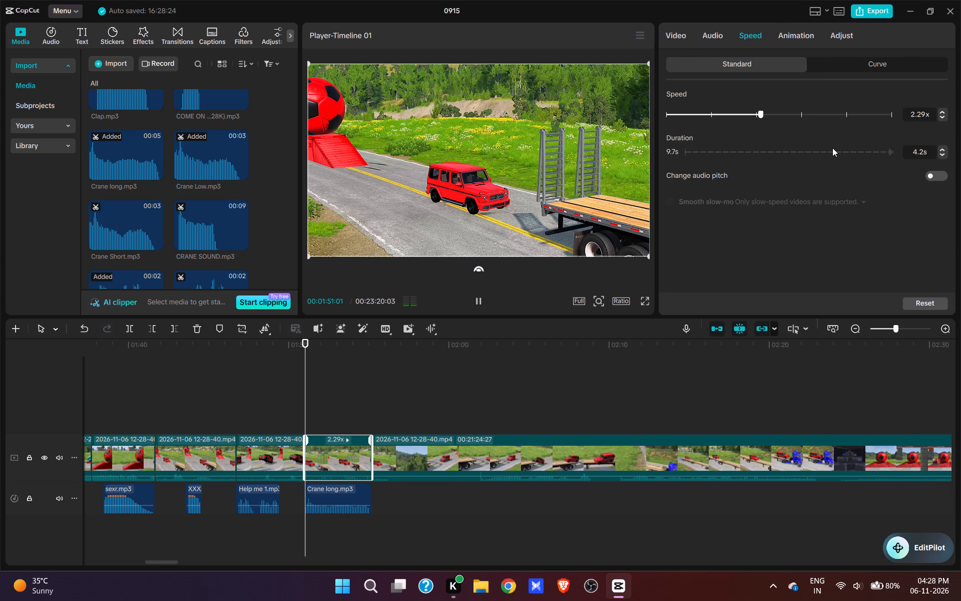
key("space")
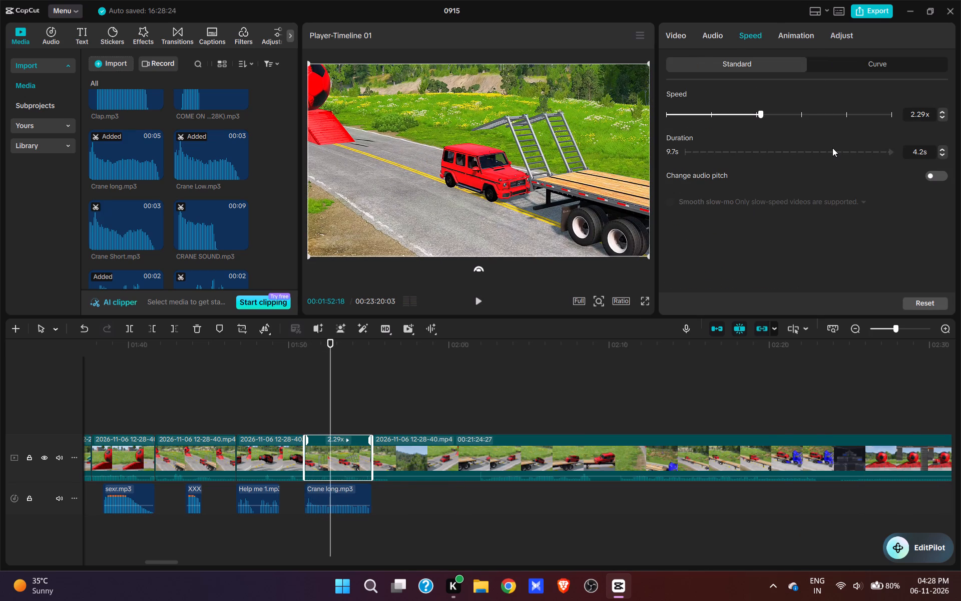
key("space")
key("space")
scroll(163, 201, "down", 6)
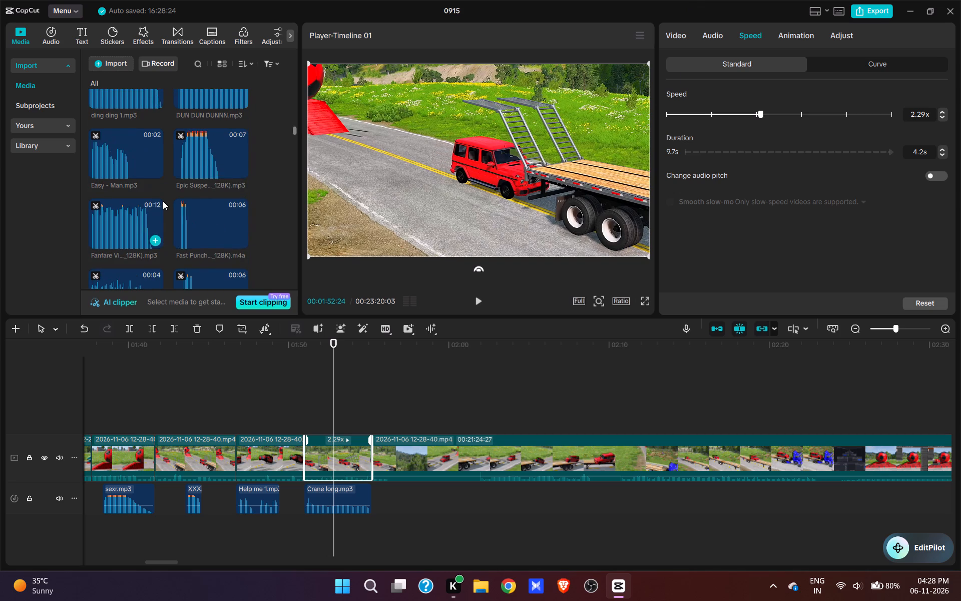
scroll(163, 200, "down", 9)
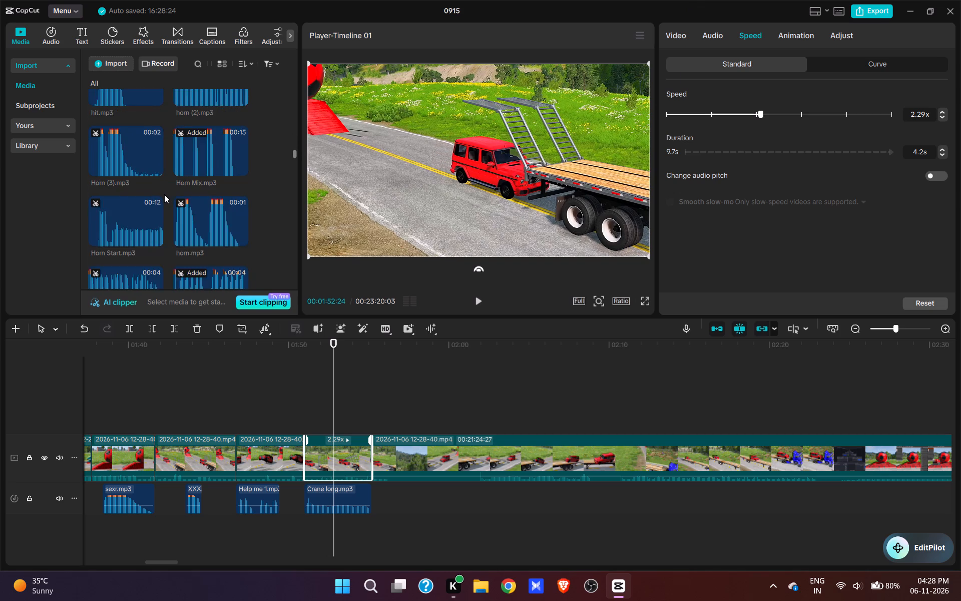
scroll(164, 194, "up", 15)
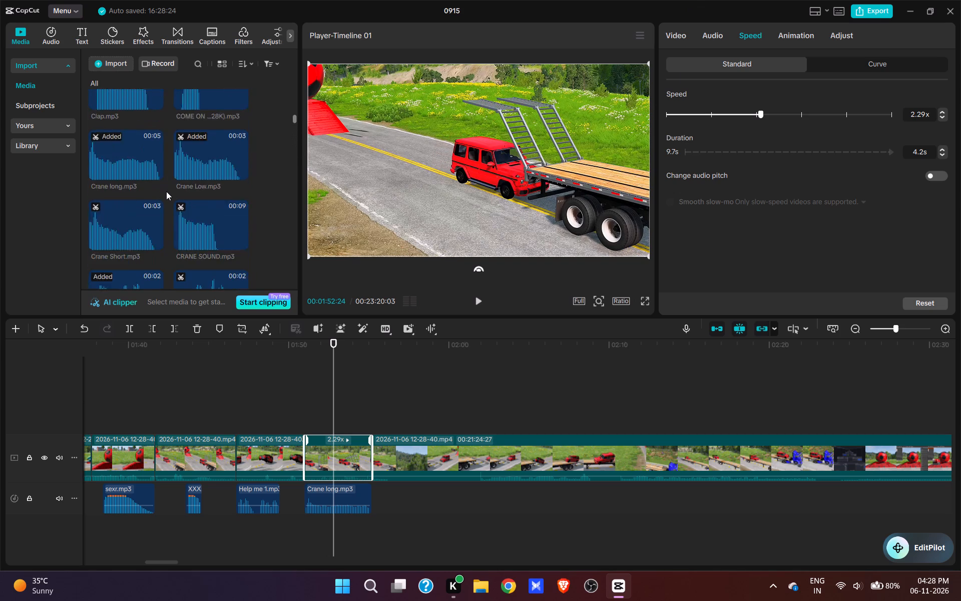
scroll(166, 191, "up", 3)
scroll(169, 190, "down", 18)
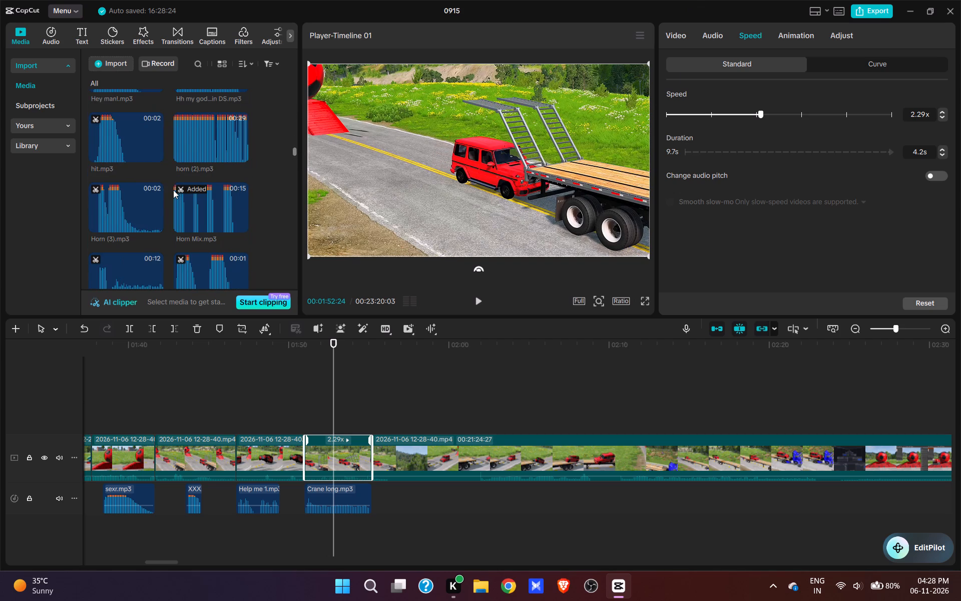
scroll(173, 190, "down", 7)
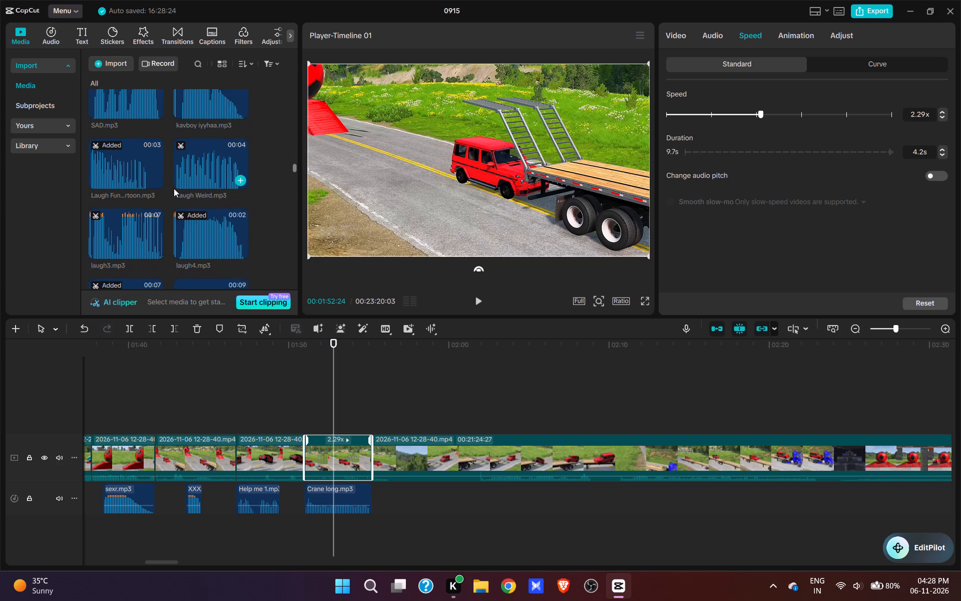
left_click(155, 263)
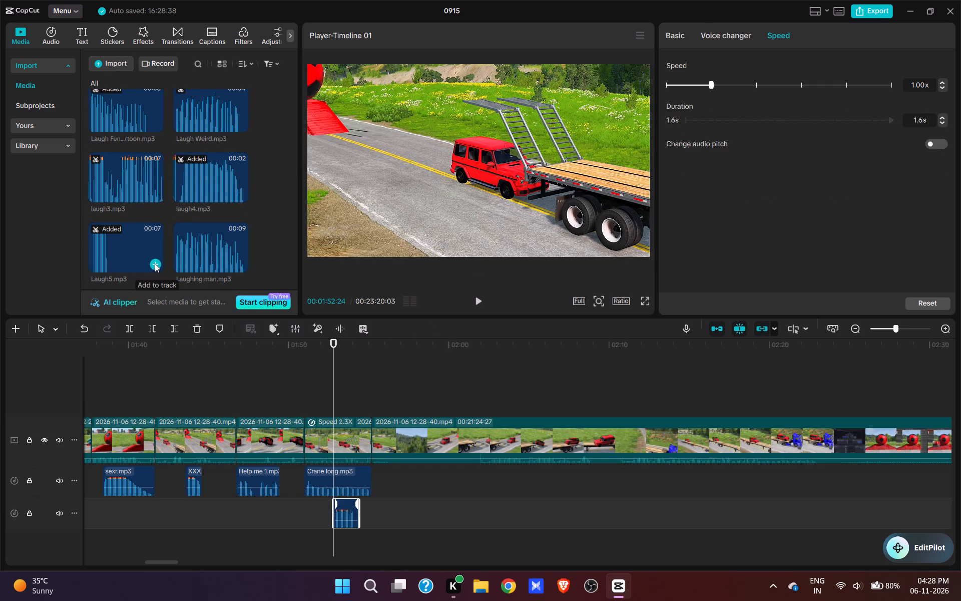
Cut about 8 s from the start of the last clip so it opens as the red car climbs the trailer ramps, and preview it.
key("space")
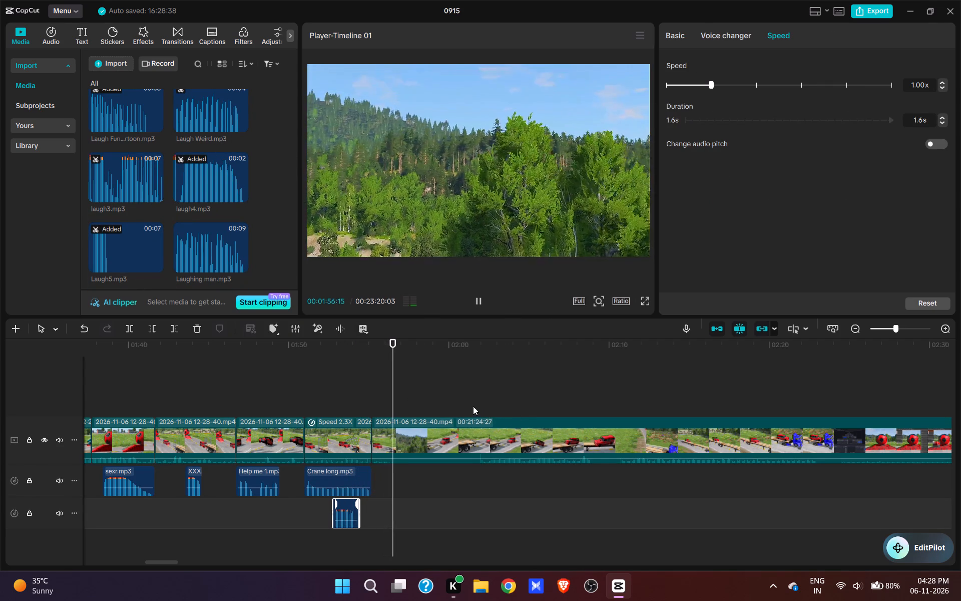
left_click(472, 406)
key("space")
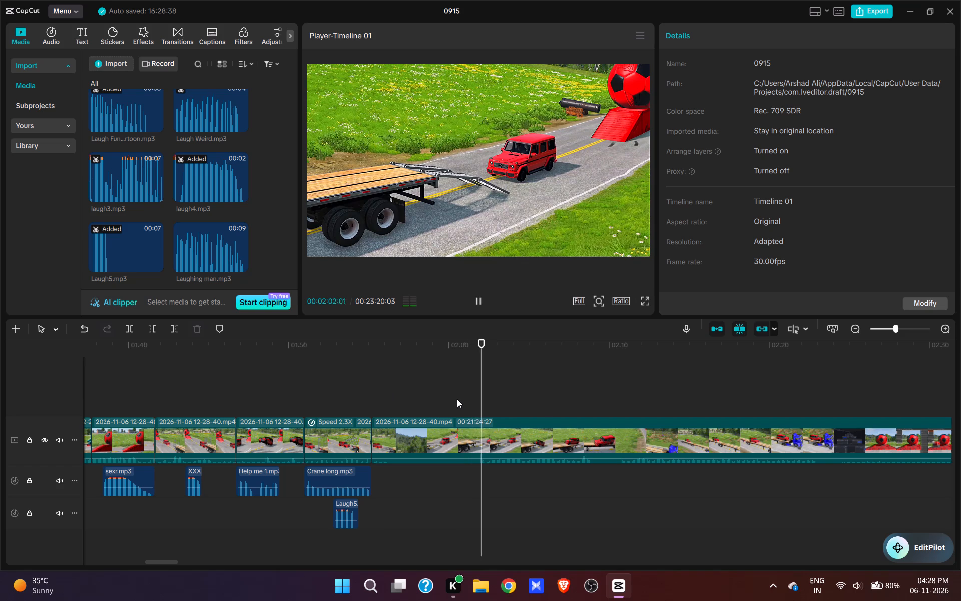
key("space")
type("q q")
key("space")
key("space")
key("space")
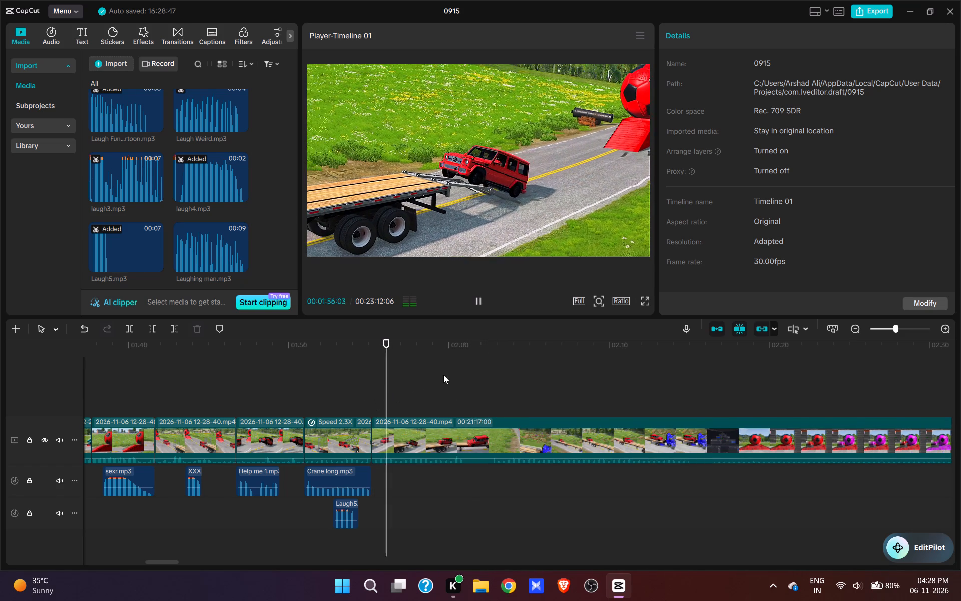
key("space")
key("space")
key("space")
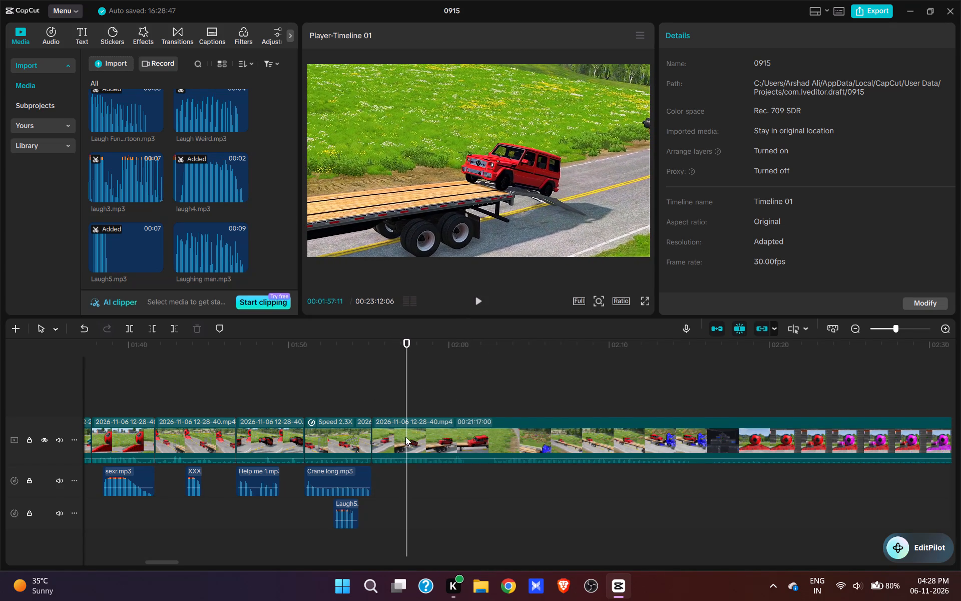
Find yaaaaaa bolacha.mp3 among the imported sounds, add it at 01:56:20 as the car climbs onto the trailer, and play it.
left_click(390, 401)
key("space")
key("space")
scroll(163, 215, "down", 9)
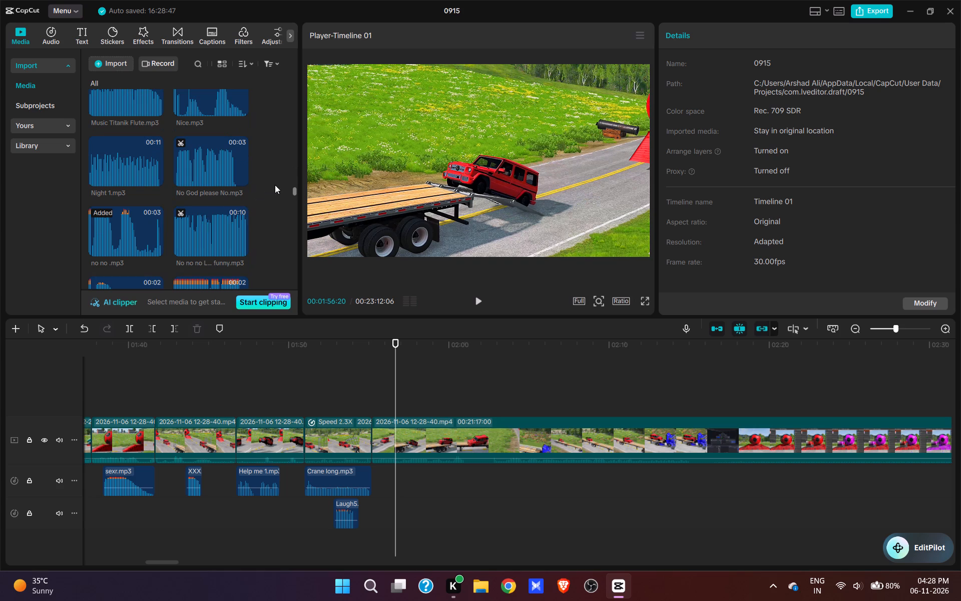
left_click_drag(294, 189, 354, 467)
scroll(211, 179, "up", 5)
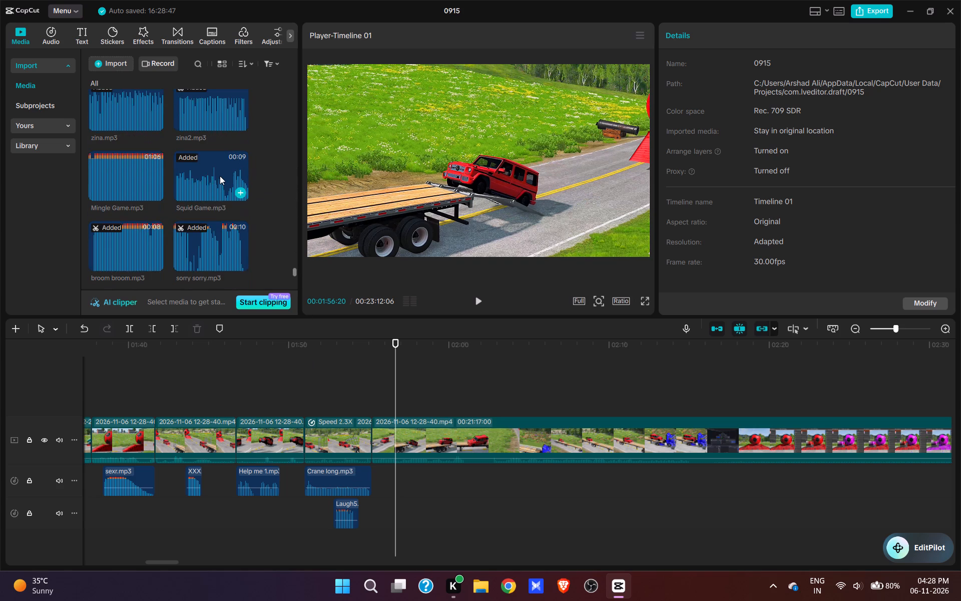
scroll(220, 176, "up", 2)
left_click(239, 164)
key("space")
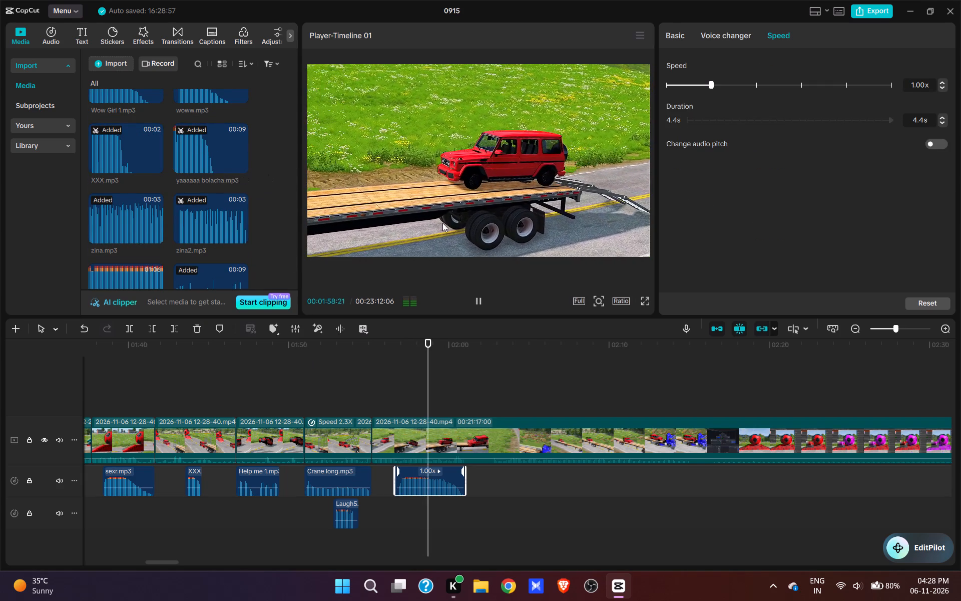
key("space")
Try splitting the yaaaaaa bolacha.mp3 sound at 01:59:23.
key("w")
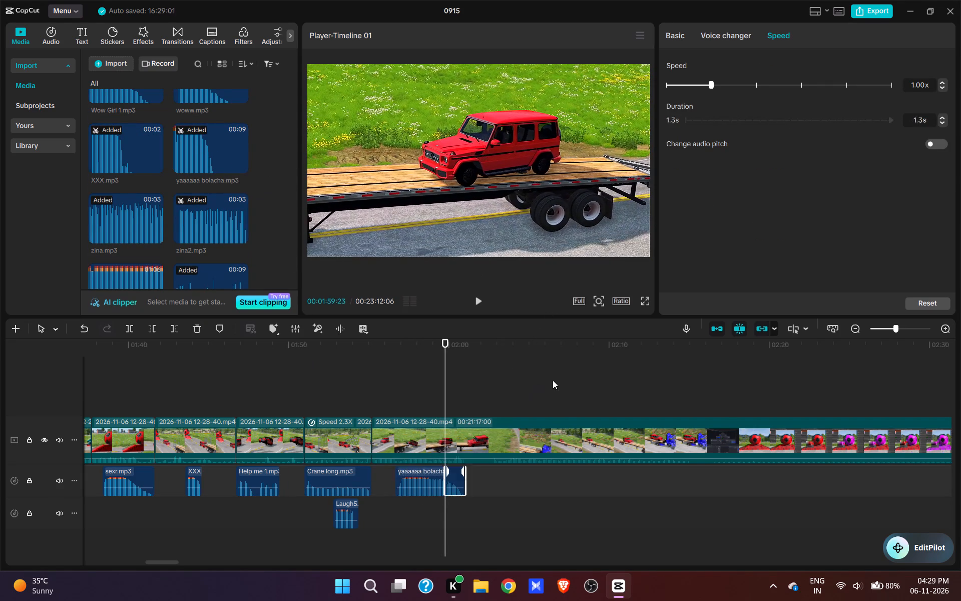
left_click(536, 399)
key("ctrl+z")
Split the last video clip at 01:59:11, when the red car is fully on the trailer.
left_click(445, 408)
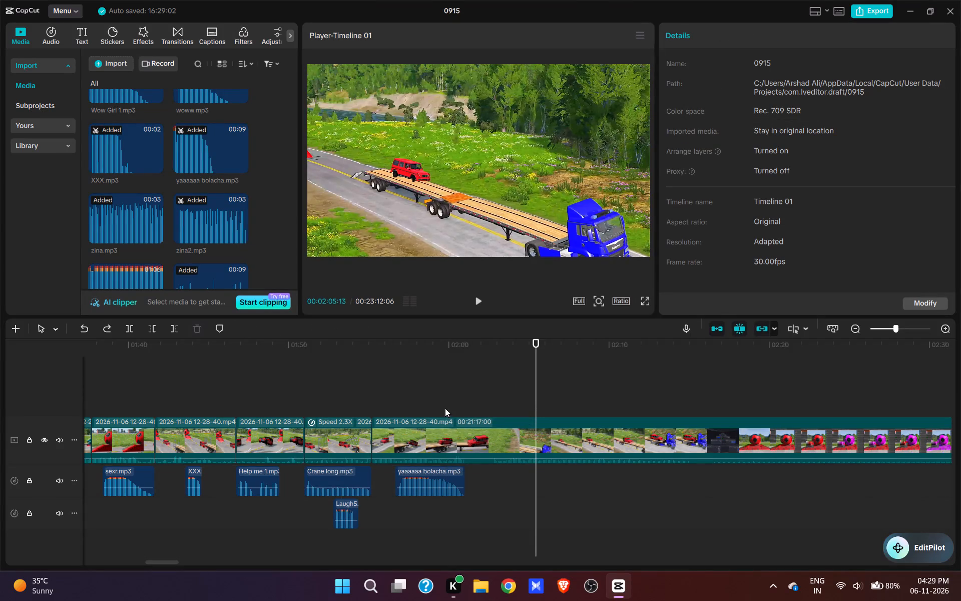
left_click(439, 395)
left_click(440, 438)
key("w")
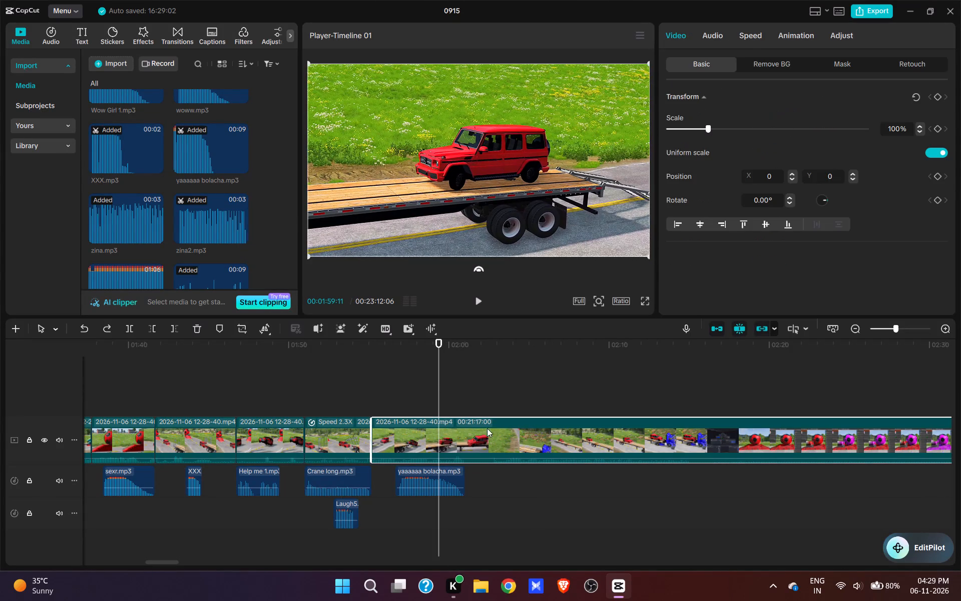
Cut about 9 s from the start of the last clip so it resumes with the car driving forward along the trailer.
left_click(532, 407)
left_click(557, 406)
left_click(569, 396)
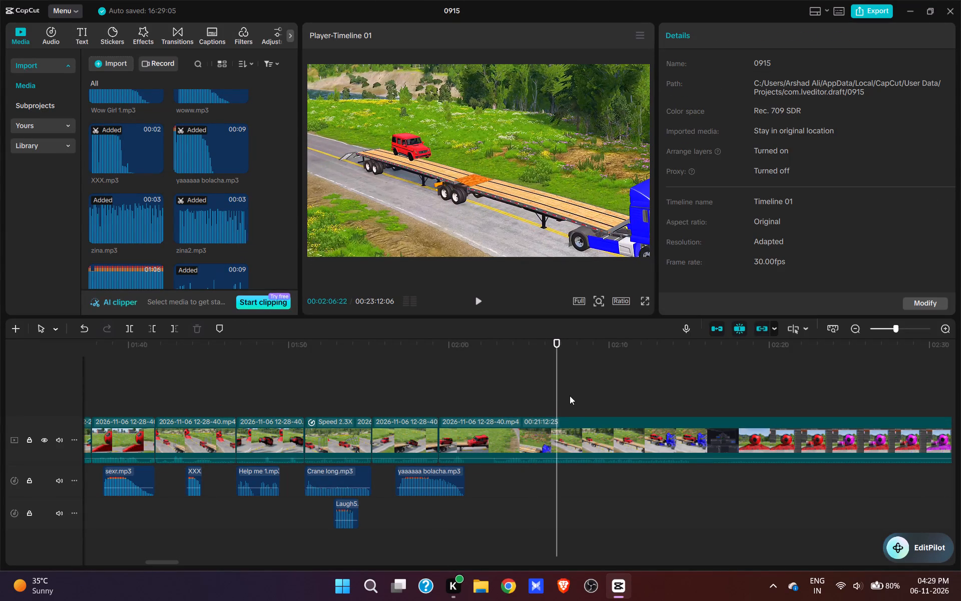
left_click(576, 395)
key("space")
key("space")
type("q")
key("space")
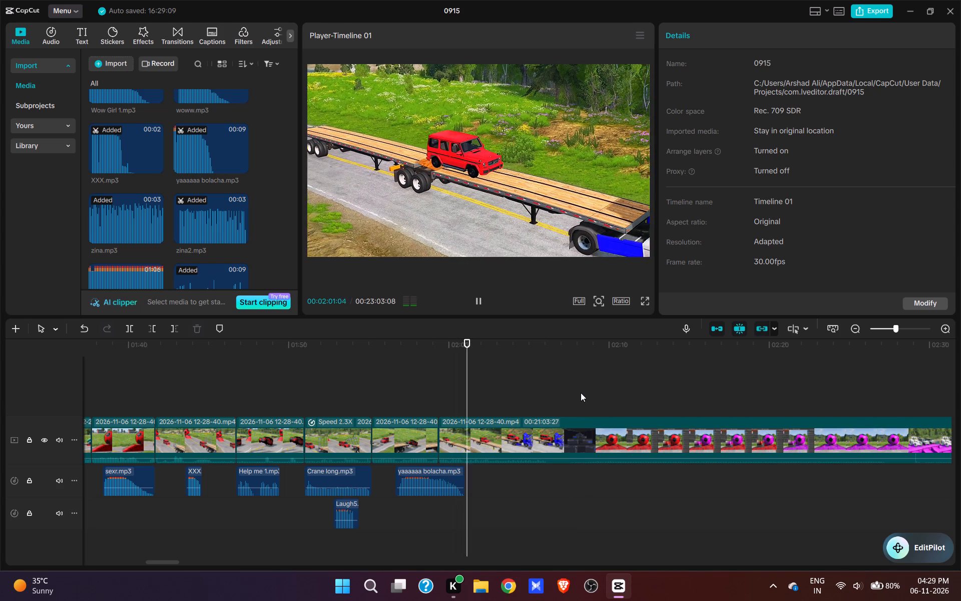
Replay the trailer sequence and split the last clip at 02:04:12, where the red car has stopped behind the blue truck's cab.
left_click(339, 400)
key("space")
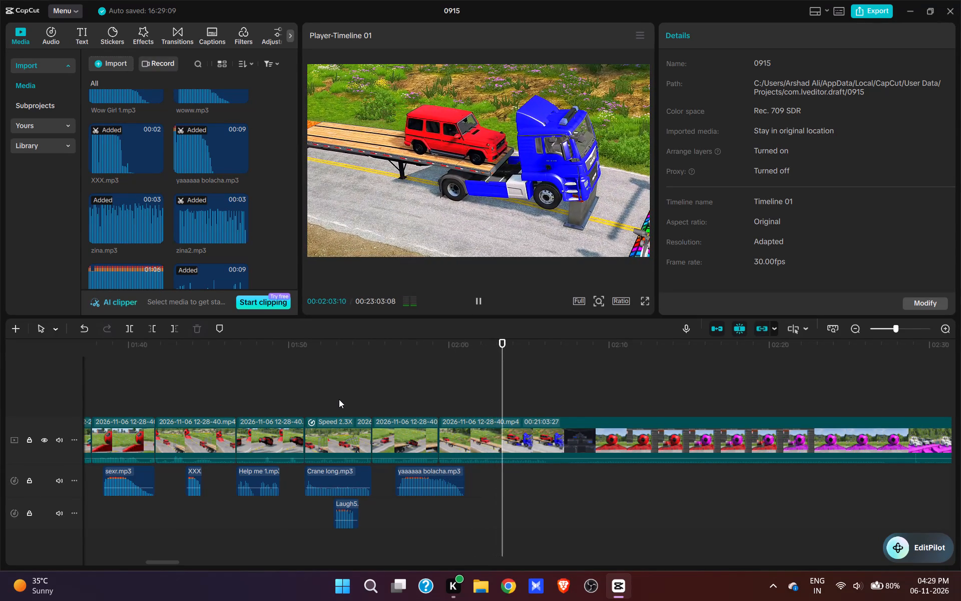
key("space")
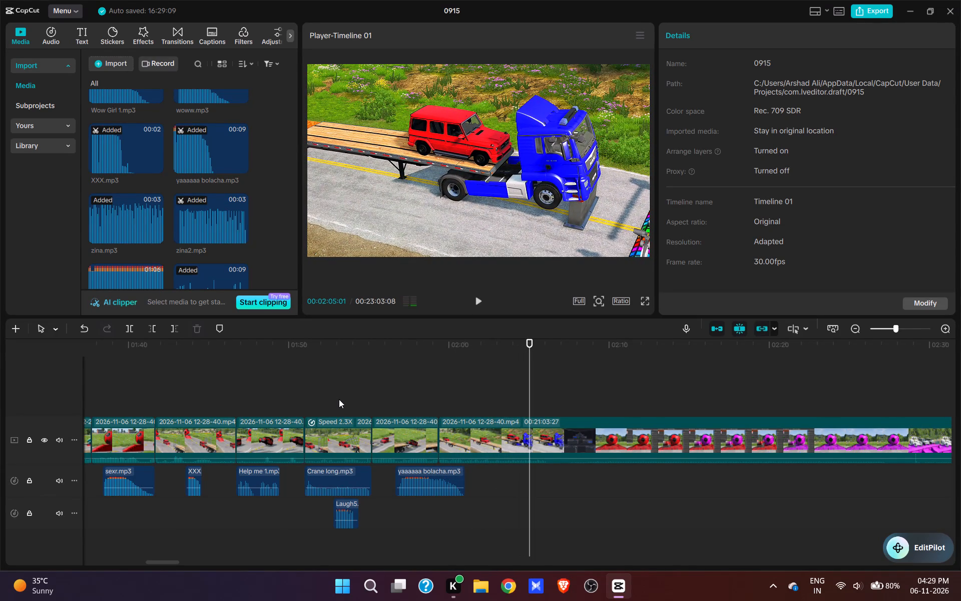
left_click(491, 389)
key("space")
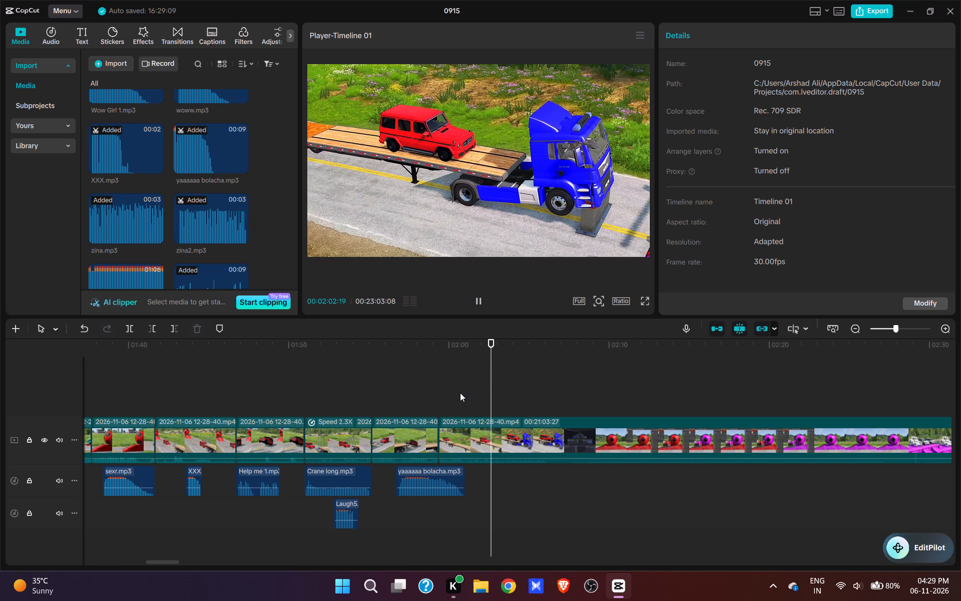
key("space")
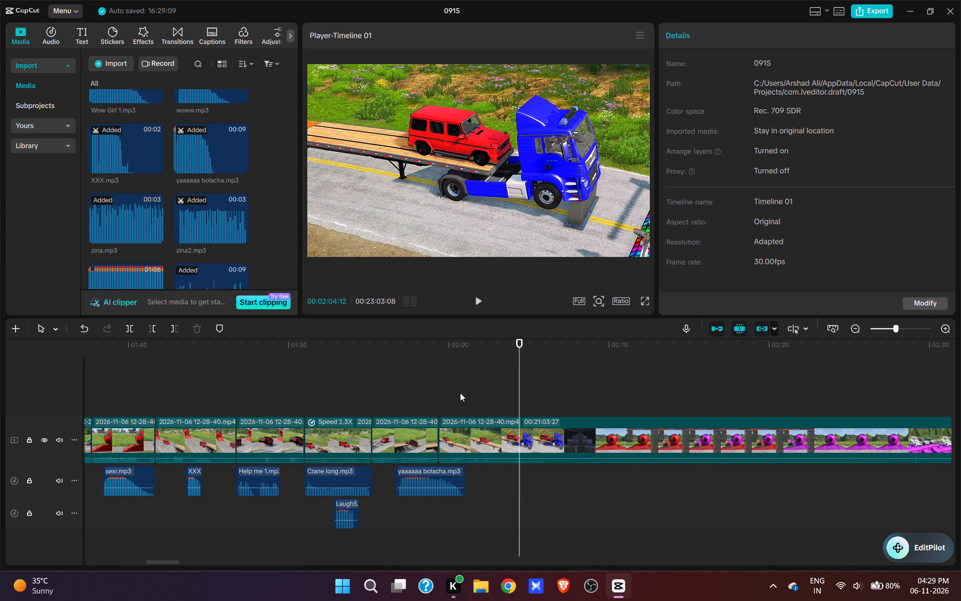
type("w")
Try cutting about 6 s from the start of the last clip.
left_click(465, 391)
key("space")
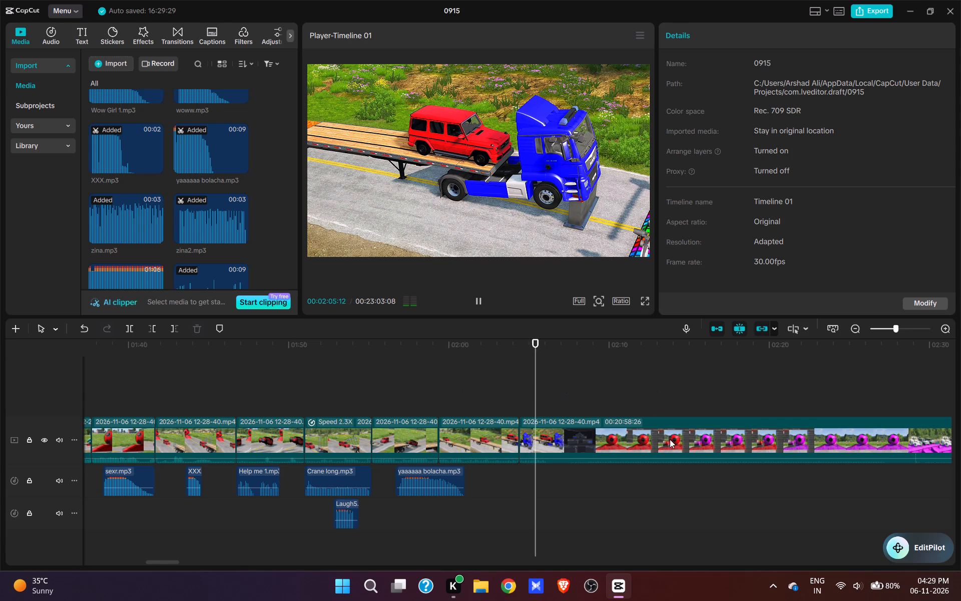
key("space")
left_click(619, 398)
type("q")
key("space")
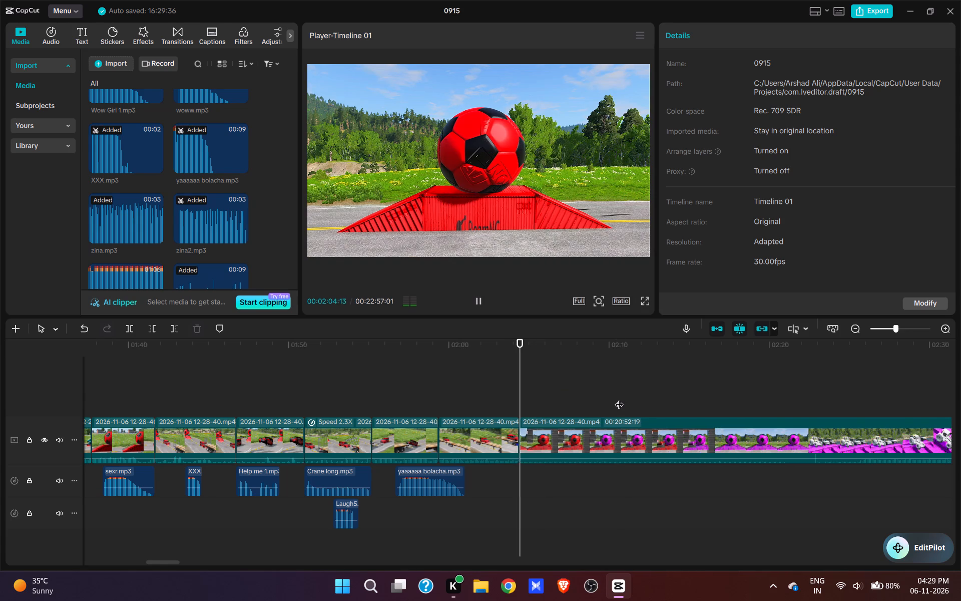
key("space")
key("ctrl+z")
Cut about 4 s from the start of the last clip so it opens as the red football on the ramp appears.
left_click(579, 397)
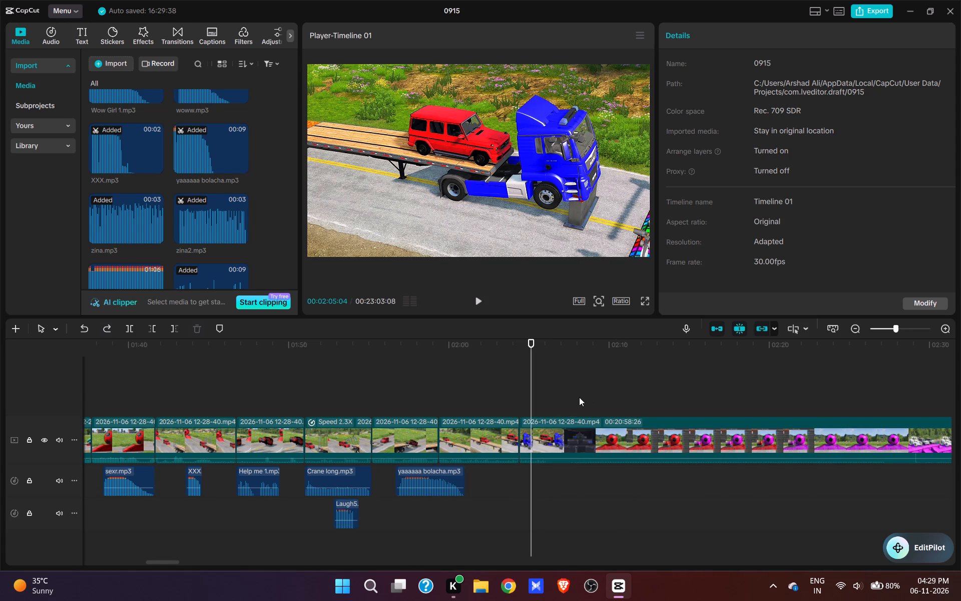
key("space")
key("space")
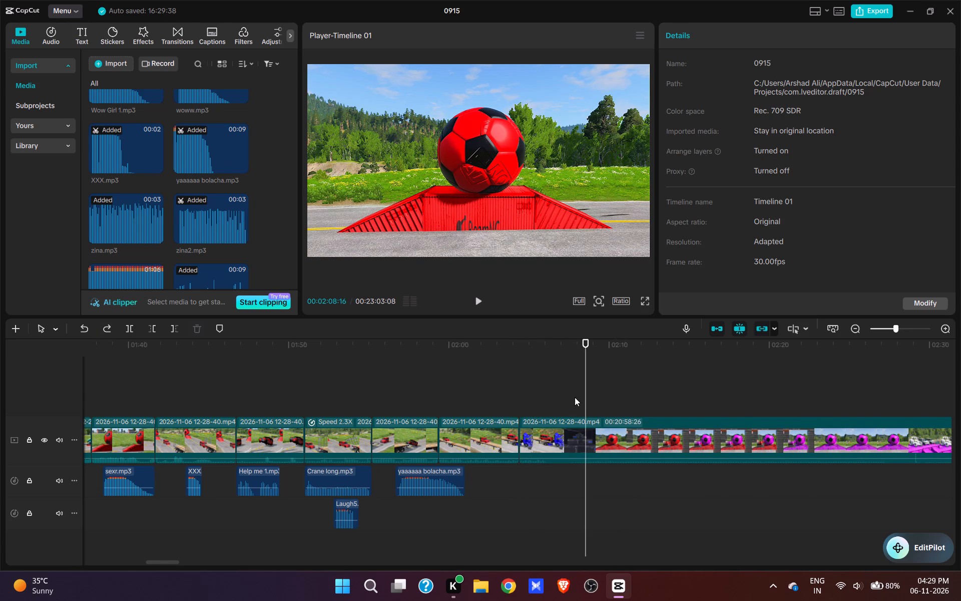
left_click(577, 396)
key("space")
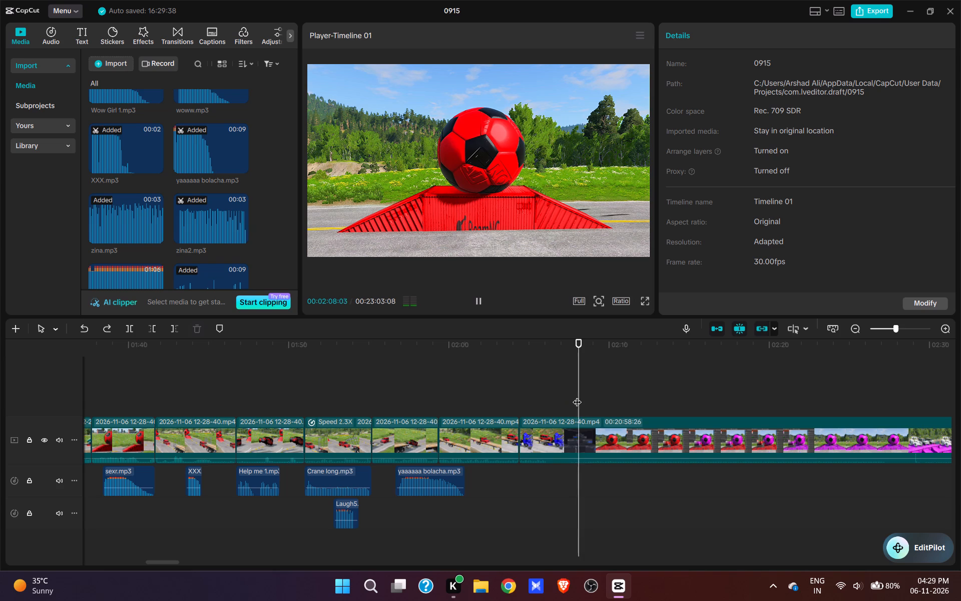
key("space")
type("q")
Split the red football clip at 02:05:05 and cut about 14 s after it so the magenta football follows directly.
key("space")
key("space")
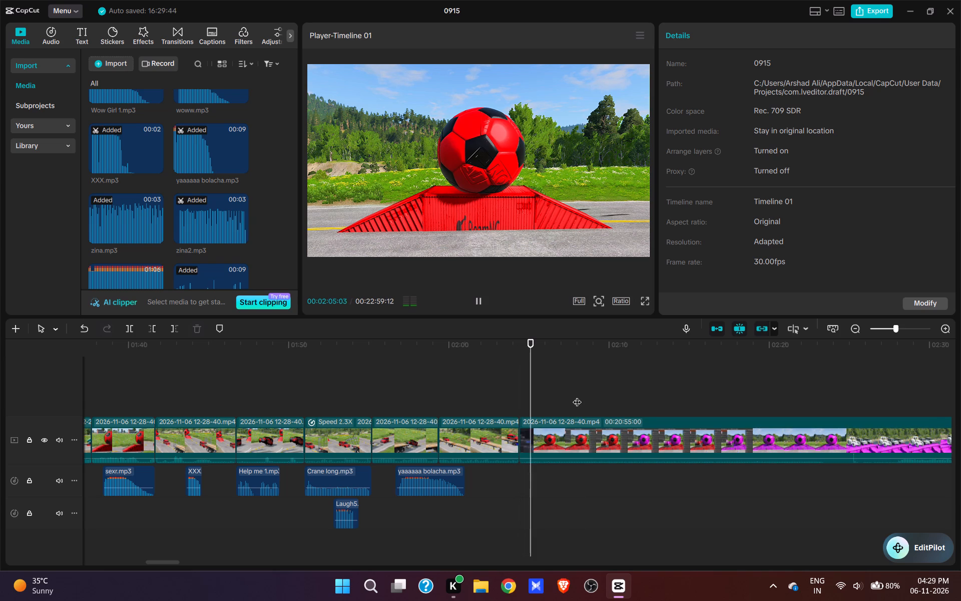
key("w")
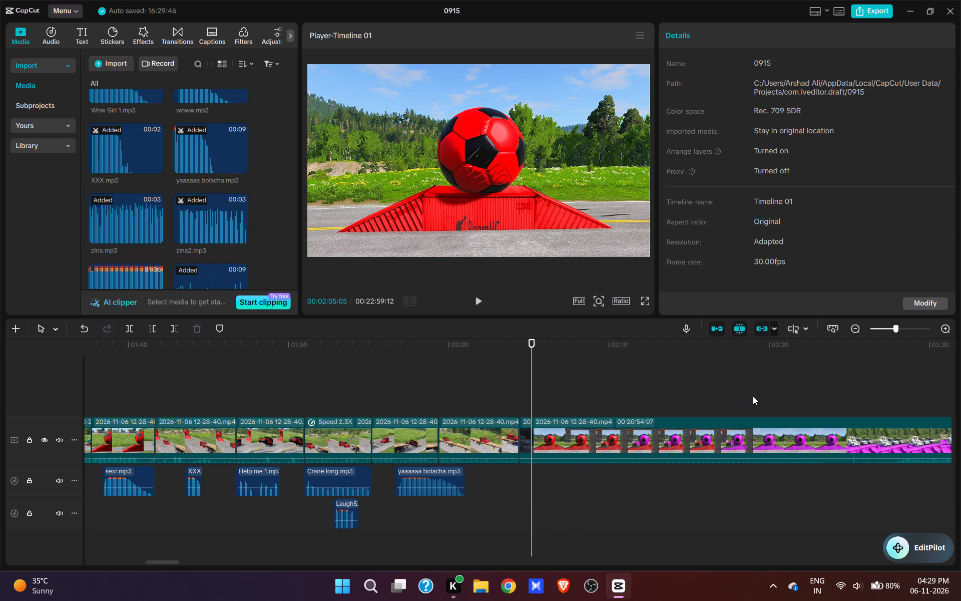
left_click(754, 396)
key("q")
Find Surpiris.mp3 among the imported sounds and add it at 02:04:23, just before the football changes colour.
double_click(528, 401)
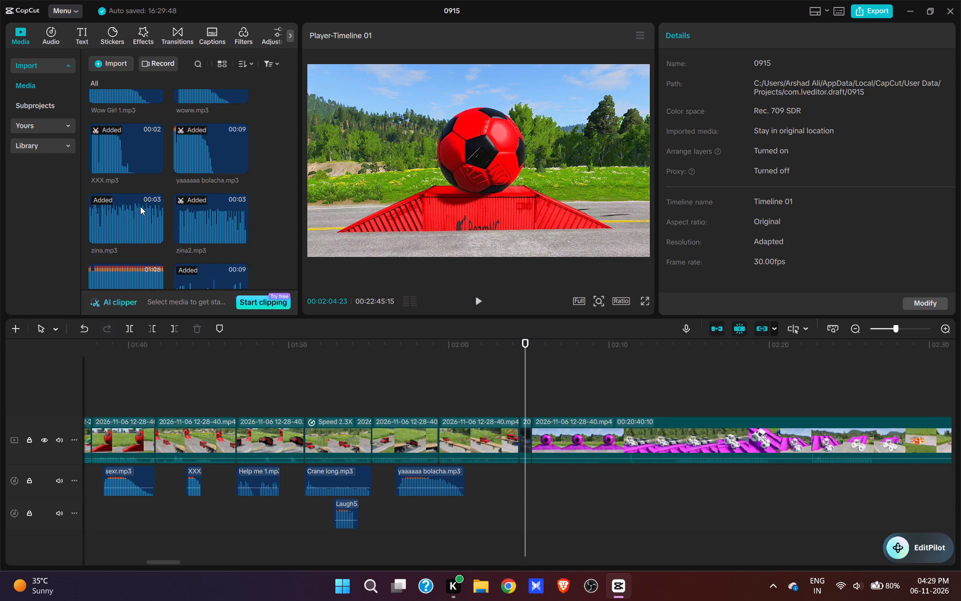
scroll(142, 202, "down", 7)
scroll(188, 207, "up", 6)
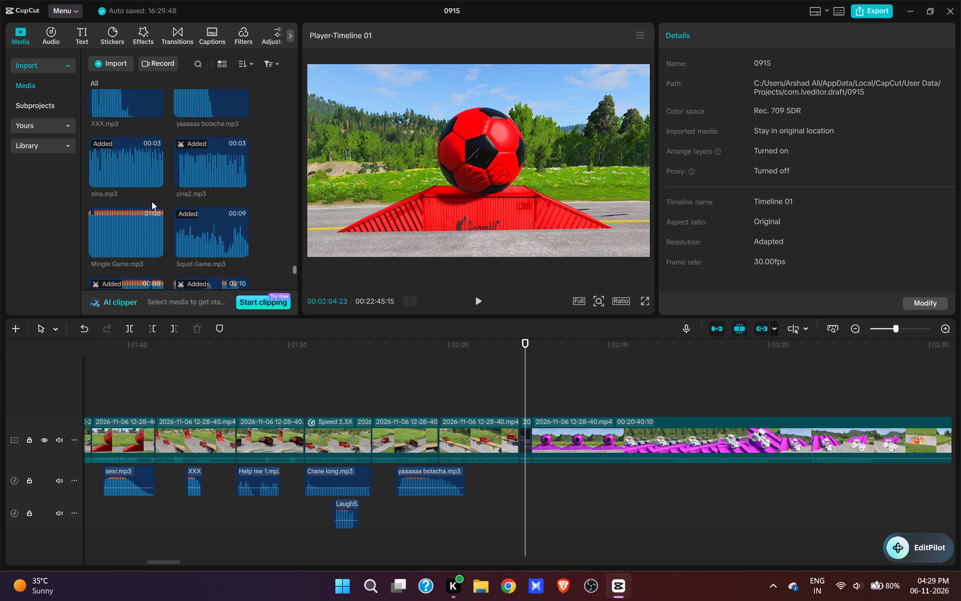
scroll(154, 201, "up", 8)
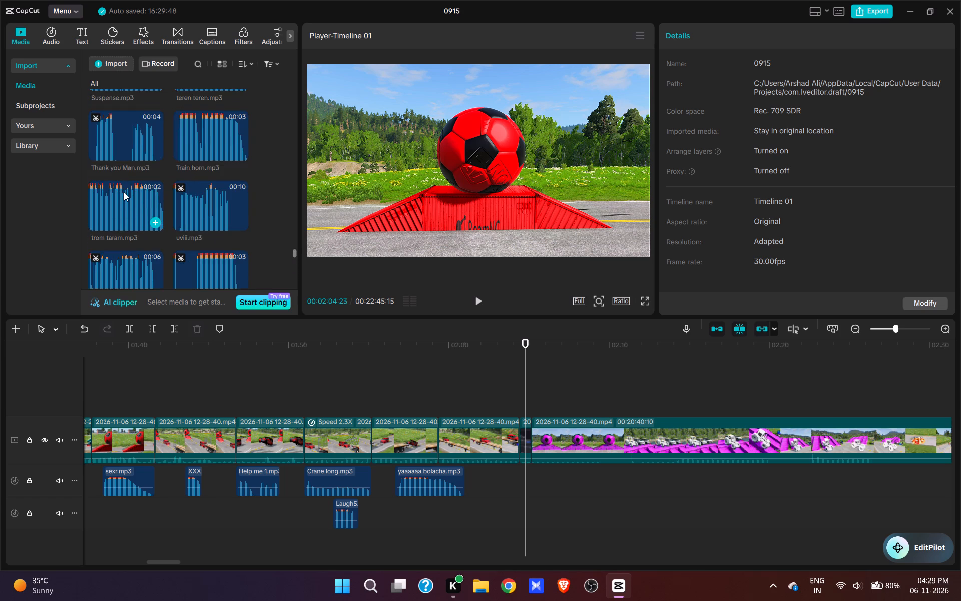
scroll(124, 192, "up", 2)
left_click(154, 180)
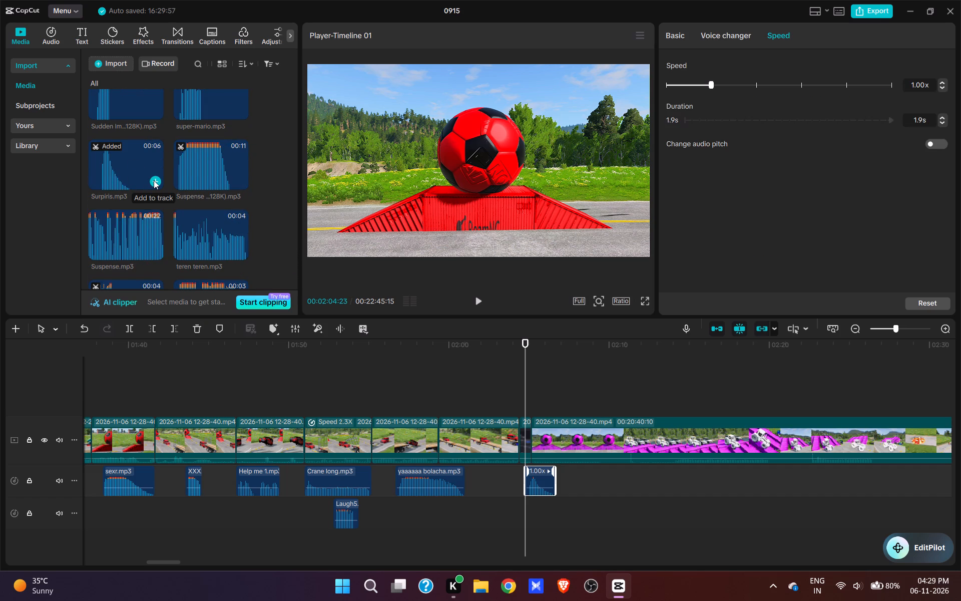
key("space")
key("space")
Play the football colour change and split the magenta football clip at 02:06:19, near the end of the Surpiris.mp3 sound.
left_click(497, 398)
key("space")
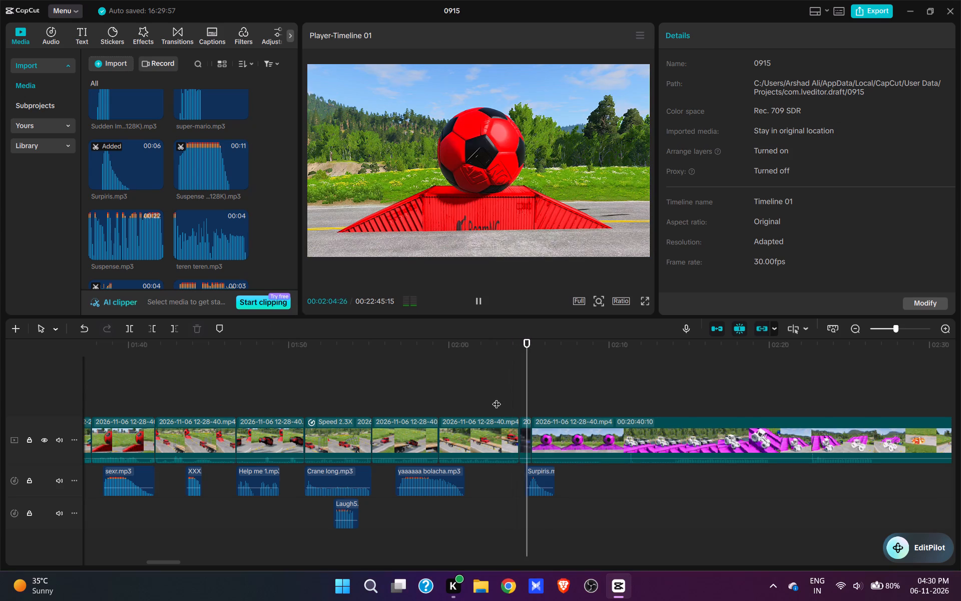
key("space")
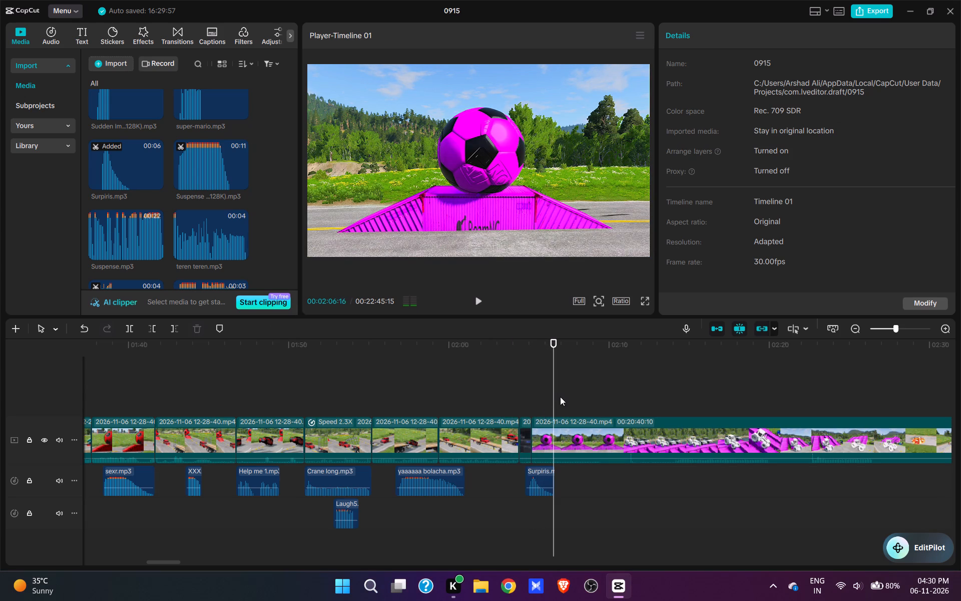
left_click(553, 398)
left_click(568, 441)
key("w")
Cut about 6 s from the start of the last clip so it opens on the white tractor and cars on the magenta platform.
left_click_drag(619, 496, 607, 515)
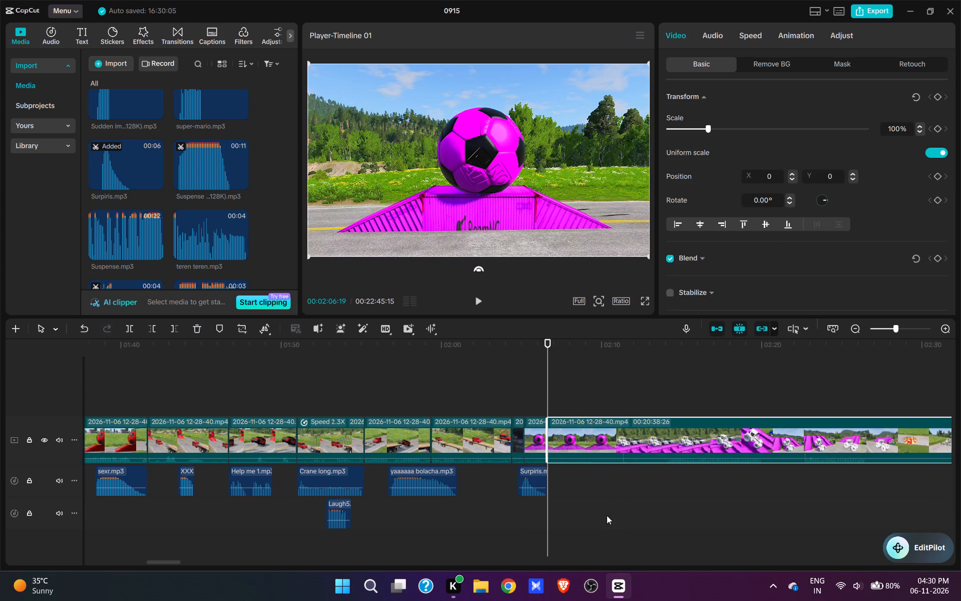
left_click_drag(607, 515, 525, 528)
left_click(532, 393)
key("space")
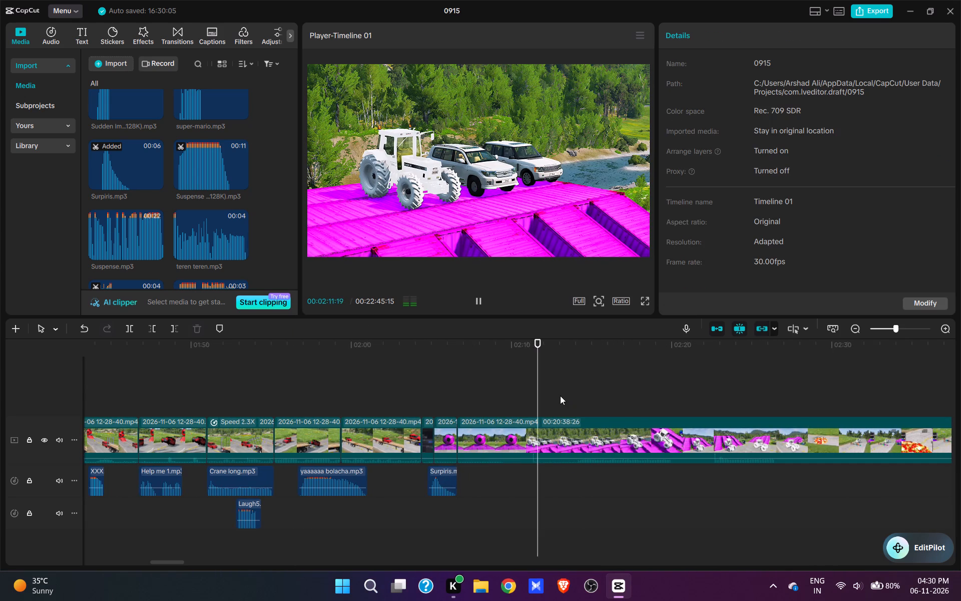
left_click(582, 394)
key("space")
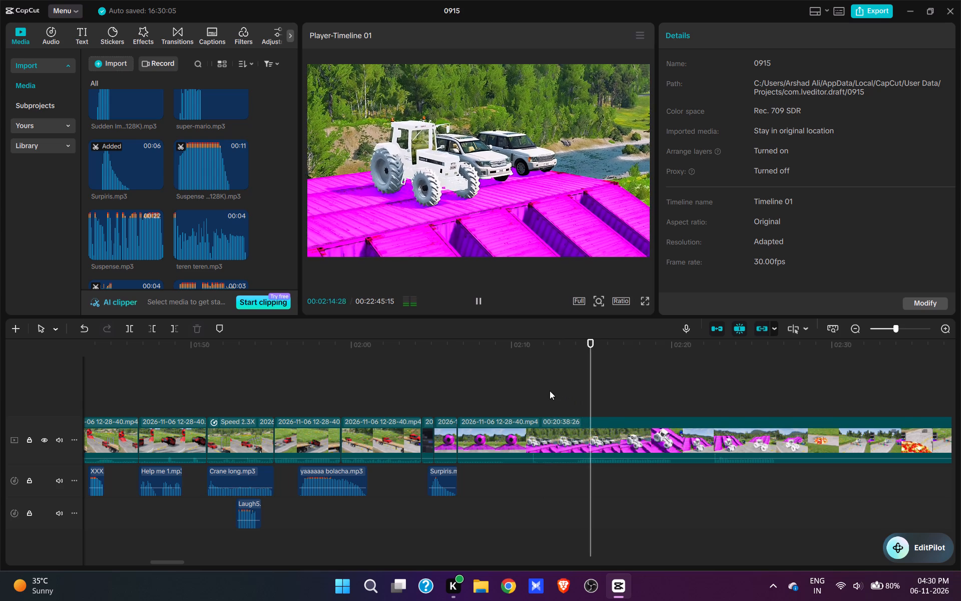
left_click(550, 391)
key("space")
key("space")
type("q")
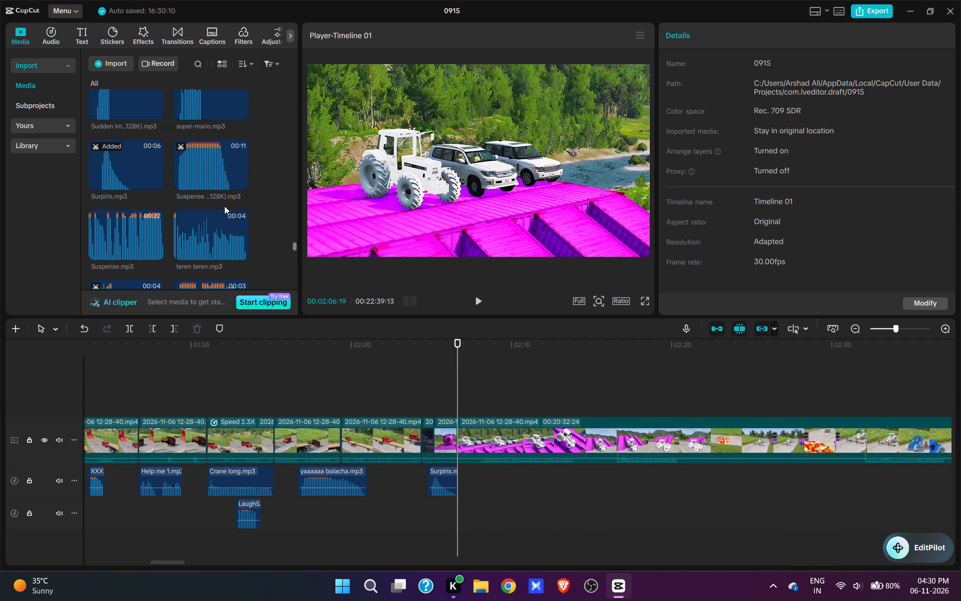
Find go go1.mp3 among the imported sounds and add it at 02:06:19, where the white tractor shot on the magenta platform starts.
scroll(77, 186, "down", 6)
scroll(183, 197, "up", 10)
scroll(206, 194, "down", 5)
scroll(206, 194, "up", 10)
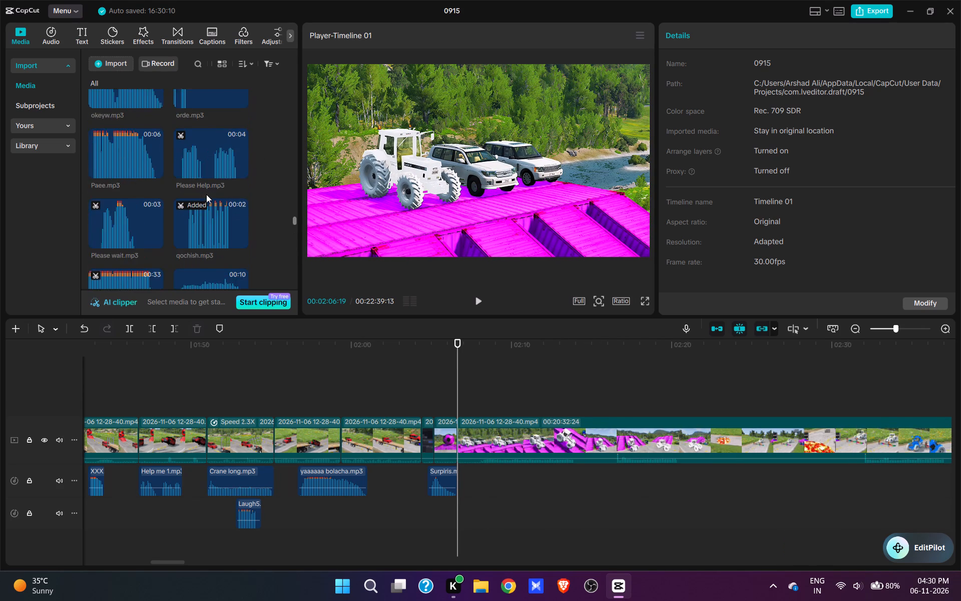
scroll(206, 194, "up", 19)
scroll(205, 199, "up", 3)
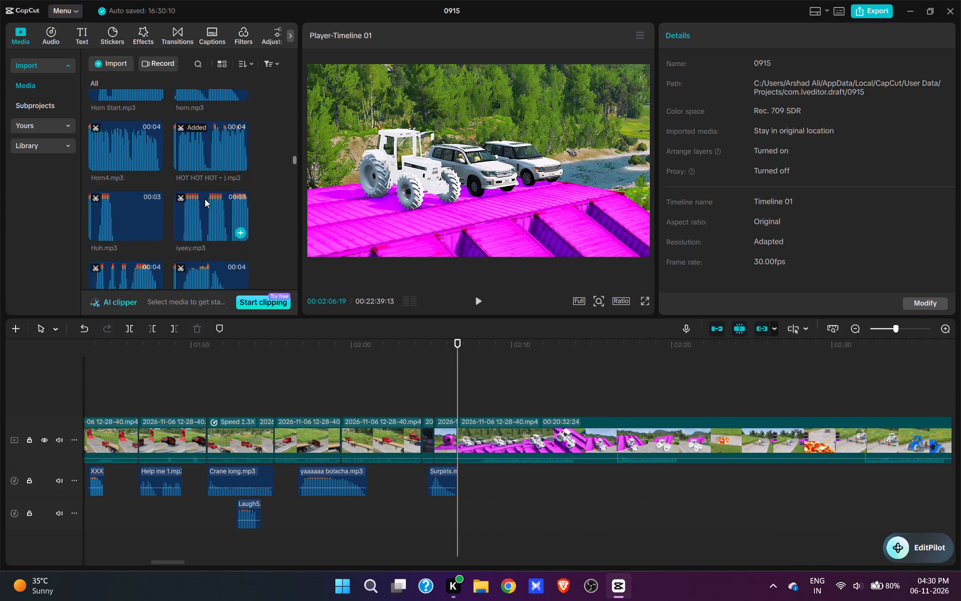
scroll(205, 199, "up", 9)
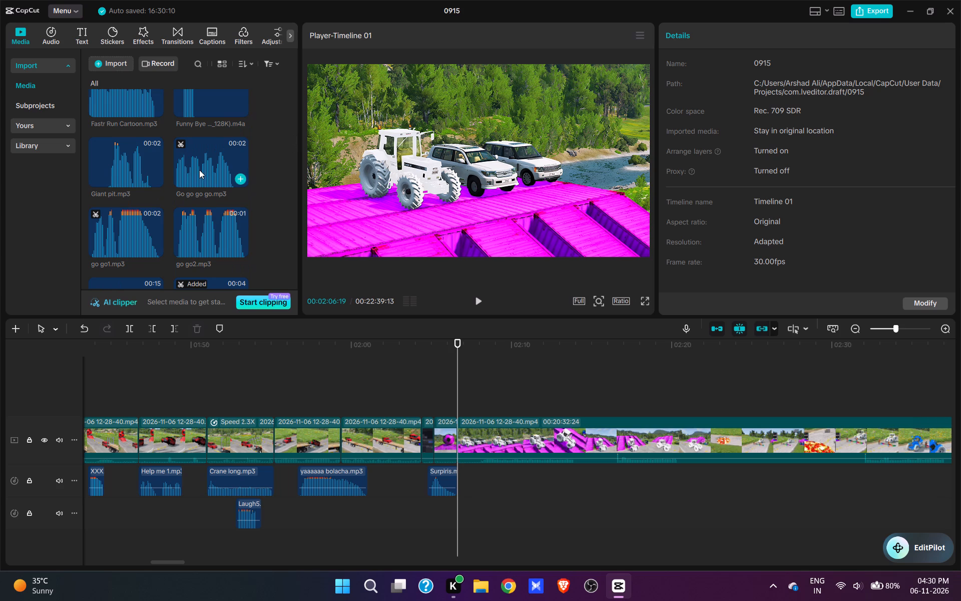
left_click(199, 170)
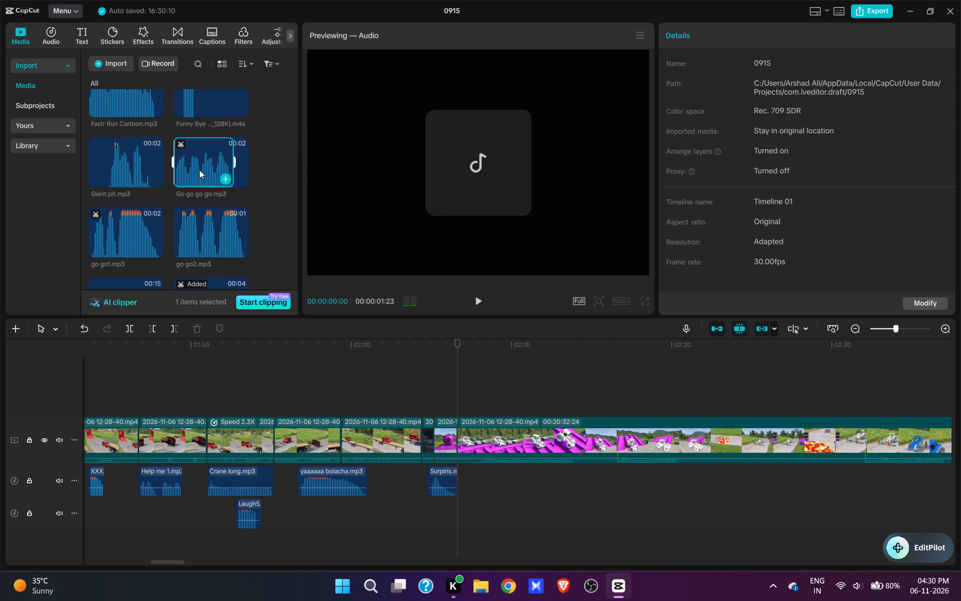
left_click(111, 243)
left_click(156, 252)
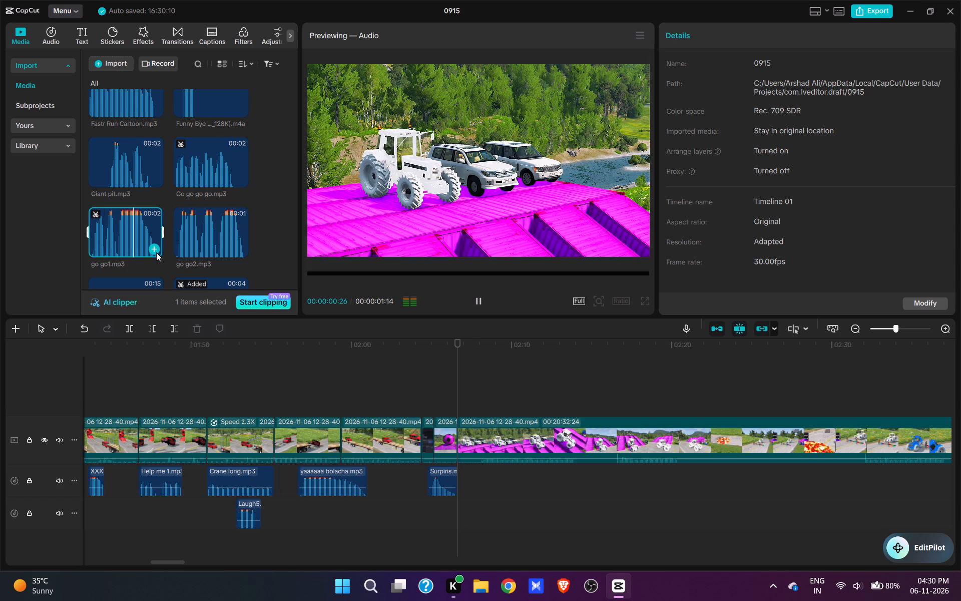
key("space")
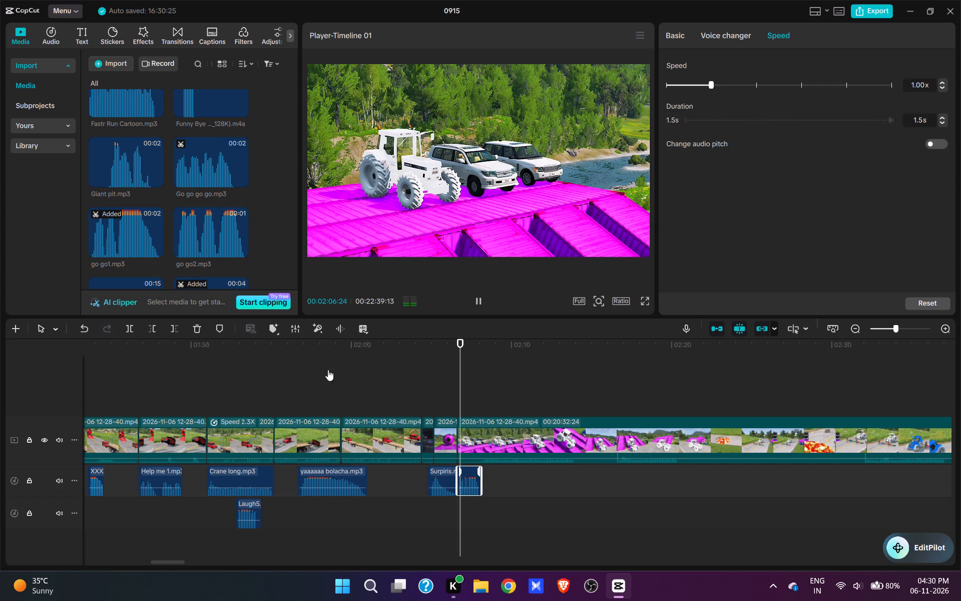
key("space")
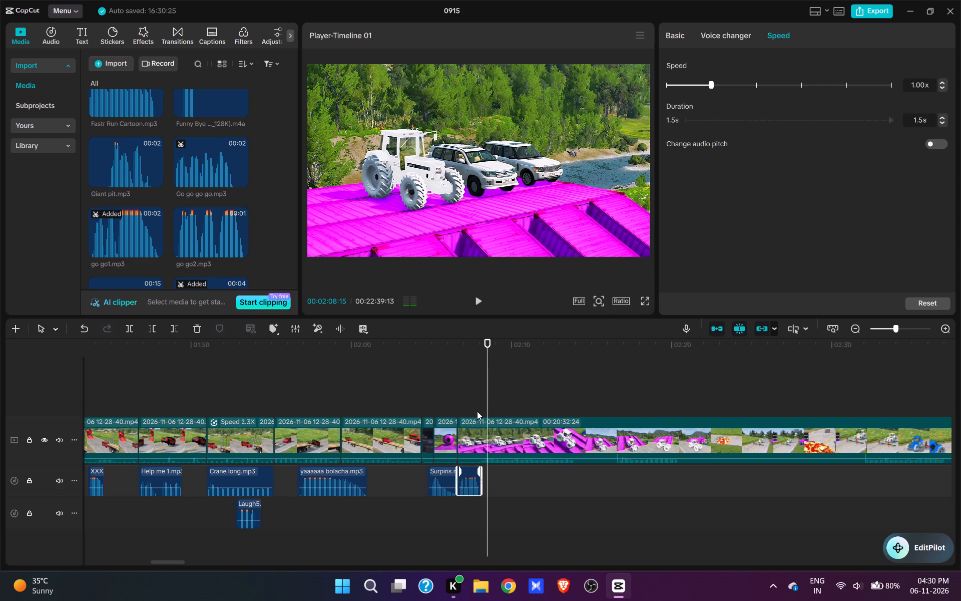
Find okey.mp3 among the imported sounds, add it at 02:08:03 directly after go go1.mp3, and play the result.
left_click(483, 405)
scroll(195, 222, "up", 6)
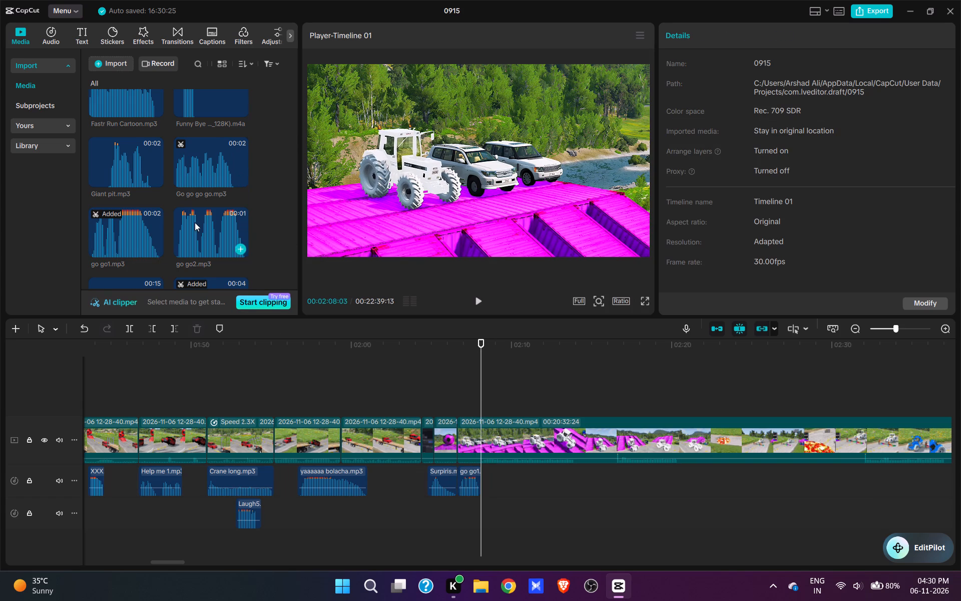
scroll(195, 222, "up", 7)
scroll(195, 223, "down", 6)
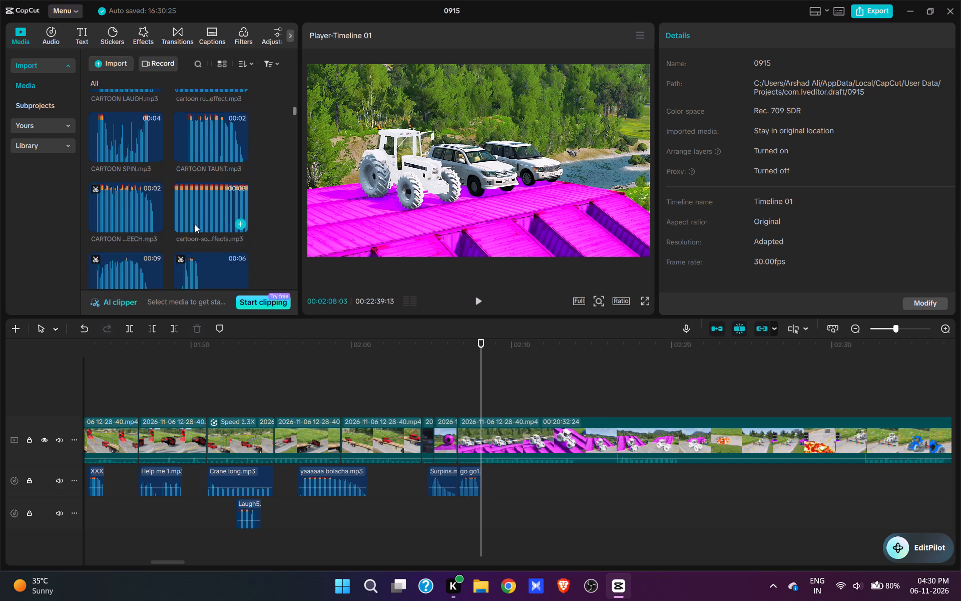
scroll(195, 224, "down", 18)
scroll(209, 209, "down", 6)
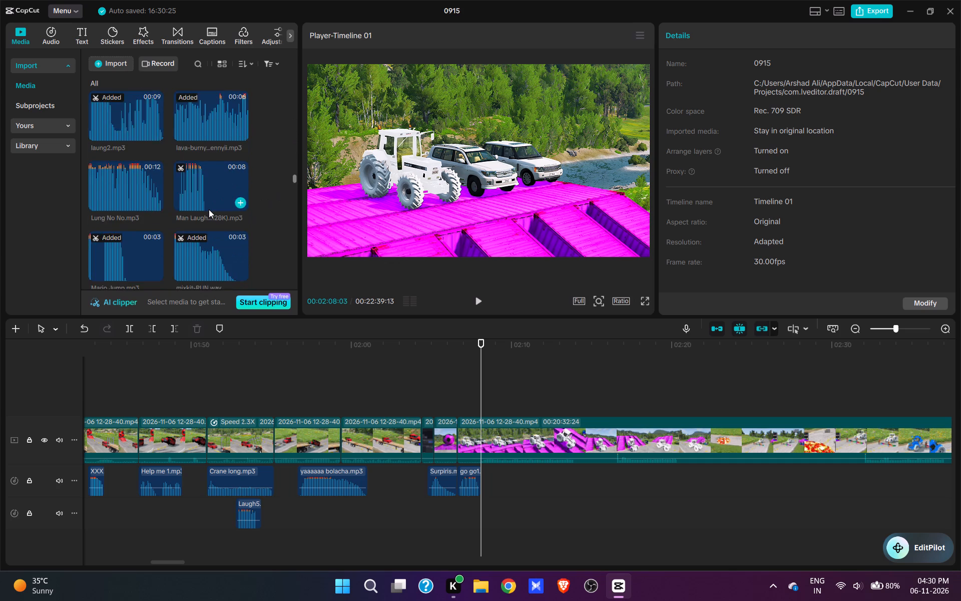
scroll(209, 209, "down", 6)
left_click(196, 204)
scroll(198, 201, "down", 2)
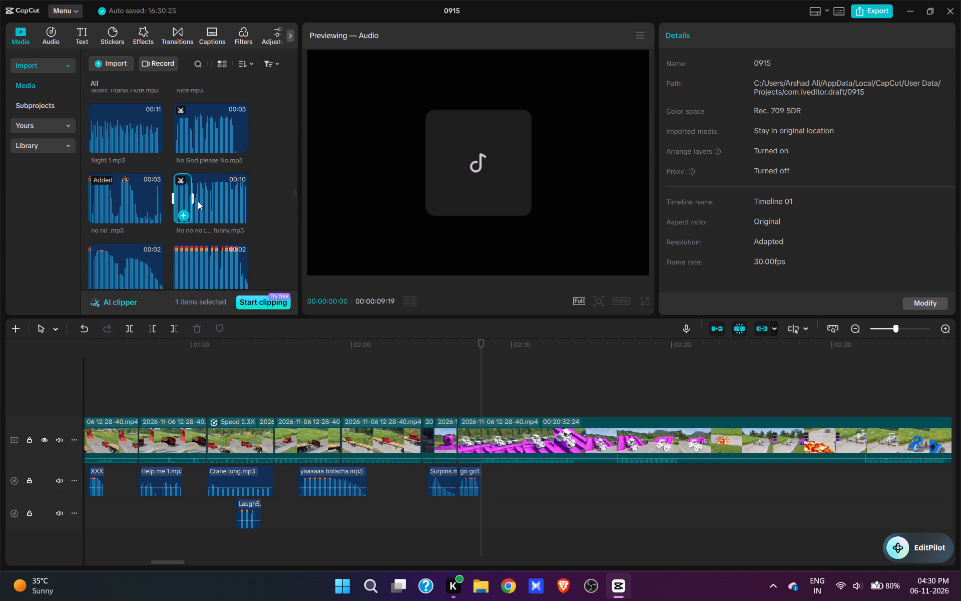
scroll(198, 201, "down", 8)
scroll(204, 200, "up", 1)
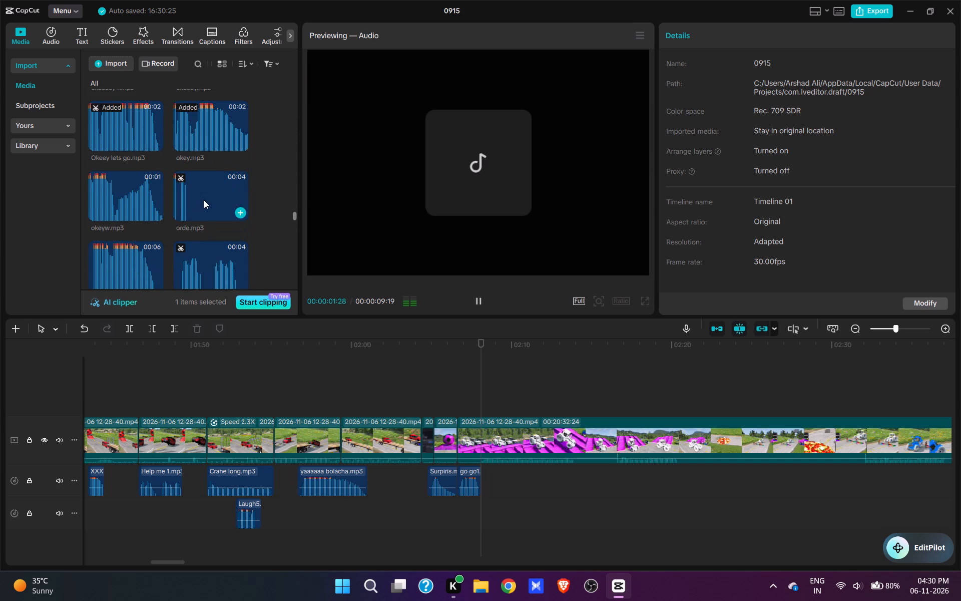
left_click(194, 123)
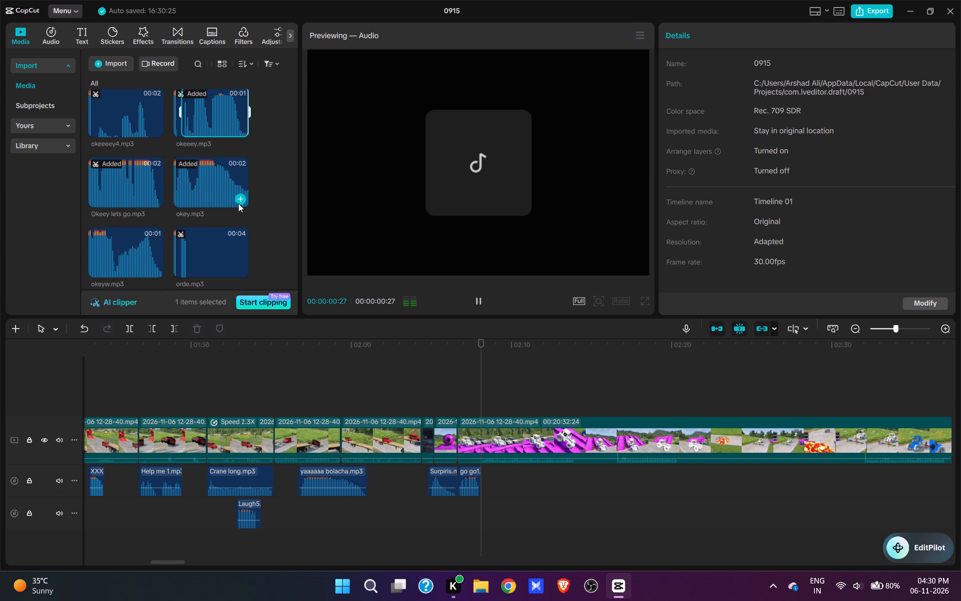
left_click(237, 197)
key("space")
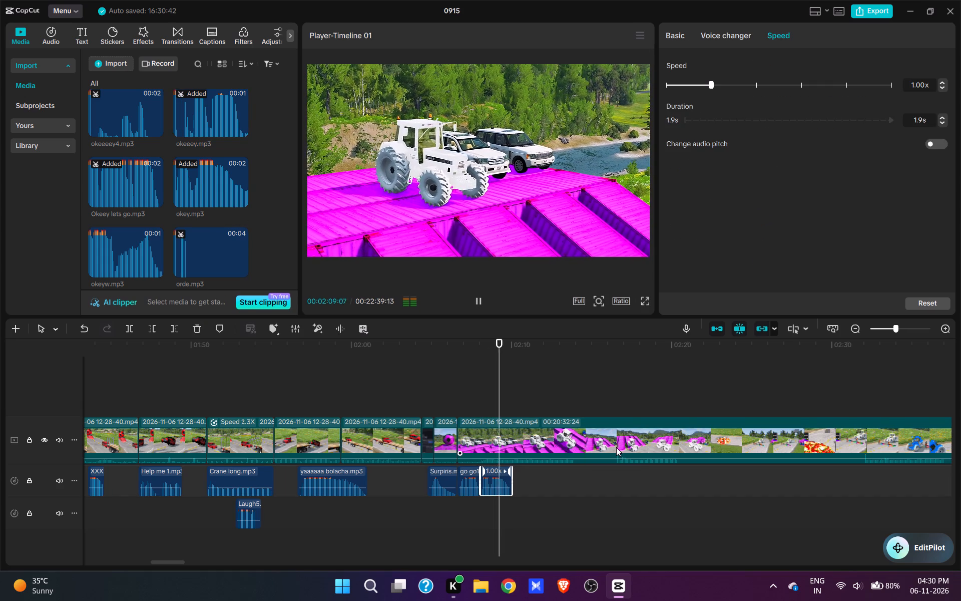
key("space")
key("space")
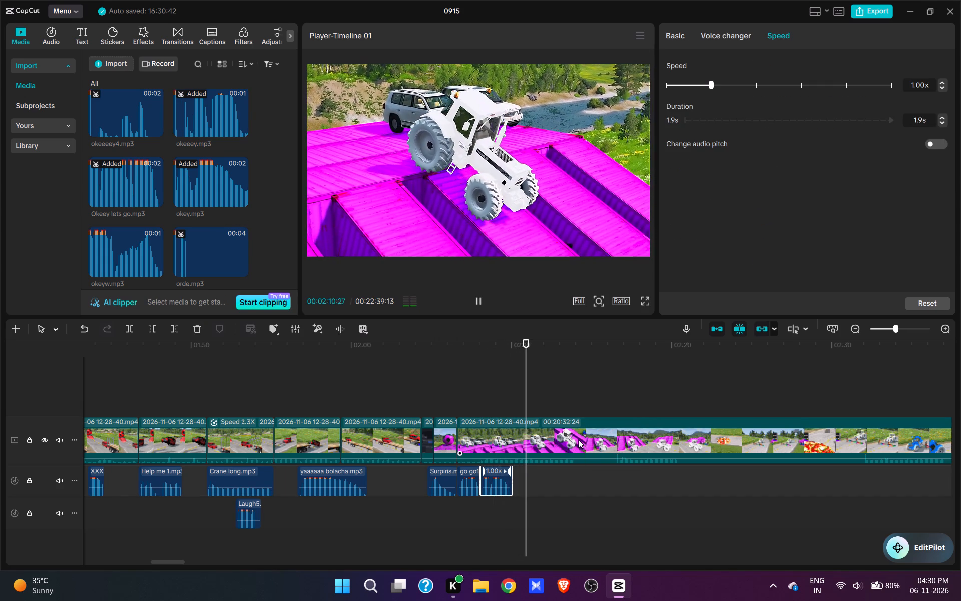
key("space")
Add zina2.mp3 at 02:10:01, directly after okey.mp3, as the white tractor drives down the magenta ramp.
left_click(519, 414)
left_click_drag(519, 414, 517, 413)
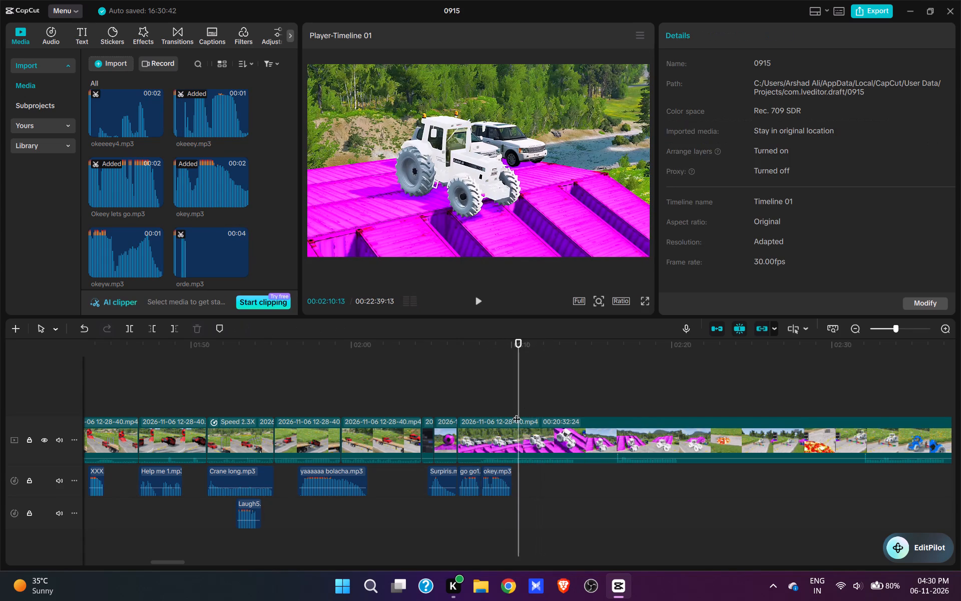
left_click_drag(517, 413, 514, 411)
left_click(514, 399)
scroll(217, 193, "down", 6)
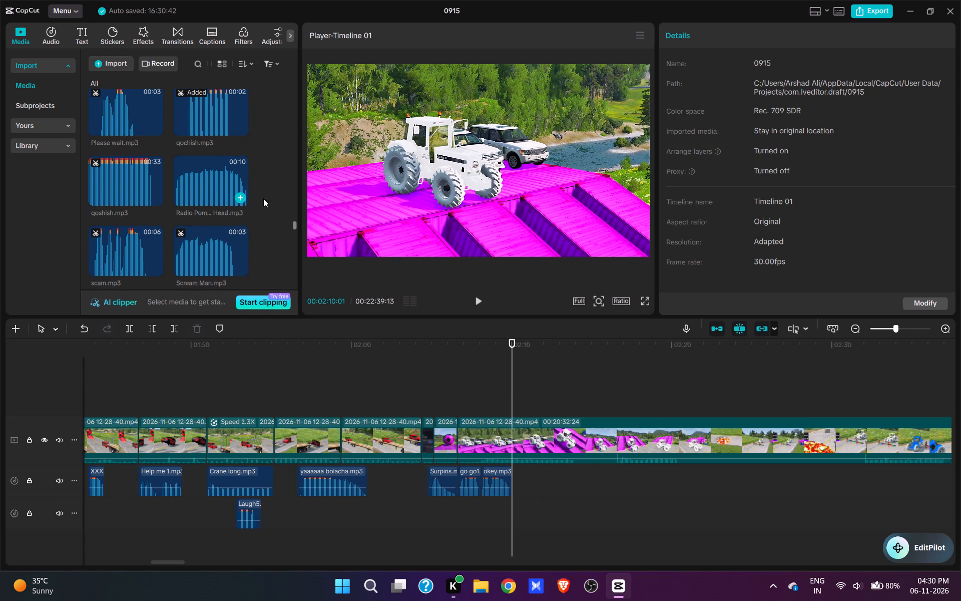
left_click_drag(294, 225, 288, 326)
scroll(248, 221, "up", 3)
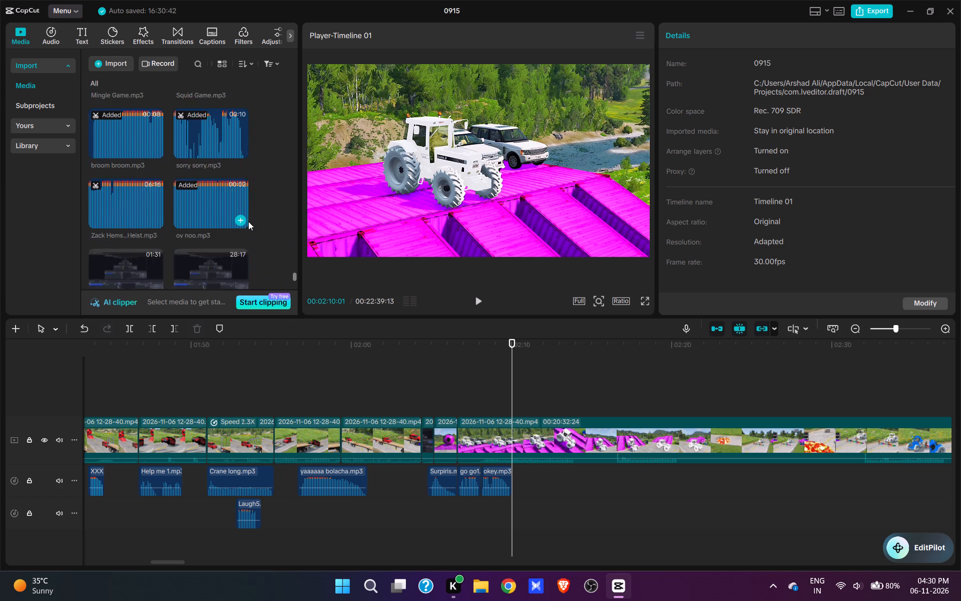
scroll(248, 221, "up", 2)
left_click(237, 122)
key("space")
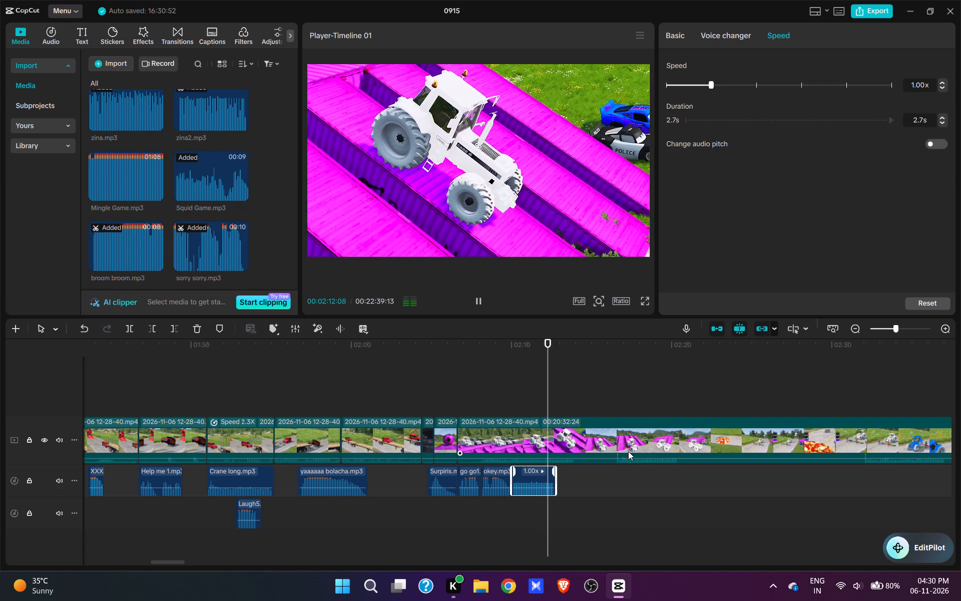
key("space")
Split the tractor clip at 02:13:17 and cut about 3 s after it so the tractor on the road follows directly.
key("space")
key("space")
type("w")
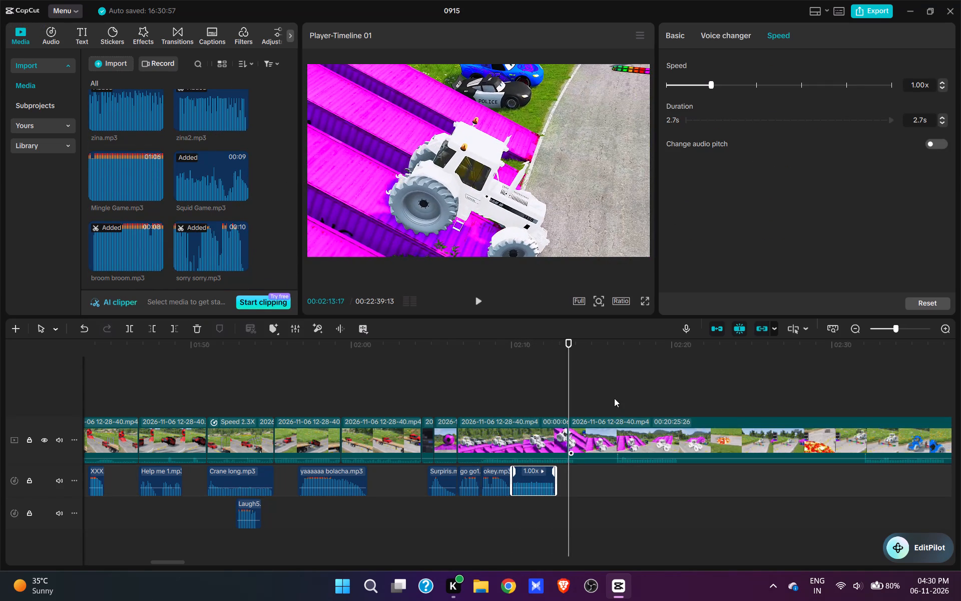
left_click(614, 397)
key("space")
key("space")
type("q")
left_click(553, 375)
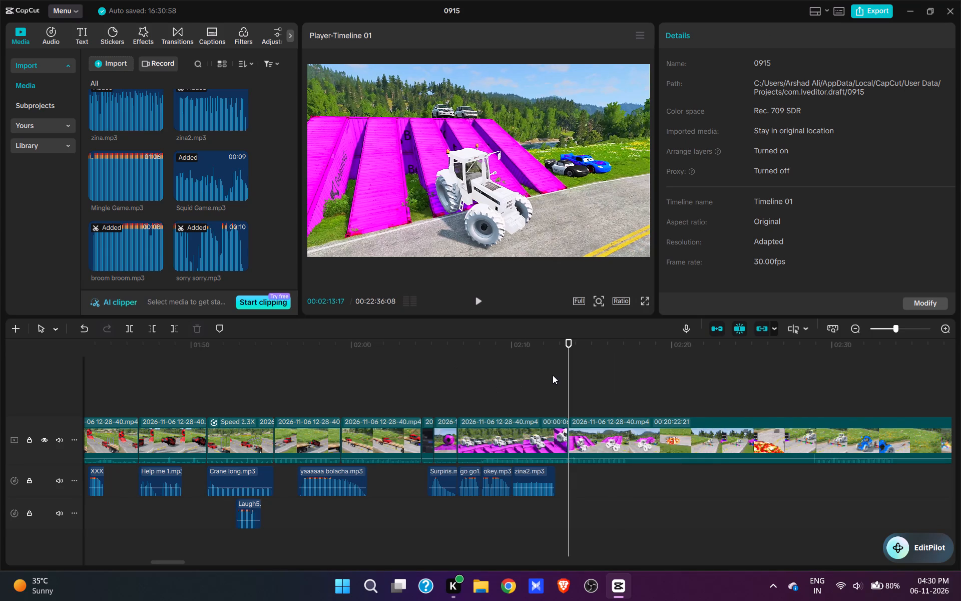
key("space")
key("space")
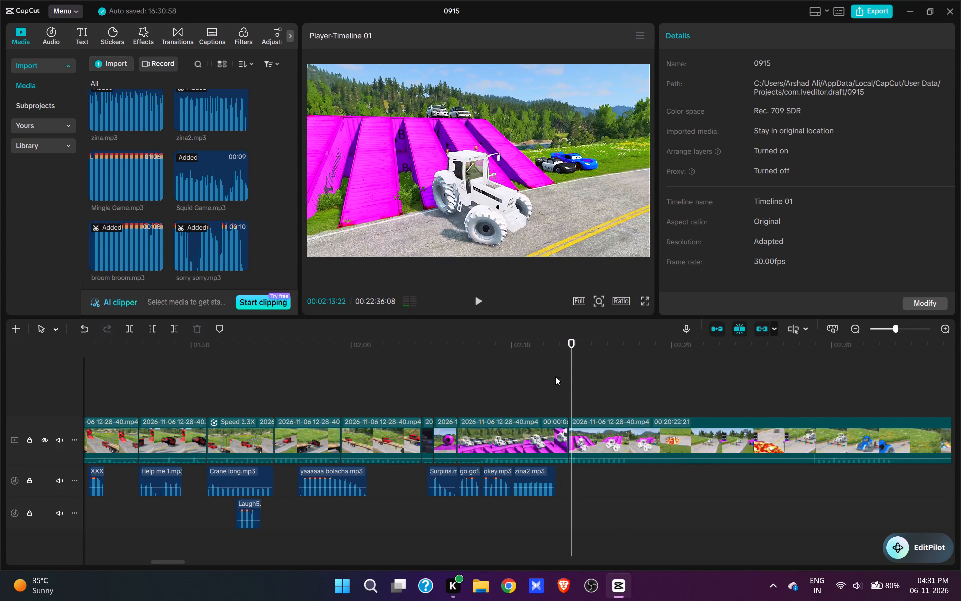
Add broom broom.mp3 at 02:13:17, where the tractor starts driving on the road, and play it.
left_click_drag(574, 381, 570, 380)
scroll(227, 124, "down", 8)
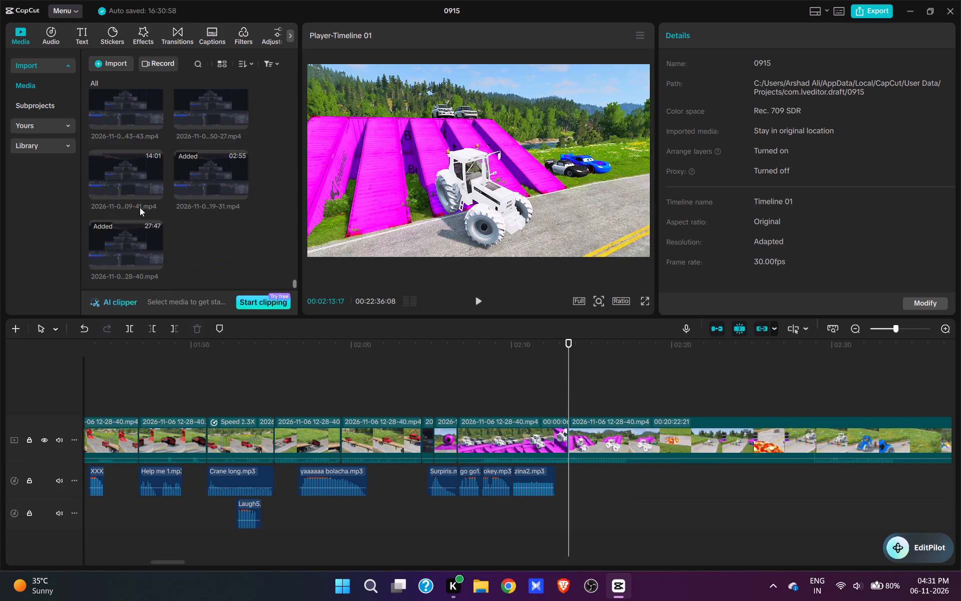
scroll(163, 180, "up", 3)
left_click(157, 148)
key("space")
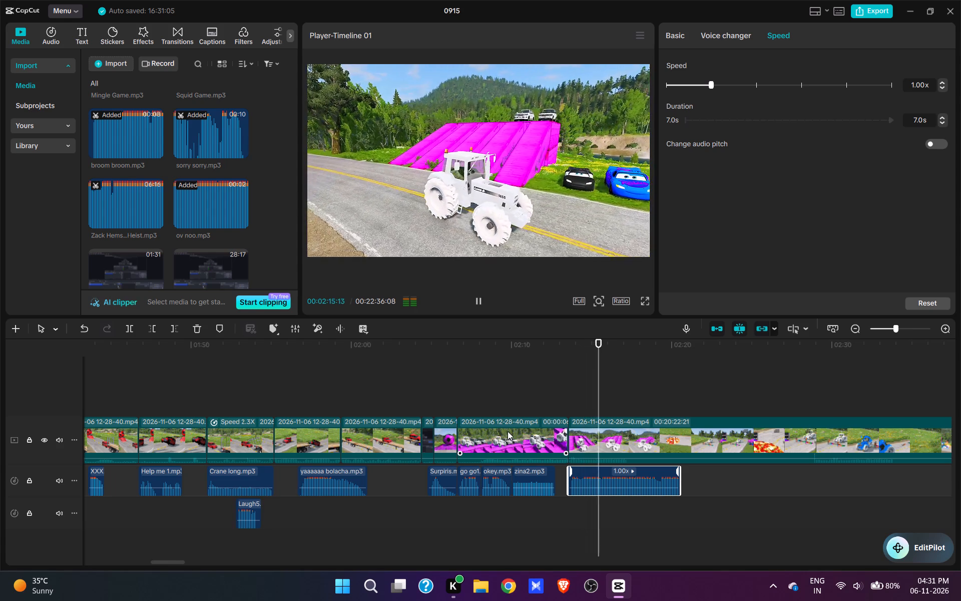
key("space")
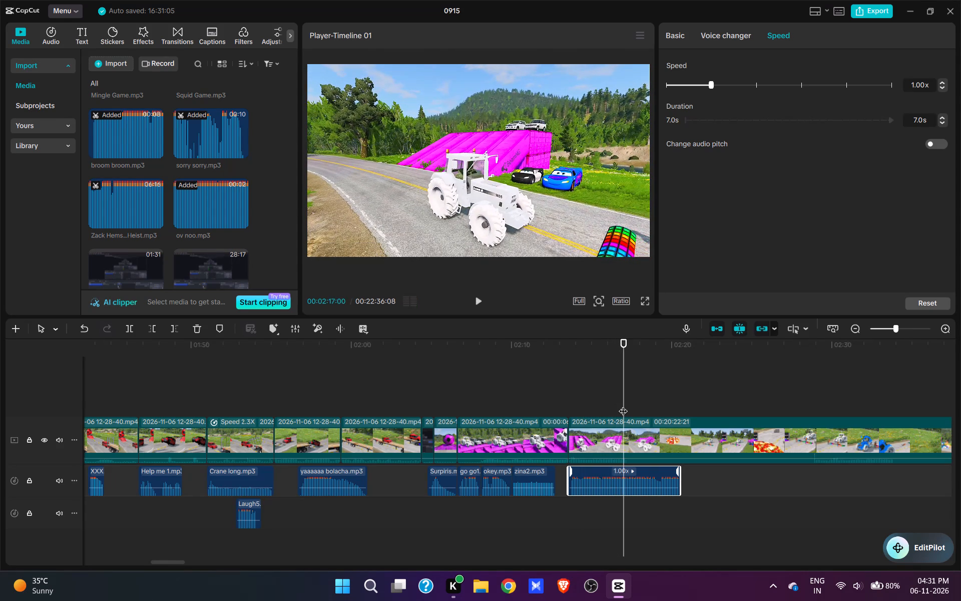
Split the road clip at 02:16:18 and trim the end of broom broom.mp3 to the same point.
left_click(617, 401)
left_click(612, 438)
key("w")
left_click(632, 482)
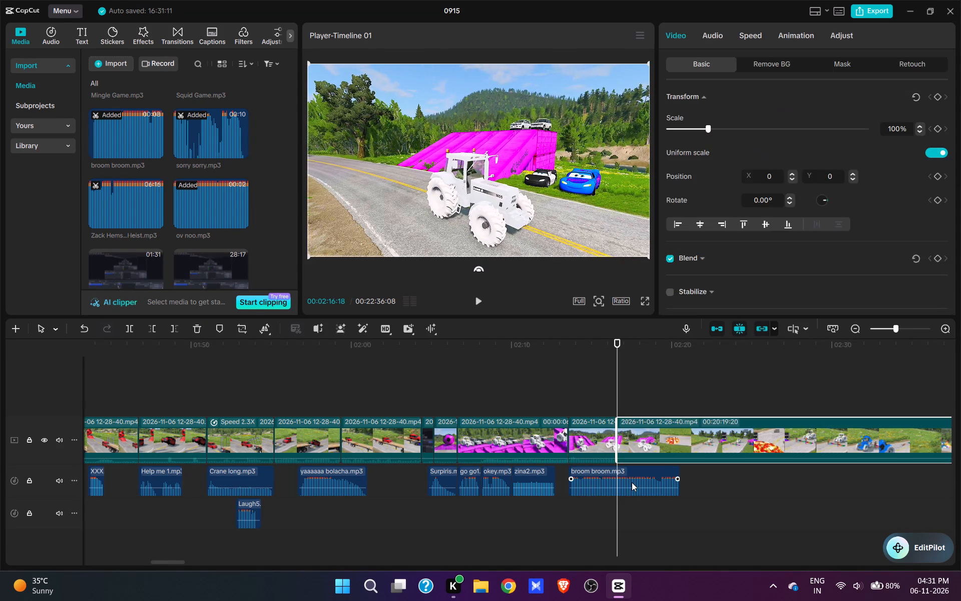
key("e")
Cut about 12 s from the start of the last clip so it opens on the white tractor reaching the orange dummies.
left_click(805, 390)
key("space")
key("space")
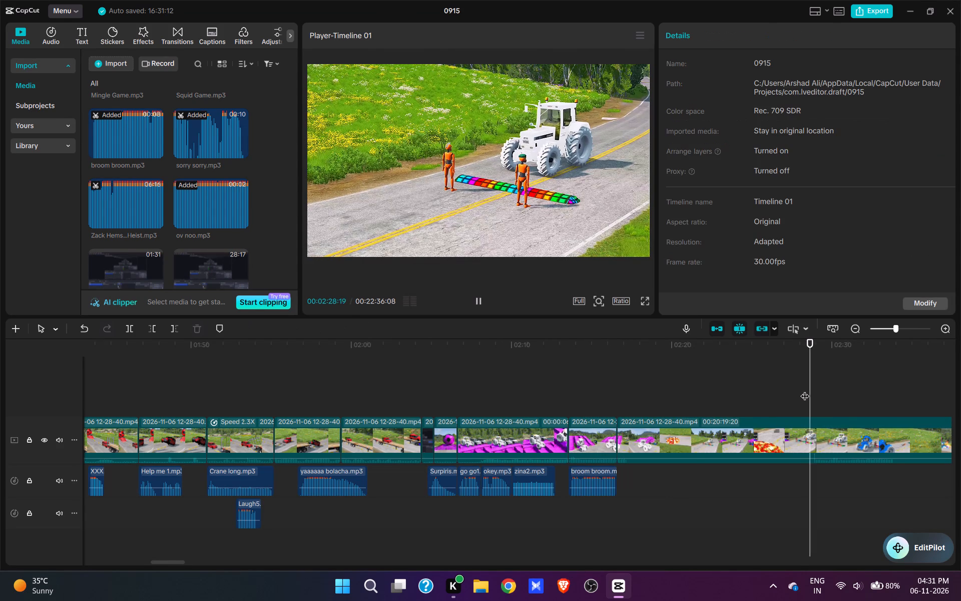
type("q")
key("space")
key("space")
key("space")
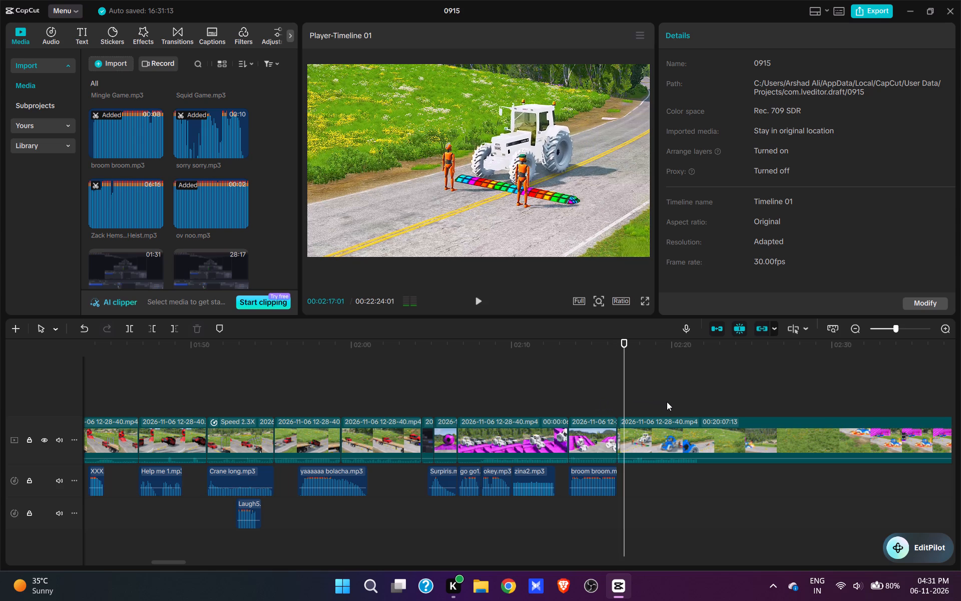
key("space")
Find laugh4.mp3 among the imported sounds, add it at 02:17:03 just before the tractor turns blue, and play the shot.
left_click(625, 403)
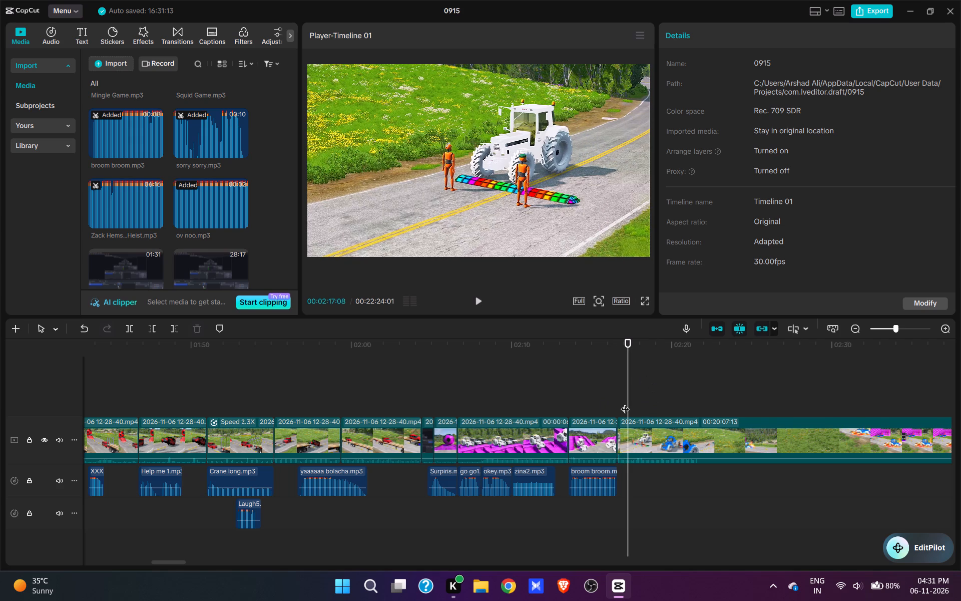
scroll(162, 201, "up", 11)
left_click_drag(295, 247, 264, 54)
scroll(250, 157, "down", 15)
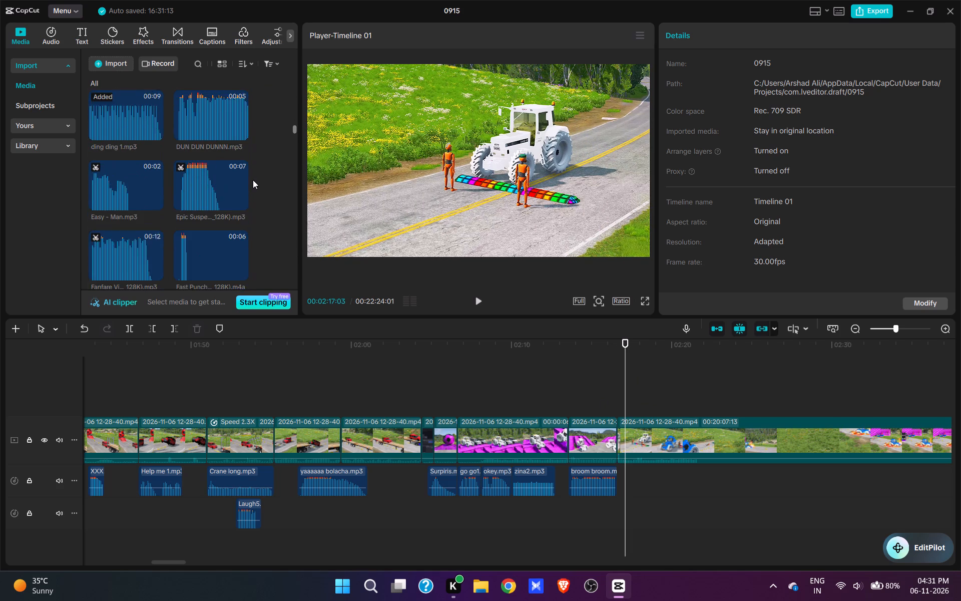
scroll(253, 180, "down", 11)
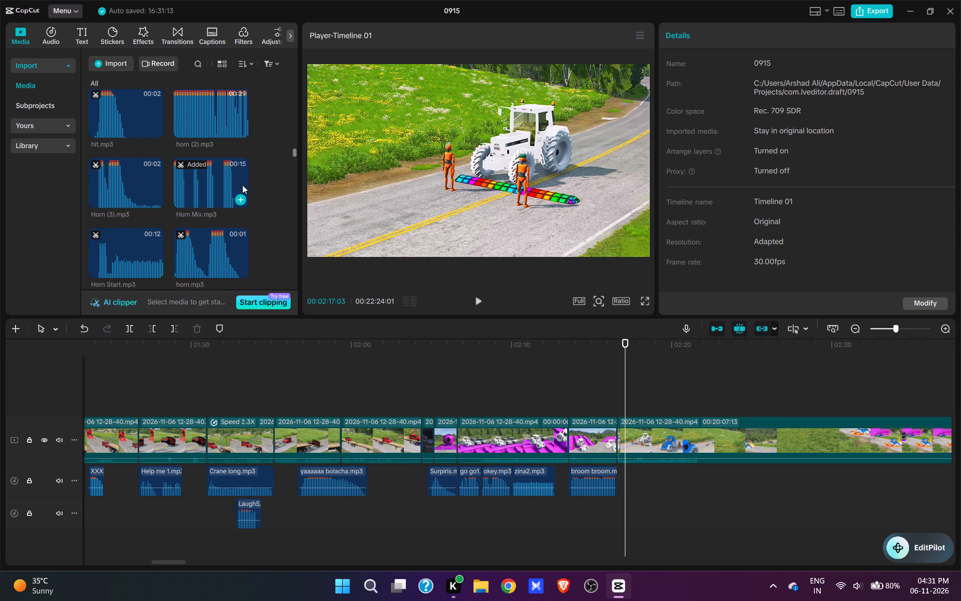
scroll(242, 185, "down", 4)
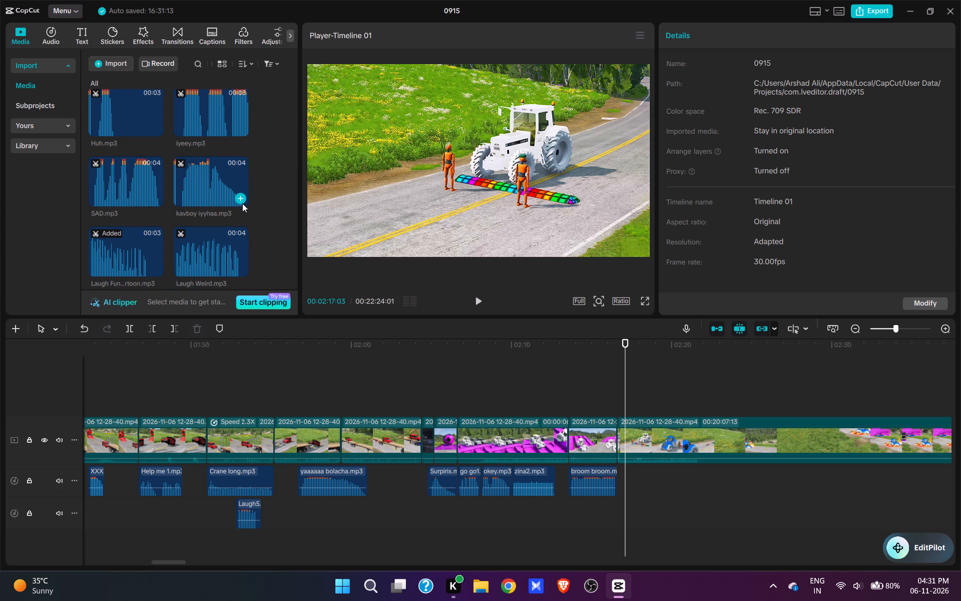
scroll(217, 228, "down", 2)
left_click(245, 226)
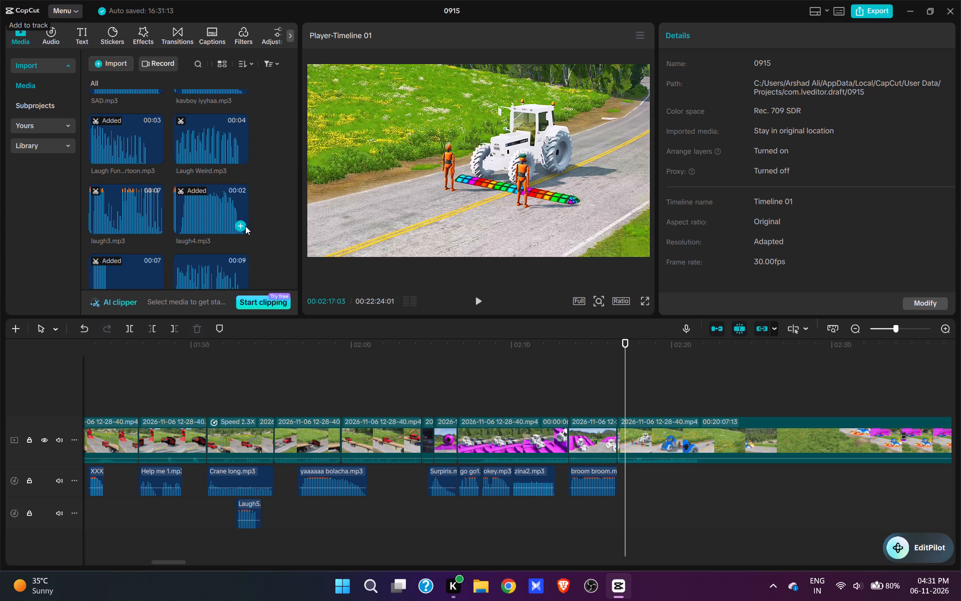
key("space")
key("space")
key("space")
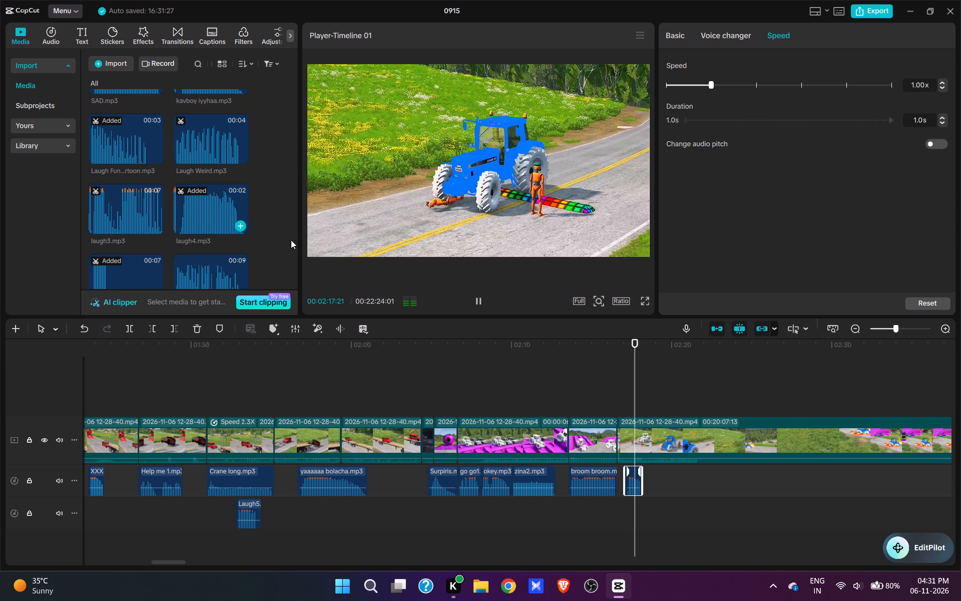
key("space")
key("space")
key("space")
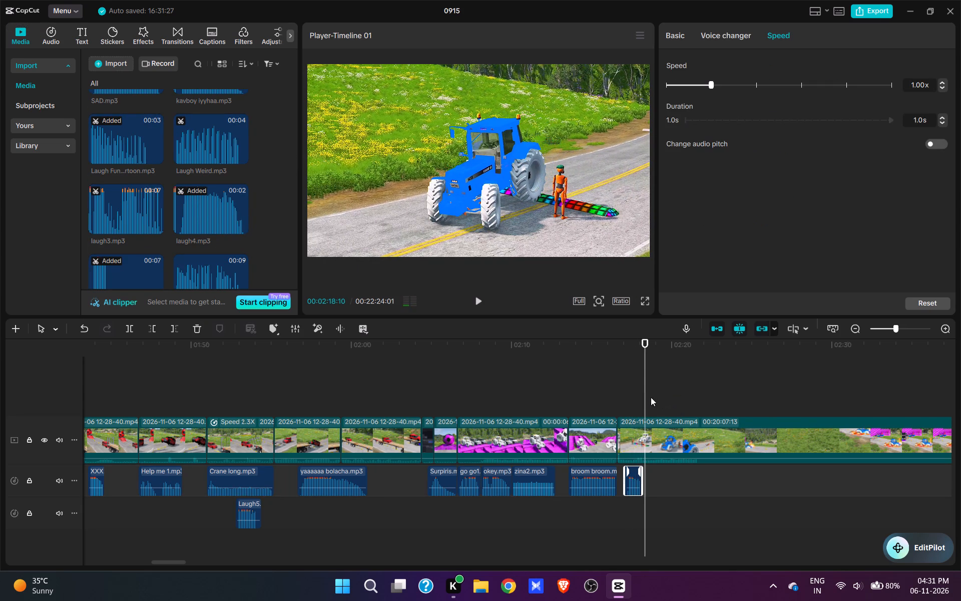
Cut about 25 s from the start of the last clip so it opens on the white tractor approaching the two standing orange dummies.
key("space")
key("space")
key("space")
key("space")
left_click_drag(816, 413, 817, 441)
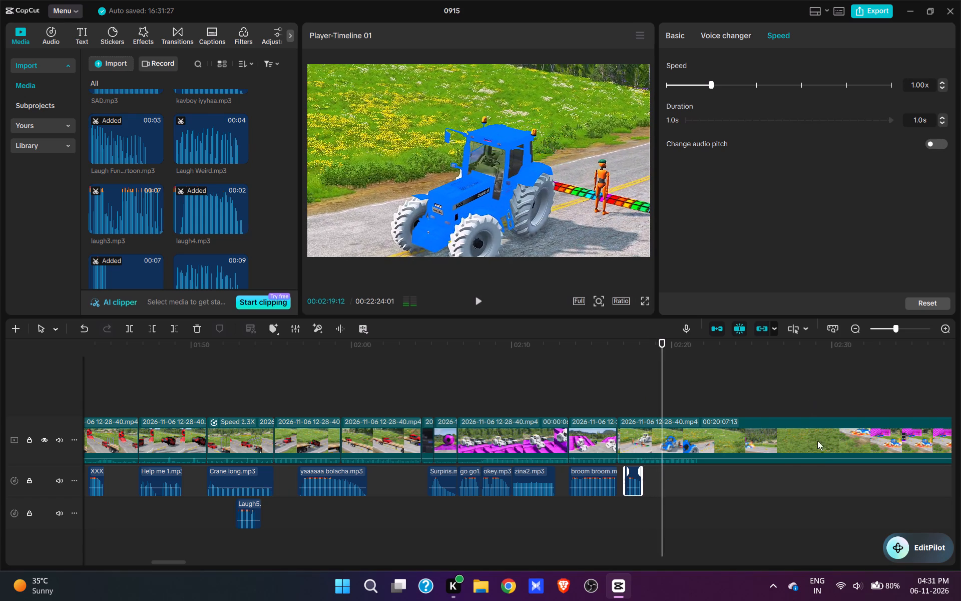
left_click_drag(817, 441, 680, 477)
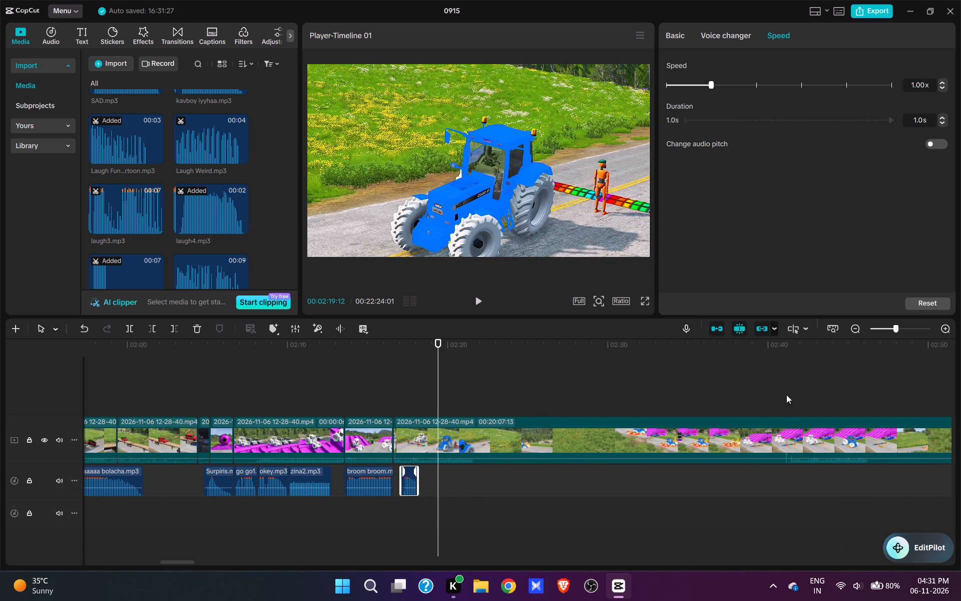
left_click(786, 395)
key("space")
key("space")
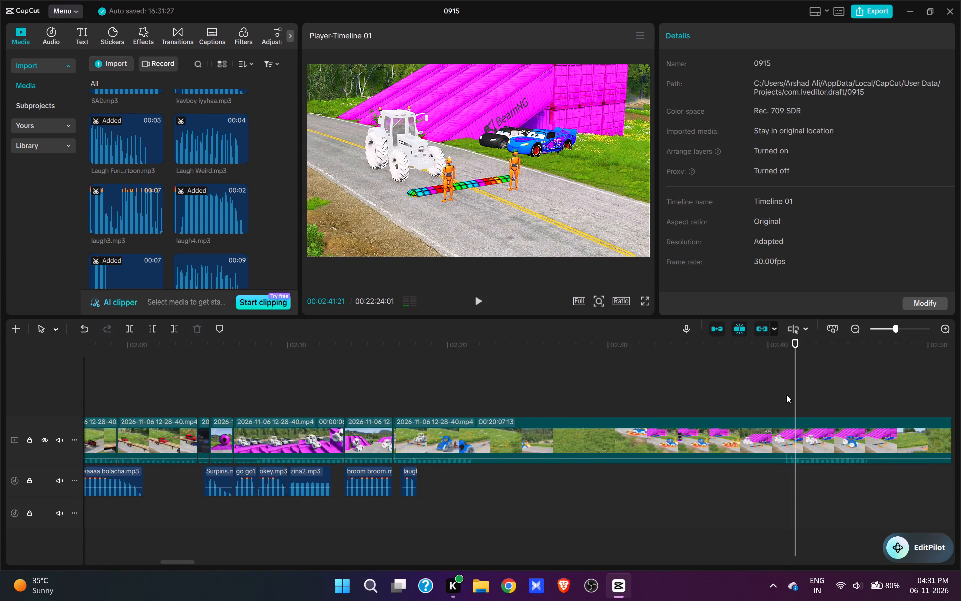
left_click(786, 394)
key("space")
key("space")
type("q")
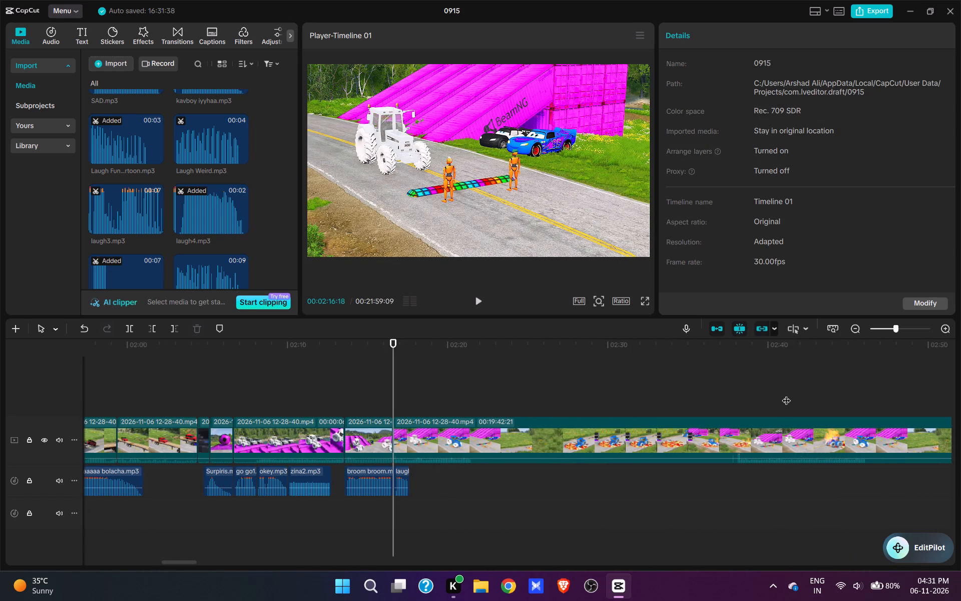
Move laugh4.mp3 to about 02:17:10, just before the tractor turns blue, and replay the shot to check the timing.
key("space")
key("space")
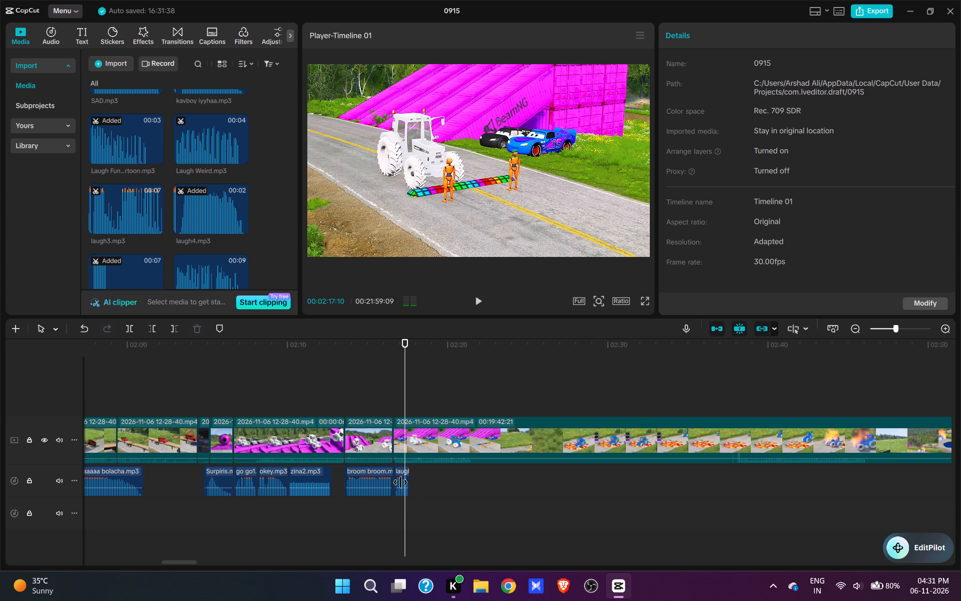
left_click_drag(402, 470, 416, 470)
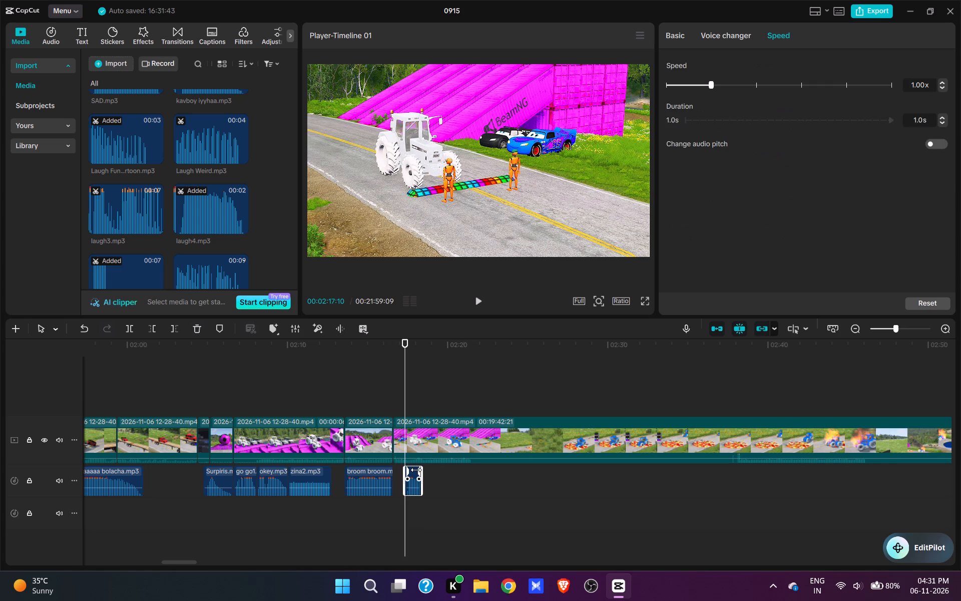
key("space")
key("space")
left_click(385, 390)
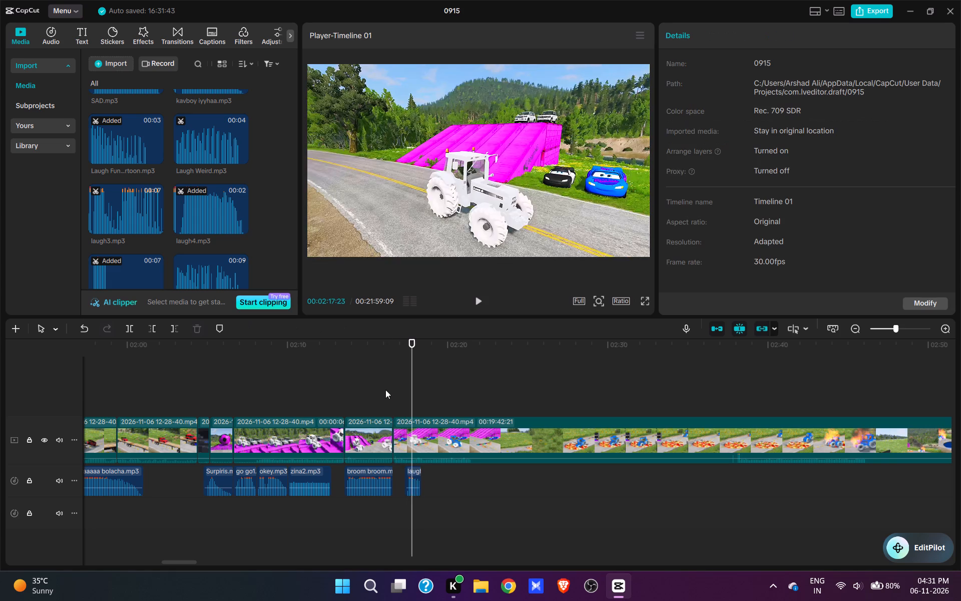
key("space")
key("space")
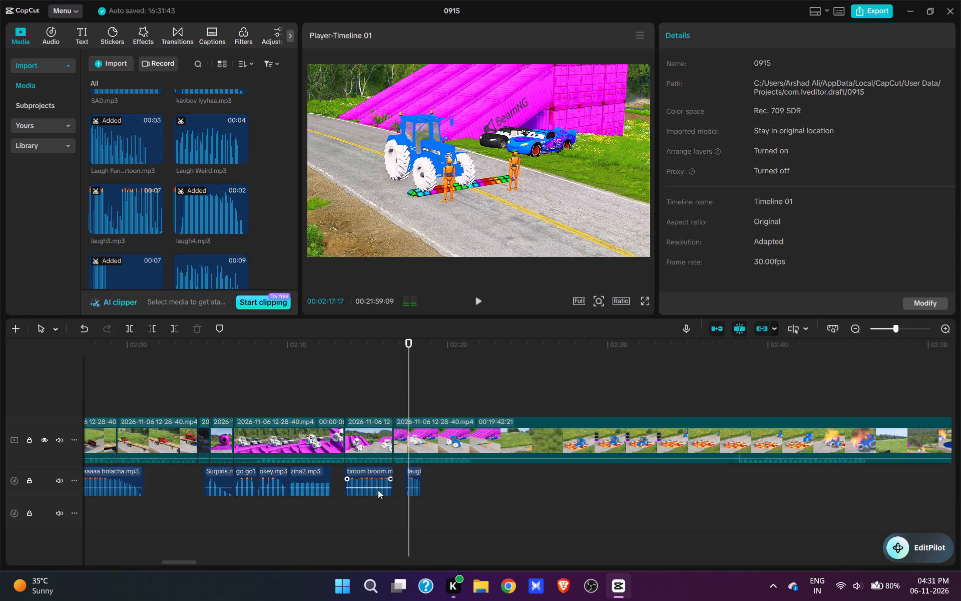
left_click(395, 383)
key("space")
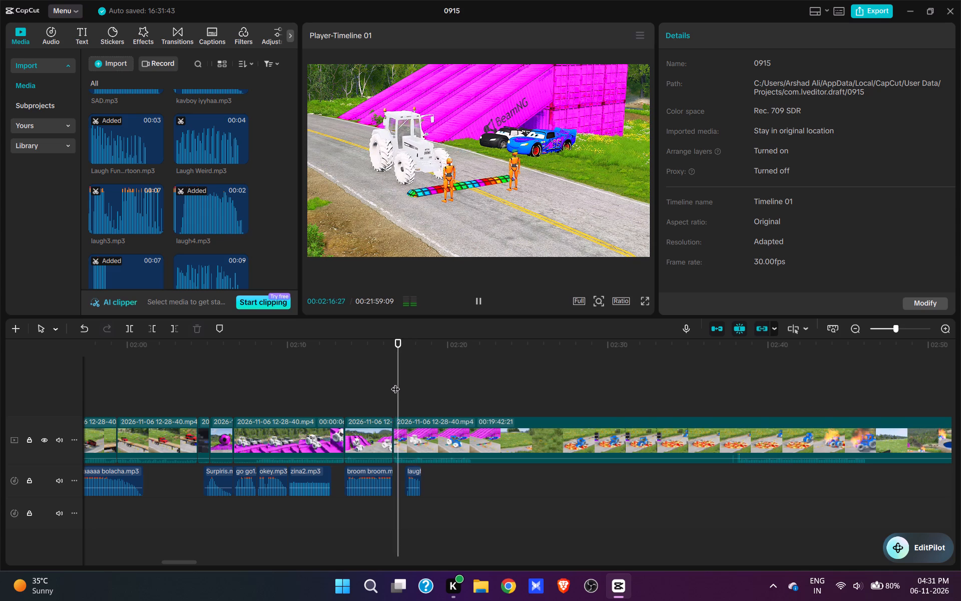
key("space")
key("space")
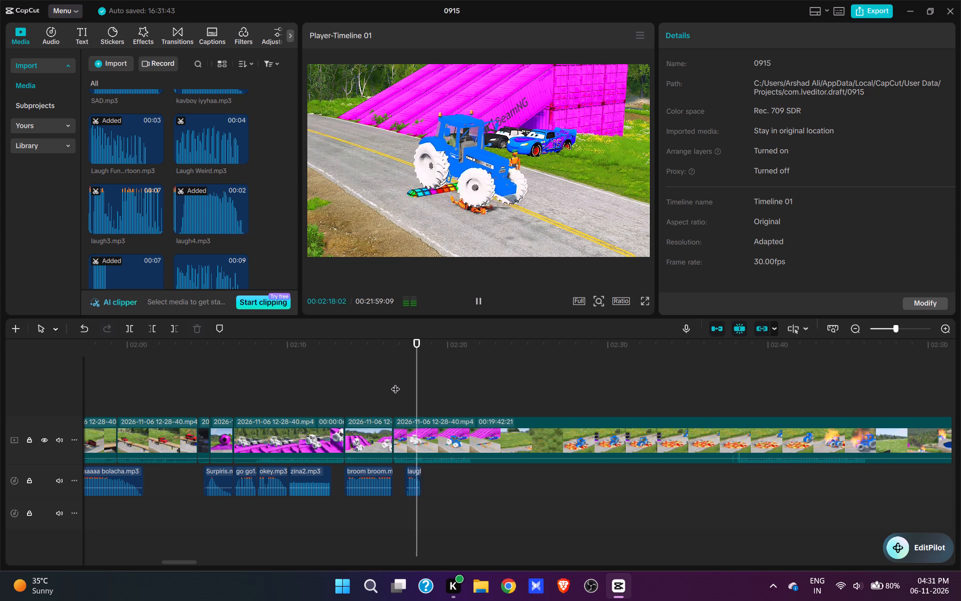
key("space")
Add Laugh5.mp3 at 02:18:11, where the blue tractor runs over the first dummy, and play it.
left_click(425, 390)
scroll(186, 242, "down", 1)
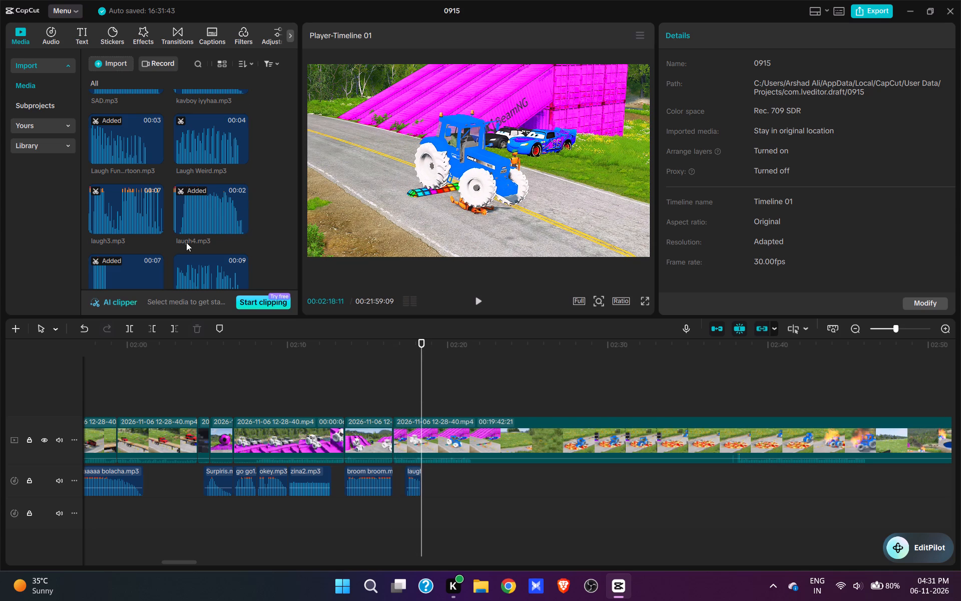
left_click(157, 236)
key("space")
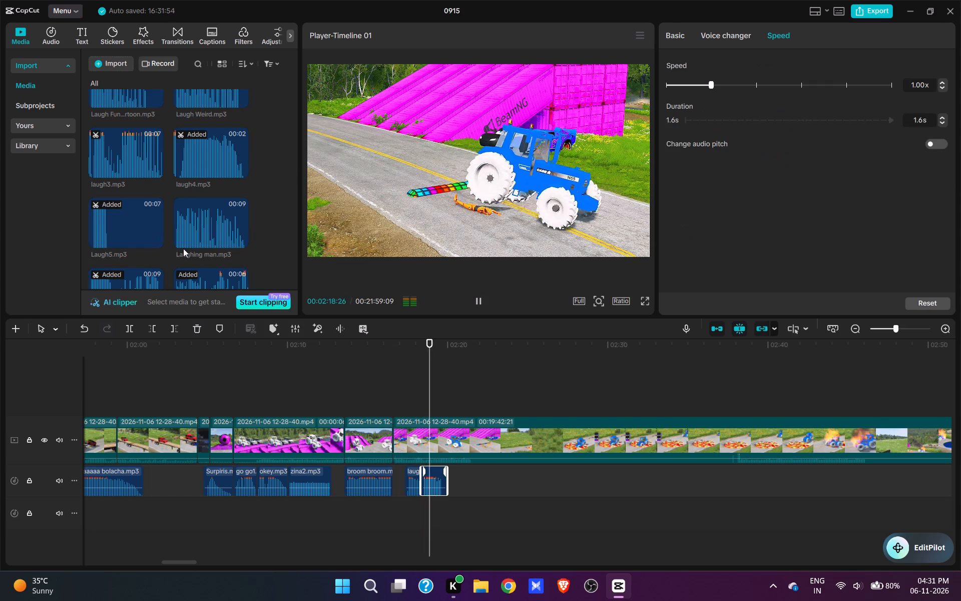
key("space")
key("space")
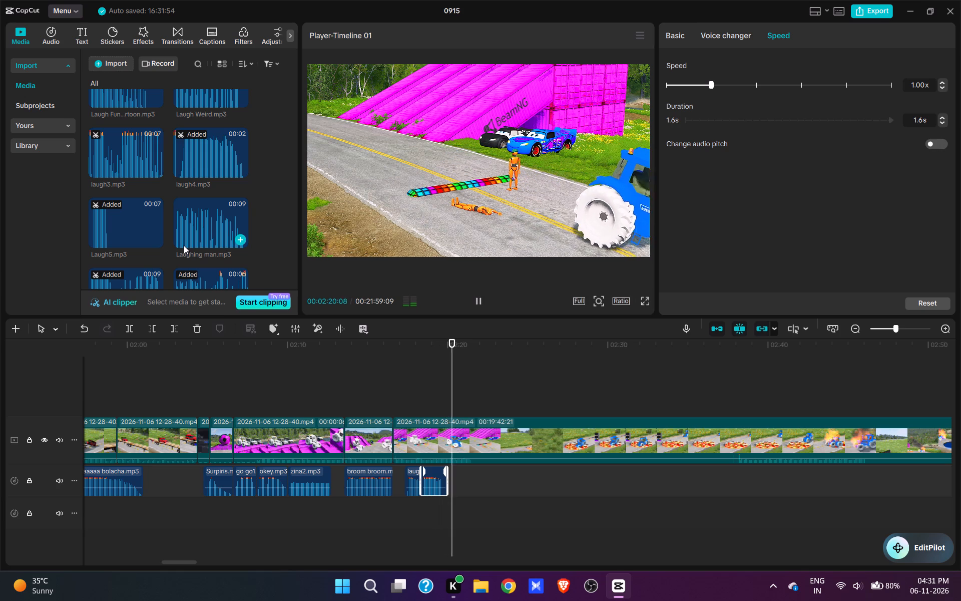
Split the clip at 02:21:06 and cut about 18 s after it so the next shot opens on the blue tractor nearing the lava pool.
key("space")
key("w")
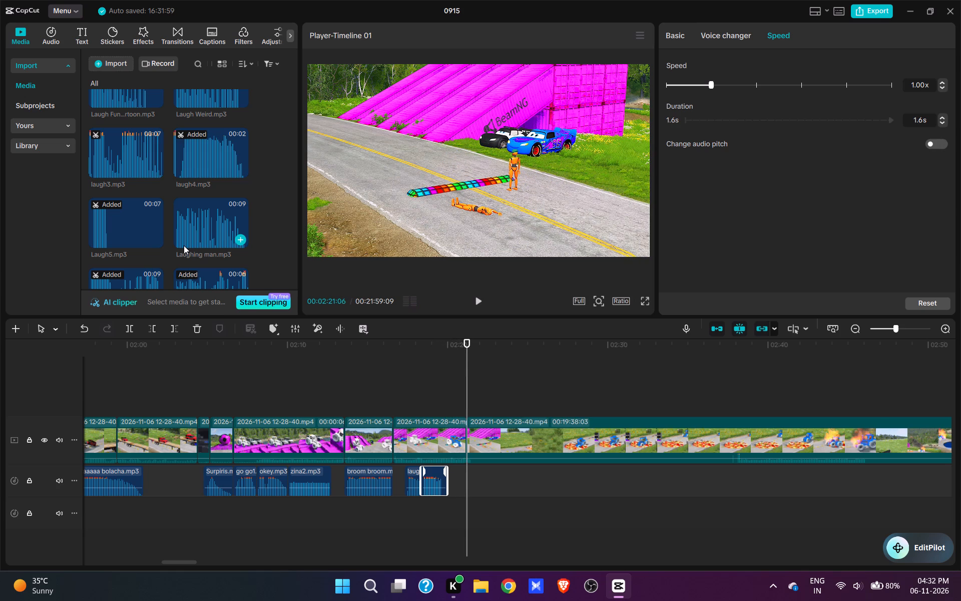
left_click(741, 386)
key("space")
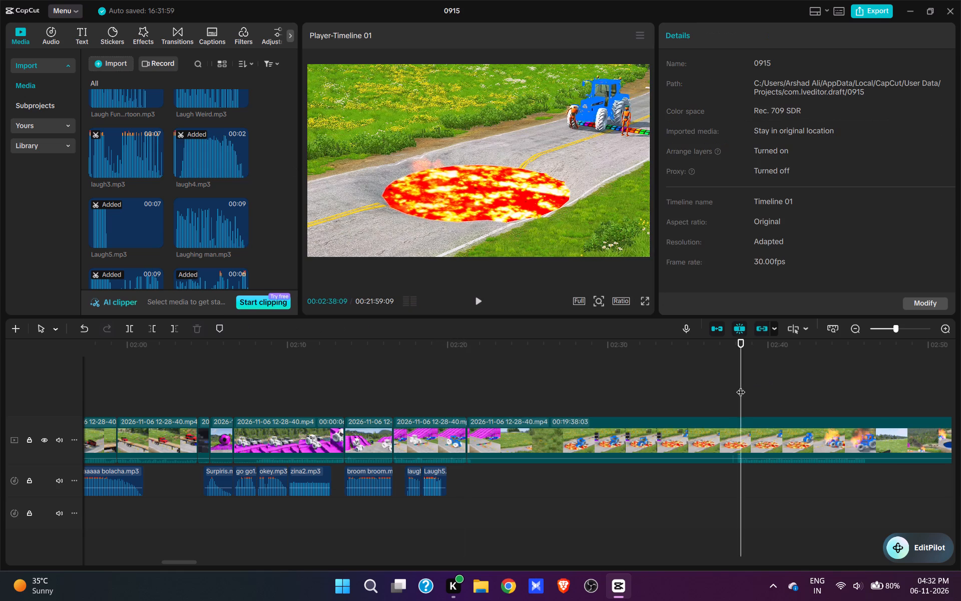
key("space")
left_click(738, 386)
key("space")
key("space")
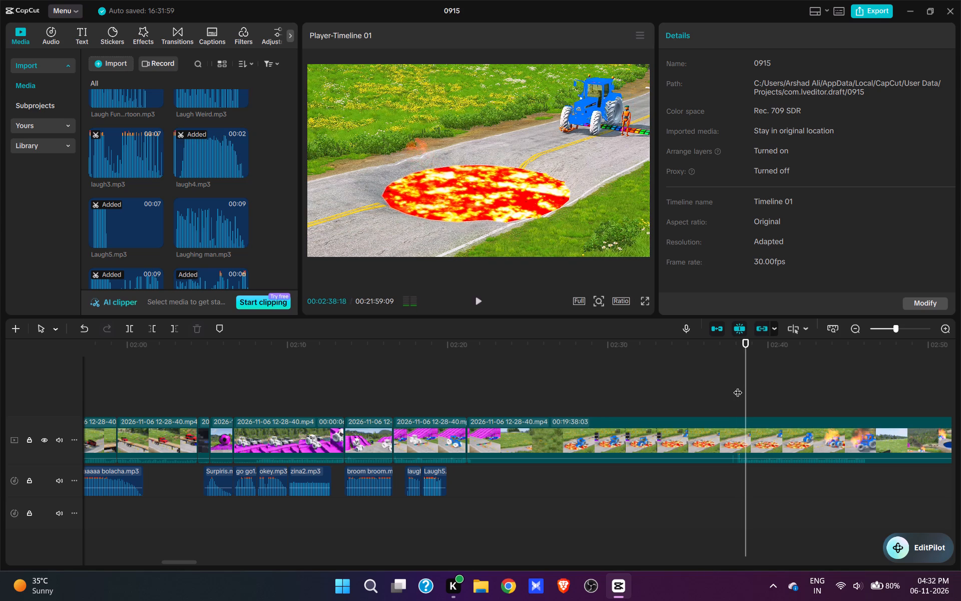
key("space")
key("space")
key("space")
key("space")
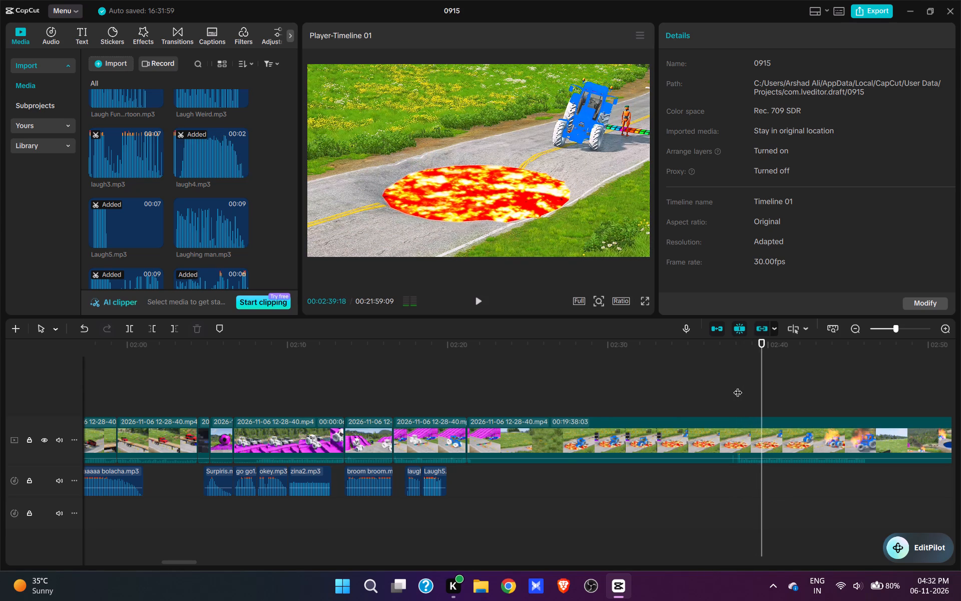
type("q")
Find No God please No.mp3 among the imported sounds, add it at 02:21:06 as the tractor approaches the lava, and play it.
scroll(191, 195, "down", 7)
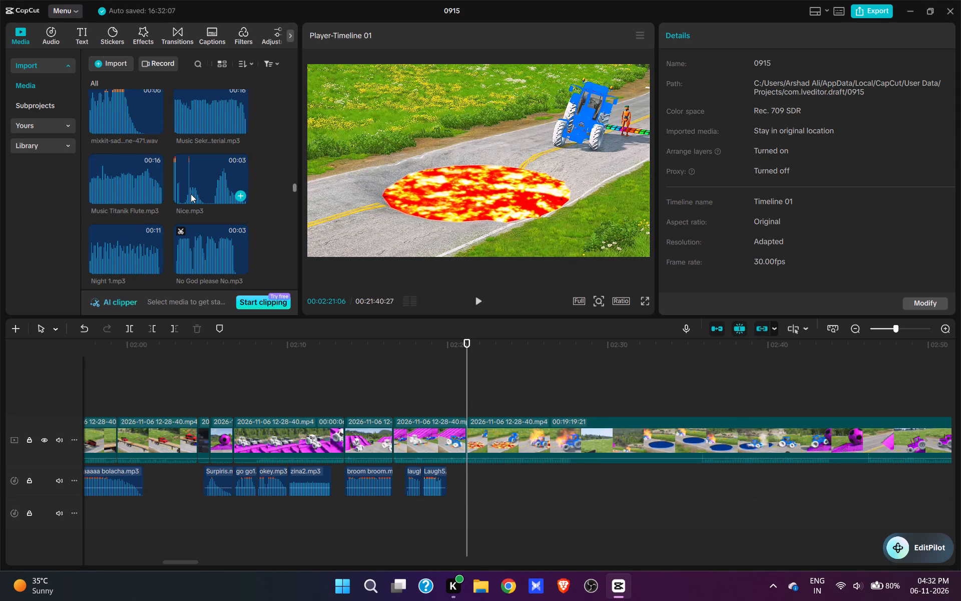
scroll(191, 193, "down", 3)
scroll(226, 170, "up", 1)
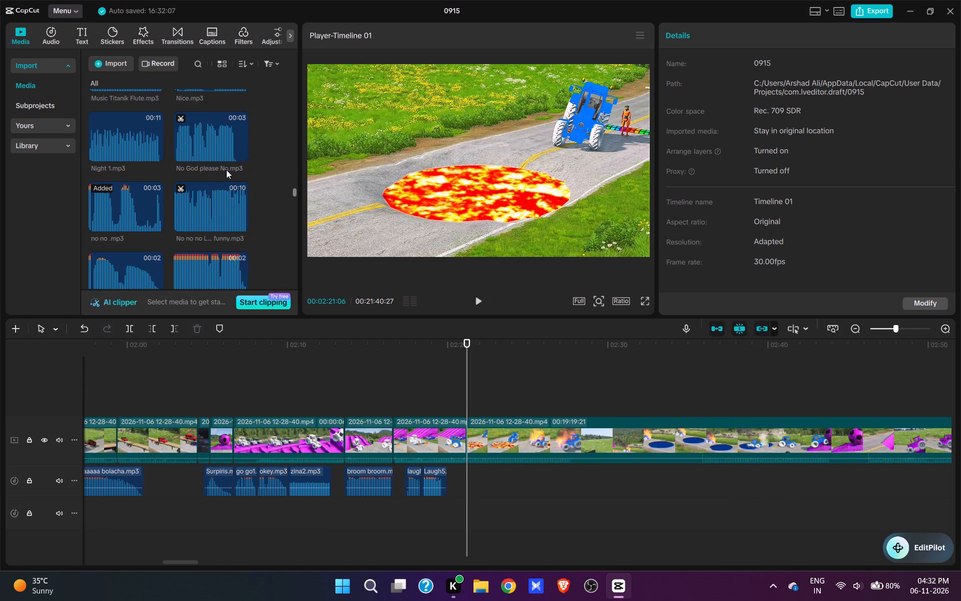
left_click(239, 157)
key("space")
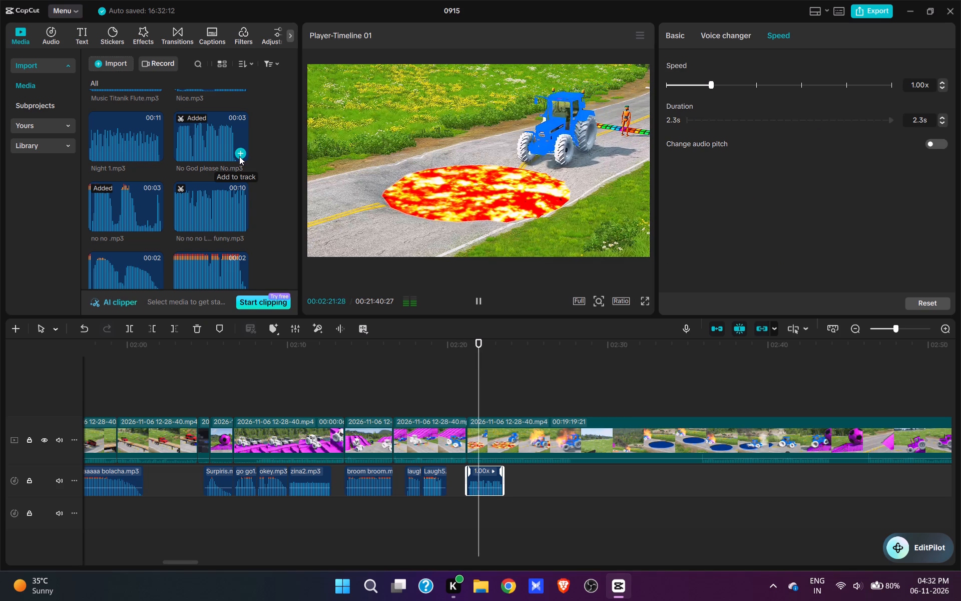
key("space")
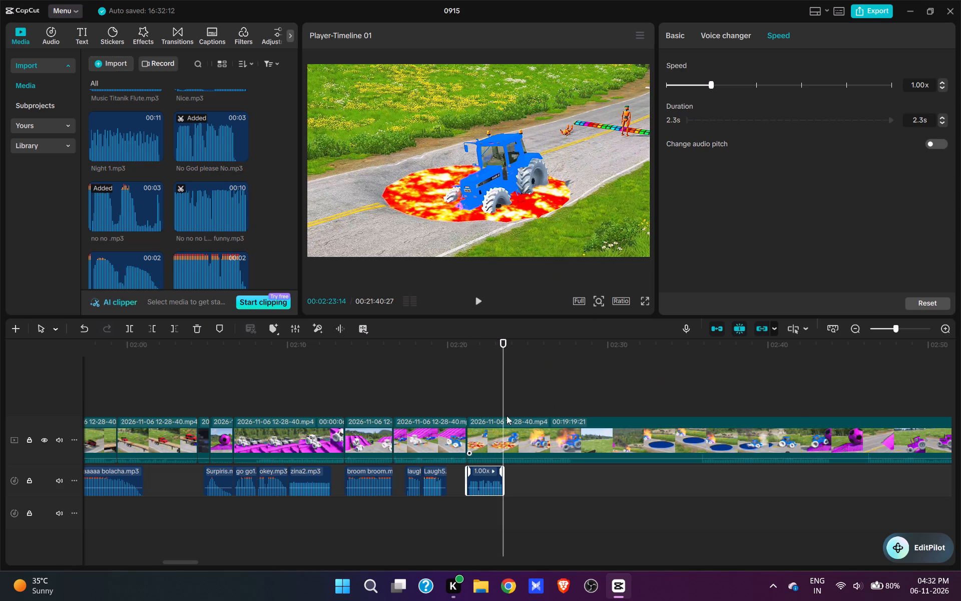
Add aaa.mp3 at 02:23:14, where the tractor drives into the lava pool, and play it.
left_click_drag(503, 403, 515, 409)
left_click(503, 401)
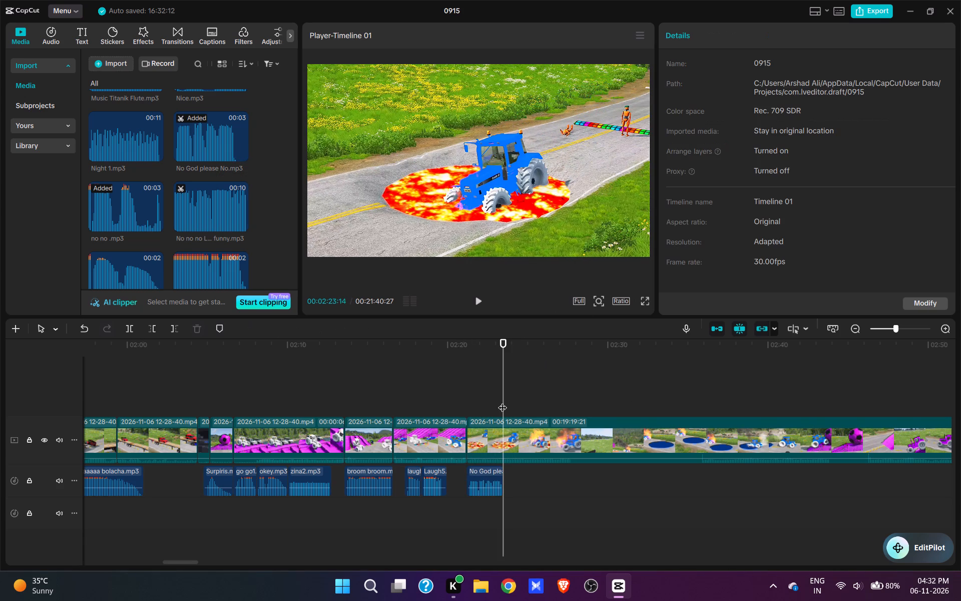
scroll(179, 225, "down", 2)
scroll(179, 225, "up", 6)
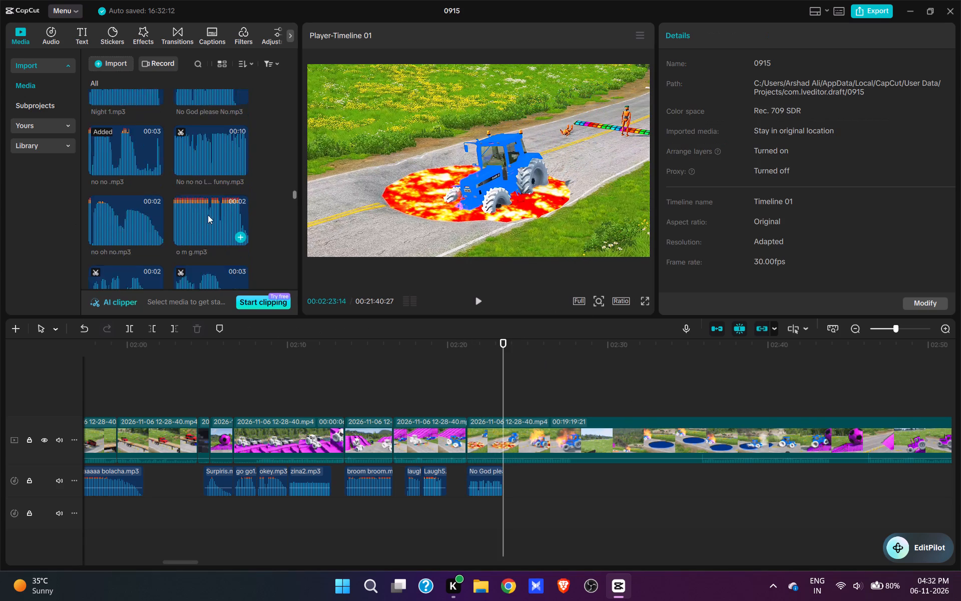
left_click_drag(293, 182, 280, 0)
left_click(156, 139)
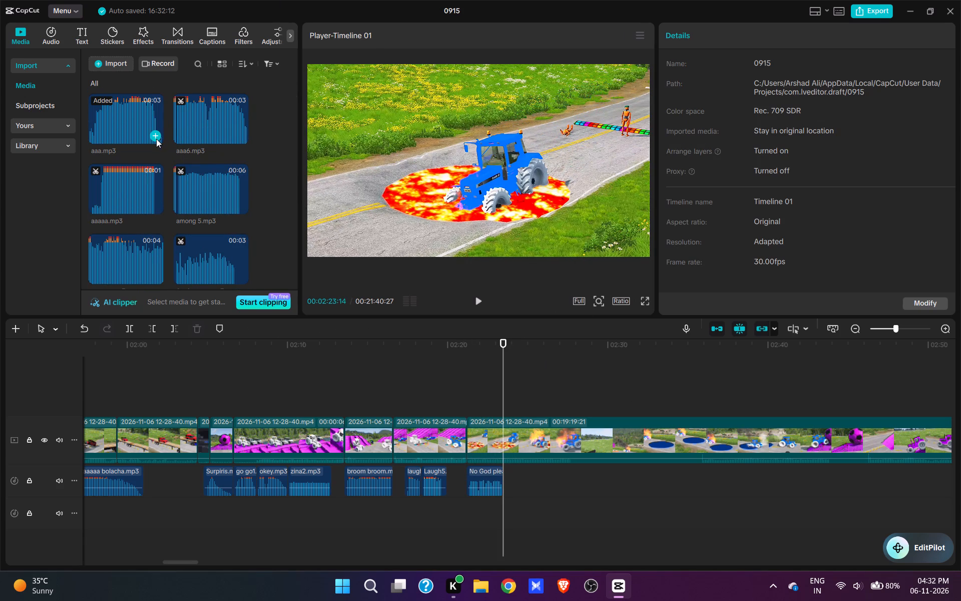
key("space")
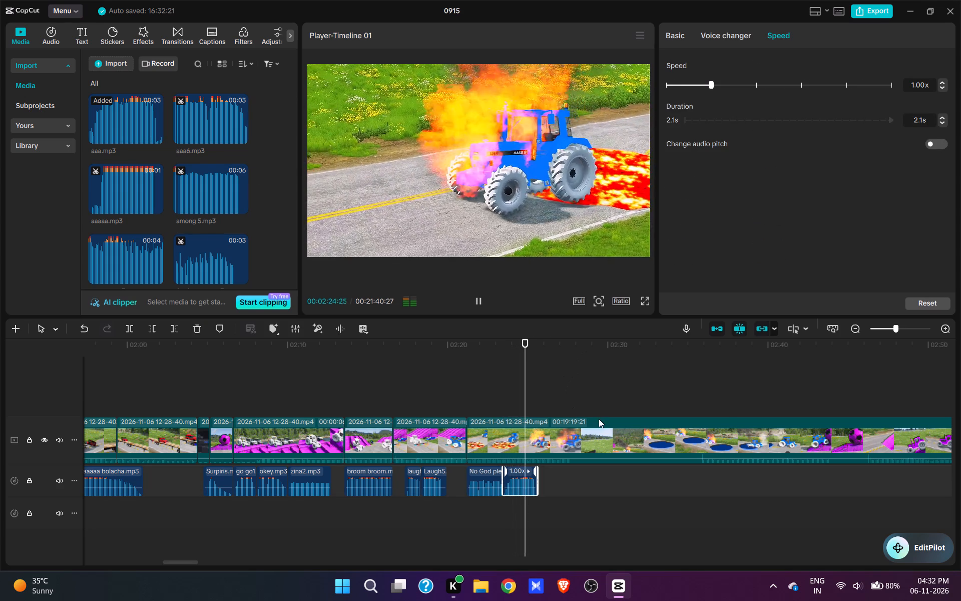
key("space")
Find the HOT HOT HOT sound among the imported sounds, add it at 02:25:18 over the burning tractor, and play it.
left_click(539, 402)
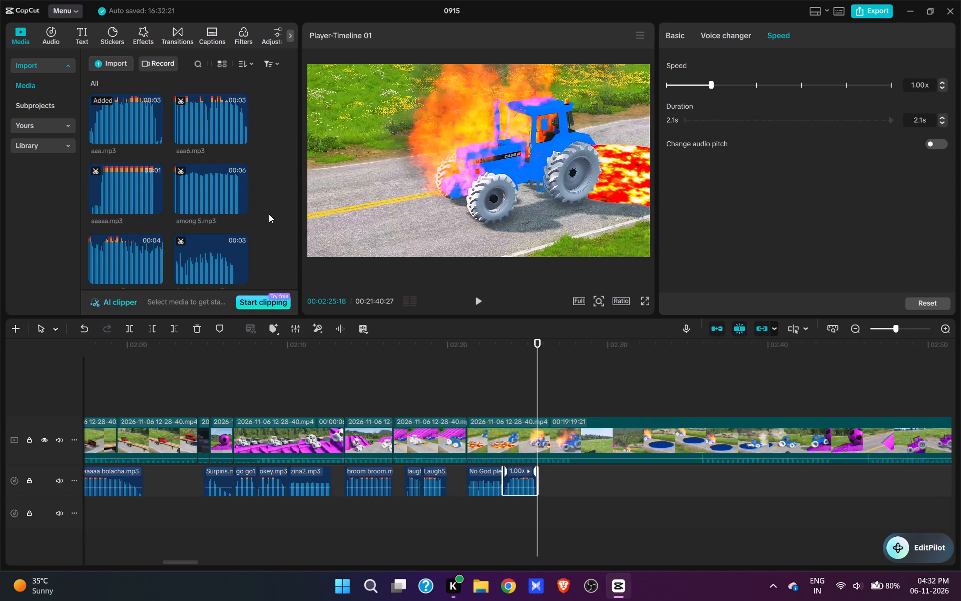
scroll(168, 213, "down", 18)
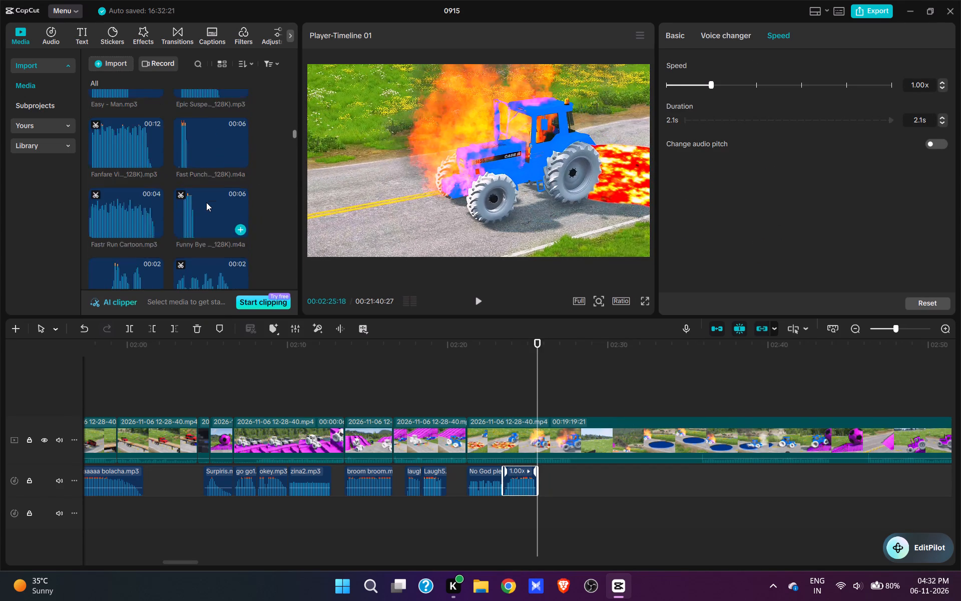
scroll(206, 202, "down", 4)
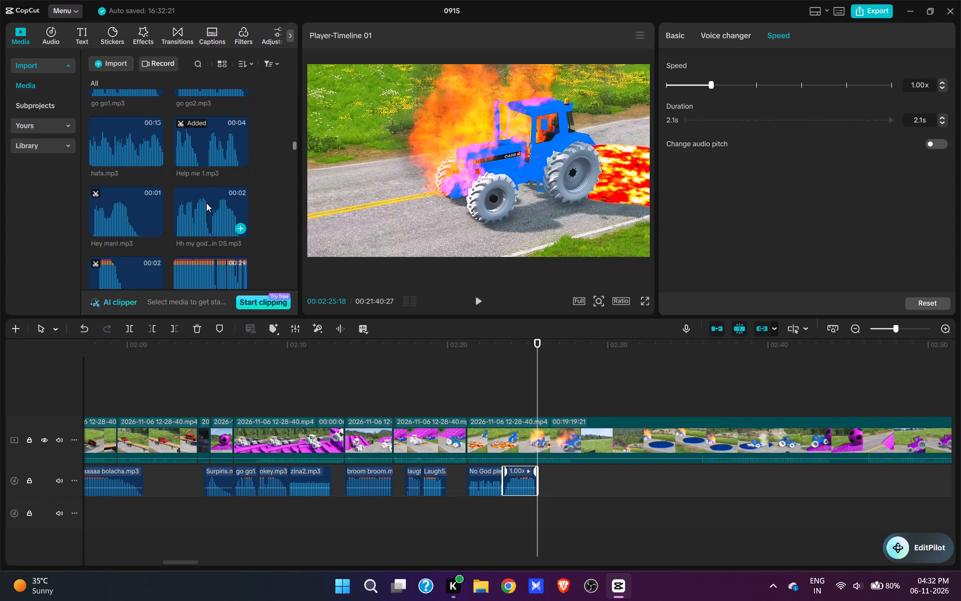
scroll(206, 203, "down", 5)
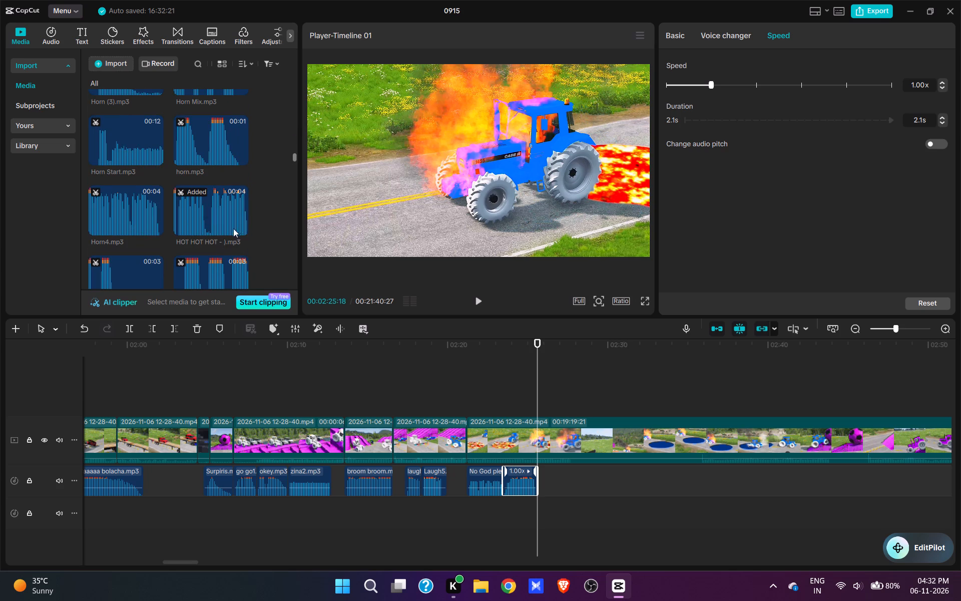
left_click(241, 229)
key("space")
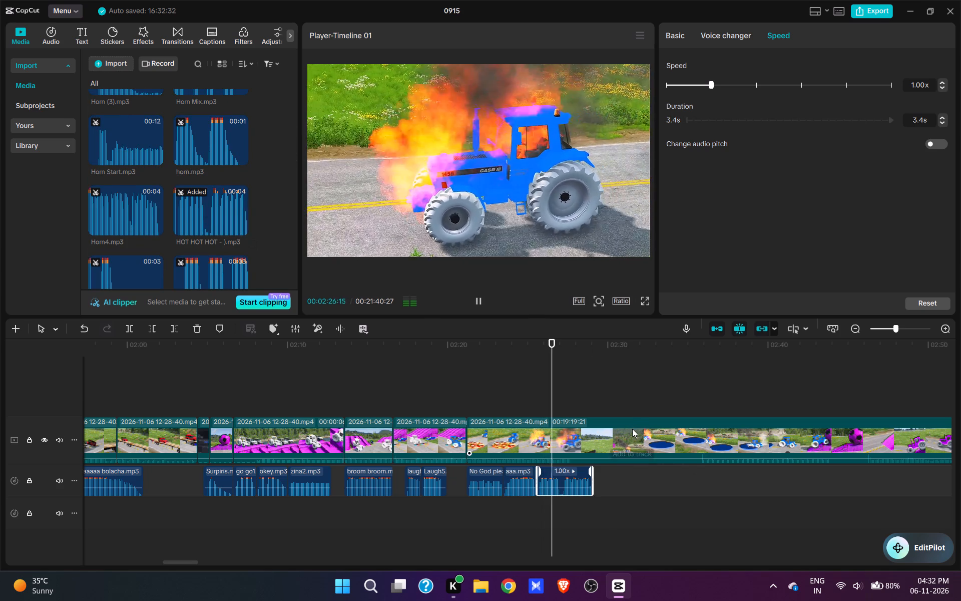
key("space")
Split the burning tractor clip at 02:27:13 and cut about 9 s after it so the next shot opens on the tractor approaching the blue pool.
left_click(570, 410)
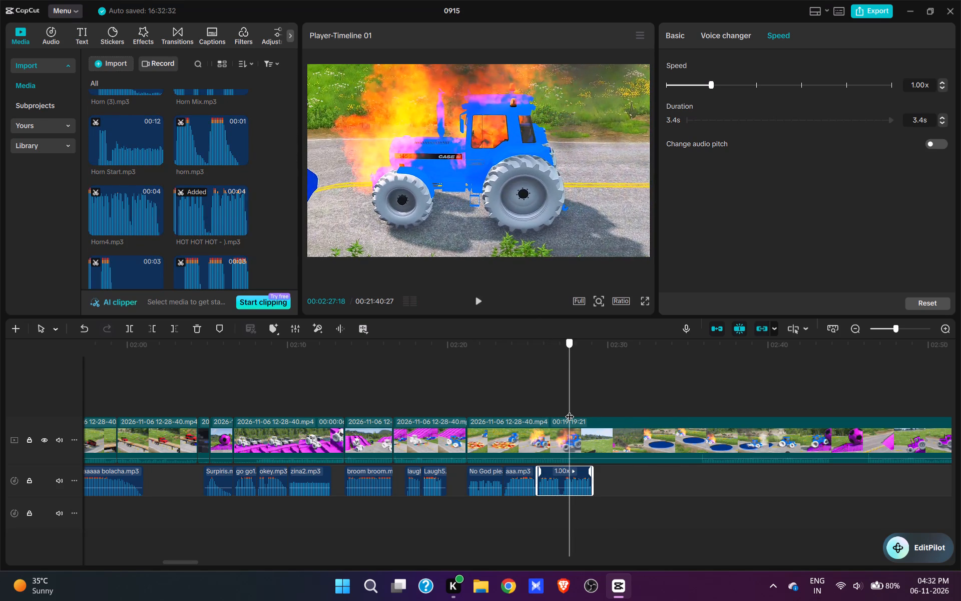
left_click(567, 401)
left_click(568, 426)
key("w")
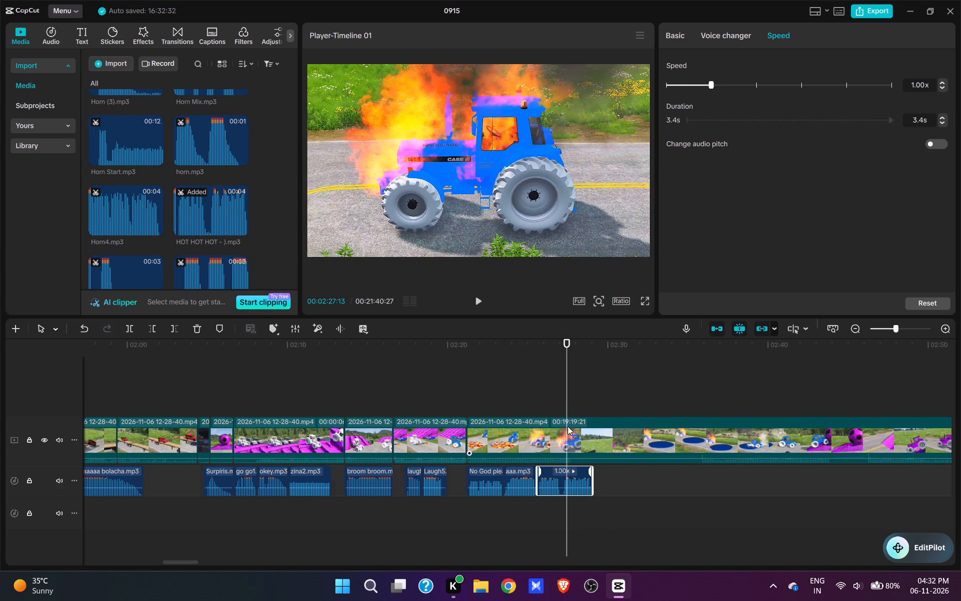
left_click(699, 403)
key("space")
key("space")
type("q")
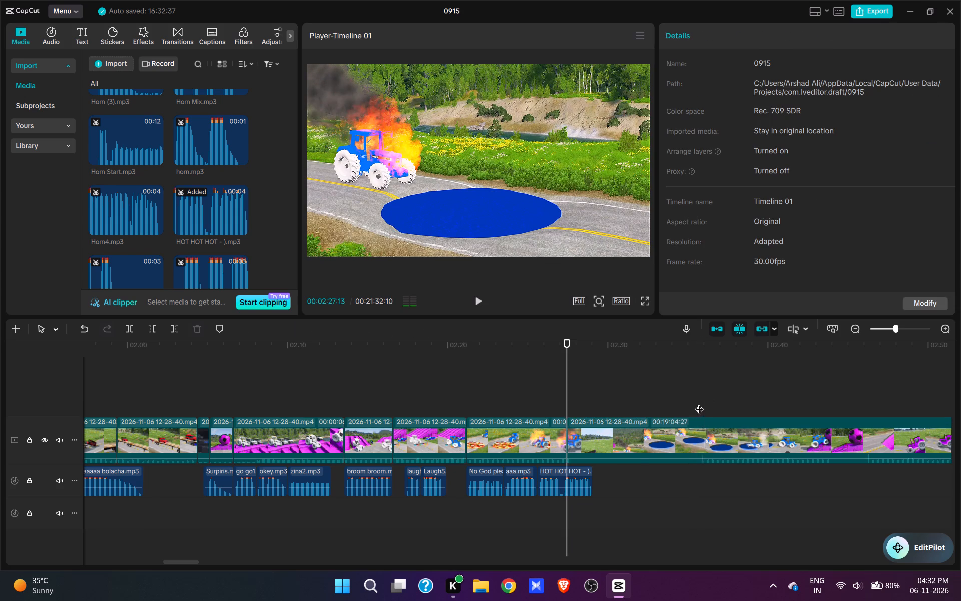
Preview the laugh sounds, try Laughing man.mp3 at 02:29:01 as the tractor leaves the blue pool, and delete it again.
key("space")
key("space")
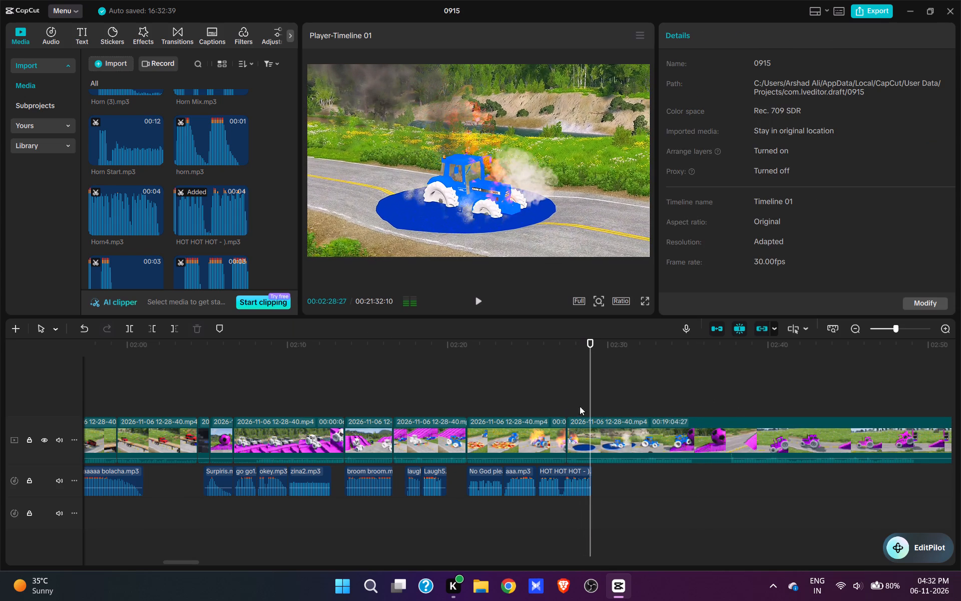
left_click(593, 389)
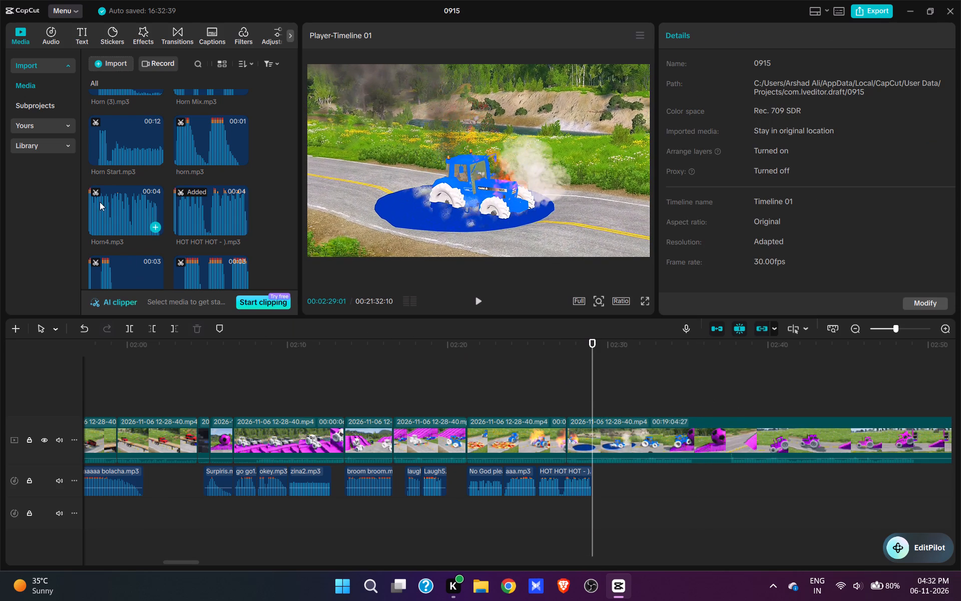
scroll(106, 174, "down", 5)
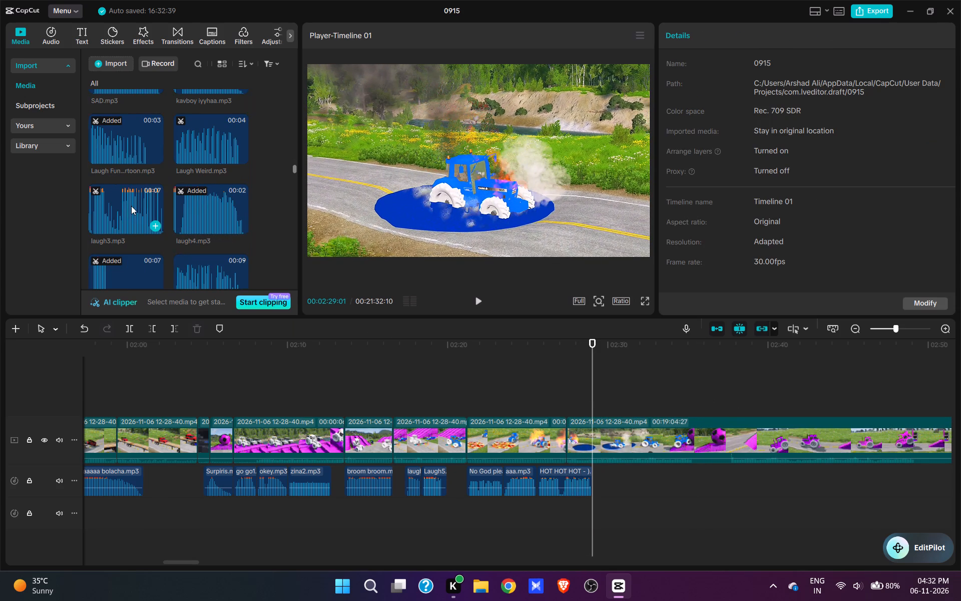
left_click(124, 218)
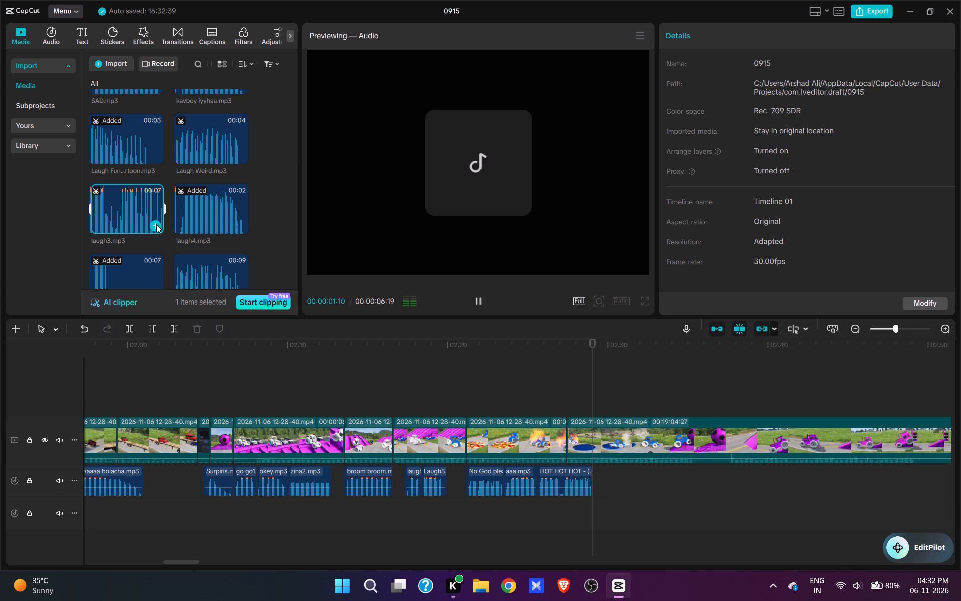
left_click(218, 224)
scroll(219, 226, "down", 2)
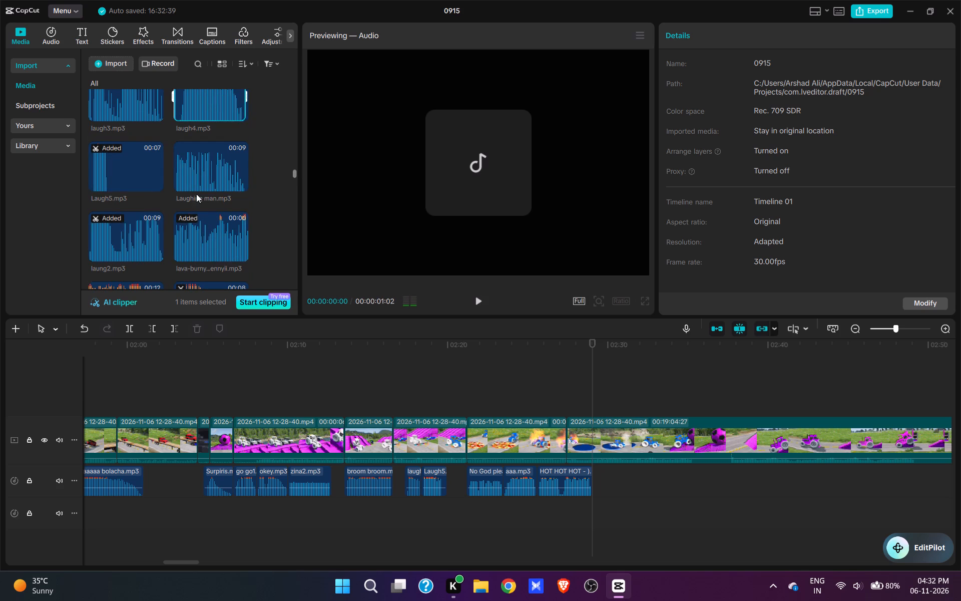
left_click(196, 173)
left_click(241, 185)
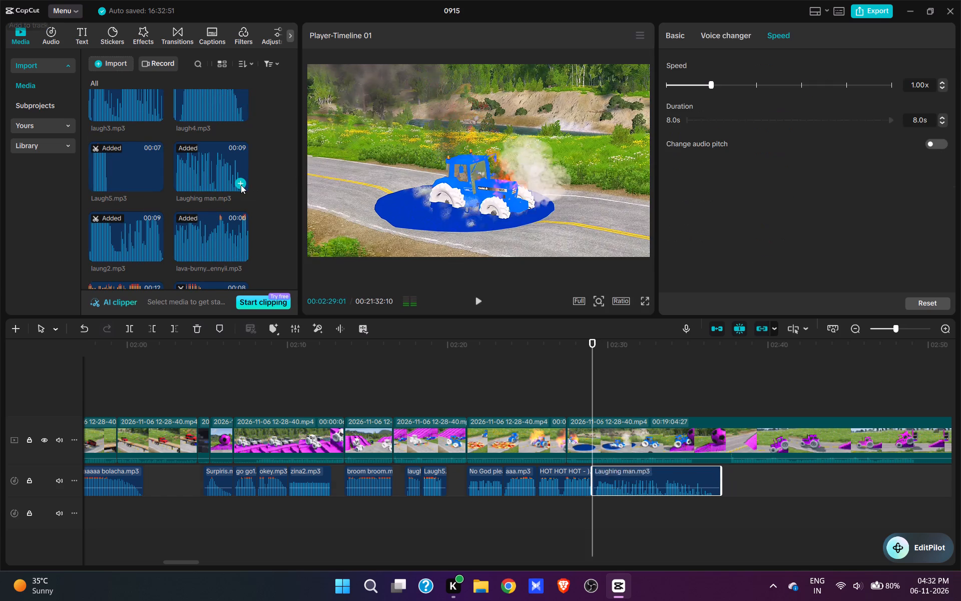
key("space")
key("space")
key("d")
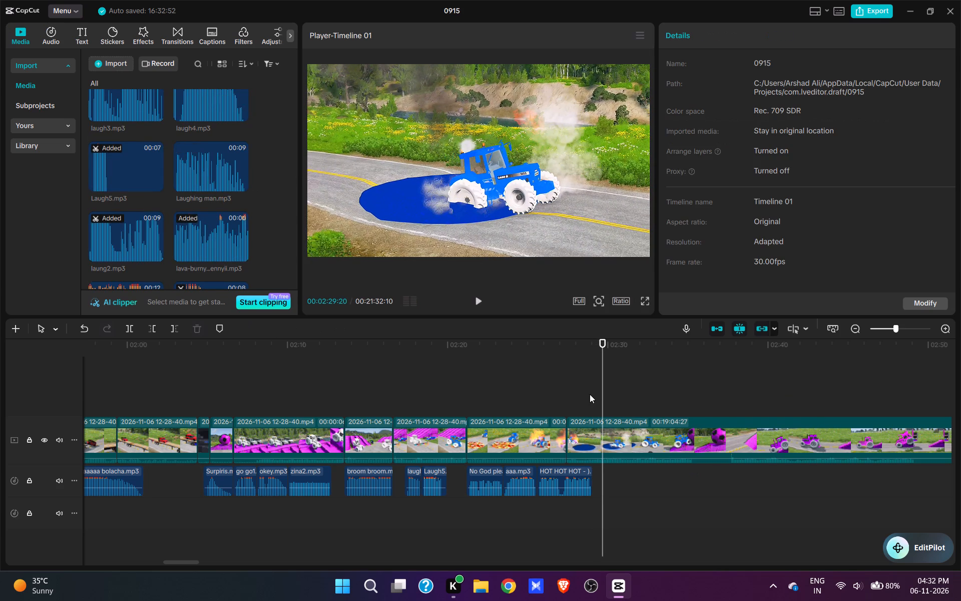
Add Laugh Weird.mp3 at 02:29:01 over the tractor in the blue pool and play it.
left_click(590, 394)
scroll(183, 201, "up", 4)
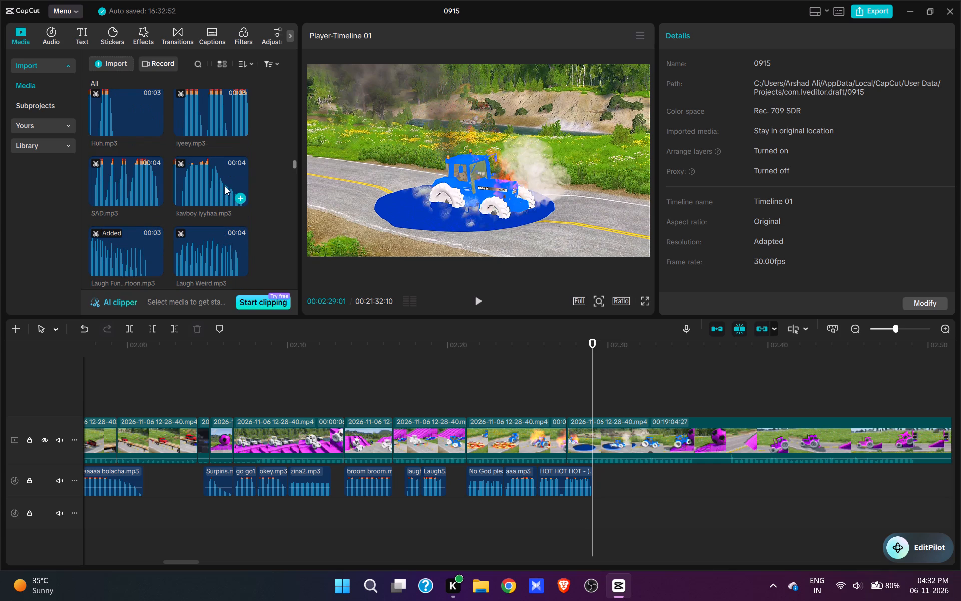
left_click(241, 269)
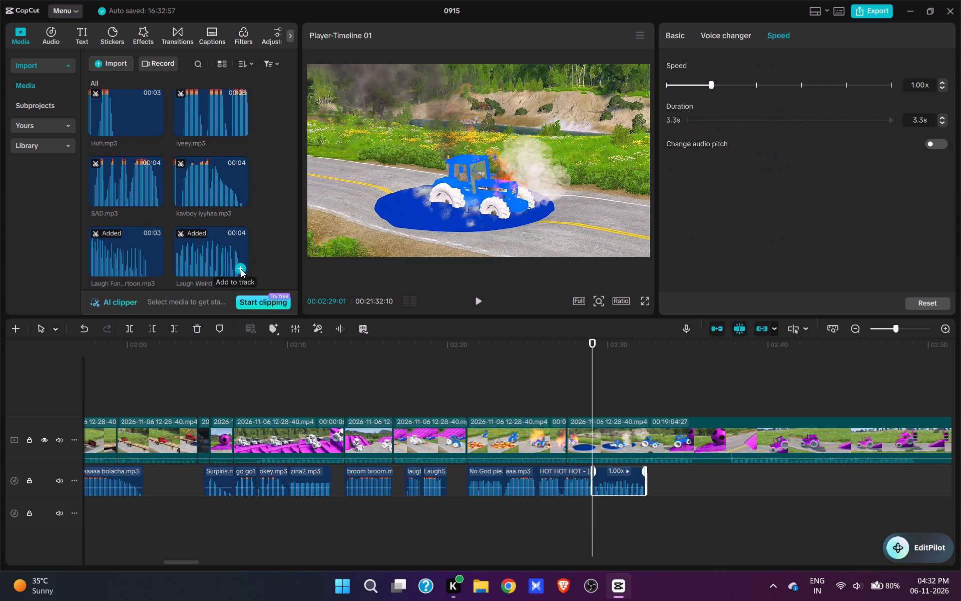
key("space")
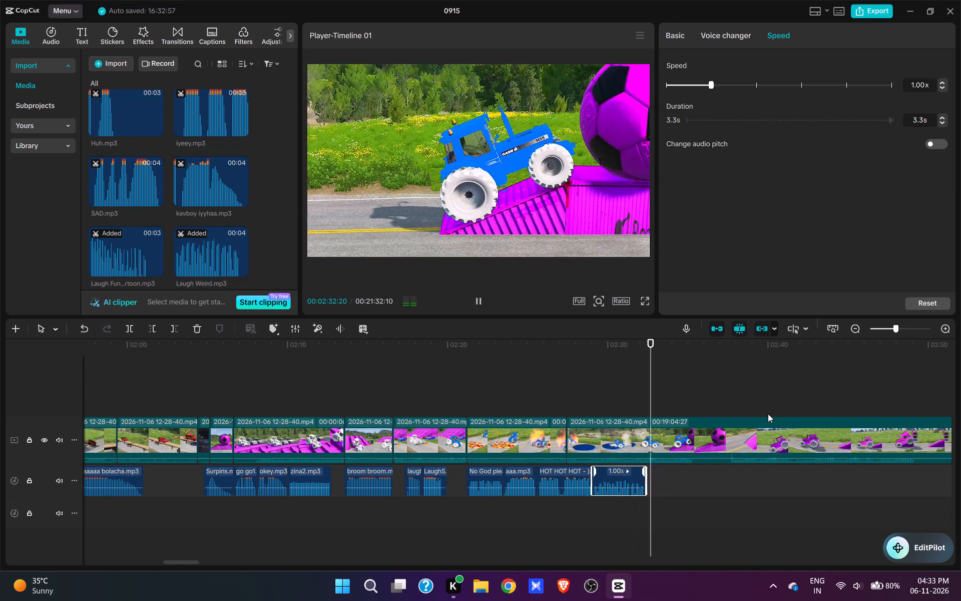
key("space")
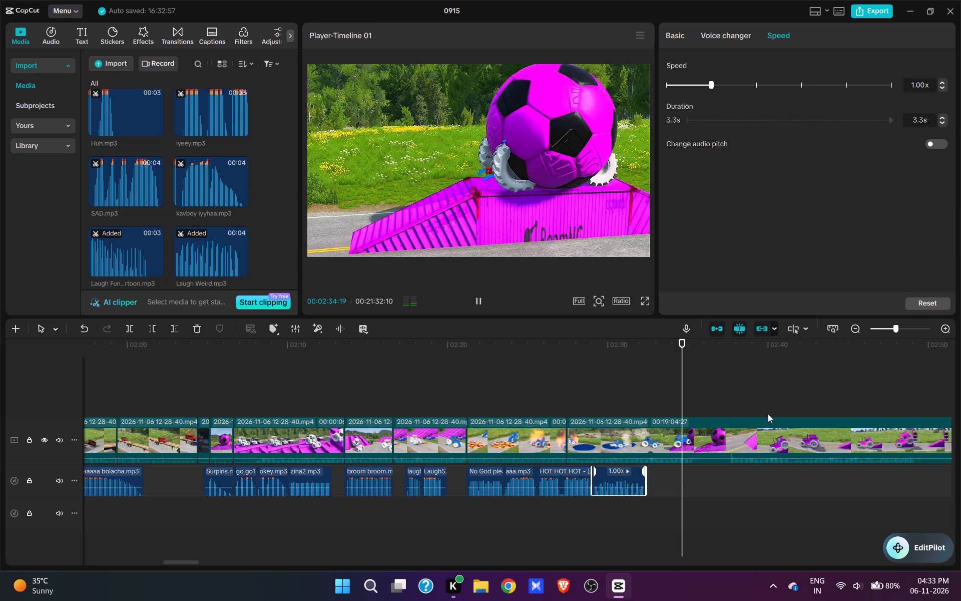
Split the blue tractor clip at 02:35:00, by the giant ball, and cut about 3 s after the split.
key("space")
key("space")
key("w")
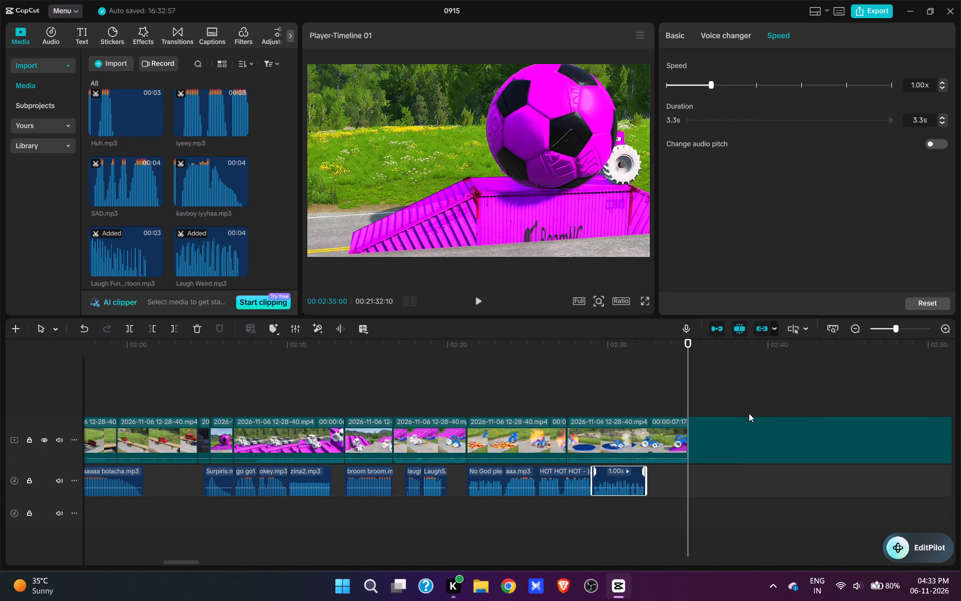
left_click(730, 398)
key("space")
key("space")
type("q")
key("space")
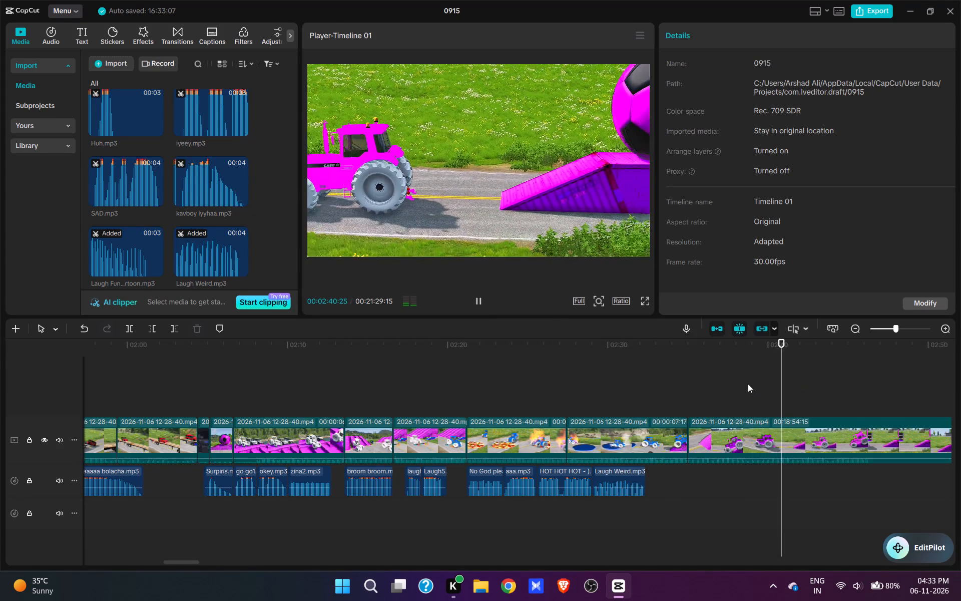
Review the footage after 02:35:00, from the ball ramp to the loaded truck, for where the next shot should open.
key("space")
left_click_drag(817, 421, 749, 501)
key("space")
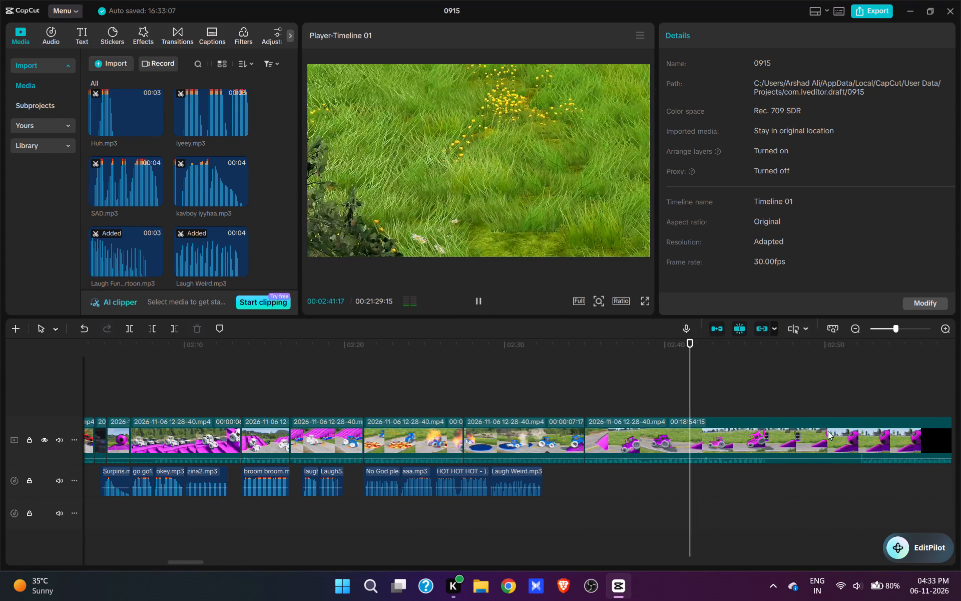
left_click(859, 384)
key("space")
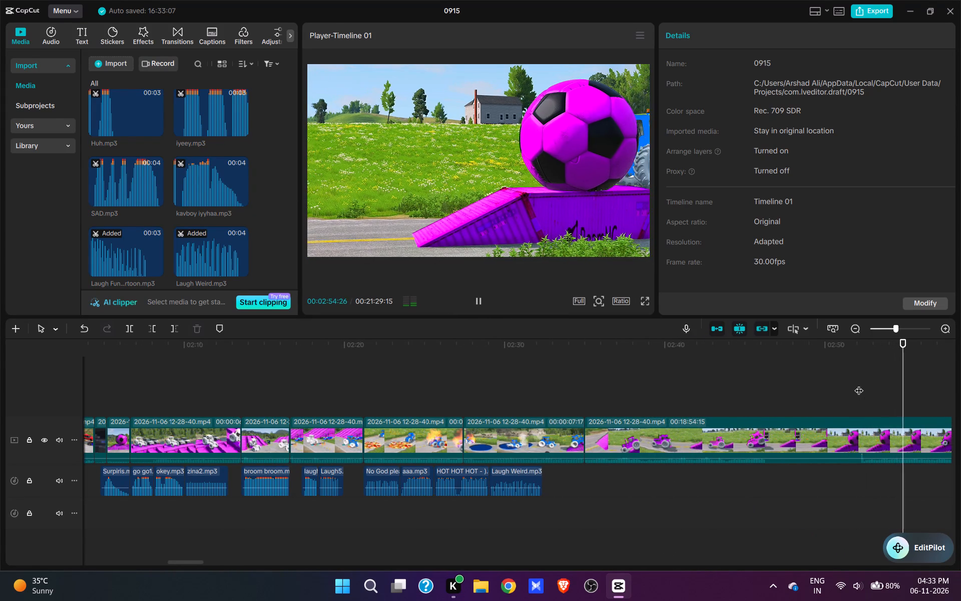
key("space")
key("space")
key("space")
key("space")
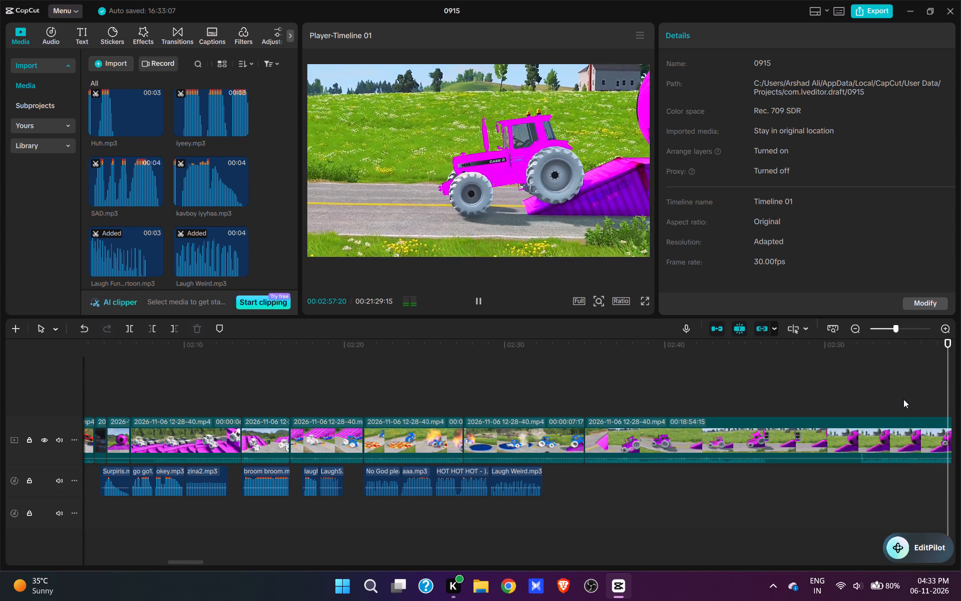
left_click(887, 400)
key("space")
left_click_drag(669, 463, 602, 507)
key("space")
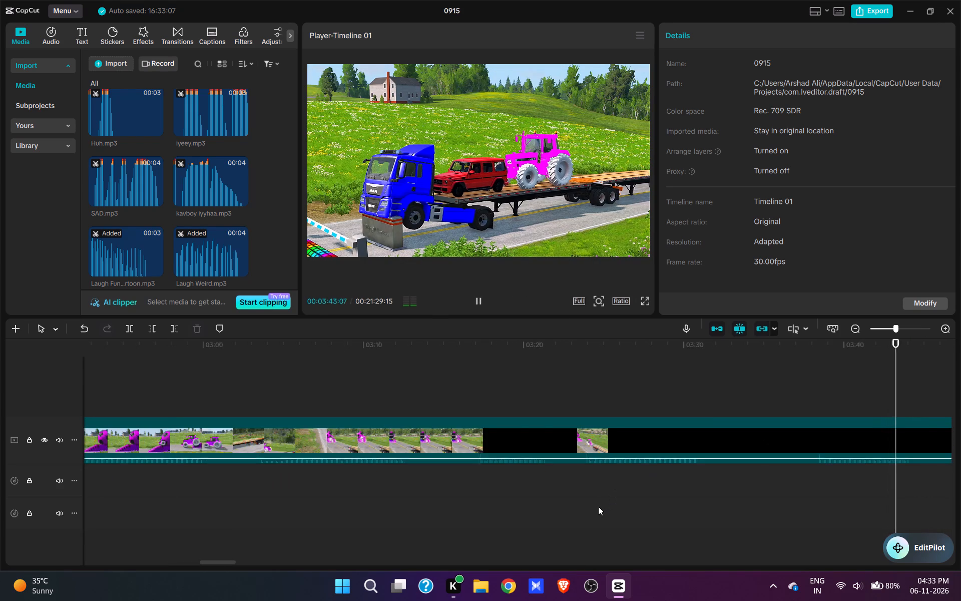
left_click_drag(598, 506, 542, 517)
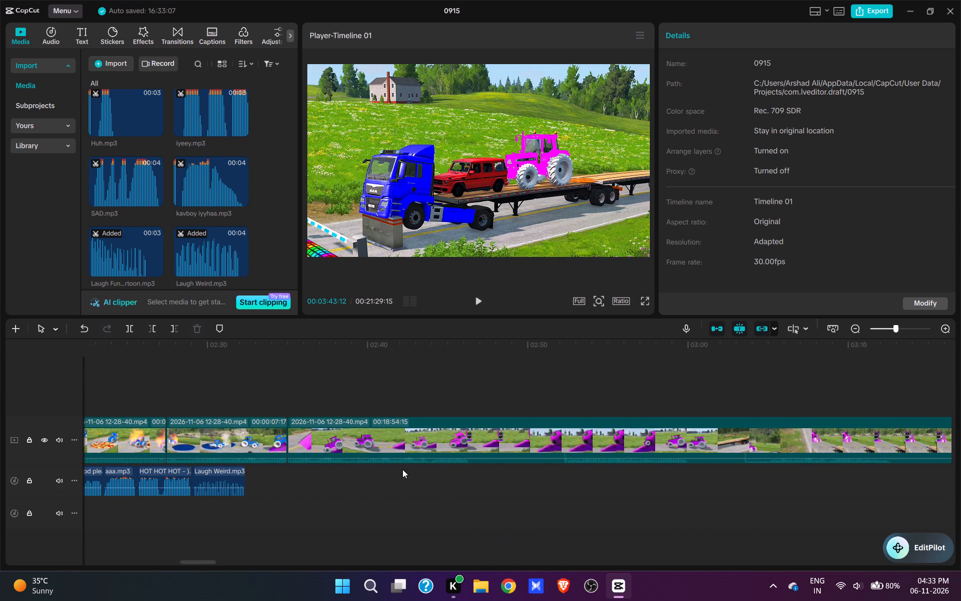
left_click(344, 375)
key("space")
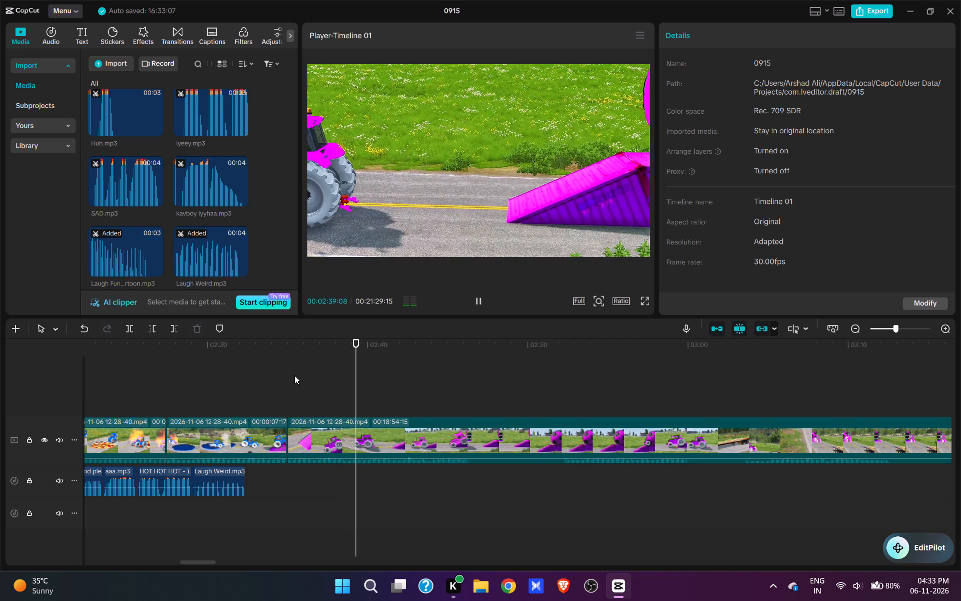
left_click(299, 377)
key("space")
left_click(281, 378)
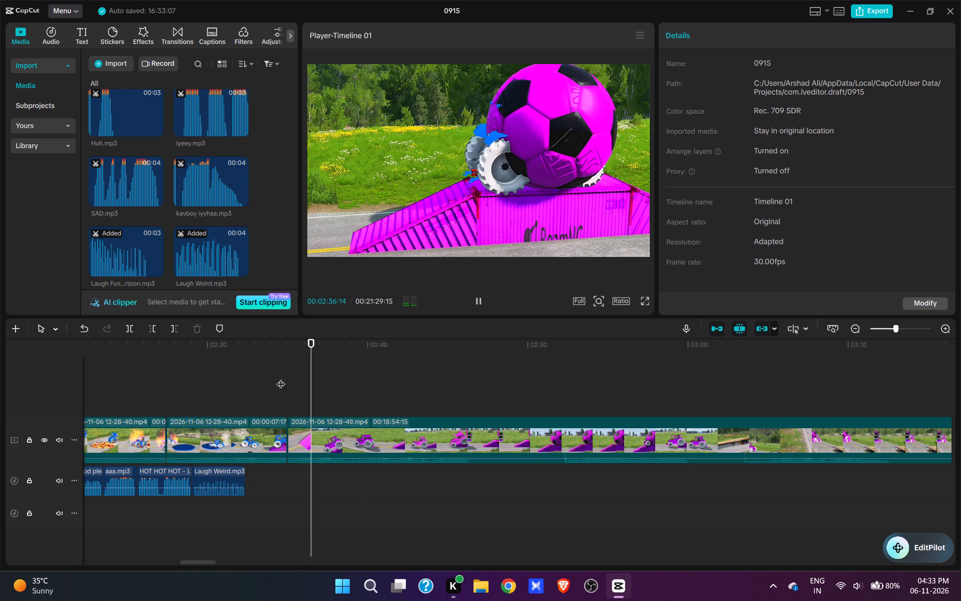
key("space")
Cut about 20 s of footage after 02:35:00 so the next shot opens on the tractor behind the giant ball.
left_click(432, 366)
key("space")
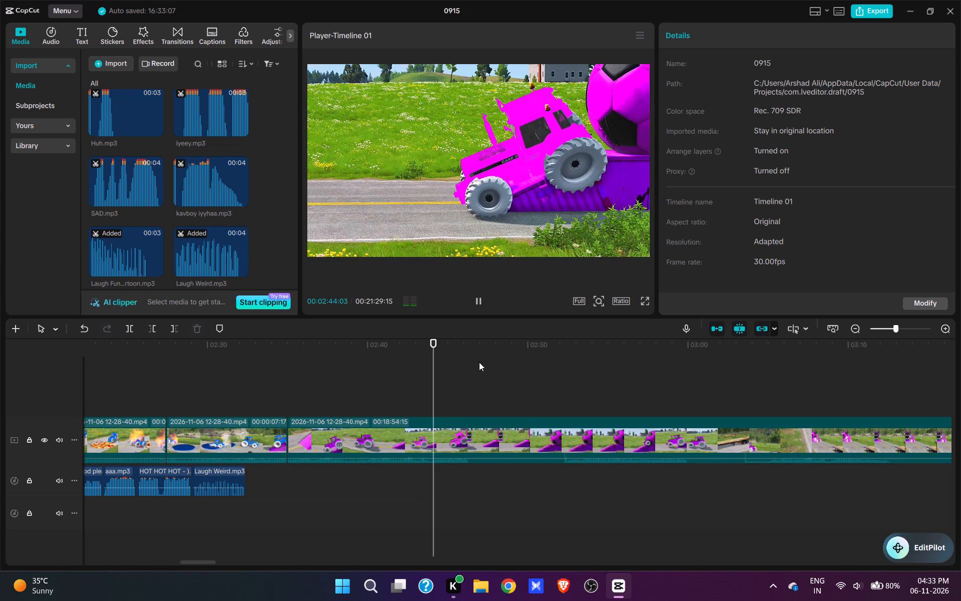
left_click(552, 350)
key("space")
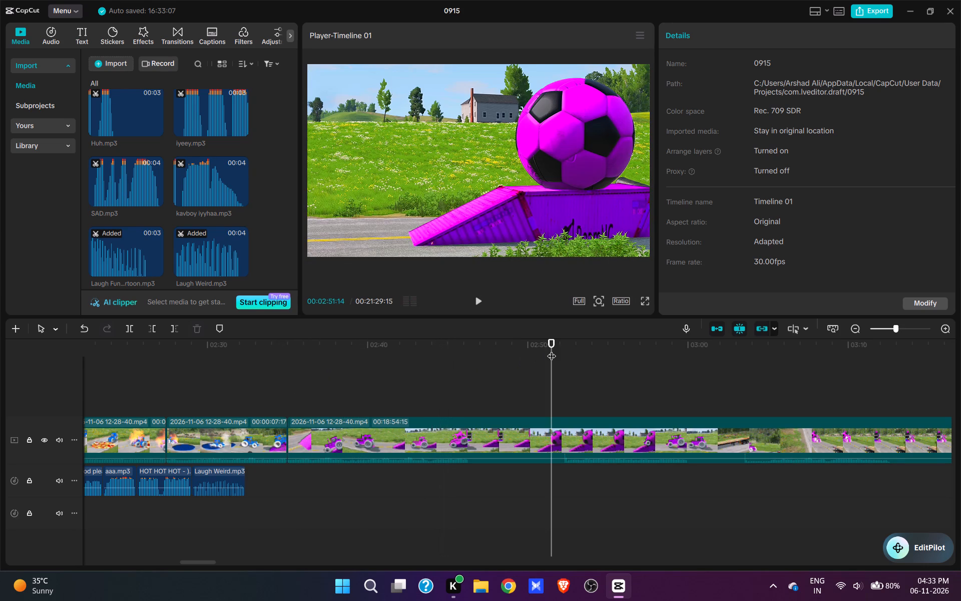
key("space")
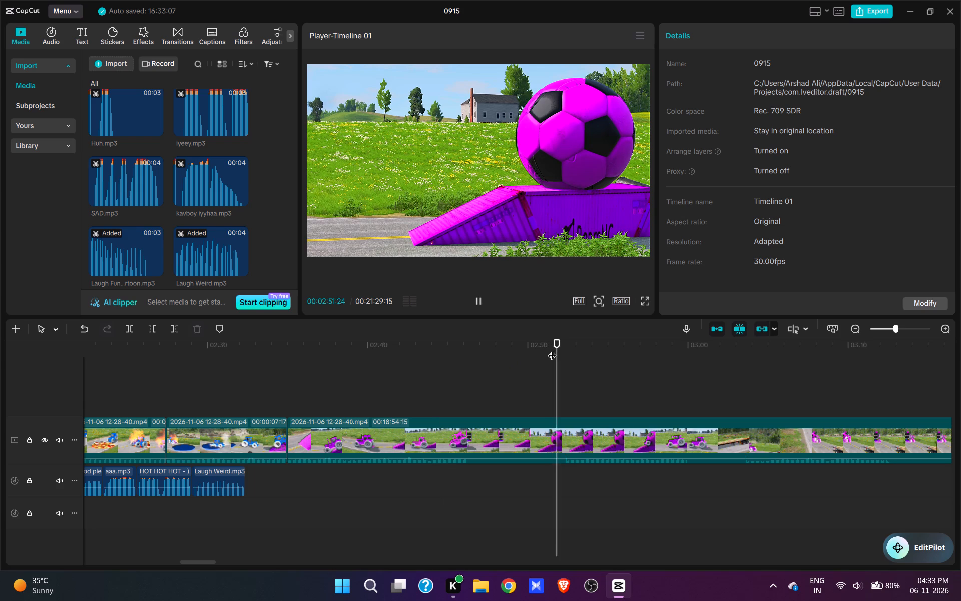
key("space")
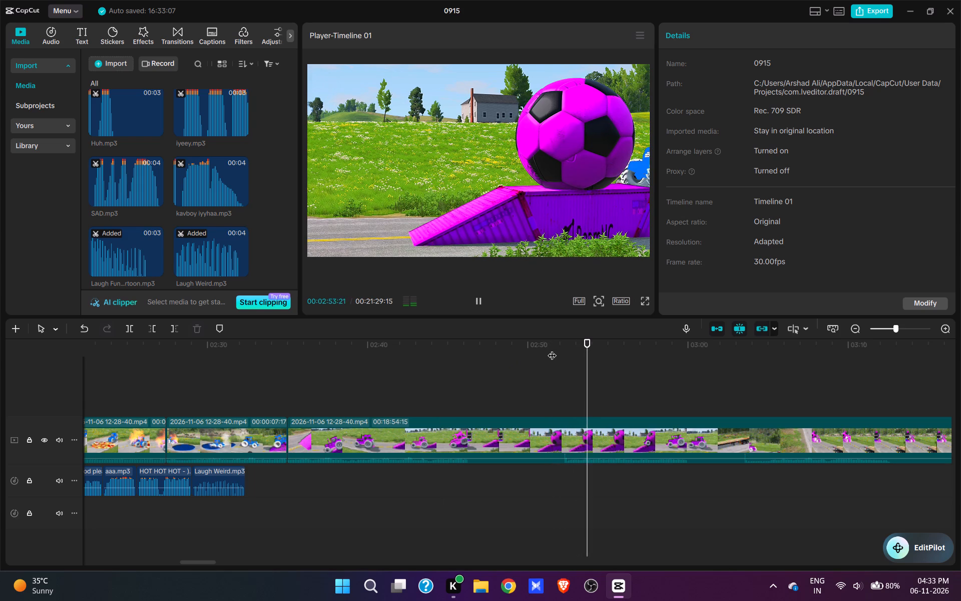
key("space")
key("space")
key("space")
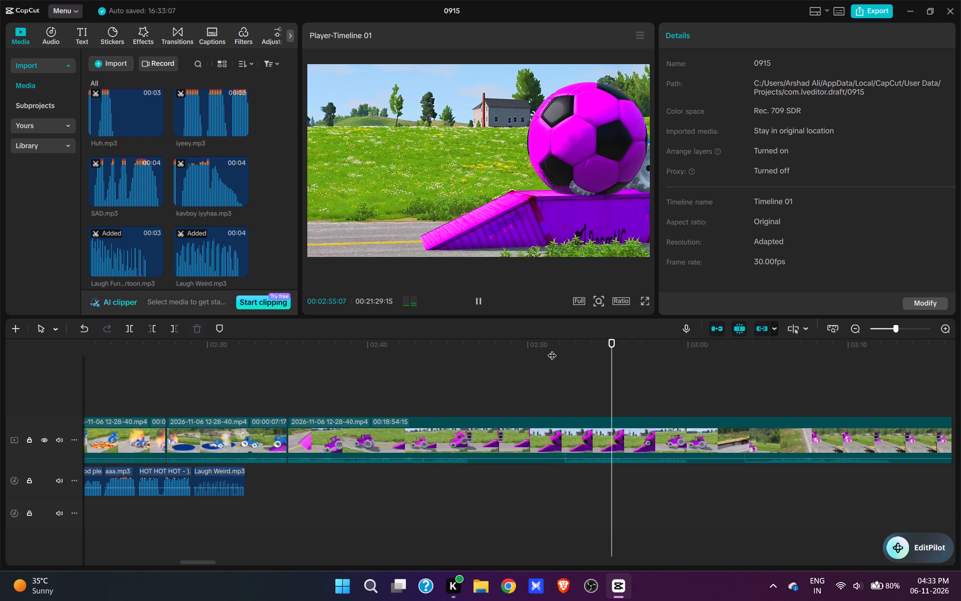
key("space")
type("q")
key("space")
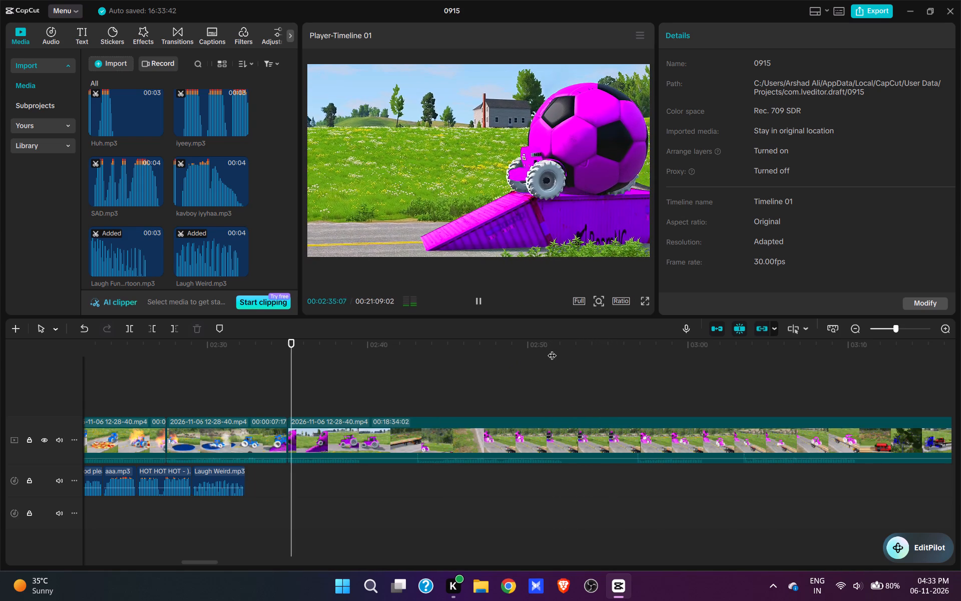
key("space")
Find sexr.mp3 among the imported sounds, add it at 02:35:00 as the pink tractor passes the ball, and play it.
left_click(290, 398)
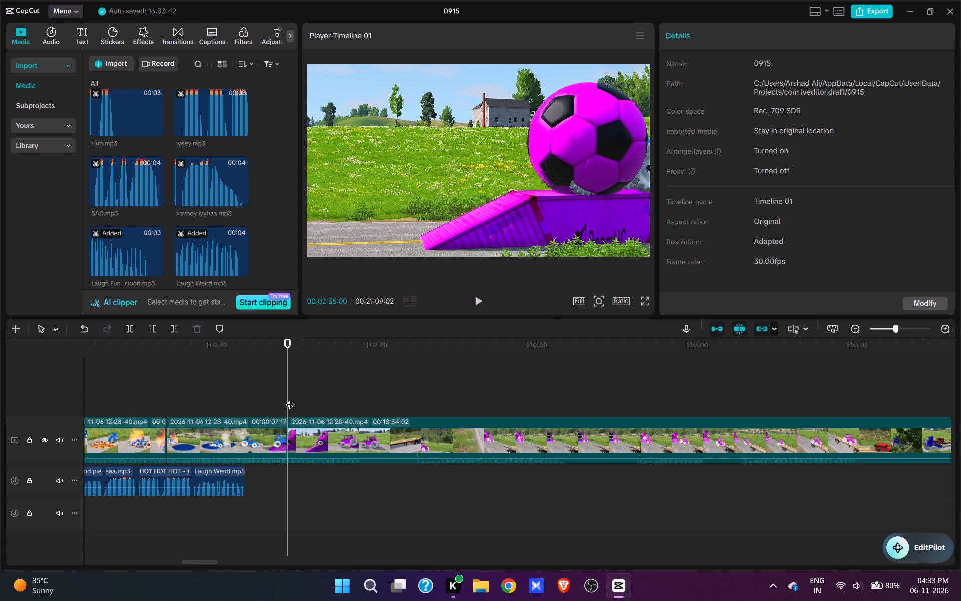
scroll(238, 189, "down", 11)
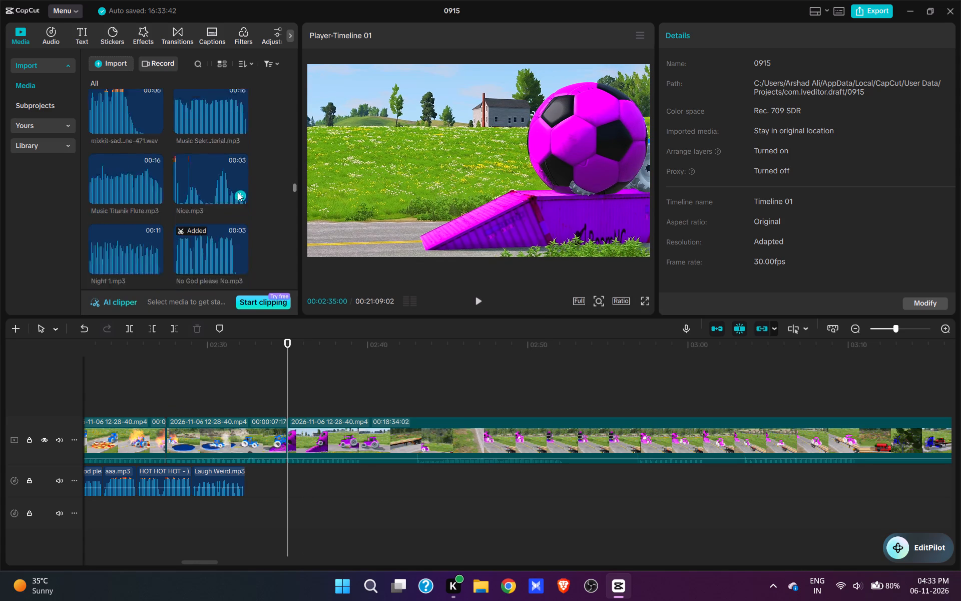
scroll(221, 244, "up", 6)
scroll(163, 216, "down", 12)
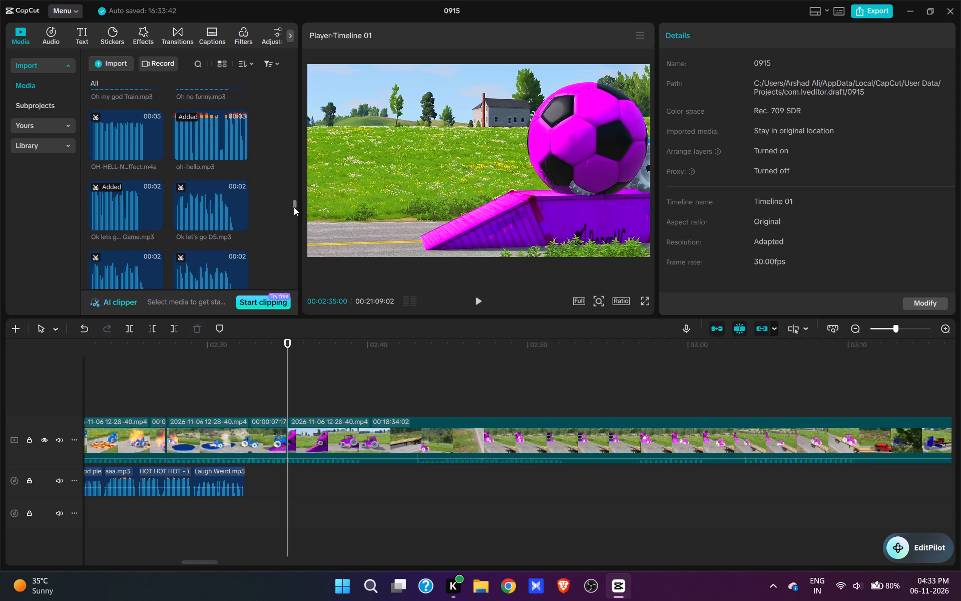
left_click_drag(294, 207, 301, 380)
scroll(54, 179, "up", 9)
scroll(126, 206, "up", 3)
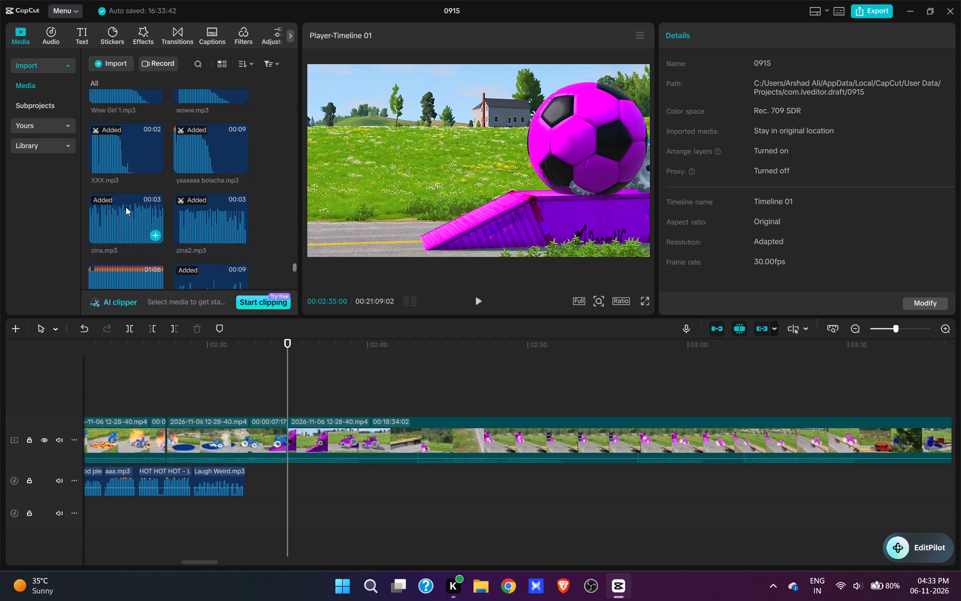
scroll(126, 207, "up", 8)
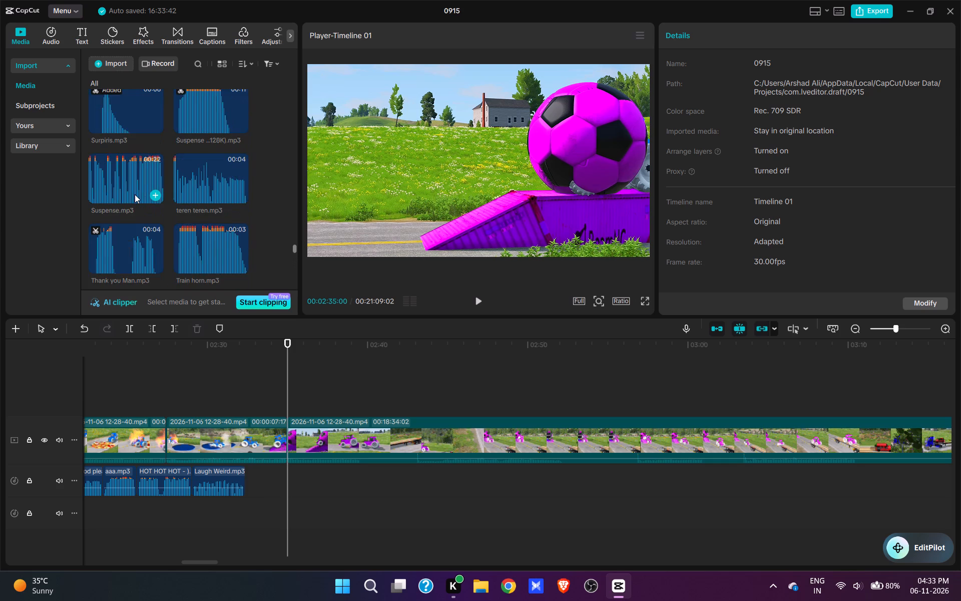
scroll(139, 194, "up", 6)
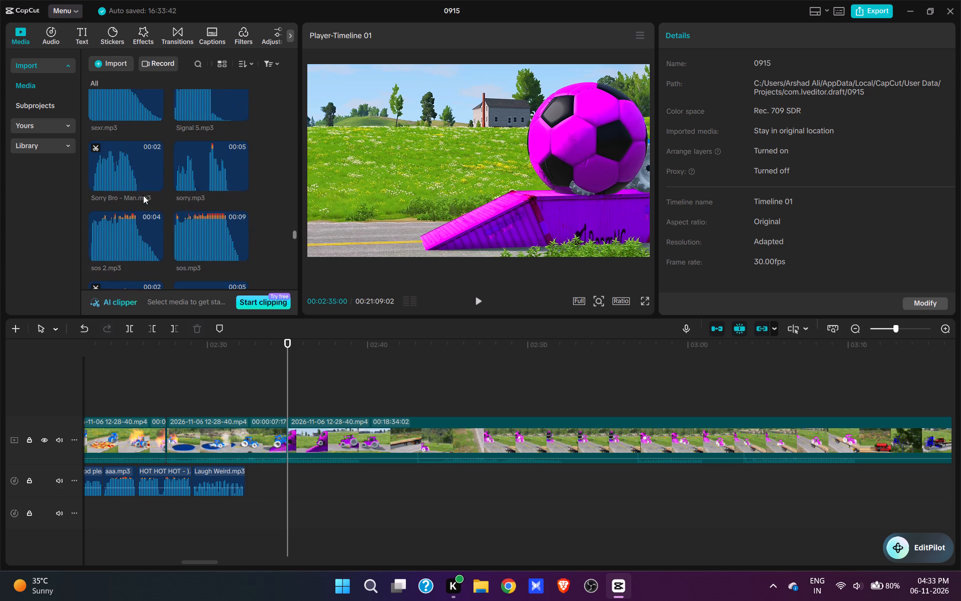
scroll(143, 195, "up", 1)
left_click(155, 169)
key("space")
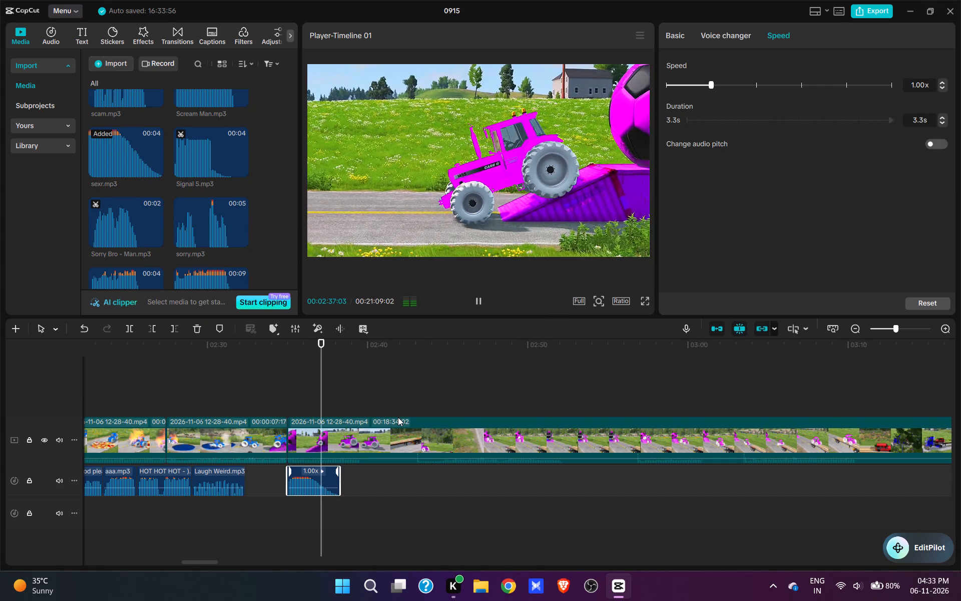
key("space")
Split the pink tractor clip at 02:39:03, after it has left the ball ramp, and cut about 4 s after the split.
key("space")
key("space")
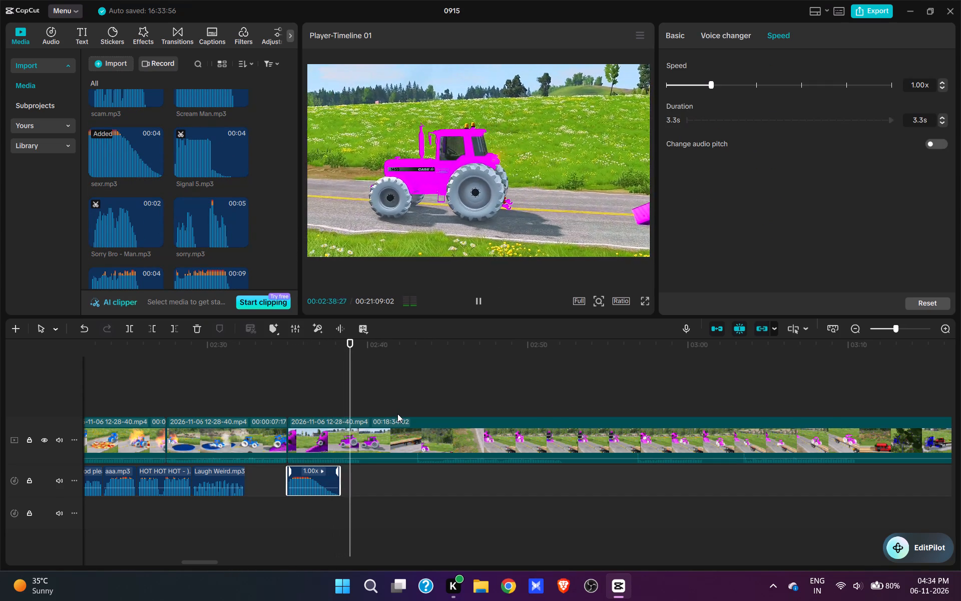
key("w")
left_click(418, 398)
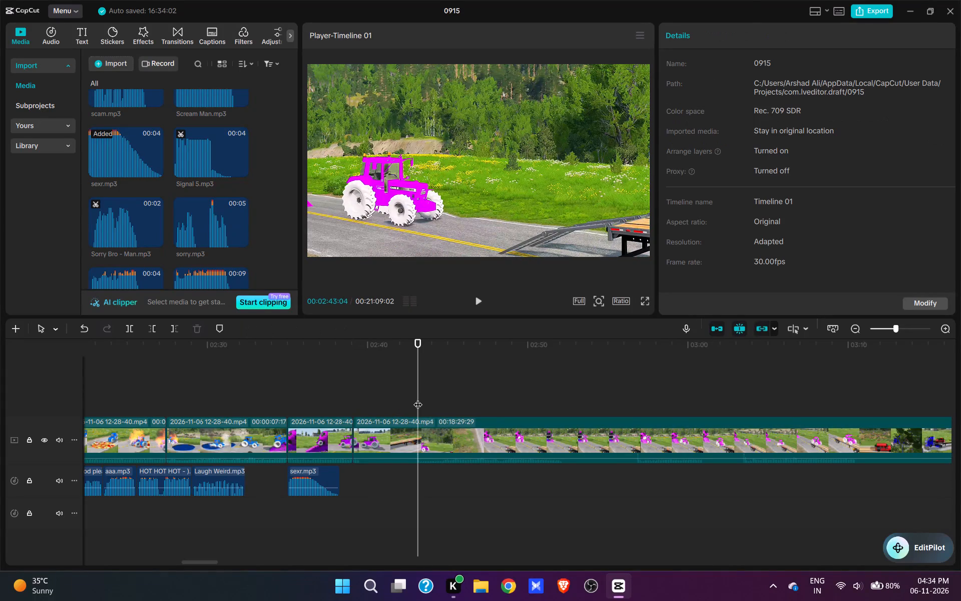
key("q")
Cut about 16 s of footage after 02:39:03 so the next shot opens on the pink tractor between the ball ramp and the trailer.
key("space")
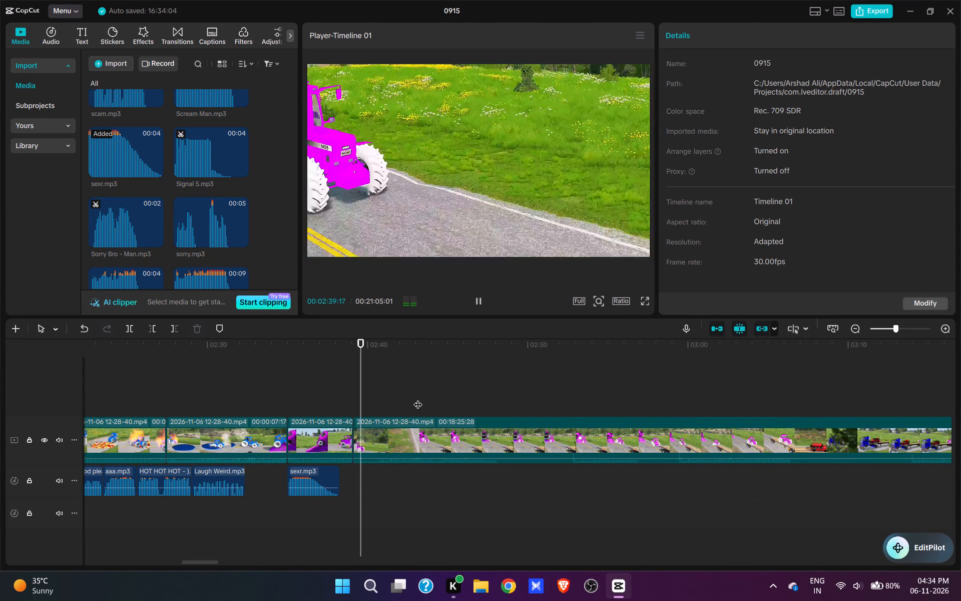
left_click(447, 399)
key("space")
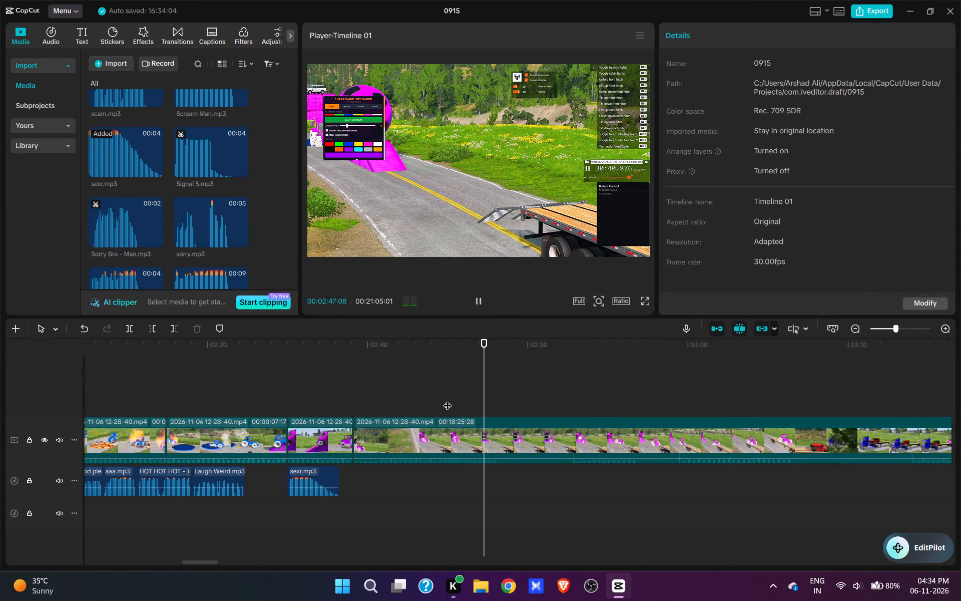
left_click(564, 392)
key("space")
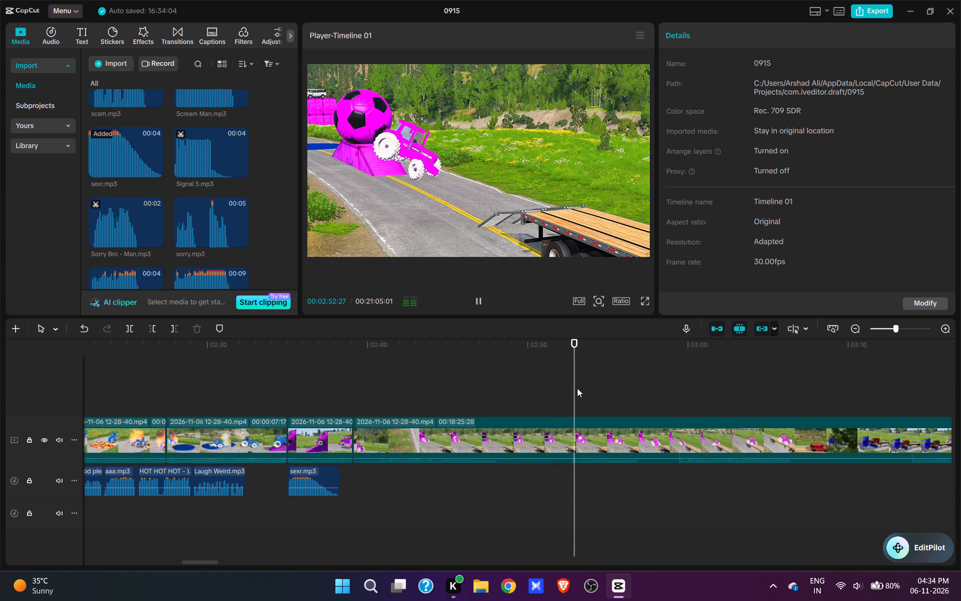
key("space")
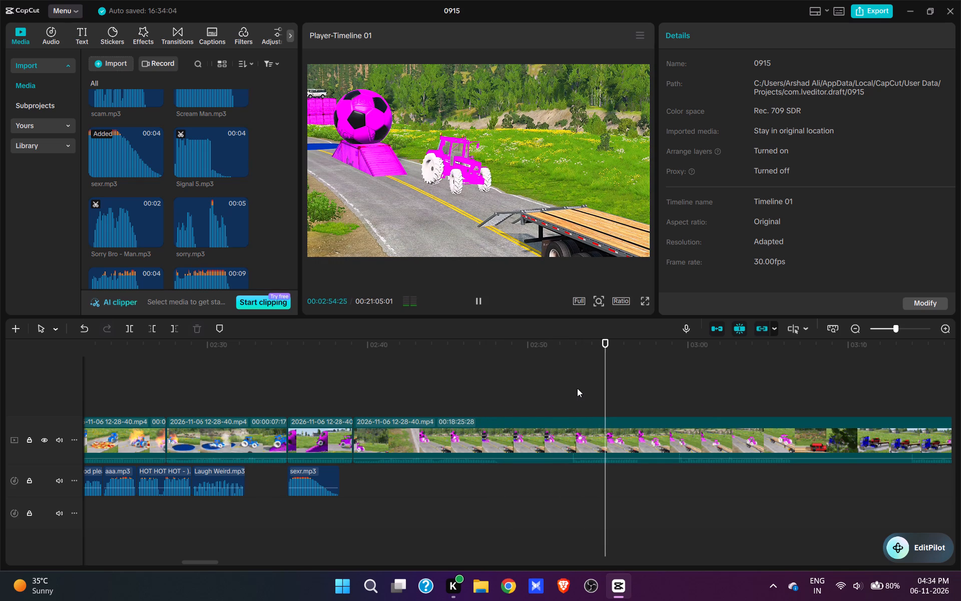
type("q")
Split the pink tractor clip at 02:40:18 and cut about 3.5 s after it so the next shot opens at the trailer's ramp.
key("space")
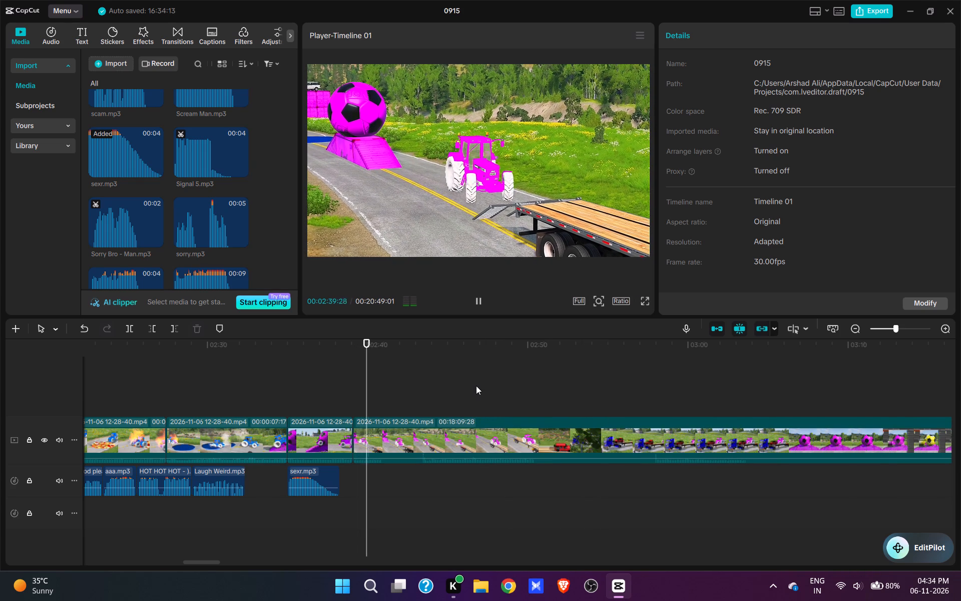
key("space")
type("w")
left_click(415, 401)
key("space")
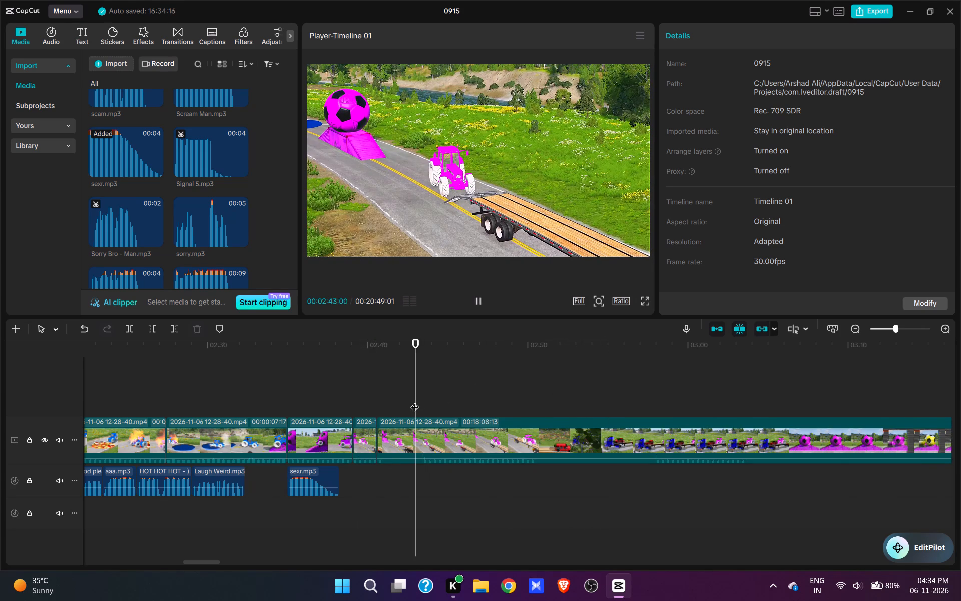
key("space")
key("space")
key("q")
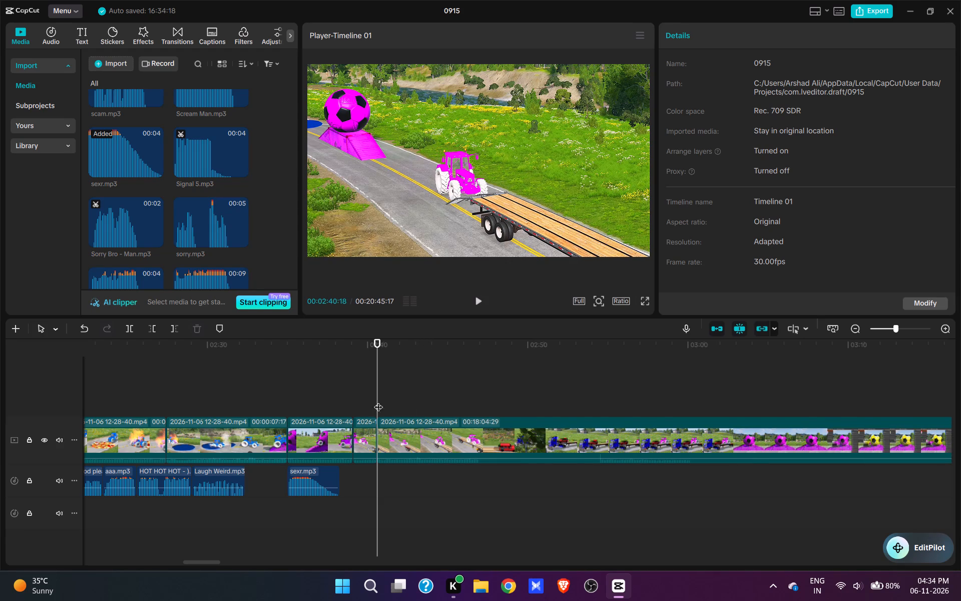
Find zina.mp3 among the imported sounds, add it at 02:39:03 as the pink tractor heads for the trailer, and play it.
left_click(367, 401)
key("space")
key("space")
left_click(354, 395)
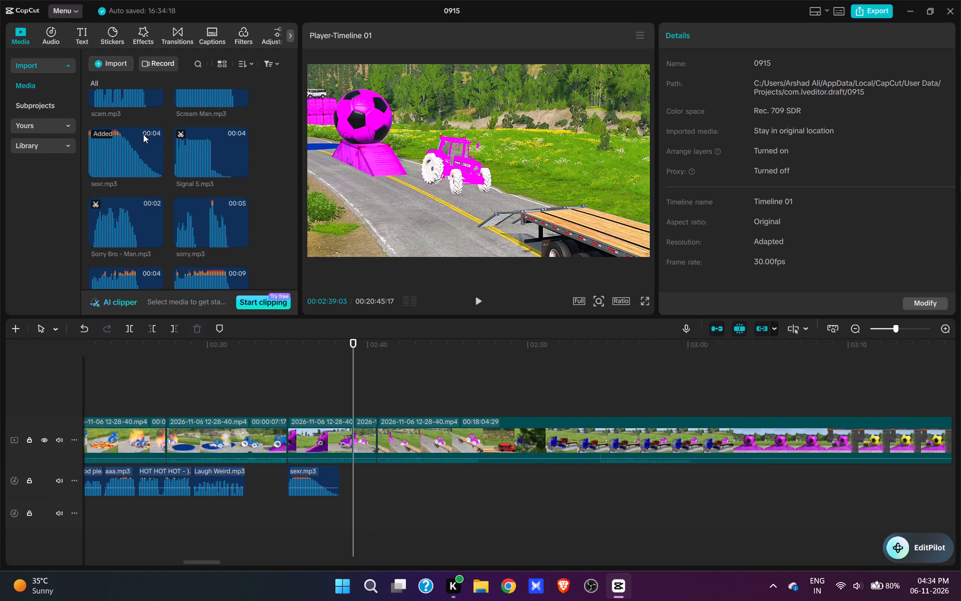
scroll(143, 141, "down", 8)
left_click_drag(293, 248, 309, 332)
scroll(195, 183, "up", 6)
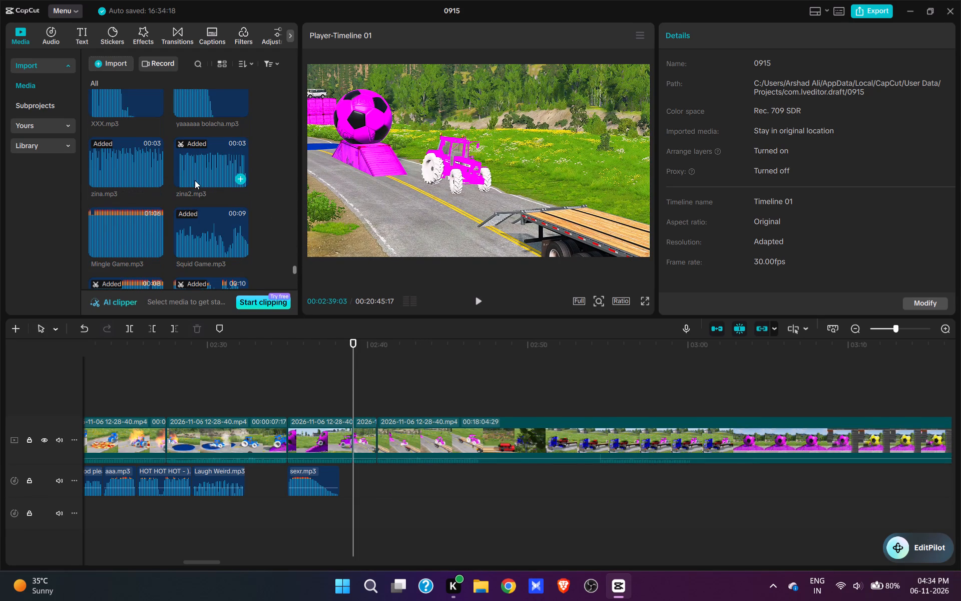
scroll(159, 184, "down", 2)
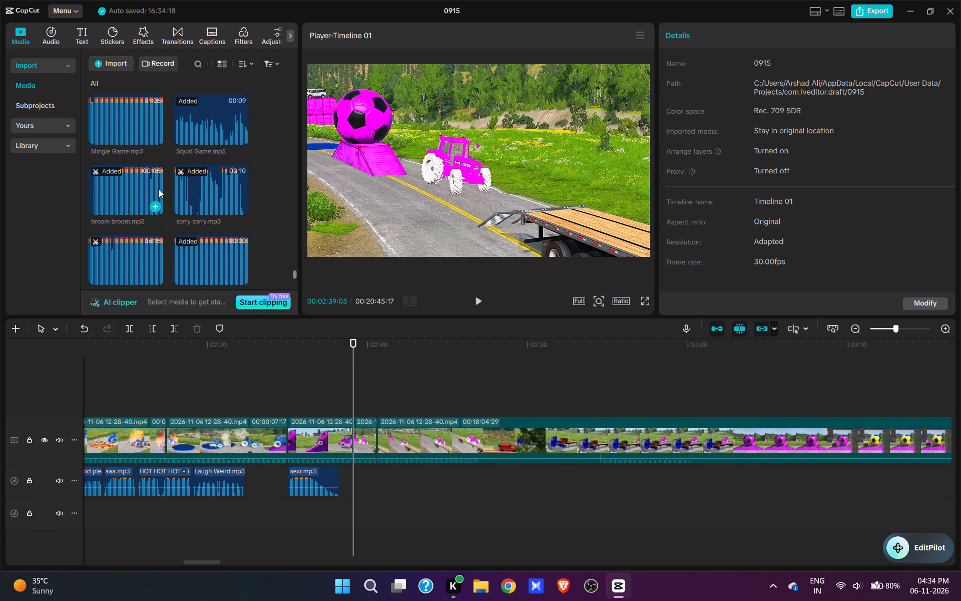
scroll(159, 189, "down", 4)
scroll(159, 190, "up", 4)
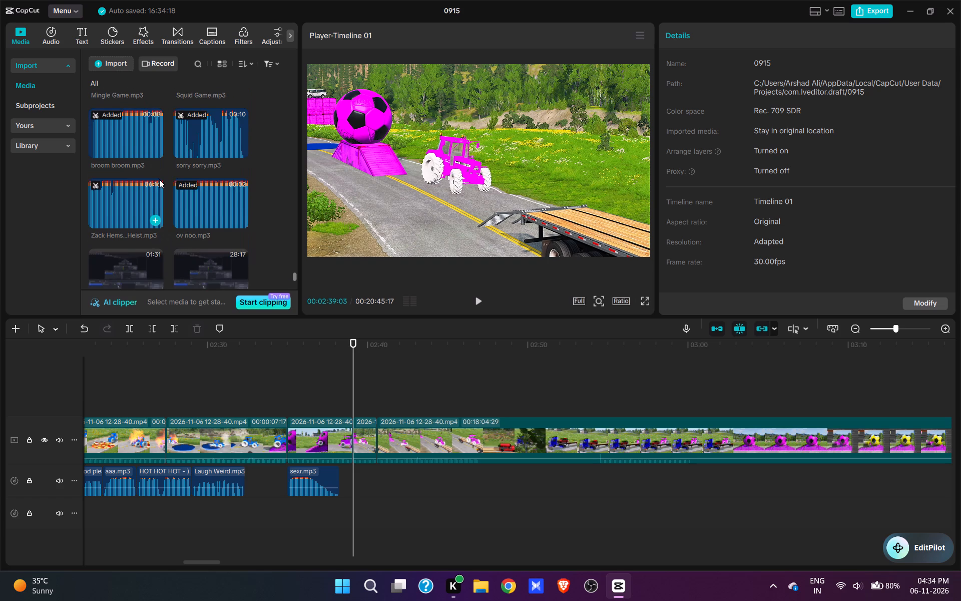
scroll(159, 179, "up", 2)
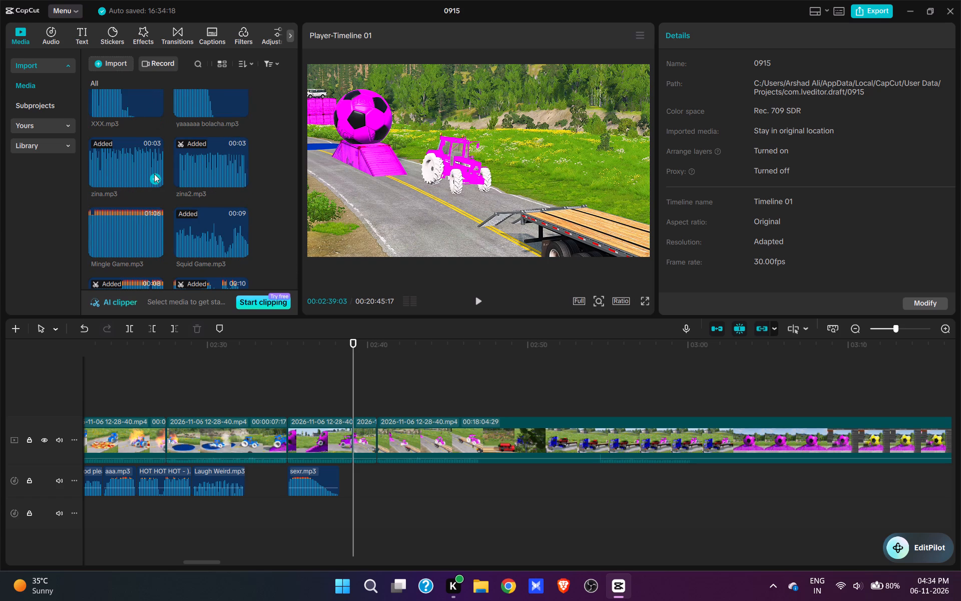
left_click(154, 177)
key("space")
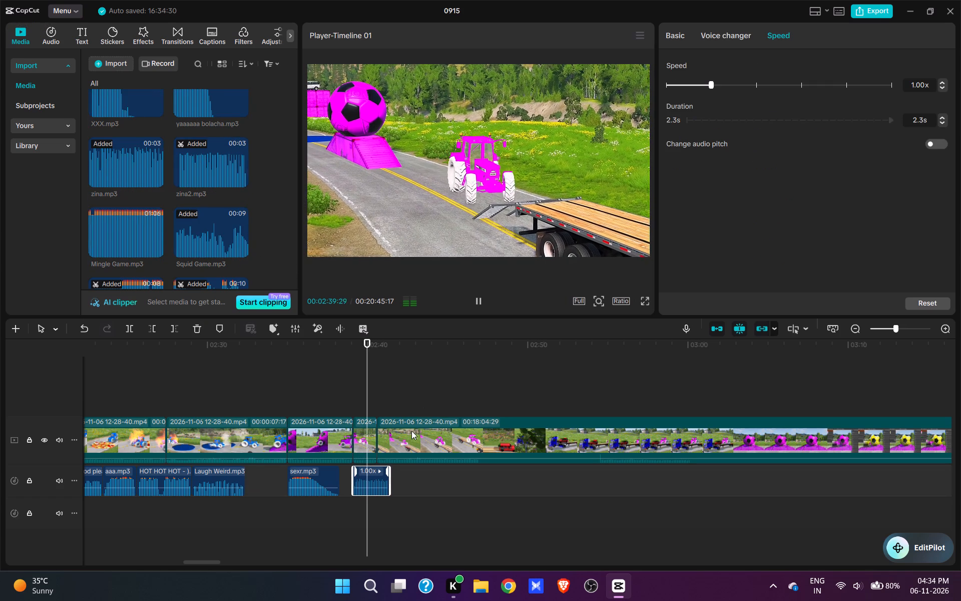
Add the yaaaaaa bolacha.mp3 sound at 02:41:14 as the pink tractor climbs onto the trailer.
key("space")
key("space")
key("space")
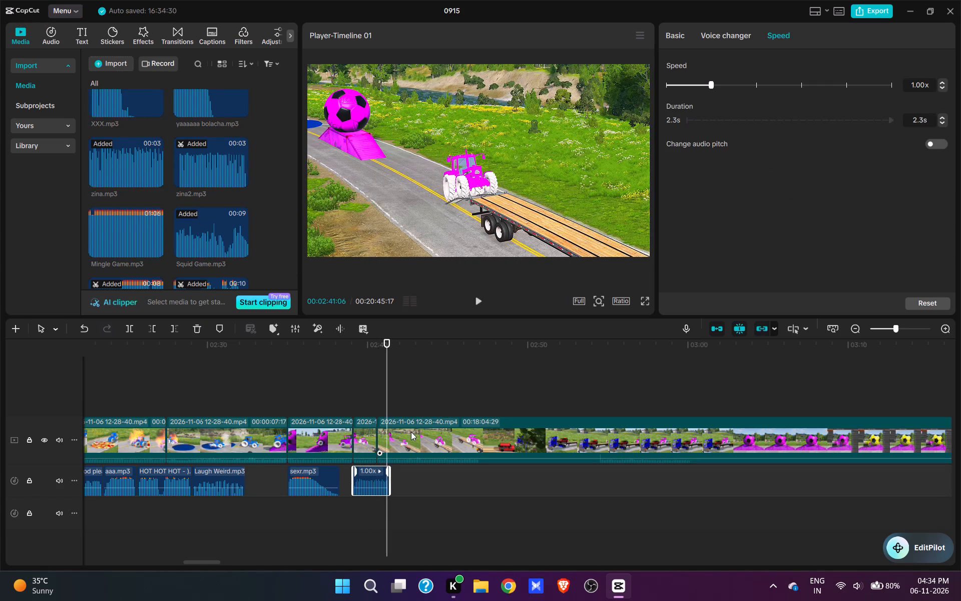
key("space")
key("space")
scroll(250, 181, "down", 1)
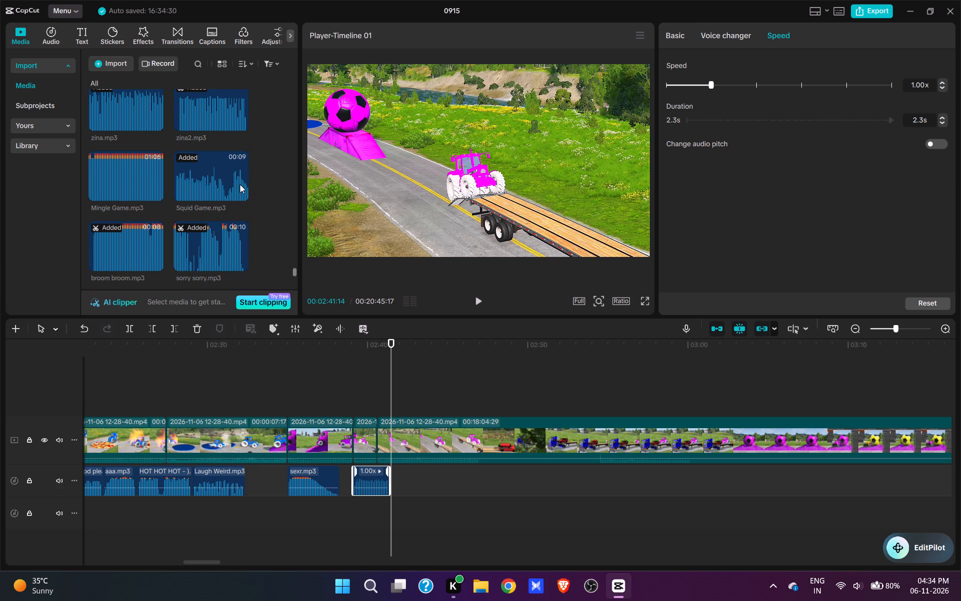
scroll(237, 169, "up", 1)
left_click(239, 108)
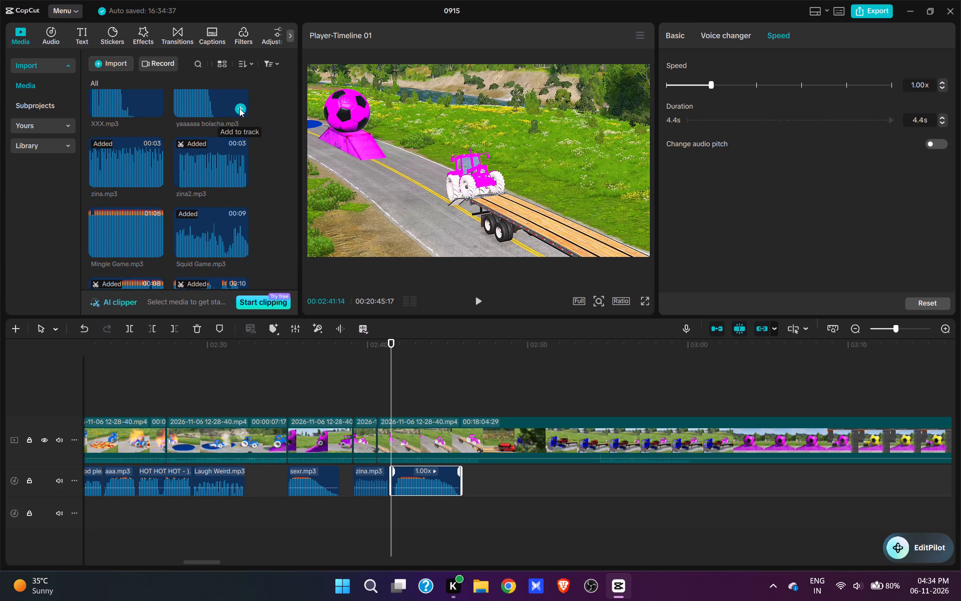
Split the trailer clip at 02:44:19 and cut about 10.5 s after it so the next shot opens on the blue truck's side view.
key("space")
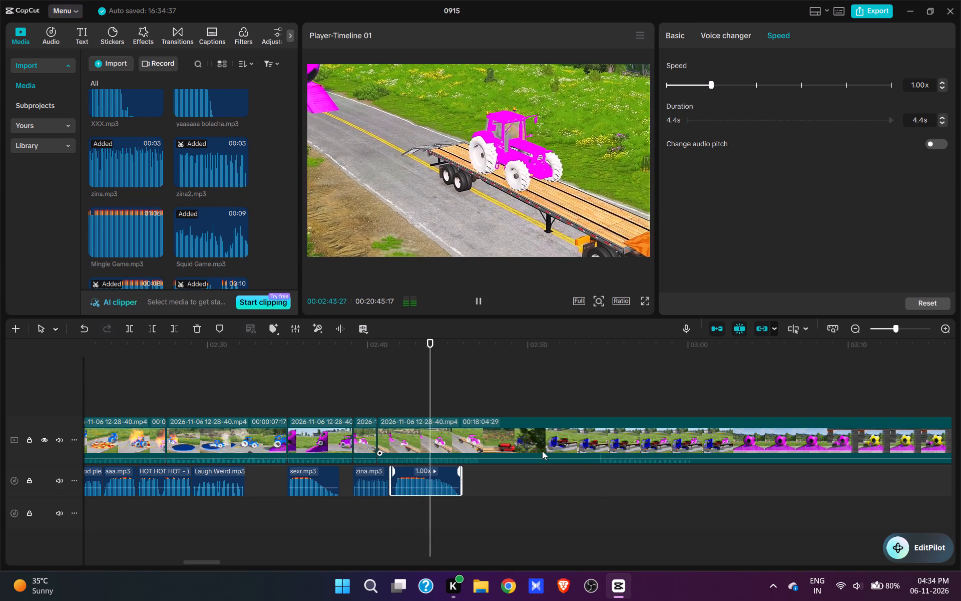
key("space")
left_click(460, 426)
key("w")
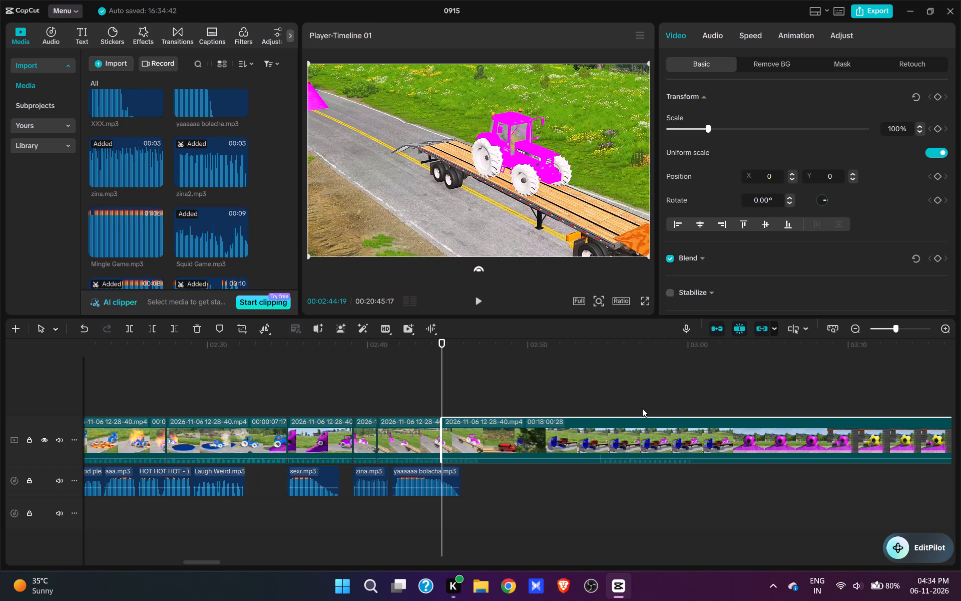
left_click(611, 398)
type("q")
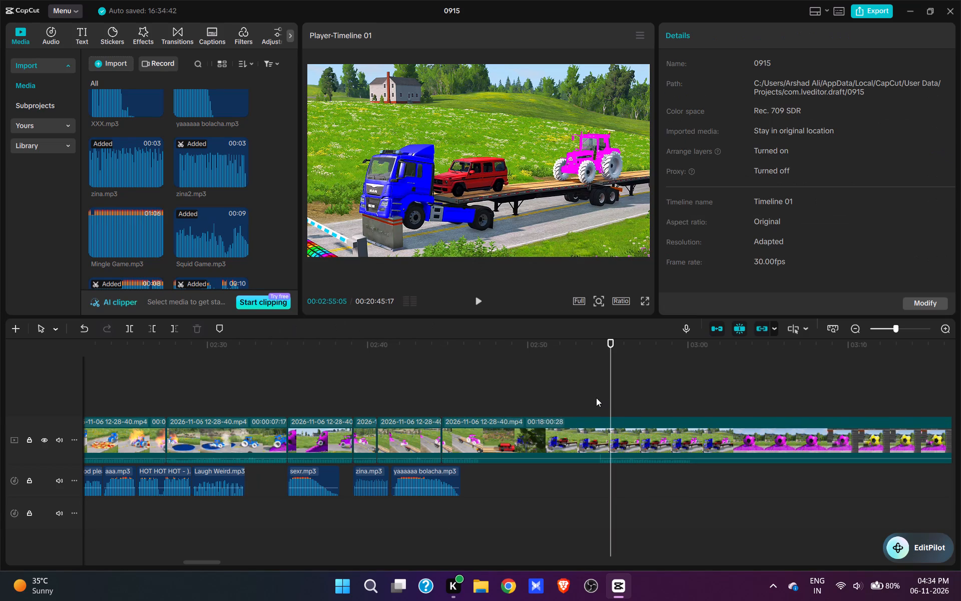
Split the loaded truck clip at 02:47:25 and cut about 4.5 s after it so the next shot opens on the pink ball.
key("space")
left_click(425, 405)
key("space")
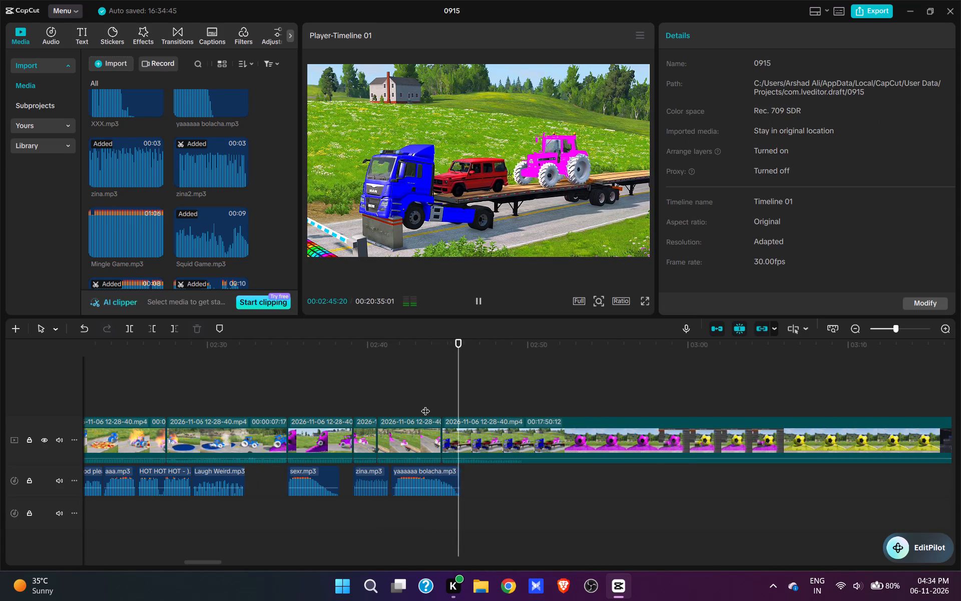
key("space")
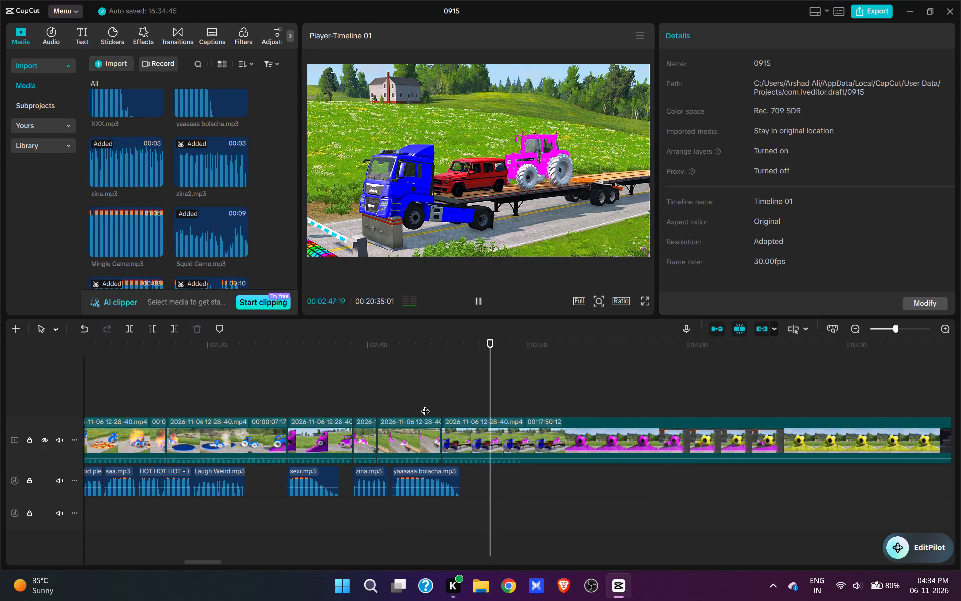
type("w")
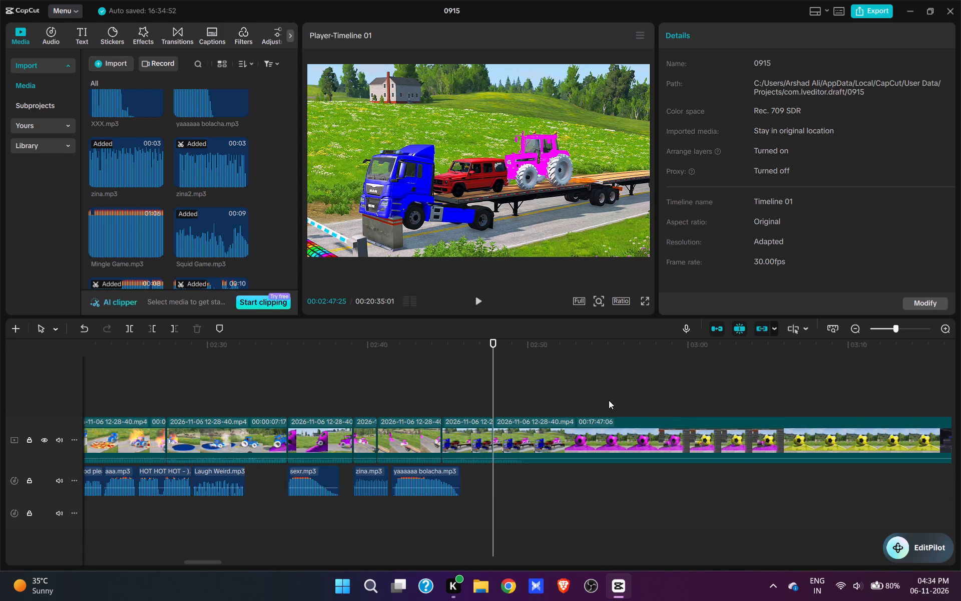
left_click(554, 399)
key("space")
key("space")
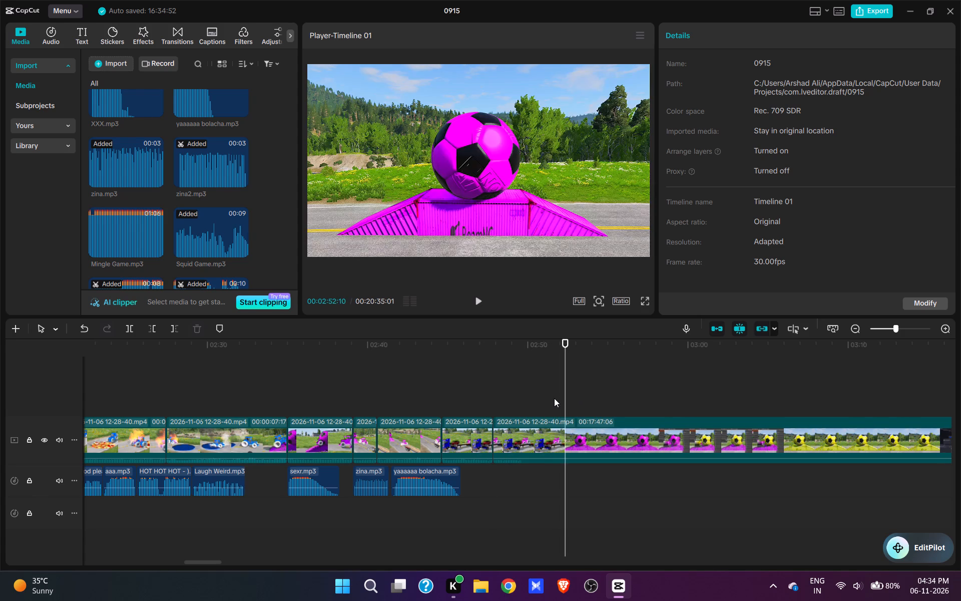
type("q")
Split the pink ball clip at 02:48:24 and cut about 16 s after it so the next shot opens on the yellow ball.
key("space")
key("space")
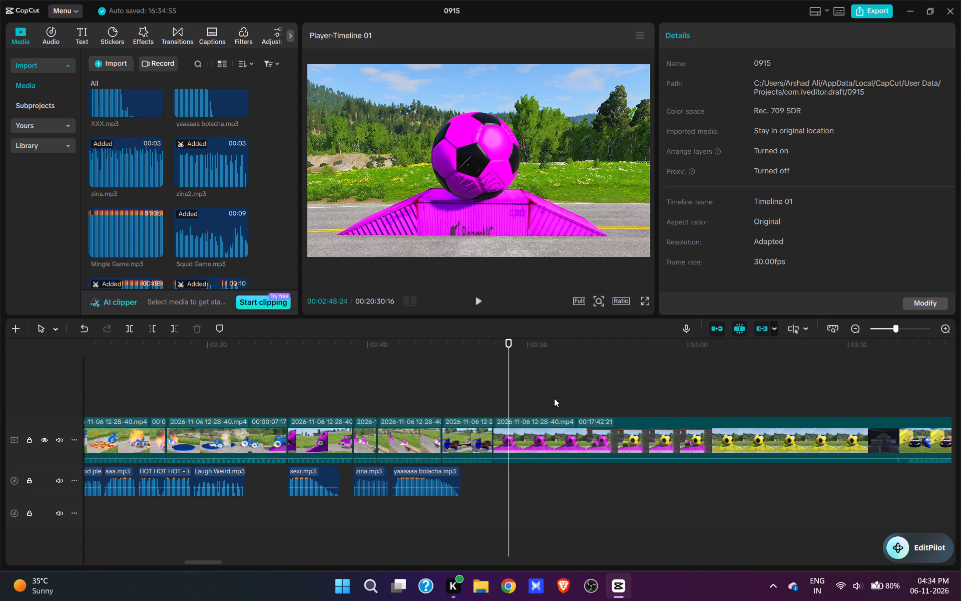
type("w")
left_click(771, 400)
key("q")
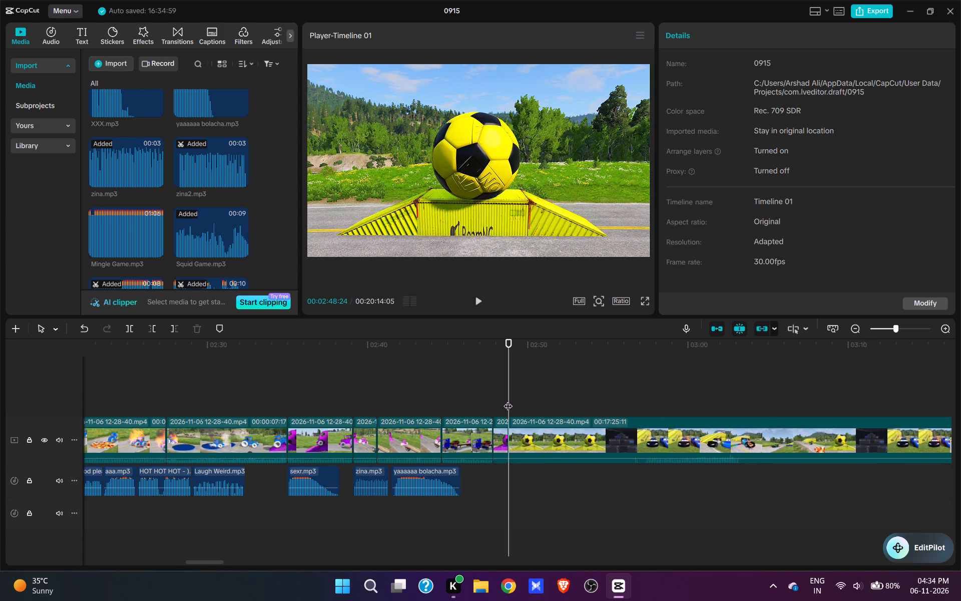
Find Surpiris.mp3 among the imported sounds, add it at 02:48:07 for the ball's change from pink to yellow, and play it.
left_click(500, 395)
left_click(500, 395)
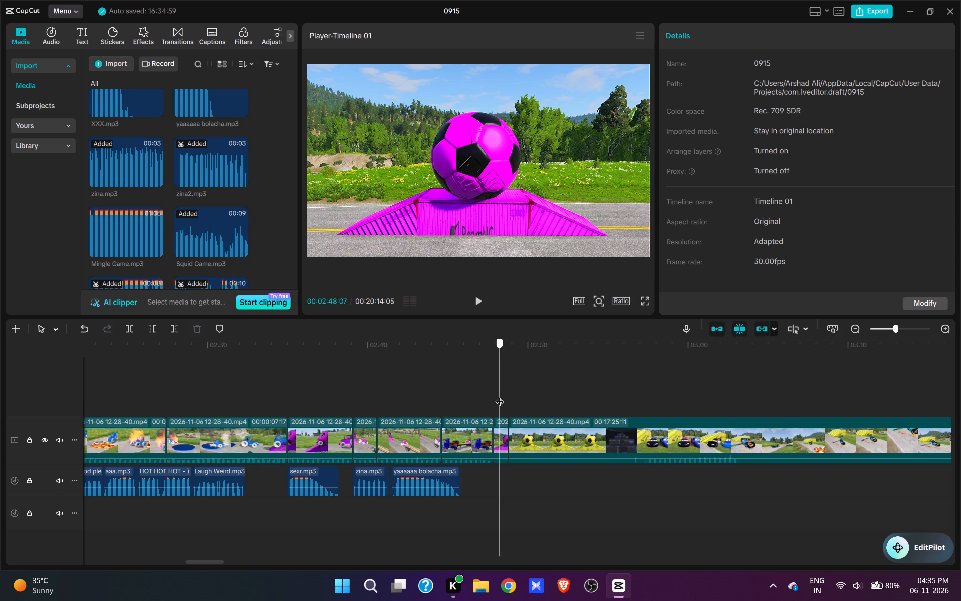
scroll(144, 166, "down", 14)
scroll(199, 223, "up", 8)
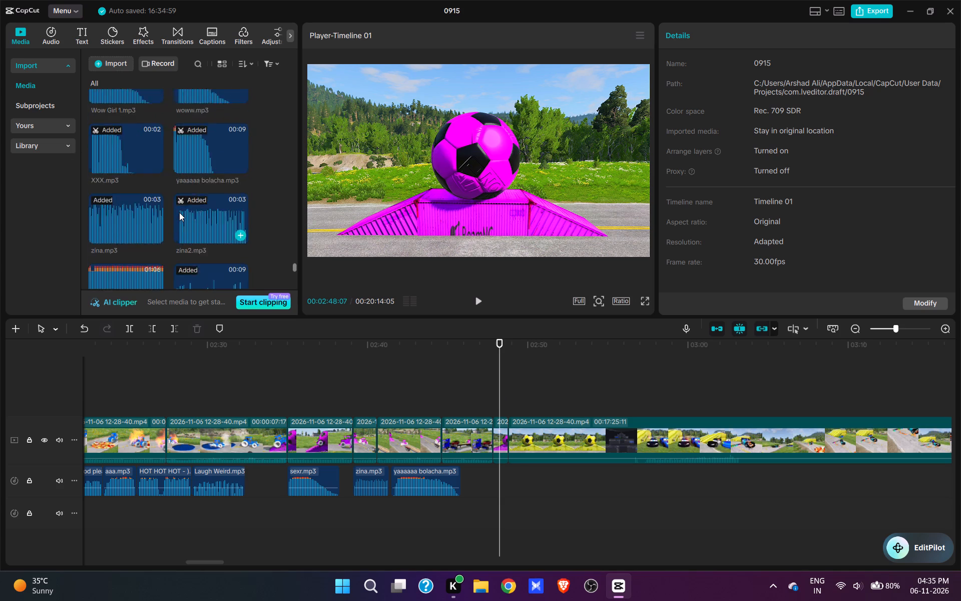
scroll(179, 212, "up", 6)
scroll(179, 211, "down", 12)
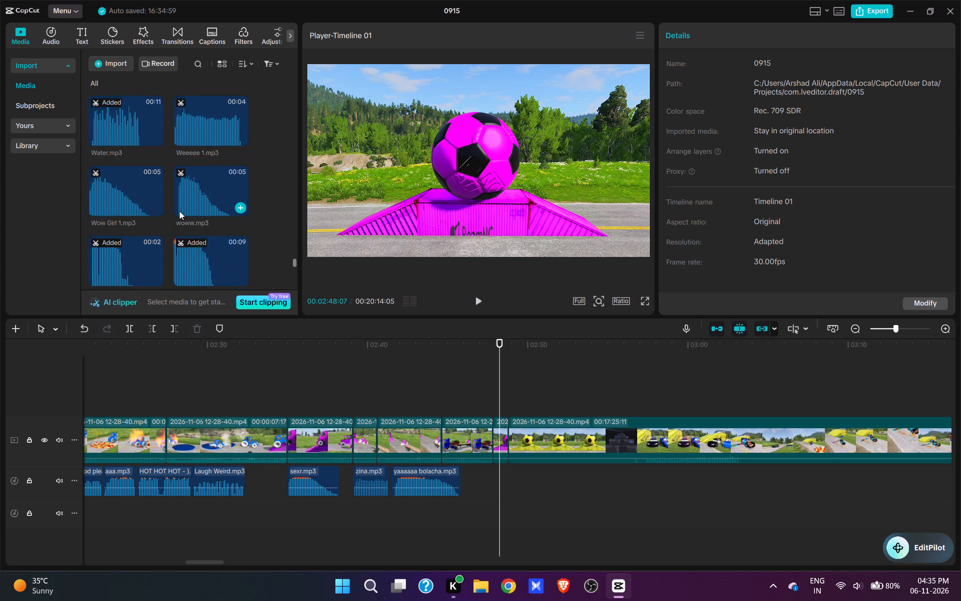
scroll(179, 211, "up", 13)
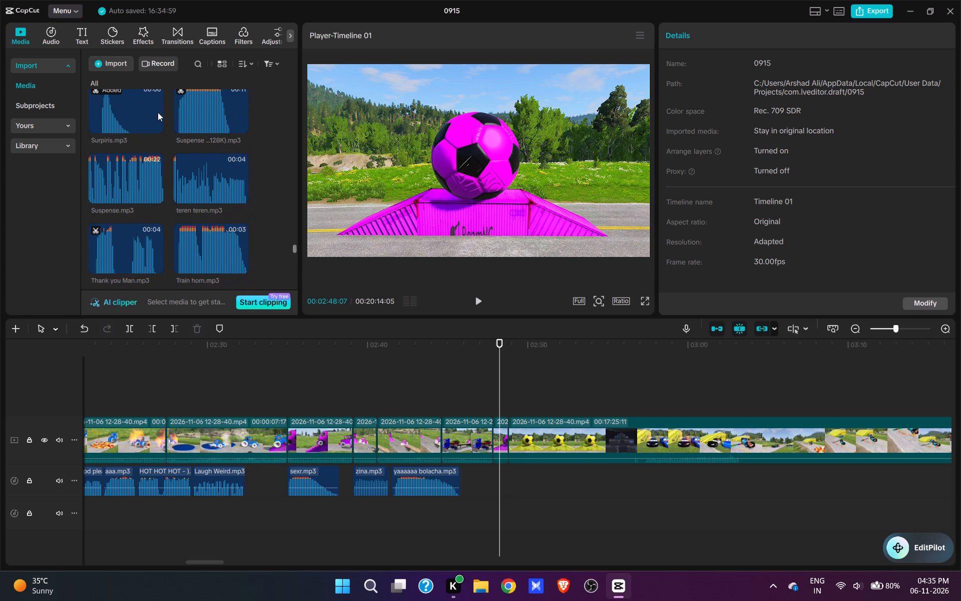
left_click(155, 126)
key("space")
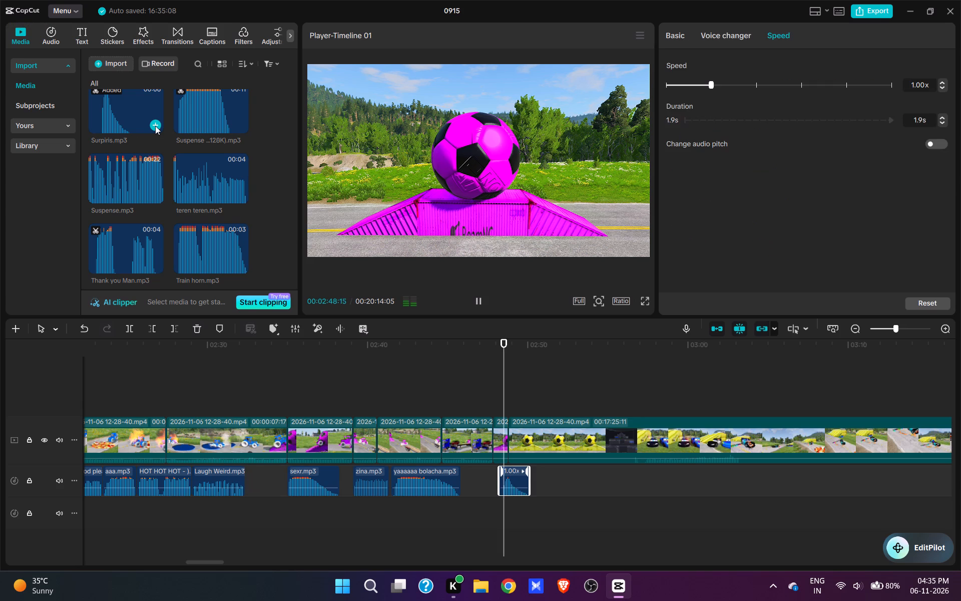
key("space")
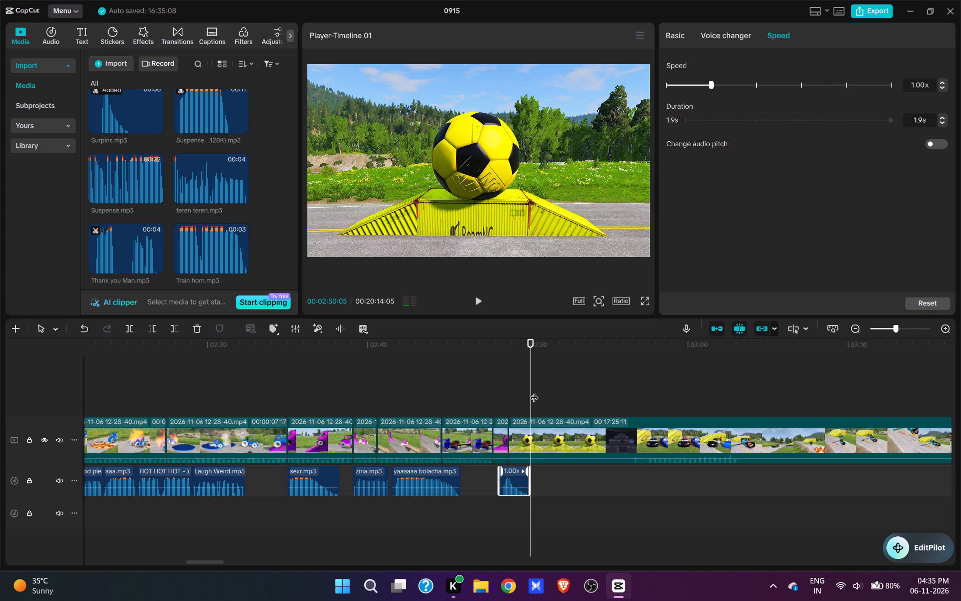
Split the yellow ball clip at 02:50:03 and cut about 8 s after it so the next shot opens on the two cars.
left_click(535, 391)
left_click(533, 390)
left_click(541, 454)
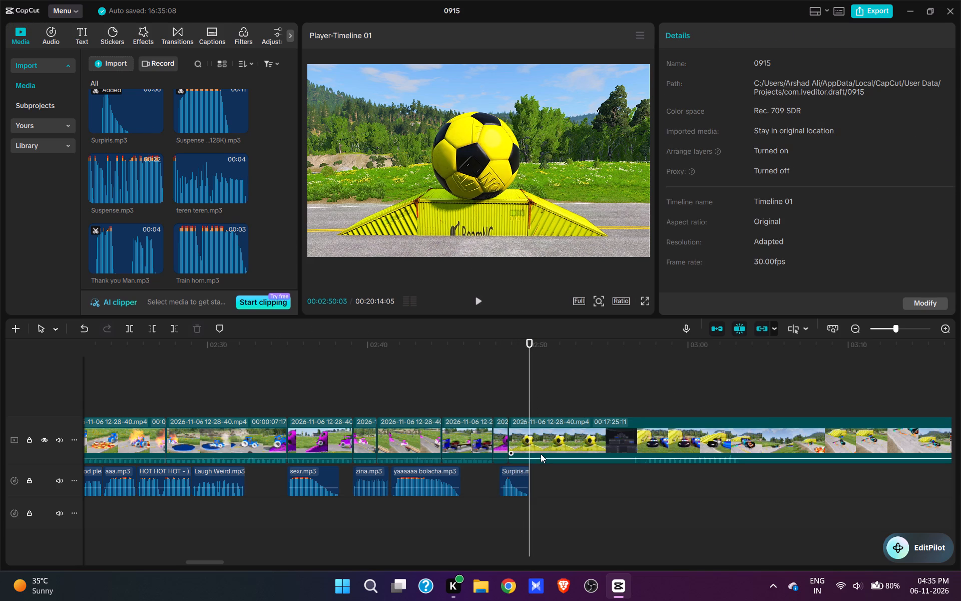
key("w")
left_click_drag(621, 457, 499, 506)
left_click(392, 365)
key("space")
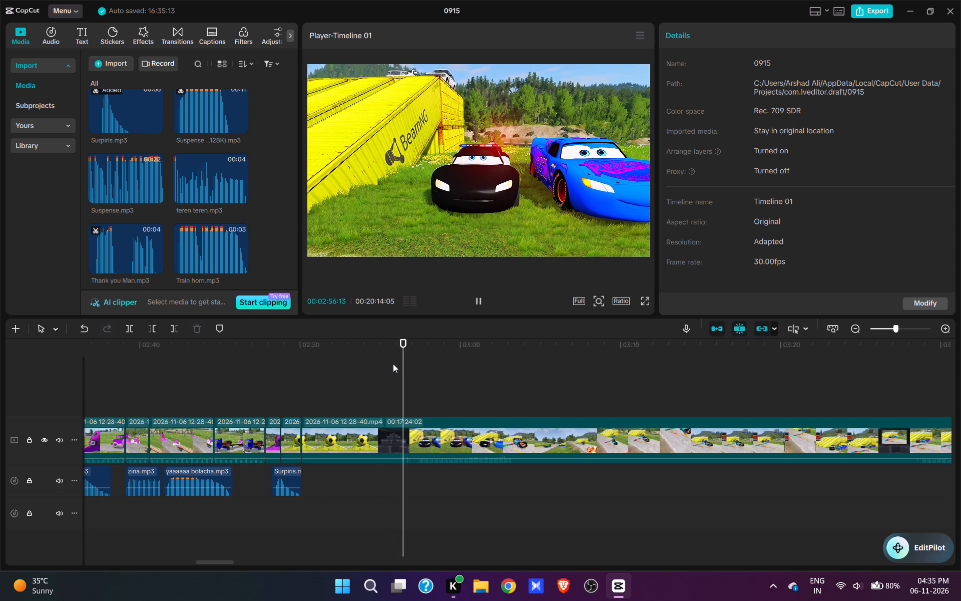
type("q")
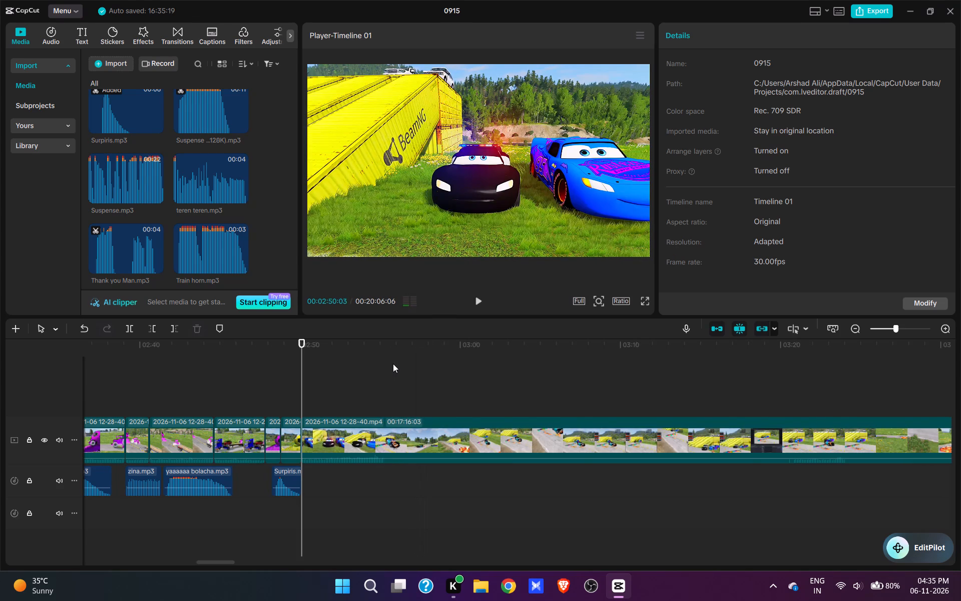
Find kavboy iyyhaa.mp3 among the imported sounds, add it at 02:52:05 over the two-car shot, and play it.
key("space")
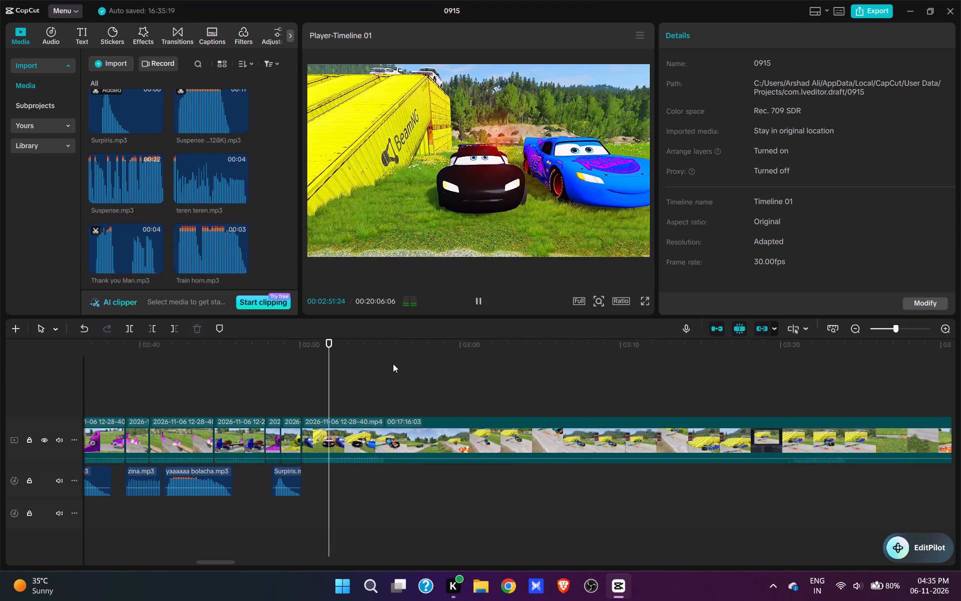
key("space")
scroll(200, 209, "up", 10)
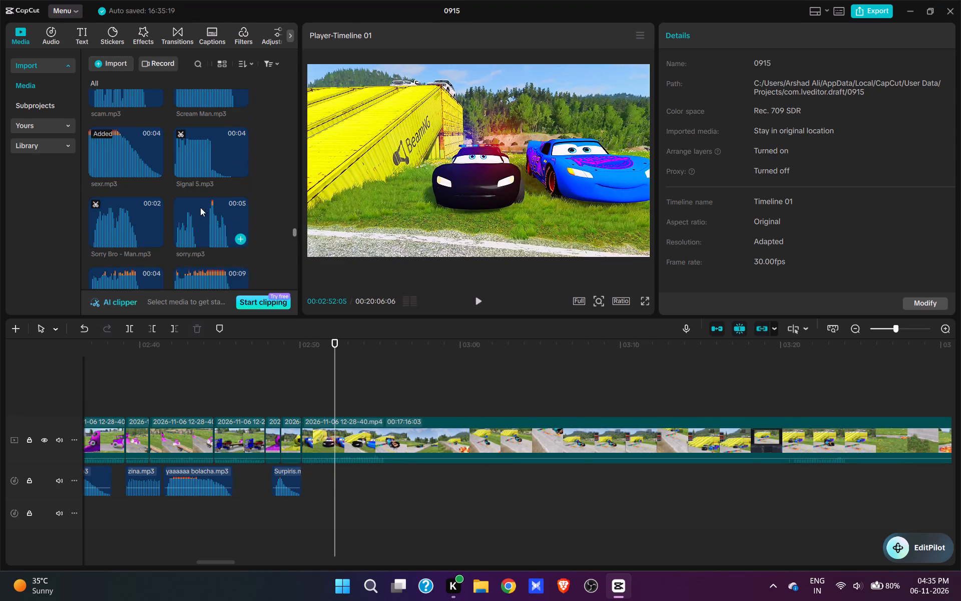
scroll(200, 207, "up", 2)
left_click_drag(293, 218, 283, 138)
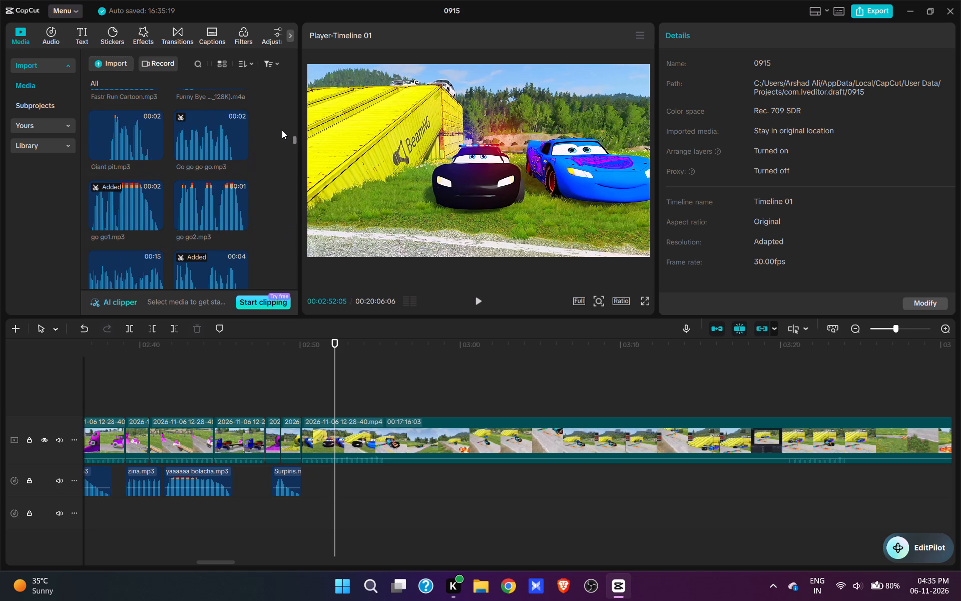
scroll(169, 317, "up", 3)
scroll(214, 223, "up", 4)
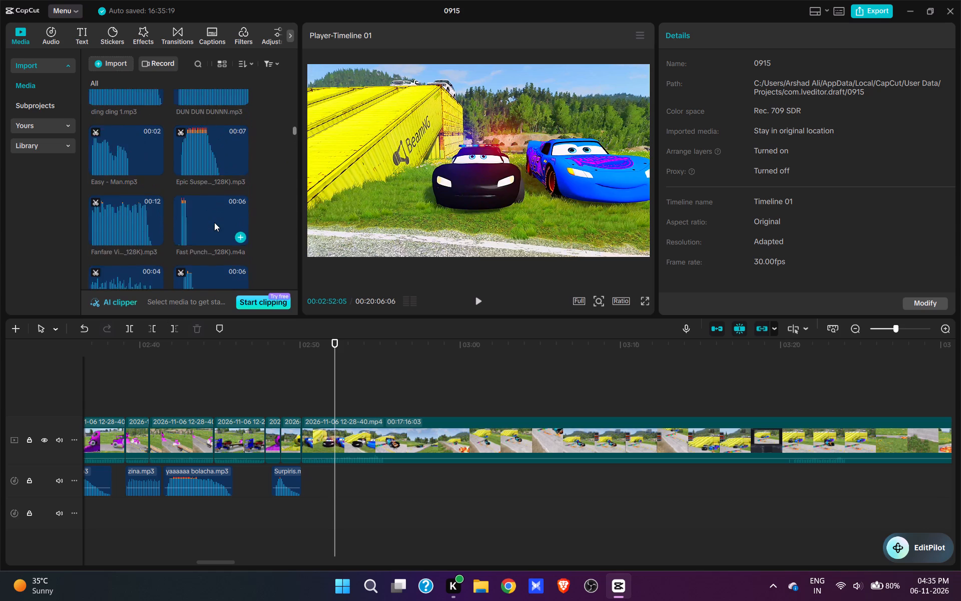
scroll(214, 222, "up", 3)
scroll(214, 222, "down", 20)
scroll(214, 222, "down", 3)
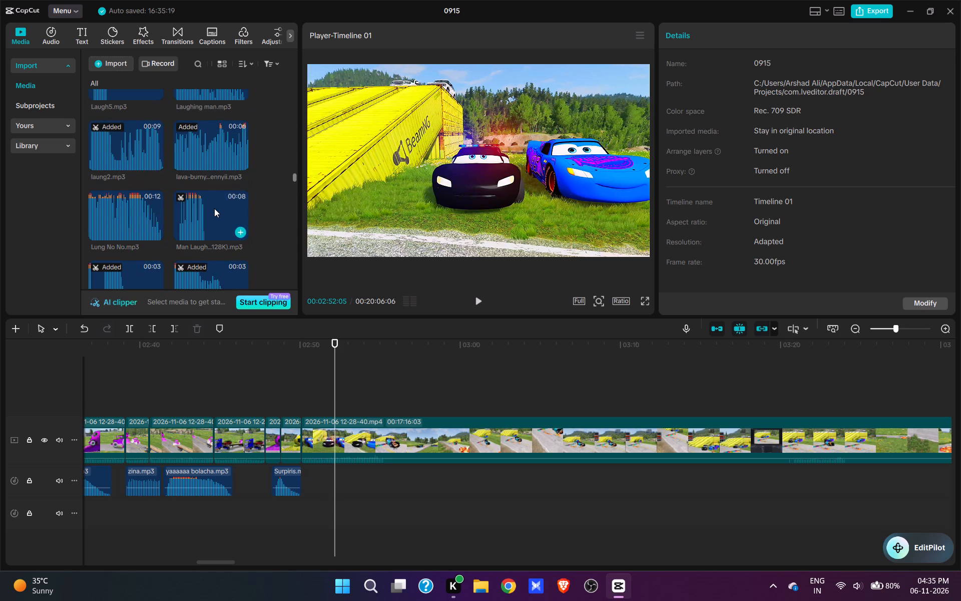
scroll(214, 208, "down", 5)
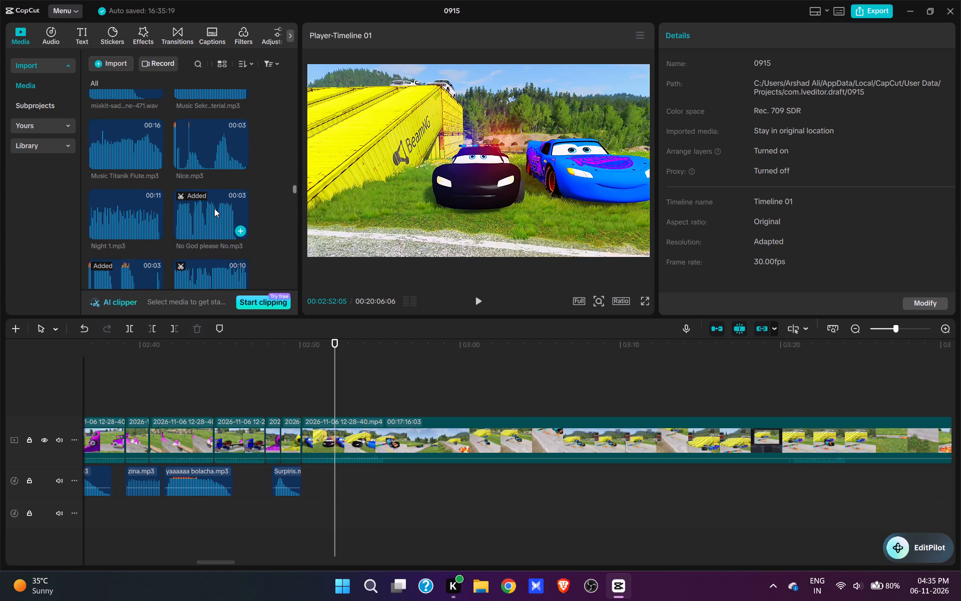
scroll(214, 208, "down", 9)
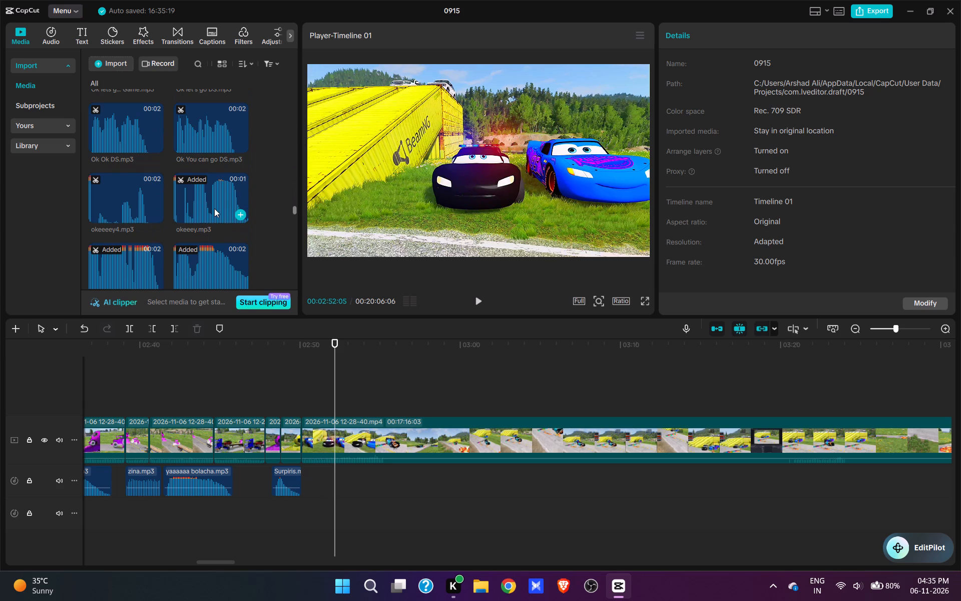
scroll(214, 208, "down", 6)
scroll(214, 208, "up", 6)
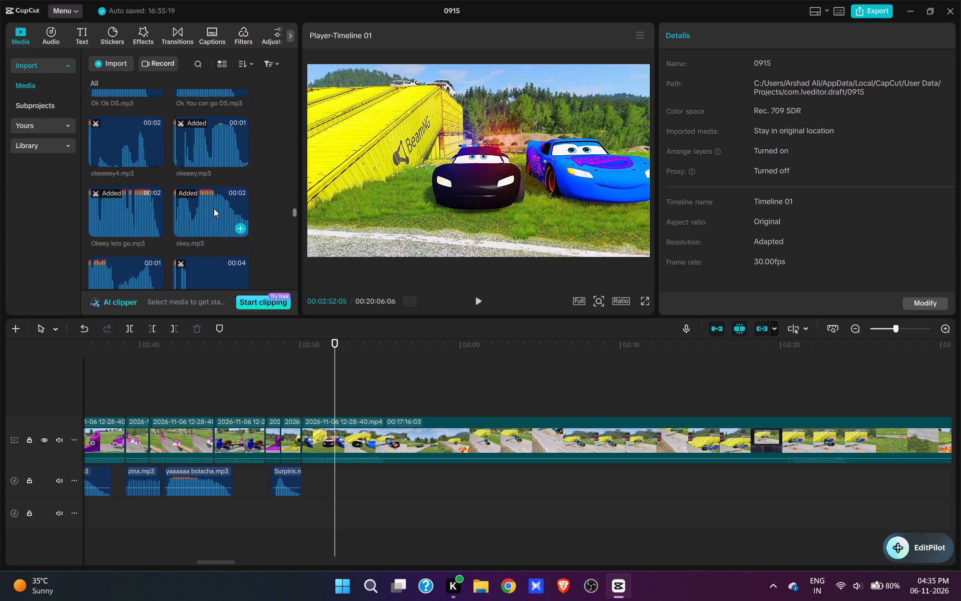
scroll(214, 208, "up", 9)
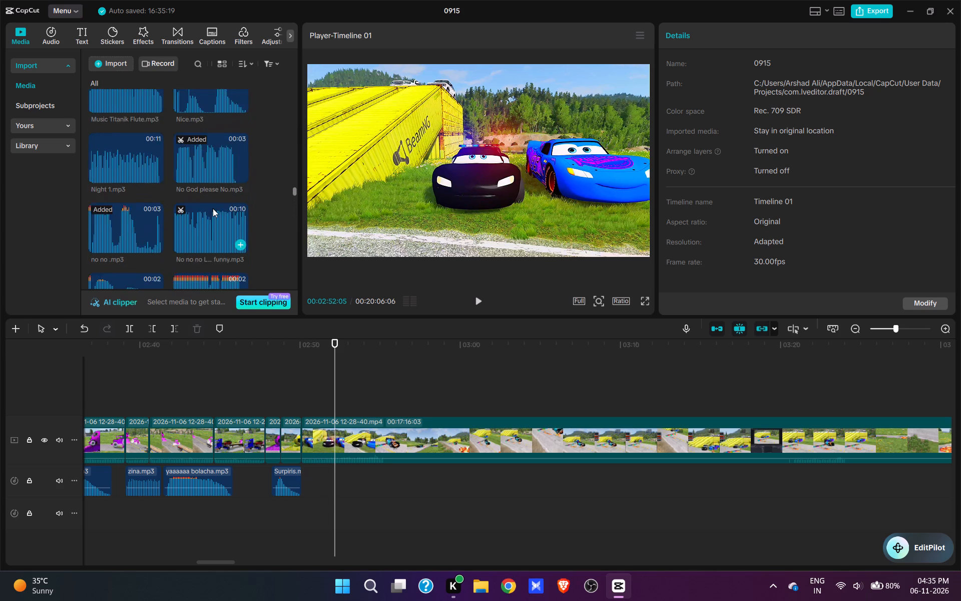
scroll(213, 208, "up", 6)
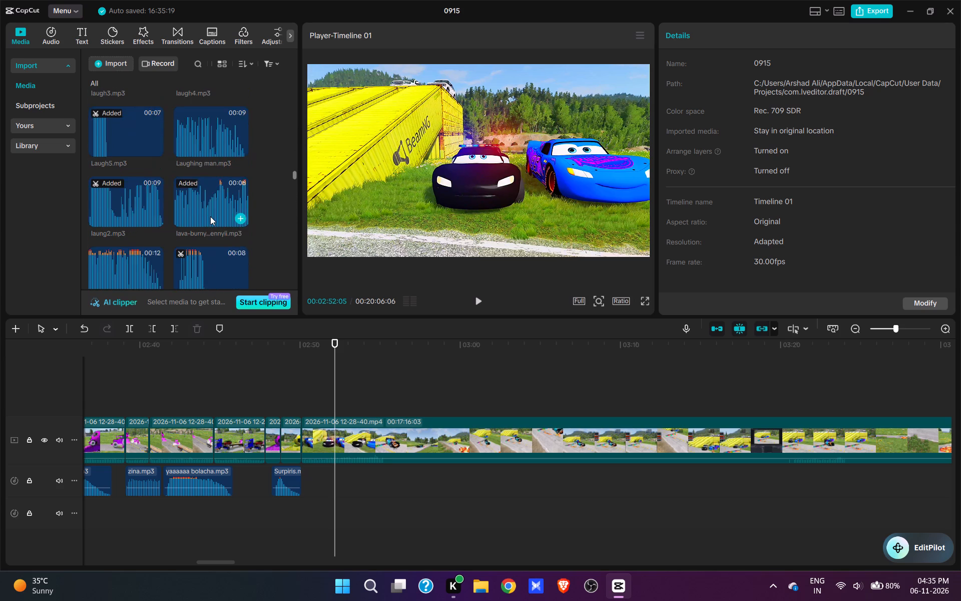
scroll(210, 216, "up", 3)
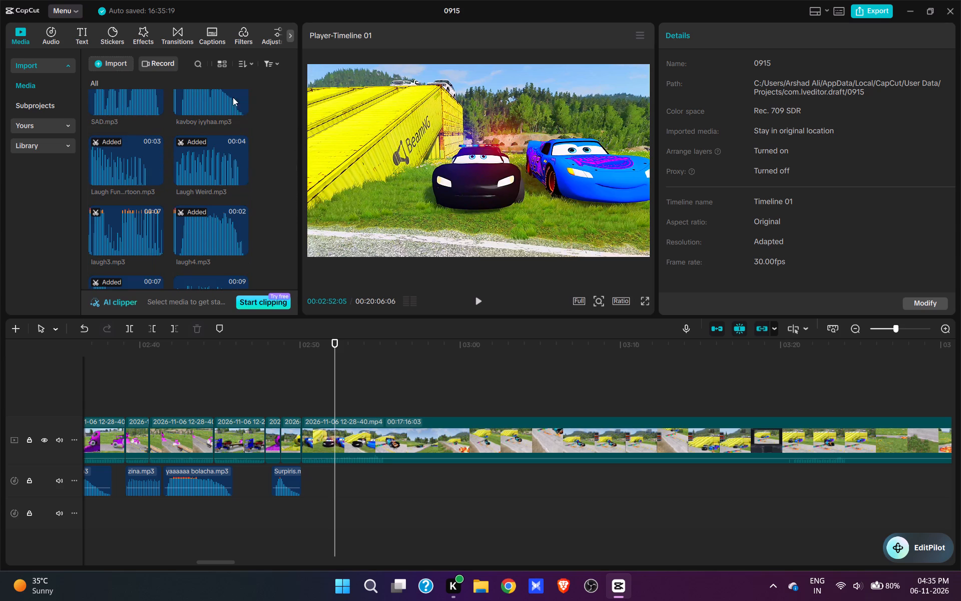
left_click(241, 102)
key("space")
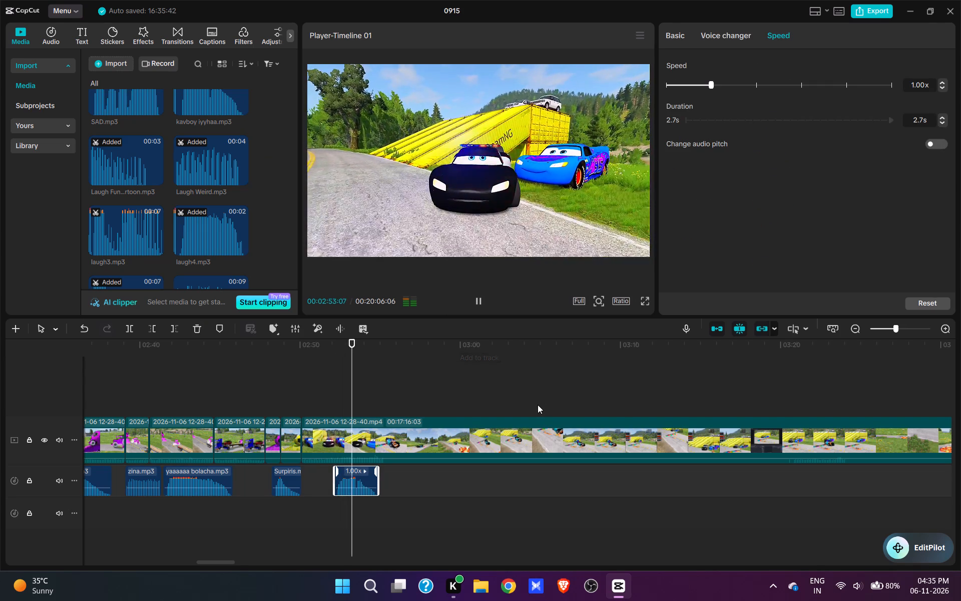
key("space")
Move the kavboy iyyhaa.mp3 sound earlier to start at about 02:50:15 and play the shot back.
left_click(304, 394)
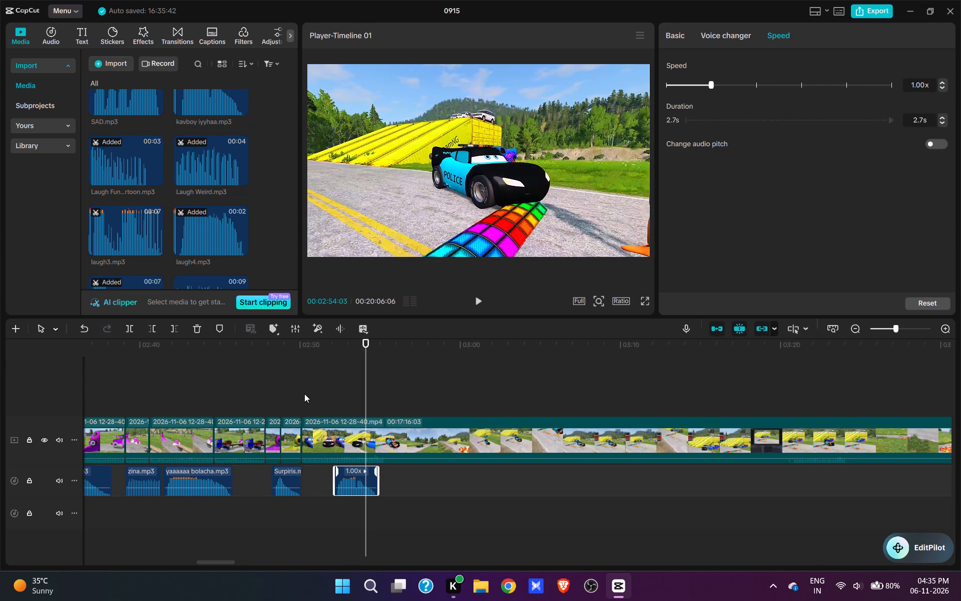
key("space")
key("space")
left_click_drag(350, 472, 332, 470)
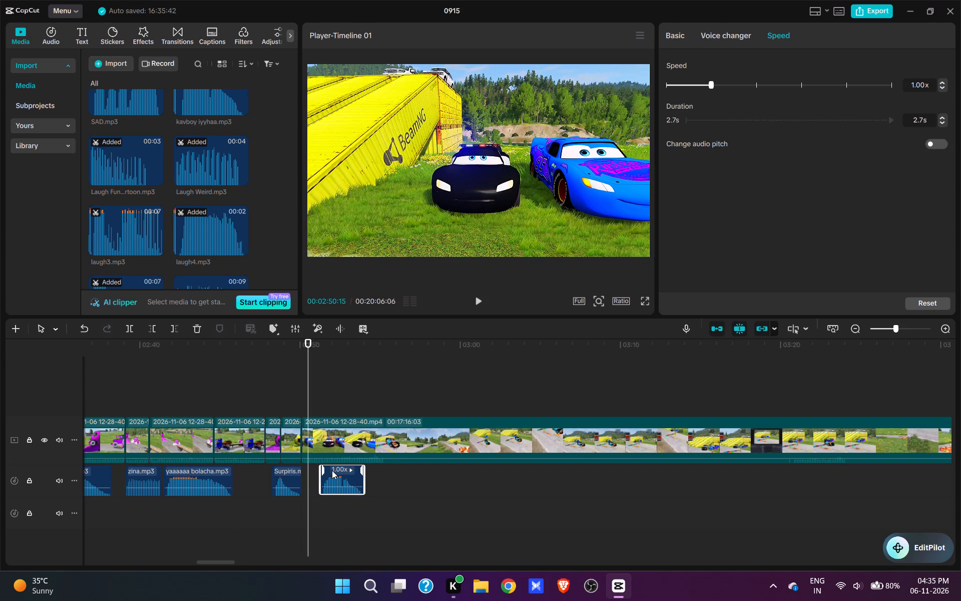
left_click_drag(332, 470, 326, 468)
key("space")
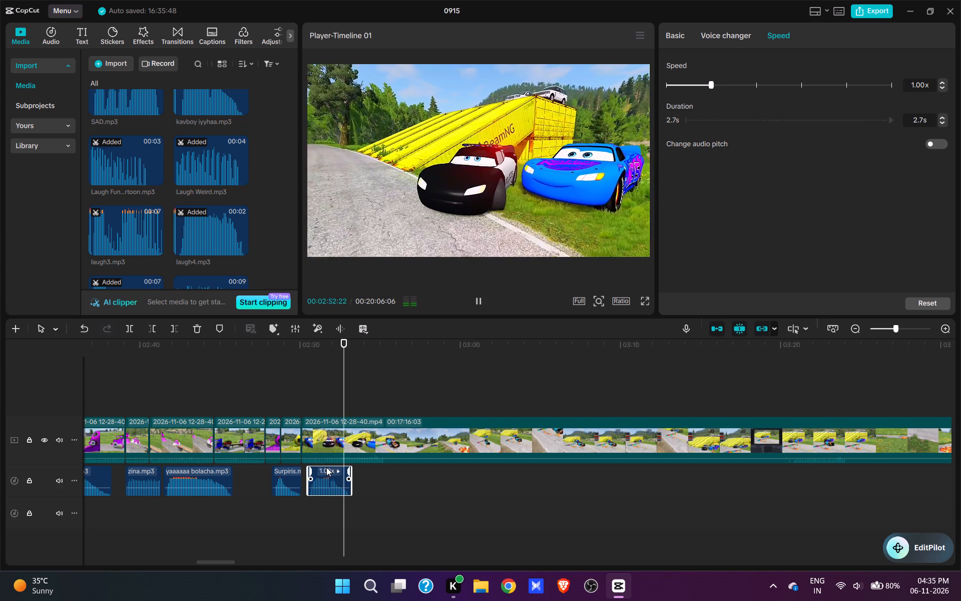
key("space")
Split the two-car clip at 02:54:01 and cut about 27 s after it so the next shot opens on the police car facing the dummies.
key("space")
key("space")
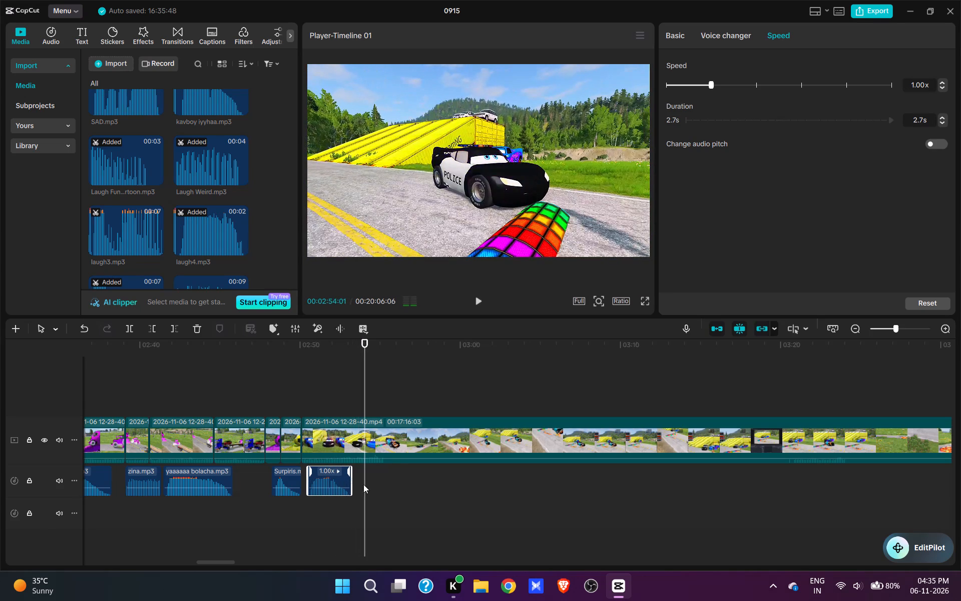
left_click(396, 445)
key("w")
left_click(670, 389)
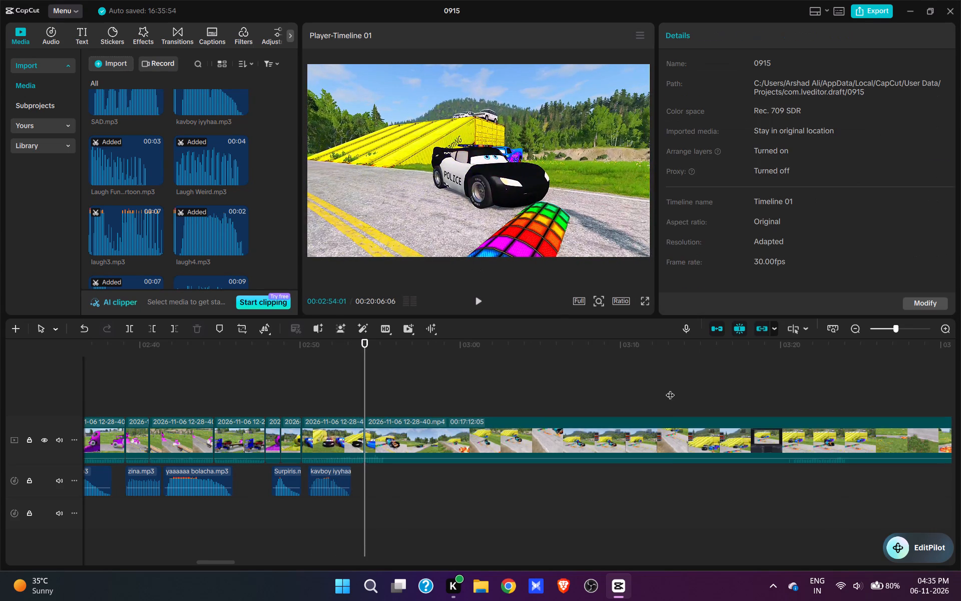
left_click(771, 393)
key("space")
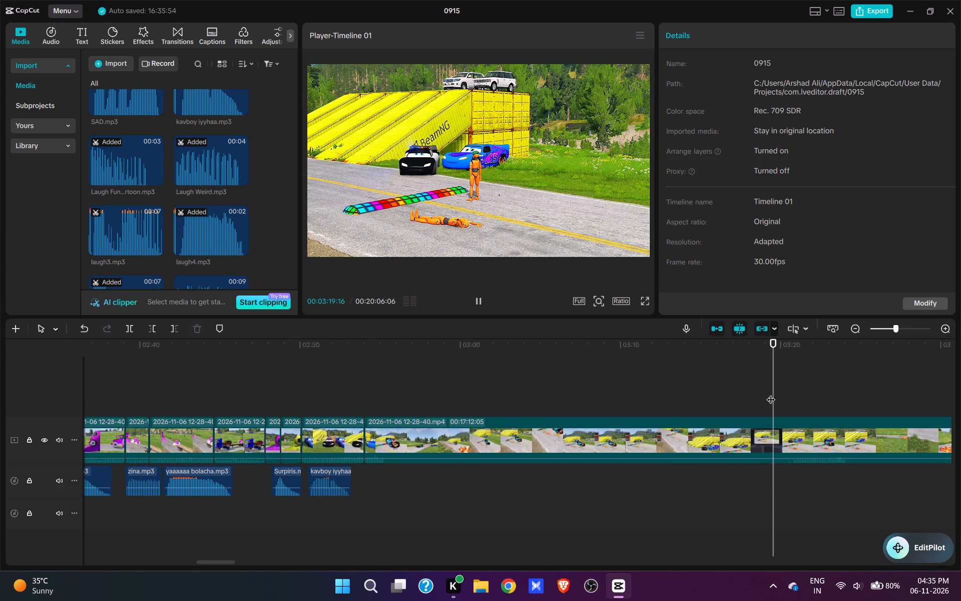
key("space")
type("q")
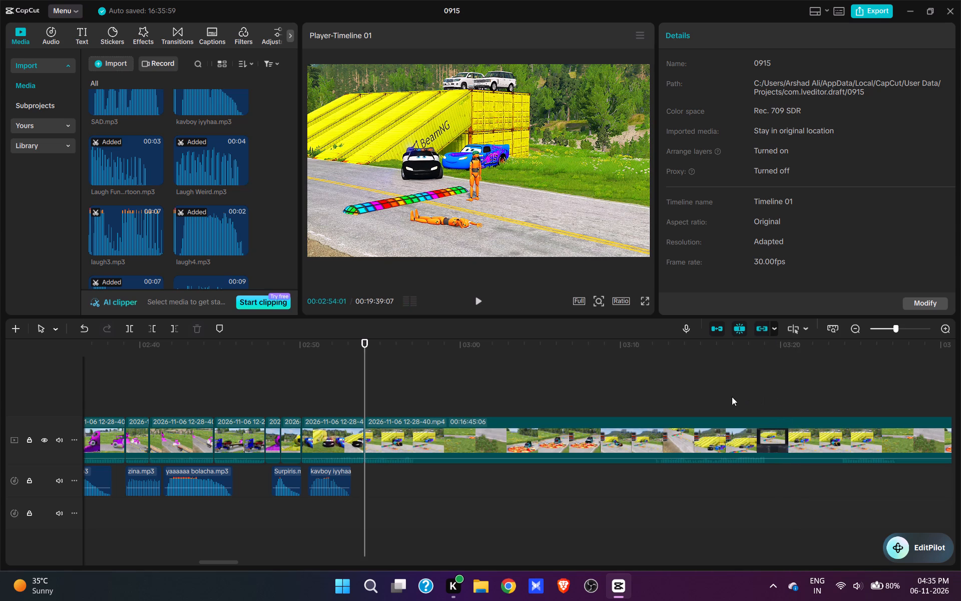
Add laugh4.mp3 at 02:54:17, as the police car drives toward the standing dummy, and play it.
key("space")
key("space")
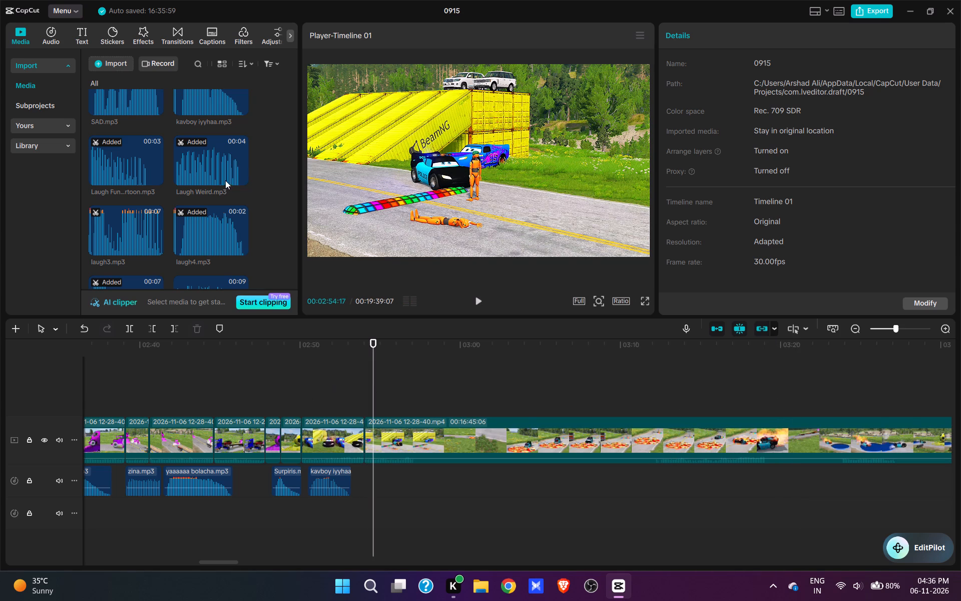
left_click(240, 249)
key("space")
key("space")
key("space")
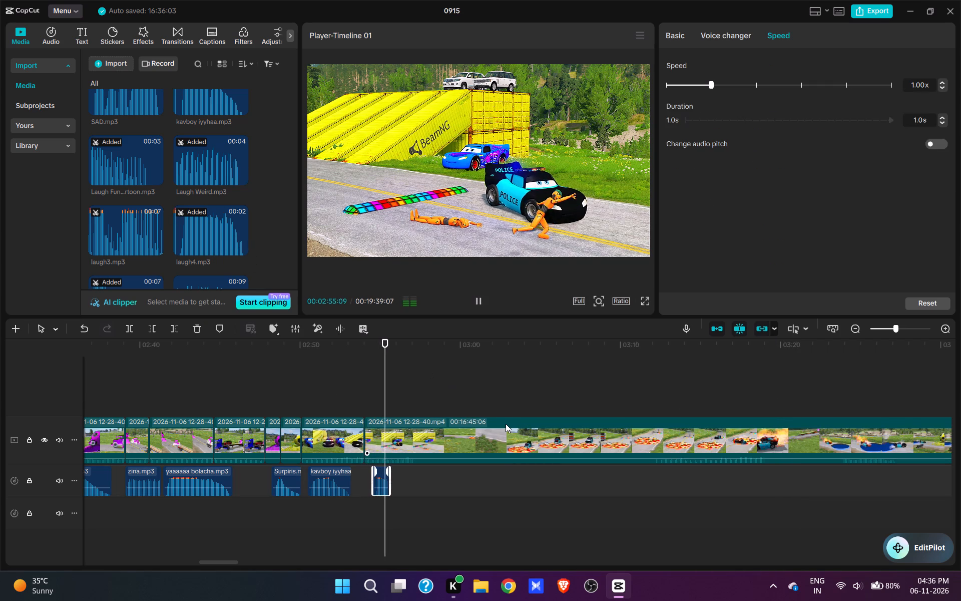
key("space")
Split the dummy clip at 02:56:25 and cut about 17 s after it so the next shot opens on the police car approaching the lava pool.
key("space")
key("space")
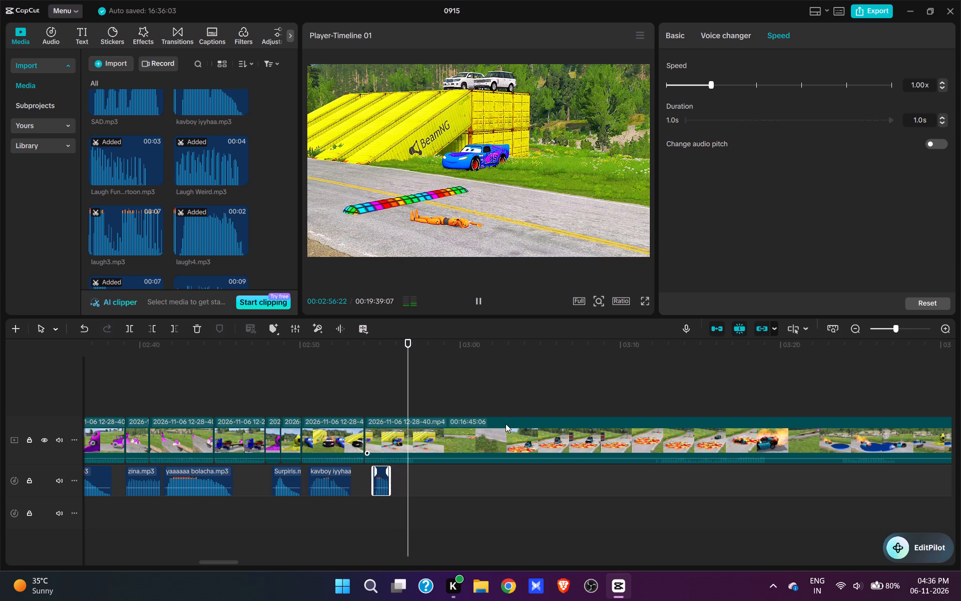
type("w")
left_click(646, 390)
key("space")
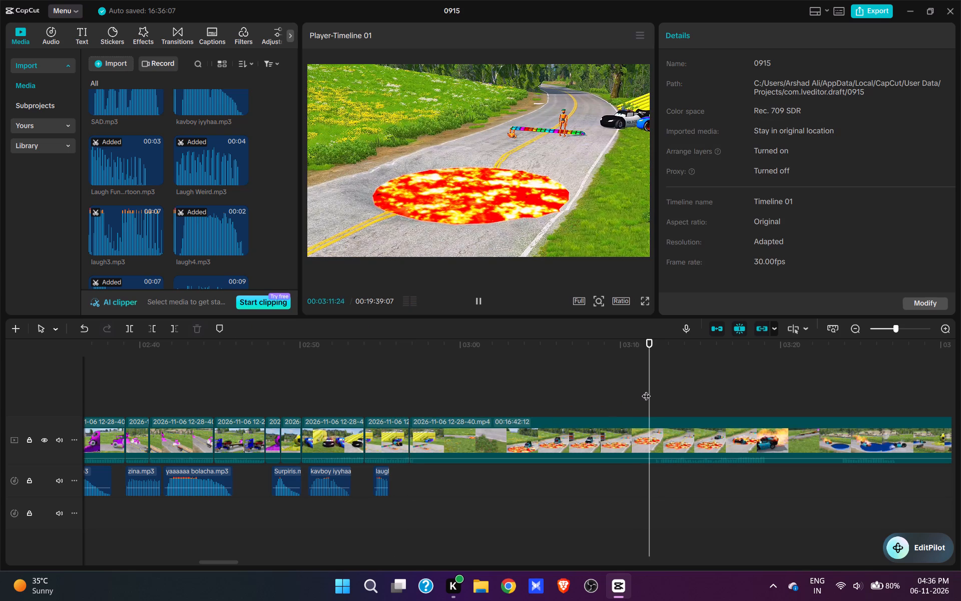
key("space")
key("space")
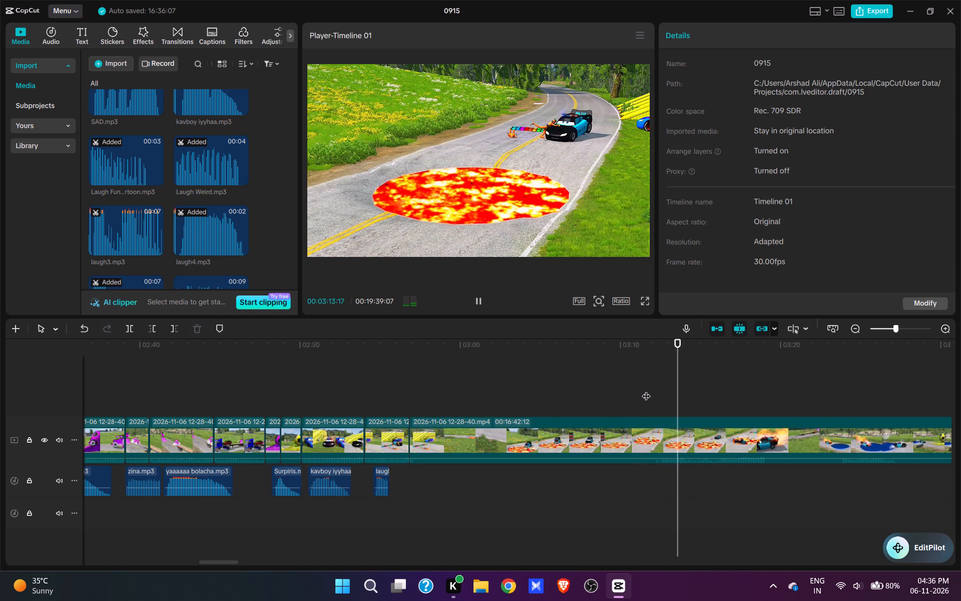
key("space")
key("q")
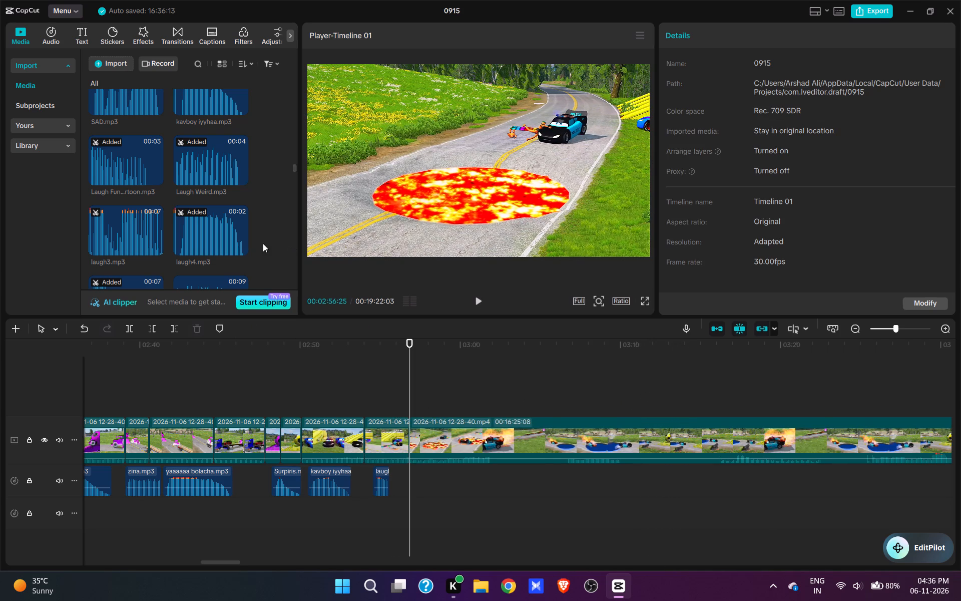
Find Oh no funny.mp3 among the imported sounds, add it at 02:56:25 for the police car's run into the lava, and play it.
key("space")
key("space")
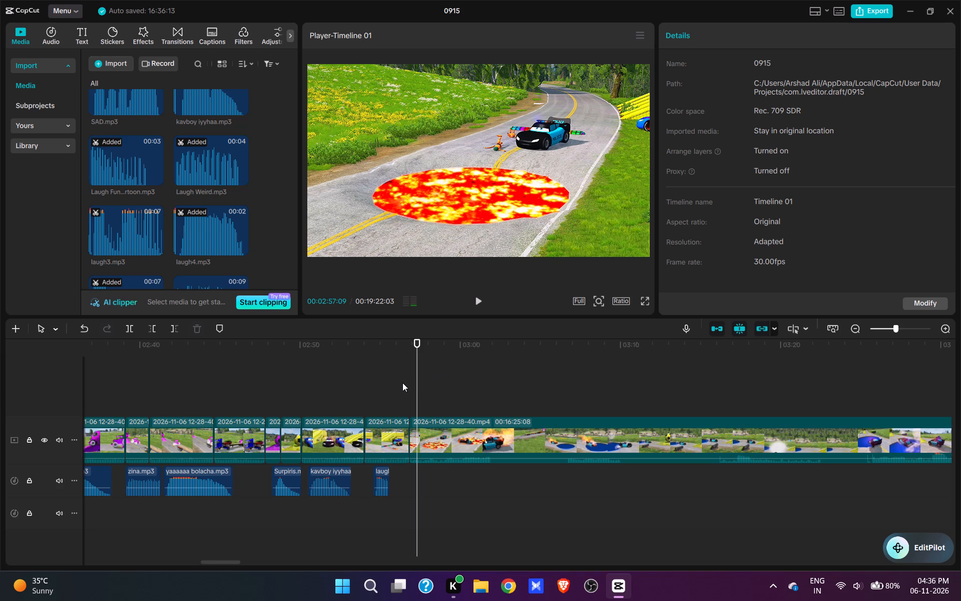
left_click(407, 385)
scroll(204, 185, "down", 7)
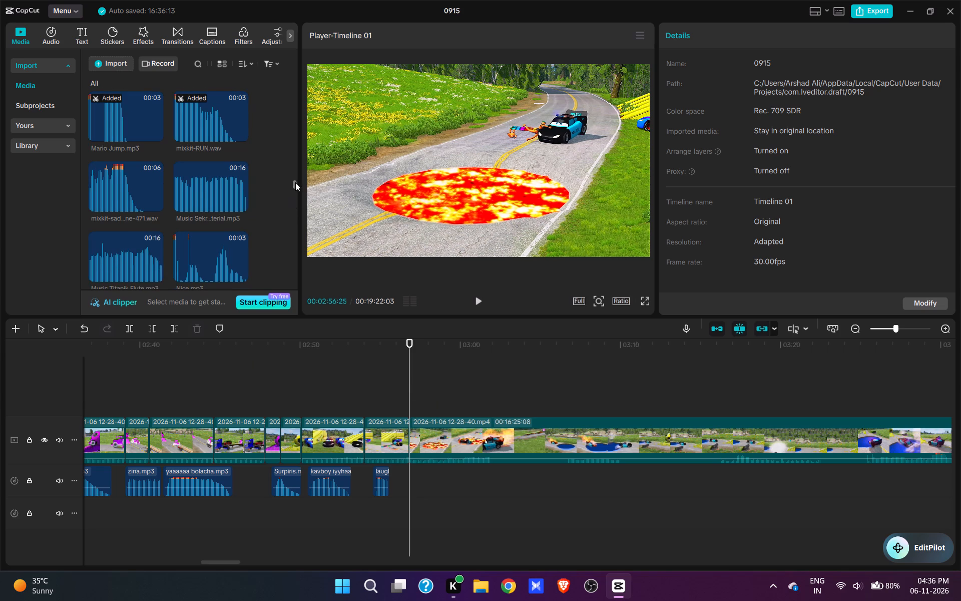
scroll(241, 219, "up", 8)
scroll(241, 219, "down", 5)
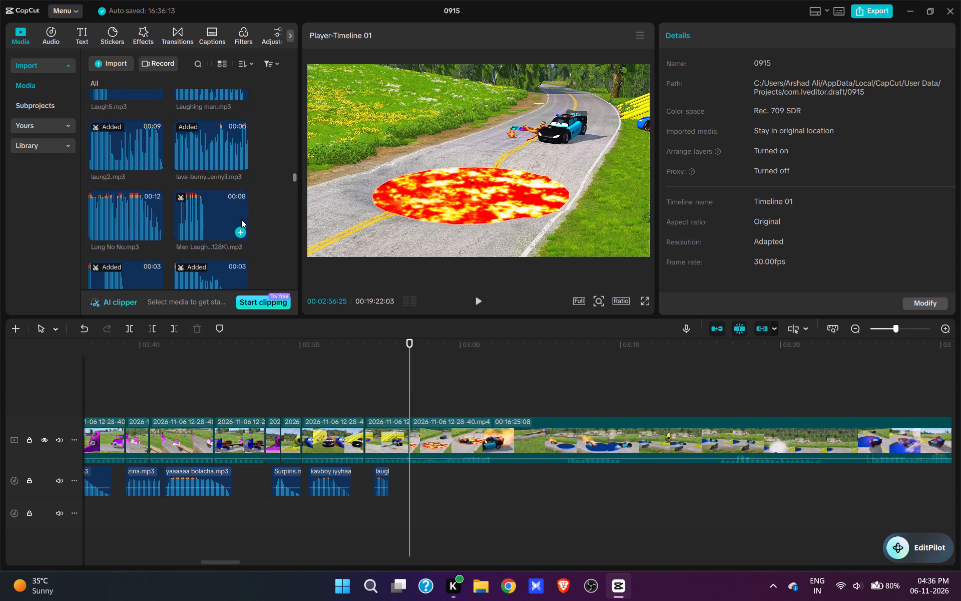
scroll(241, 219, "down", 9)
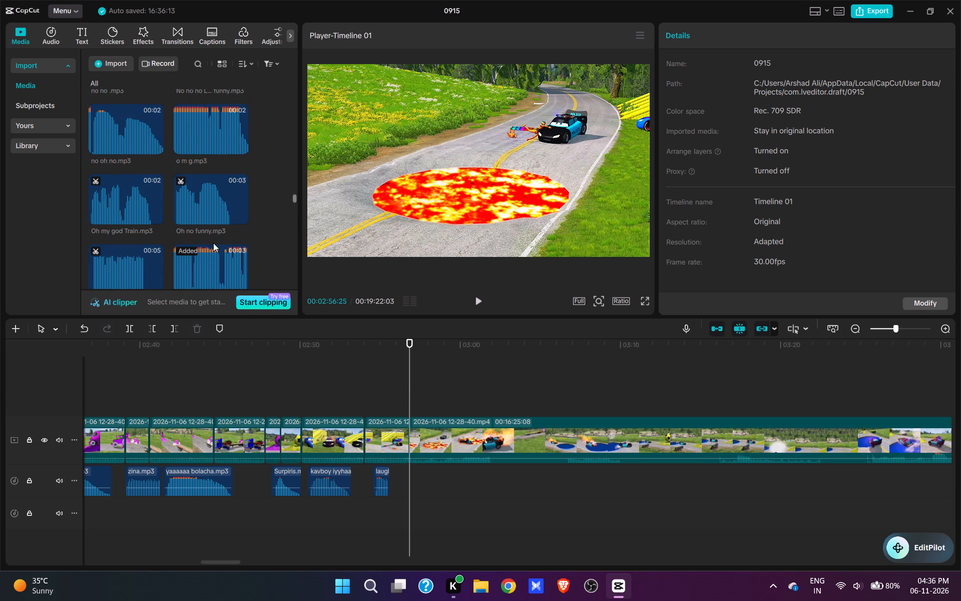
scroll(213, 243, "down", 1)
left_click(234, 157)
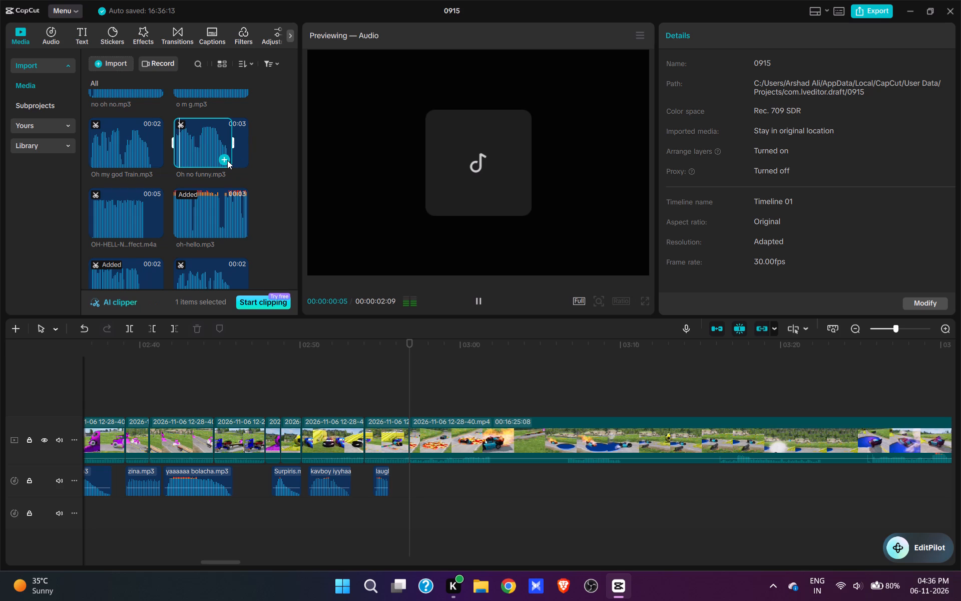
left_click(227, 160)
key("space")
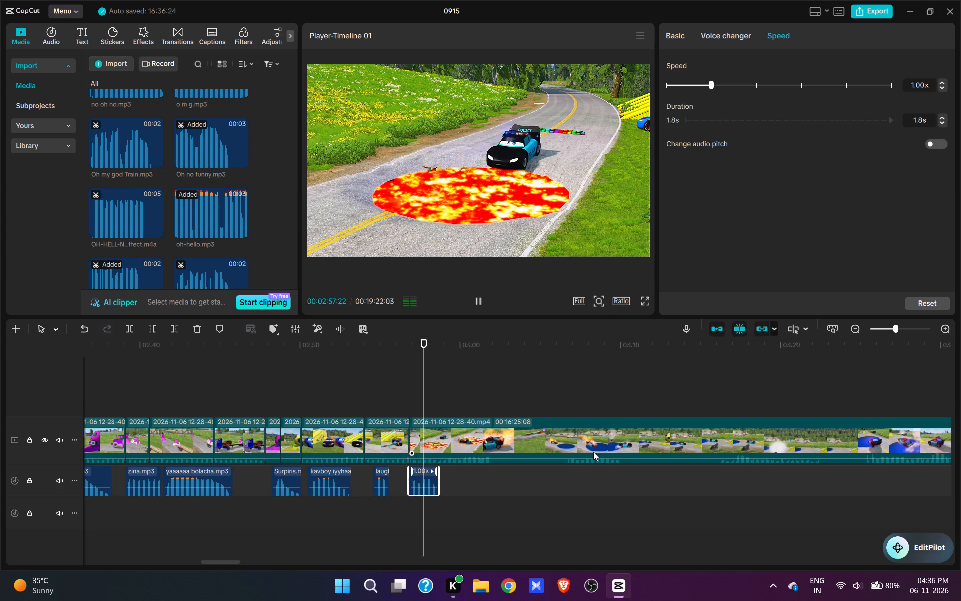
key("space")
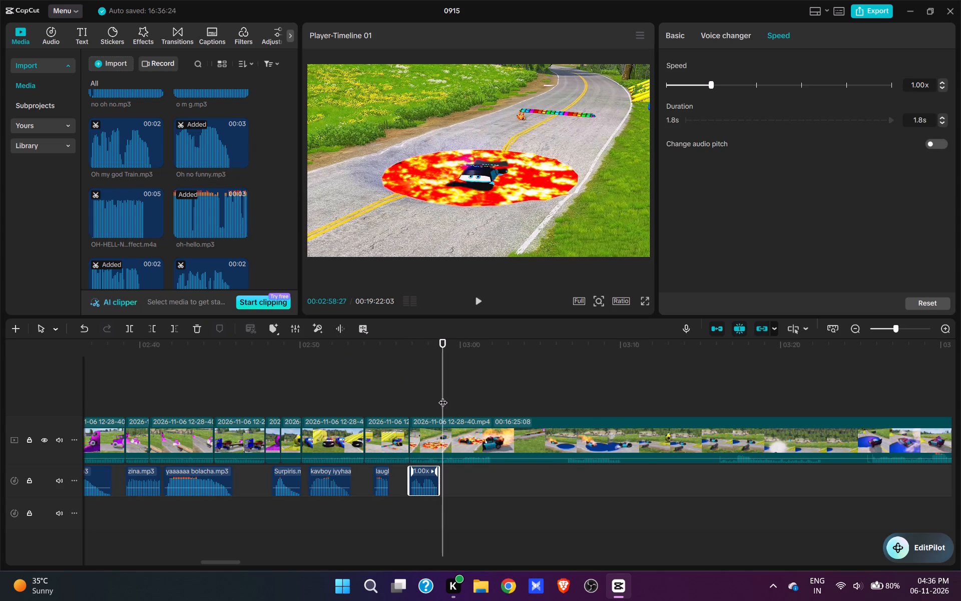
Add aaa.mp3 right after the Oh no funny.mp3 sound, as the police car catches fire in the lava, and play it.
left_click(443, 396)
scroll(191, 215, "up", 6)
left_click_drag(294, 184, 291, 14)
left_click(159, 135)
key("space")
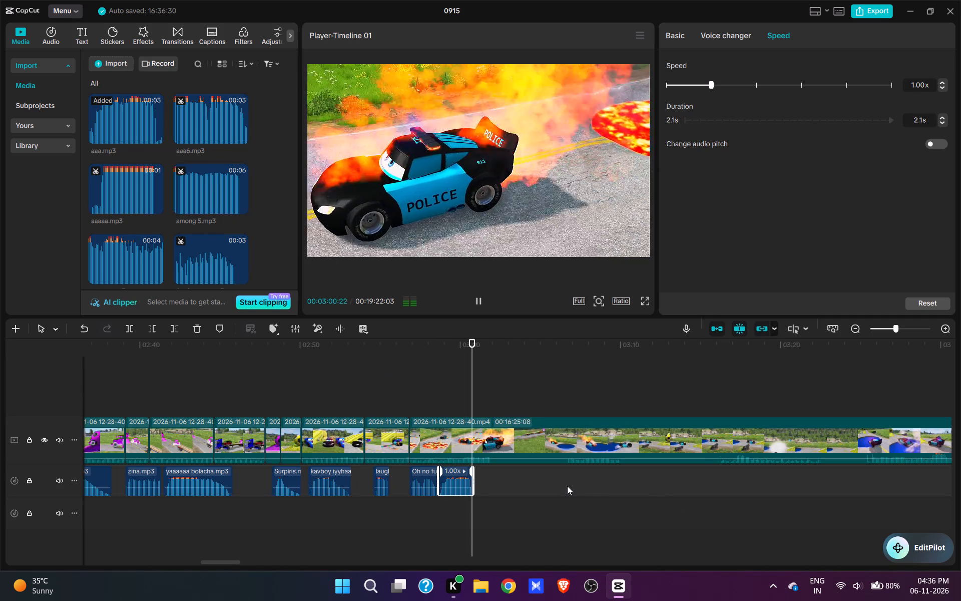
key("space")
key("space")
key("space")
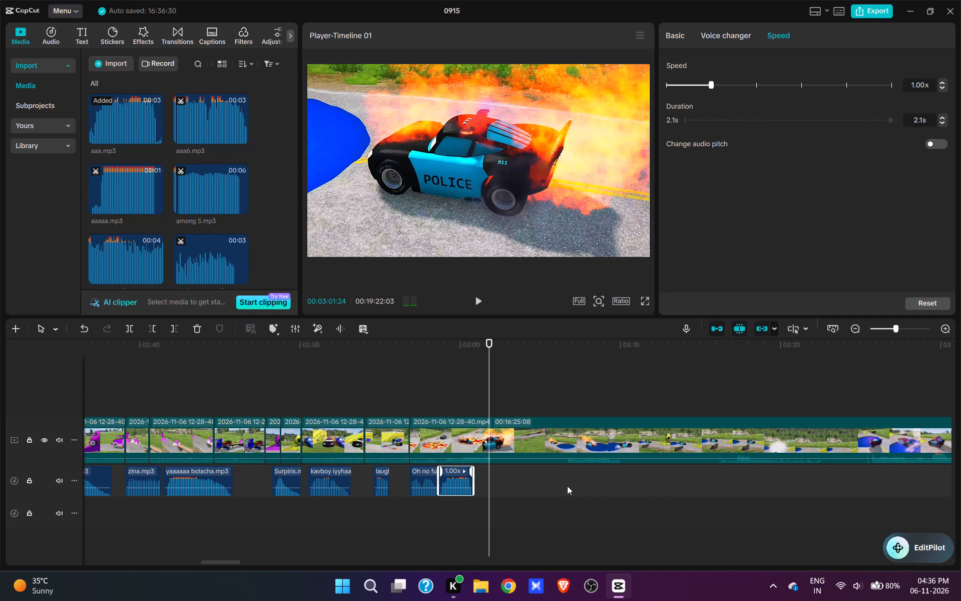
Split the lava clip at 03:01:15 and cut about 5 s after it so the next shot opens on the burning car nearing the blue pool.
left_click(485, 406)
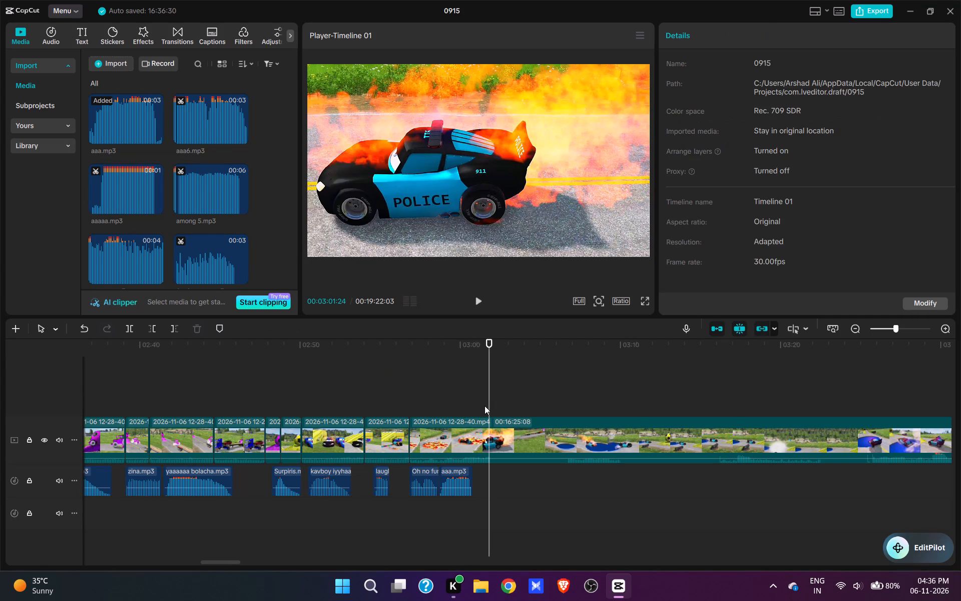
key("w")
left_click(557, 396)
key("space")
key("space")
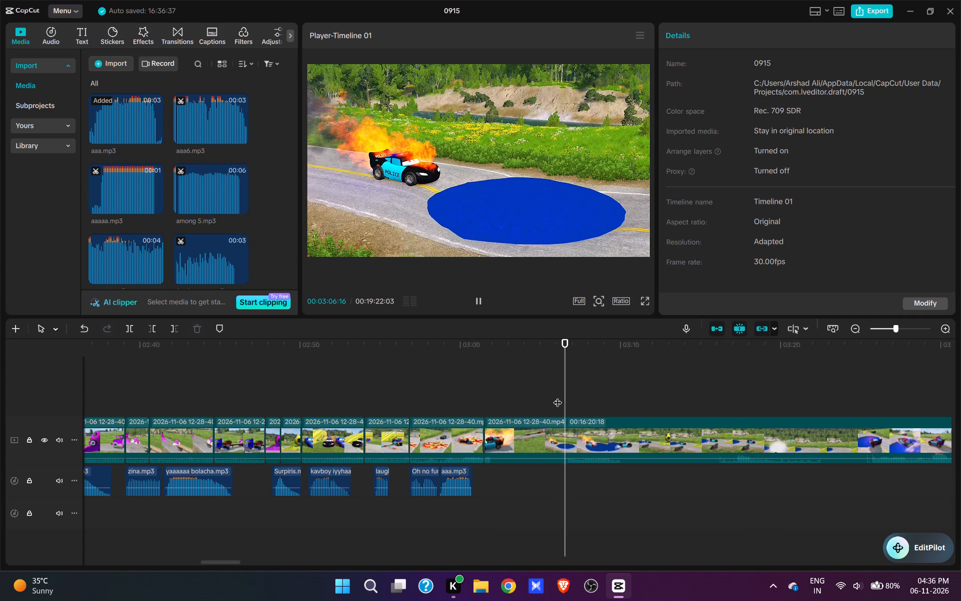
type("q")
key("space")
key("space")
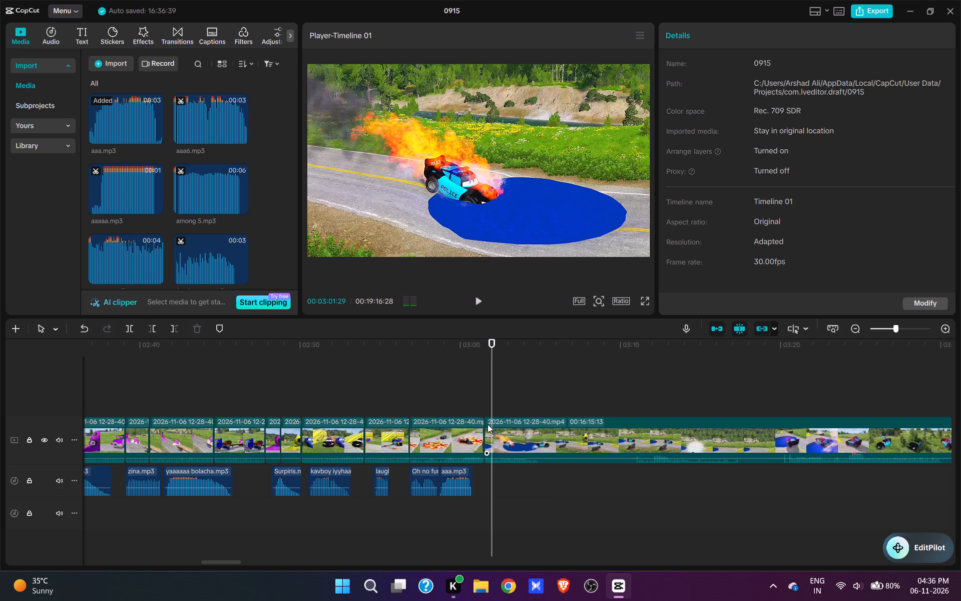
Audition the cartoon sounds and add the cartoon running effect at 03:01:15 for the burning car's run into the blue pool, and play it.
left_click(486, 398)
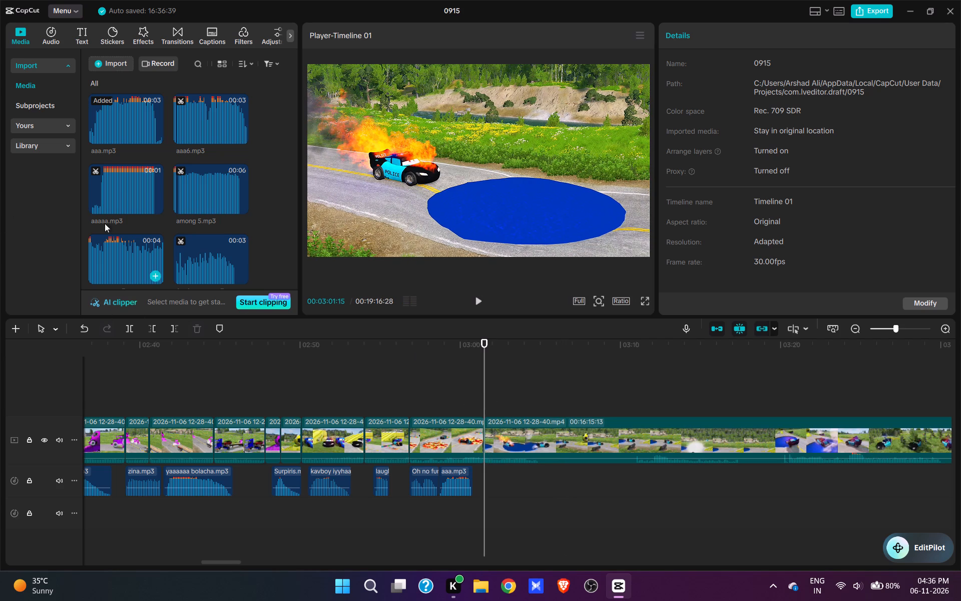
left_click(201, 206)
scroll(201, 206, "down", 6)
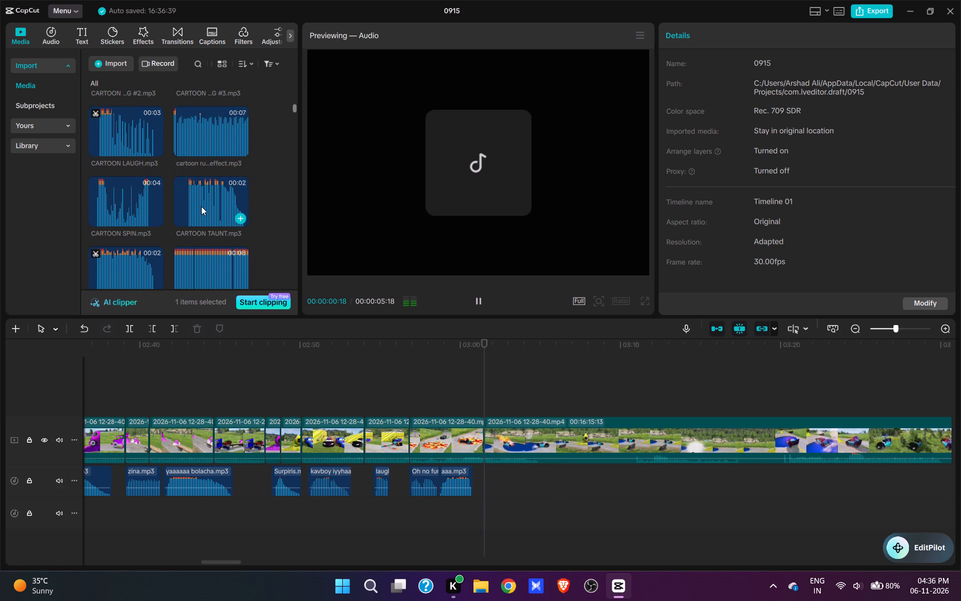
left_click(205, 200)
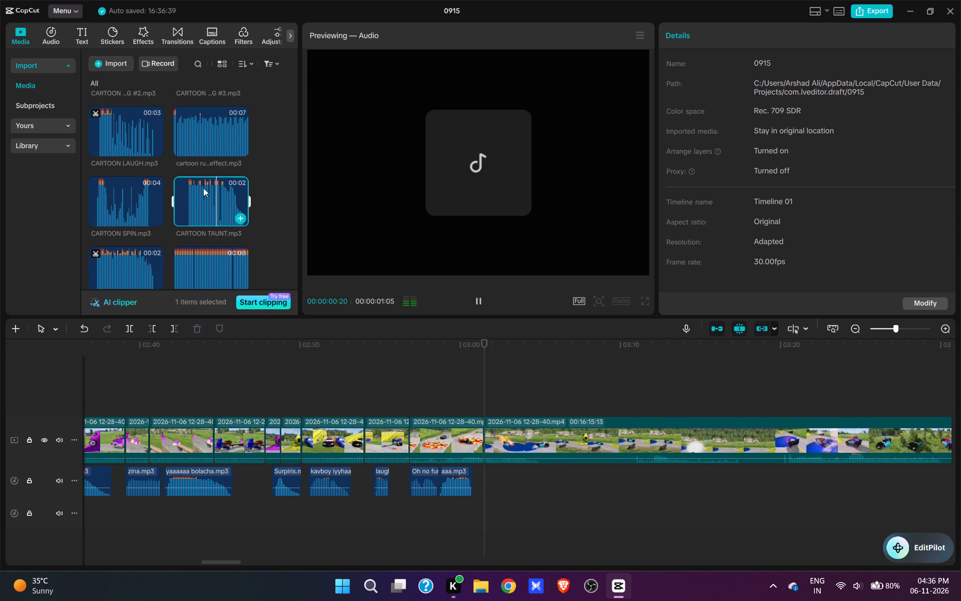
left_click(137, 138)
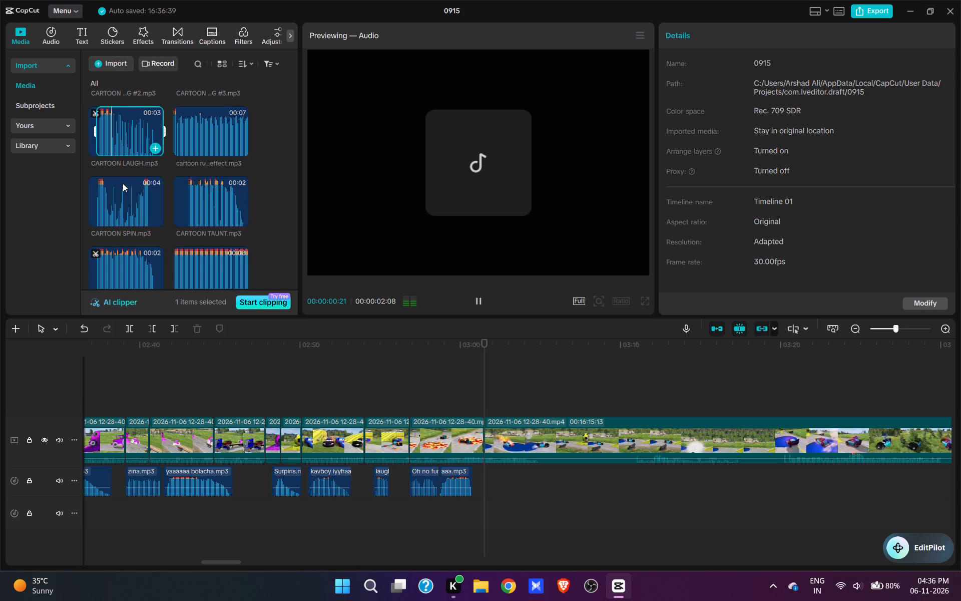
left_click(119, 207)
scroll(190, 201, "up", 1)
left_click(150, 124)
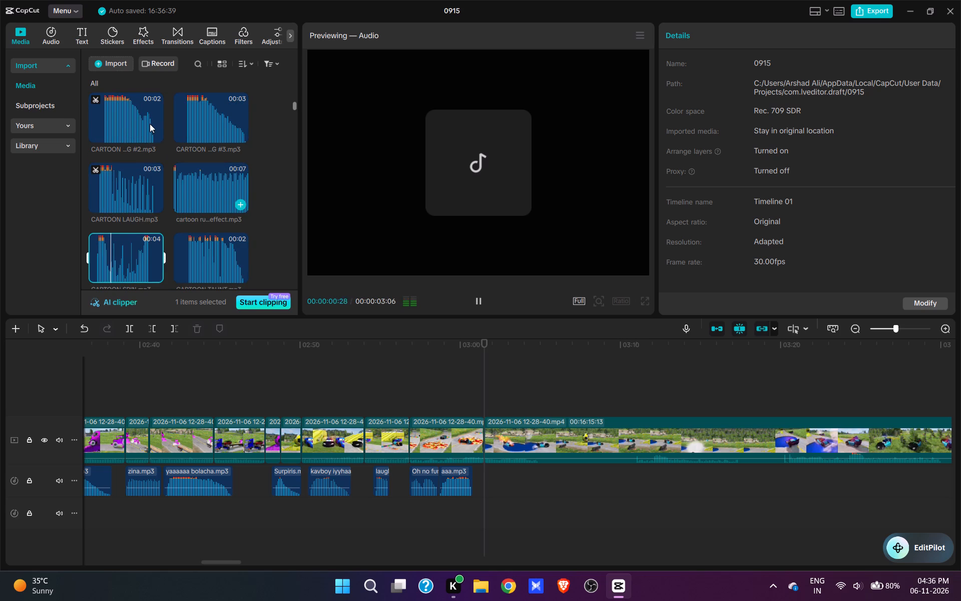
left_click(201, 125)
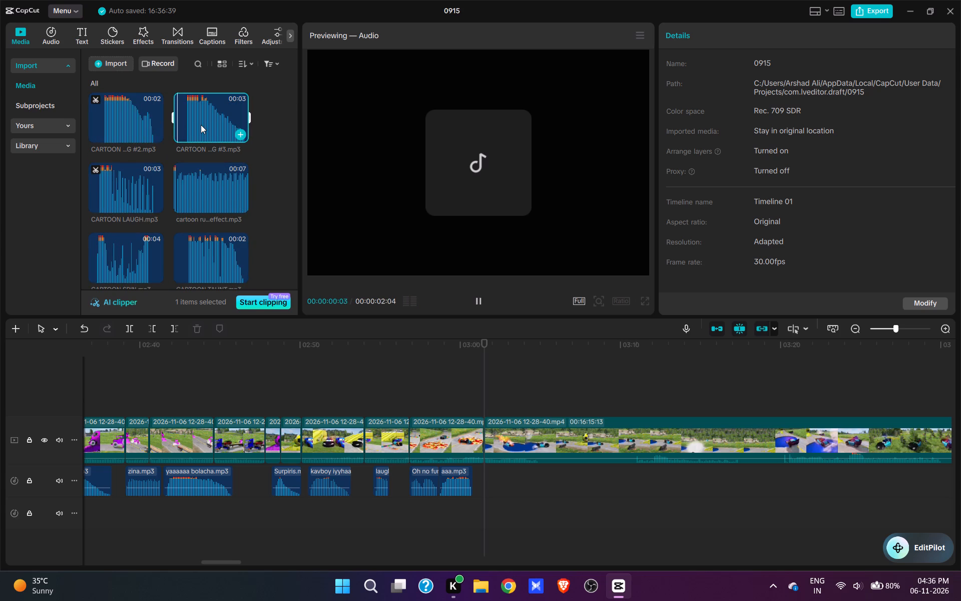
left_click(219, 199)
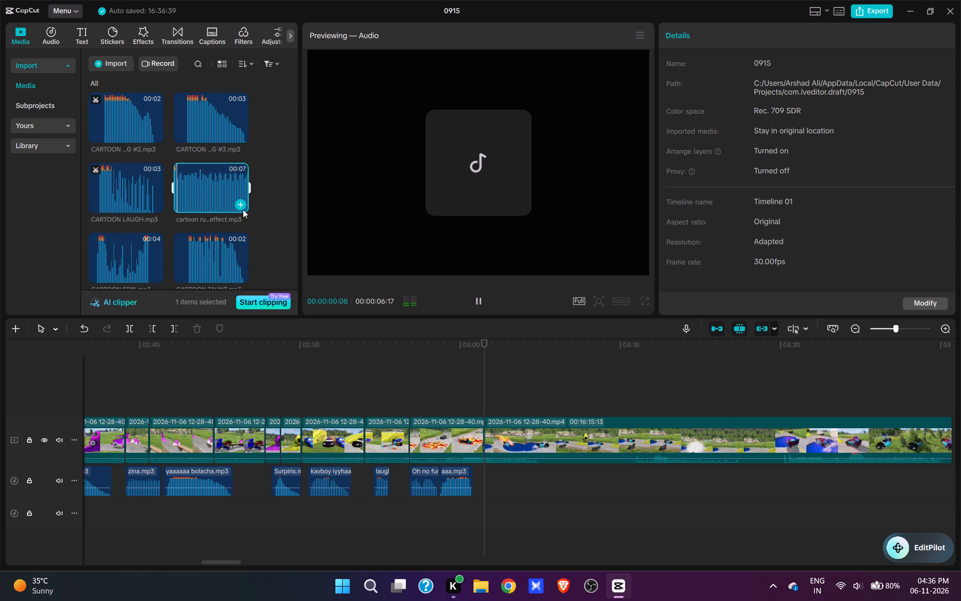
left_click(239, 204)
key("space")
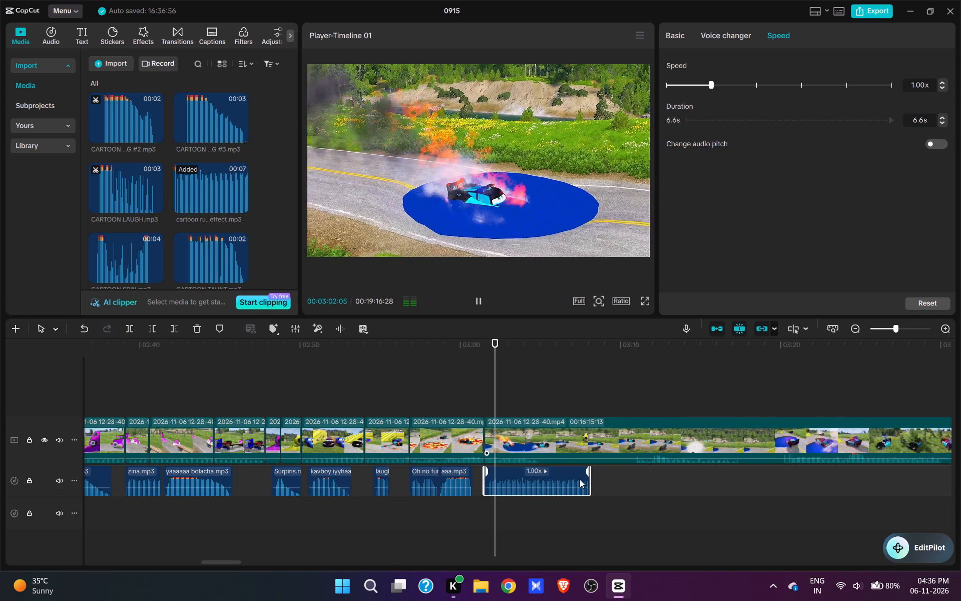
key("space")
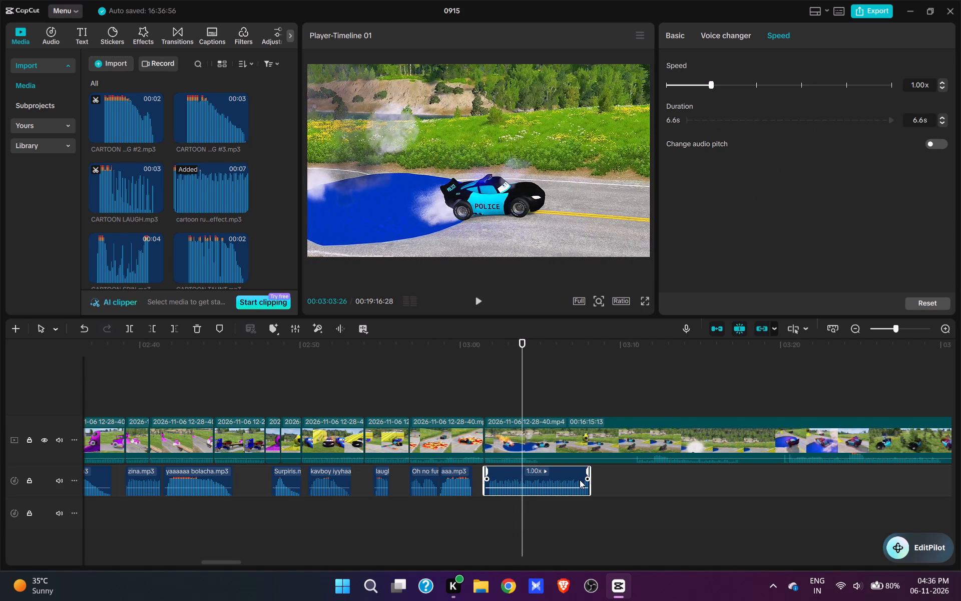
Trim the end of the cartoon running sound to 03:04:04, as the police car leaves the blue pool.
key("space")
key("space")
key("e")
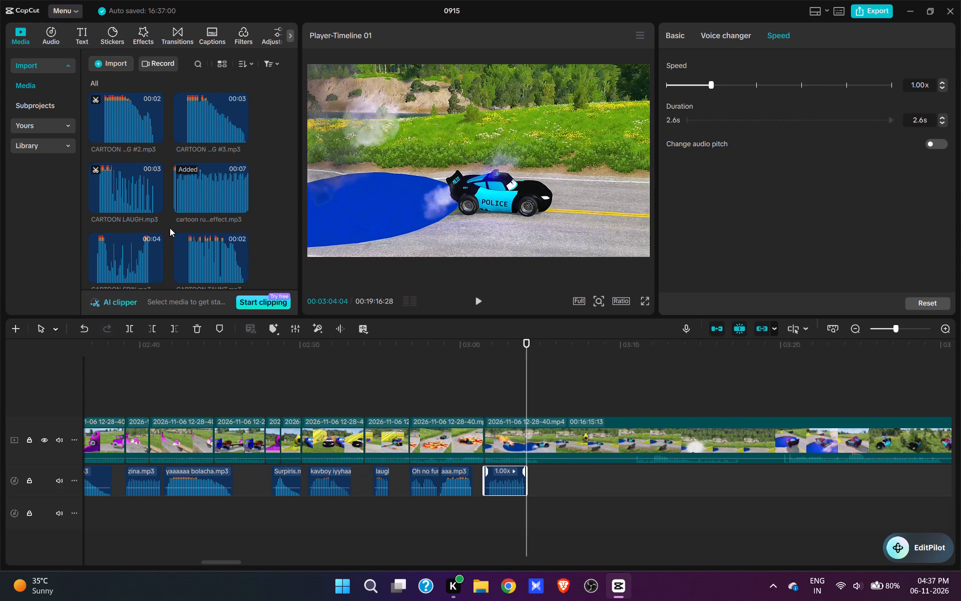
Find Laugh5.mp3 among the imported sounds, add it at 03:04:04 after the cartoon running sound, and play it.
scroll(172, 227, "down", 13)
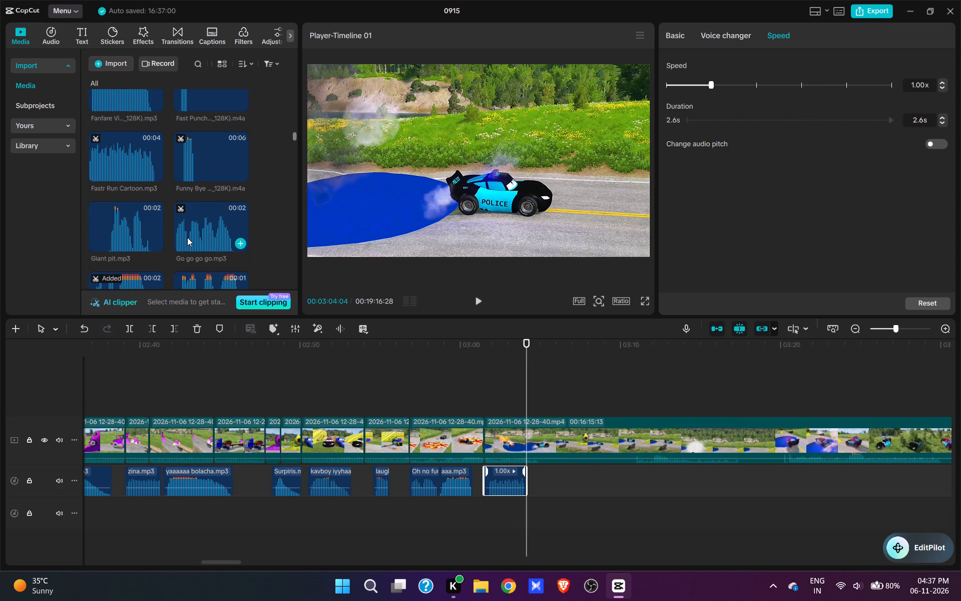
scroll(186, 230, "down", 3)
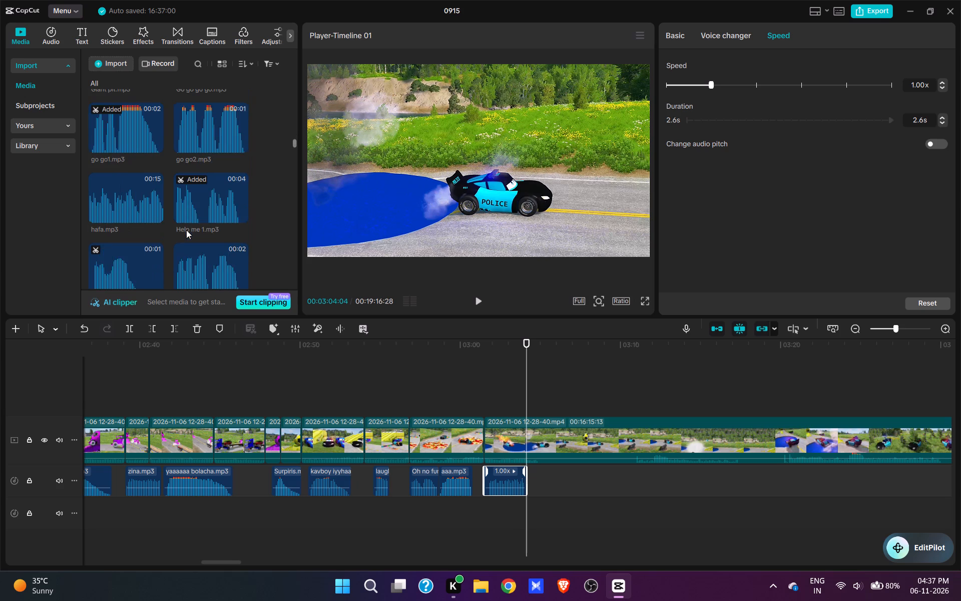
scroll(181, 225, "down", 6)
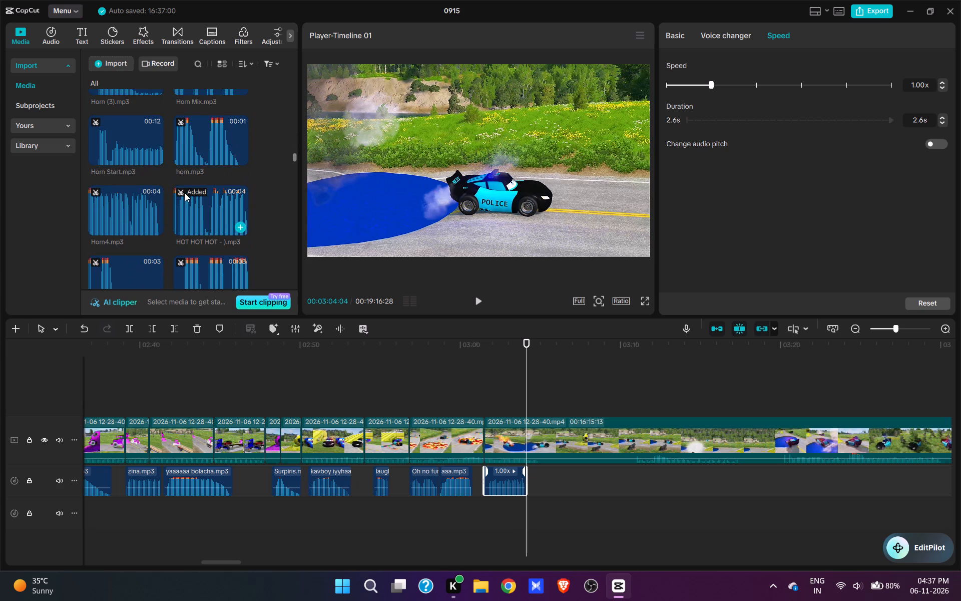
scroll(125, 200, "down", 8)
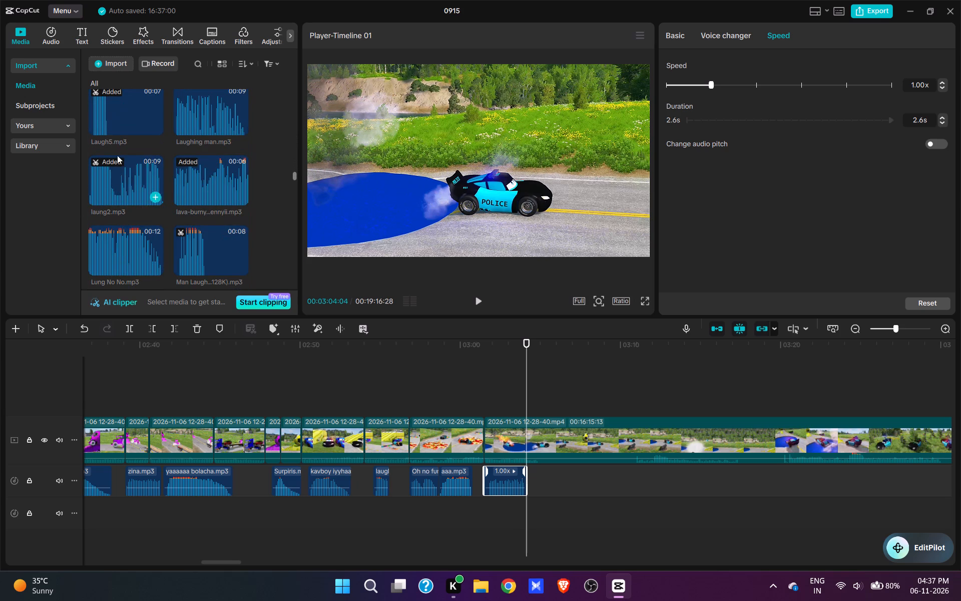
left_click(112, 125)
left_click(102, 126)
key("space")
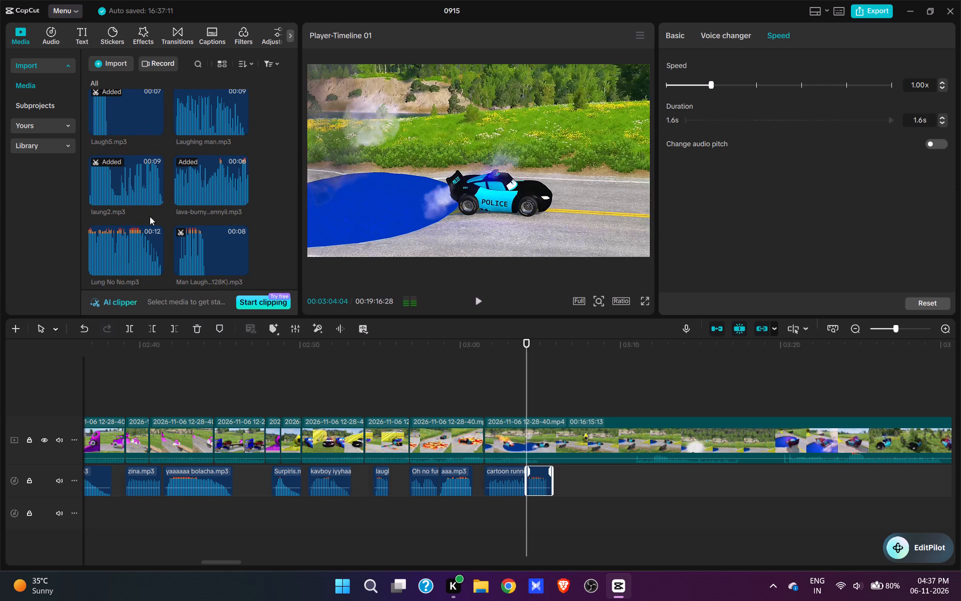
key("space")
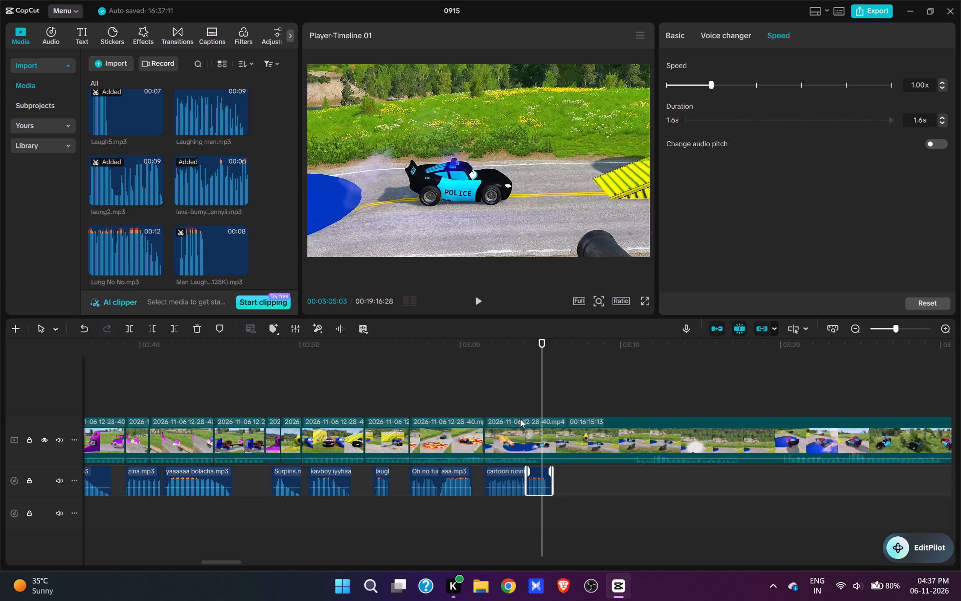
Shorten the cartoon running sound to end at 03:03:23, move Laugh5.mp3 back directly behind it, and play the result.
left_click(517, 406)
key("space")
key("space")
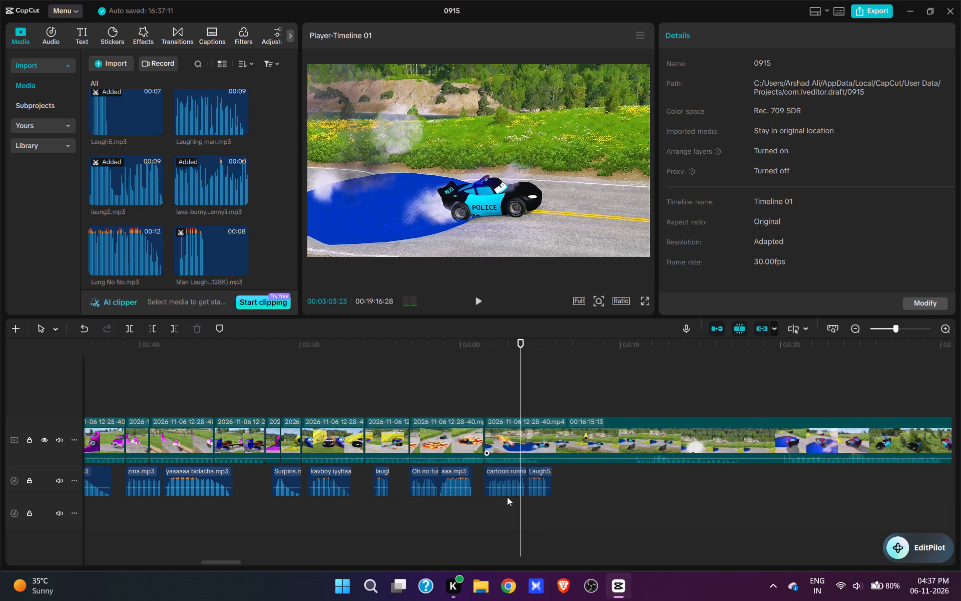
left_click(510, 480)
key("e")
left_click_drag(544, 472, 540, 472)
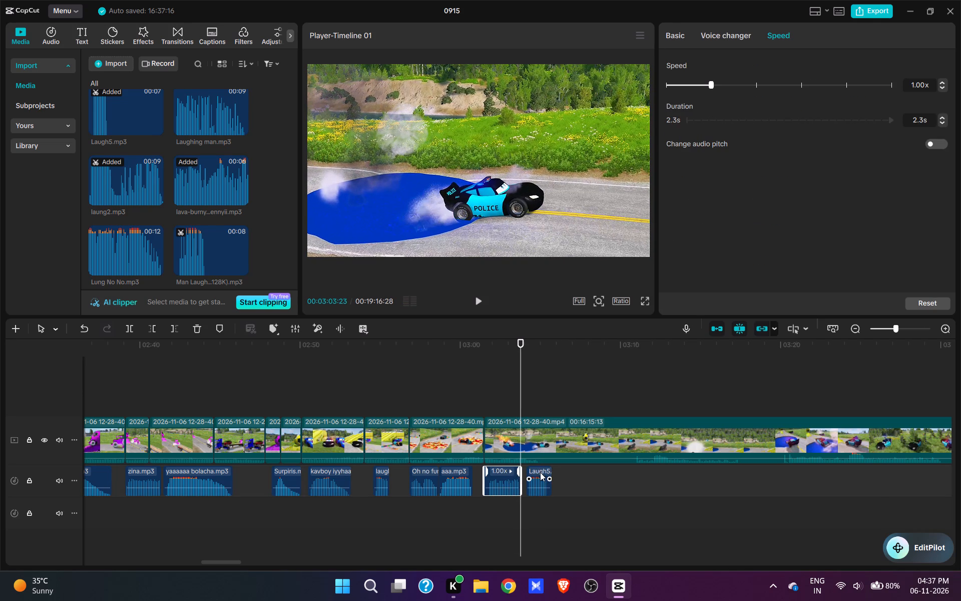
left_click_drag(540, 472, 538, 473)
key("space")
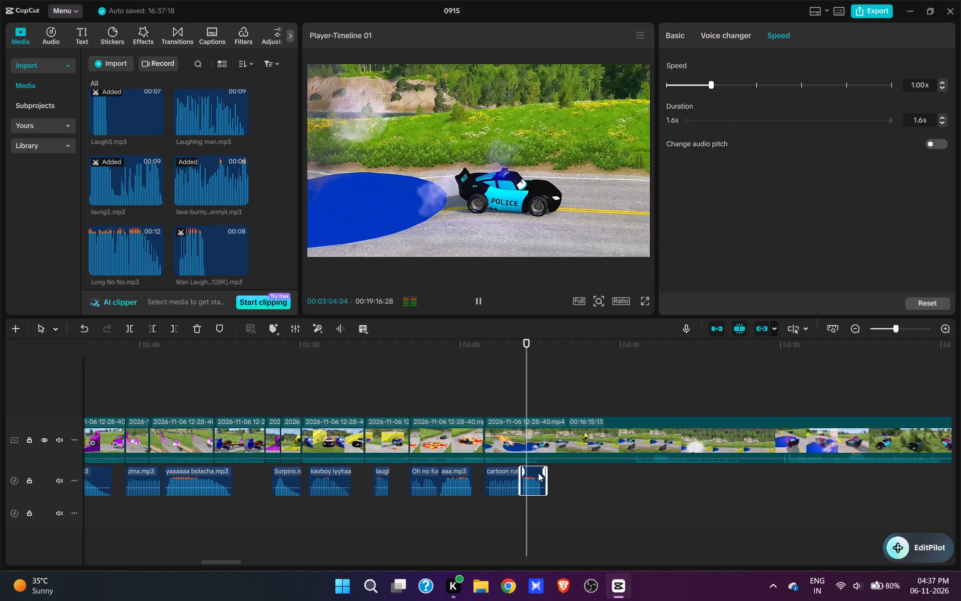
key("space")
Split the blue pool clip at 03:04:25 and cut about 6 s after it so the next shot opens on the police car passing the cannon.
left_click(539, 445)
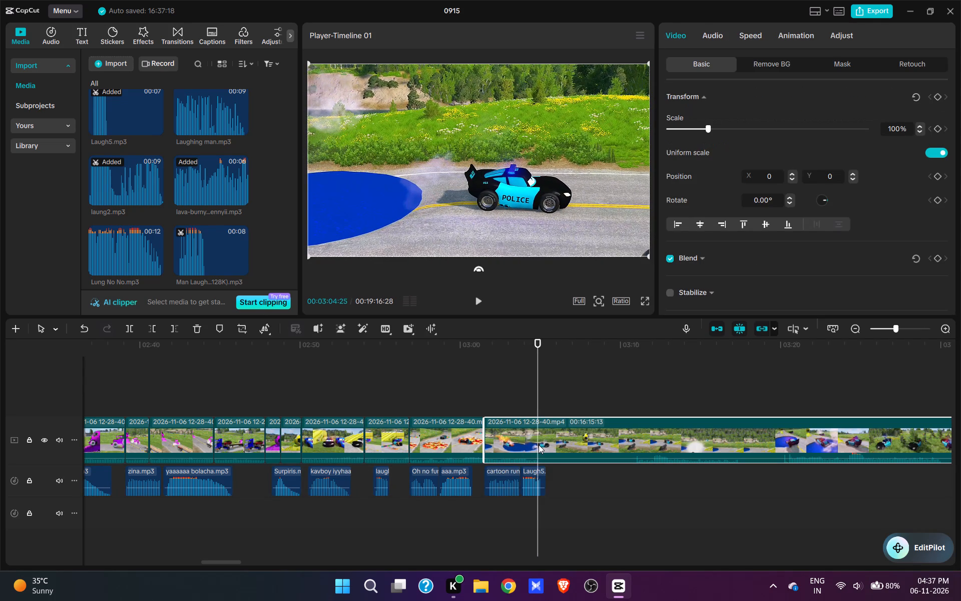
key("w")
left_click(633, 399)
key("space")
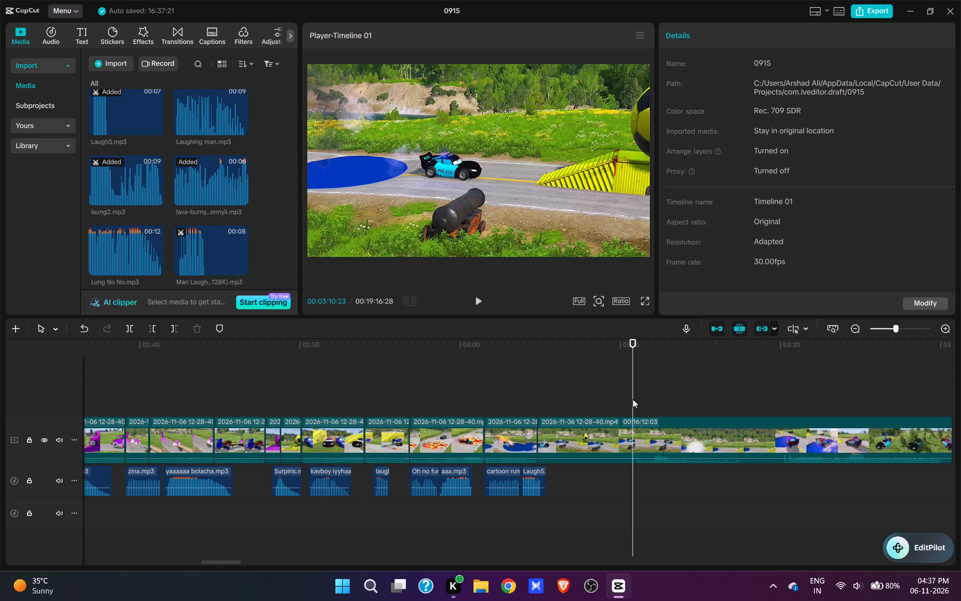
key("space")
type("q")
key("space")
Add laung2.mp3 at 03:06:20, as the cannon blasts the police car away, and trim its end to 03:09:19.
left_click(529, 413)
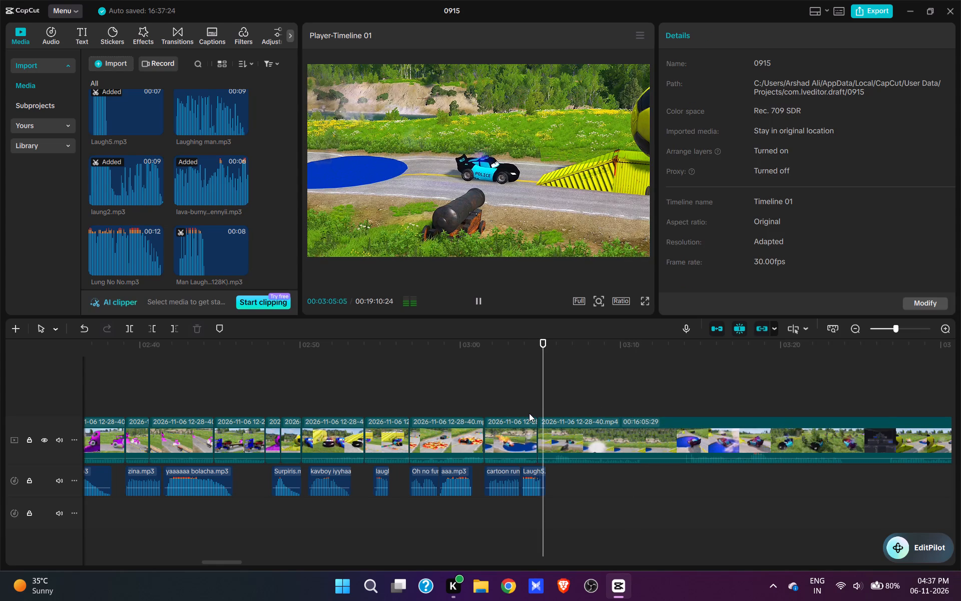
key("space")
key("space")
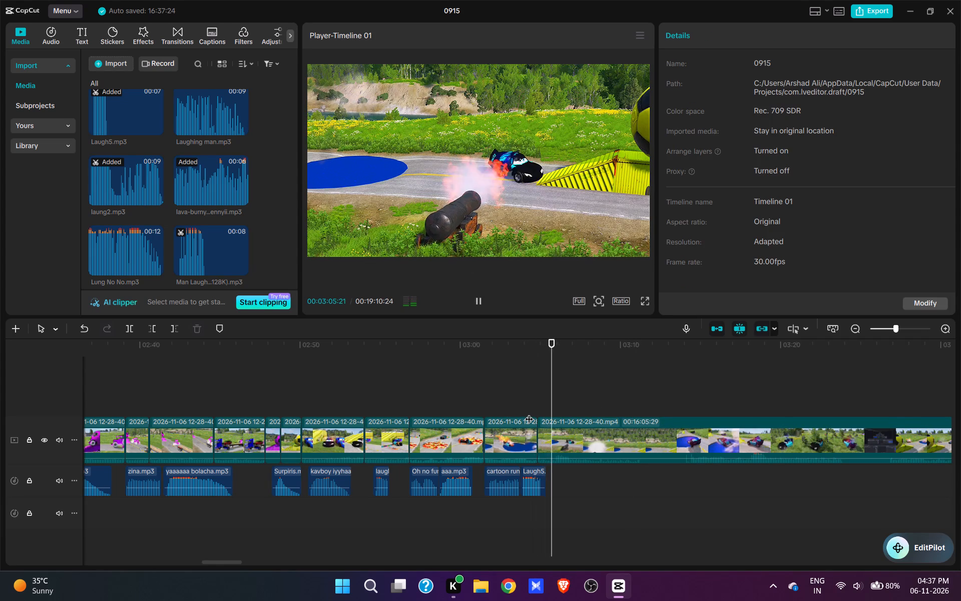
key("space")
key("space")
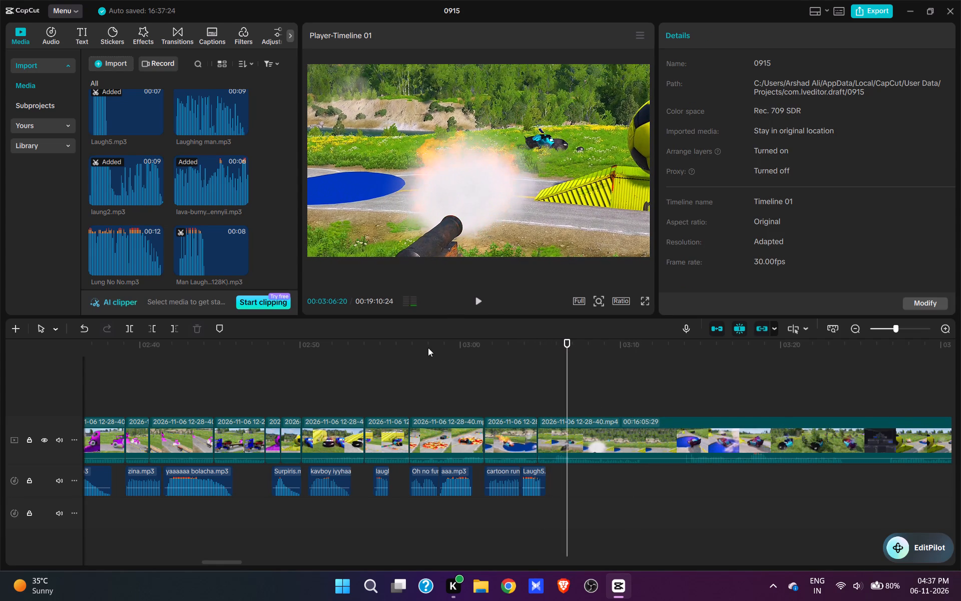
left_click(129, 256)
scroll(129, 254, "down", 2)
scroll(136, 228, "up", 2)
left_click(100, 195)
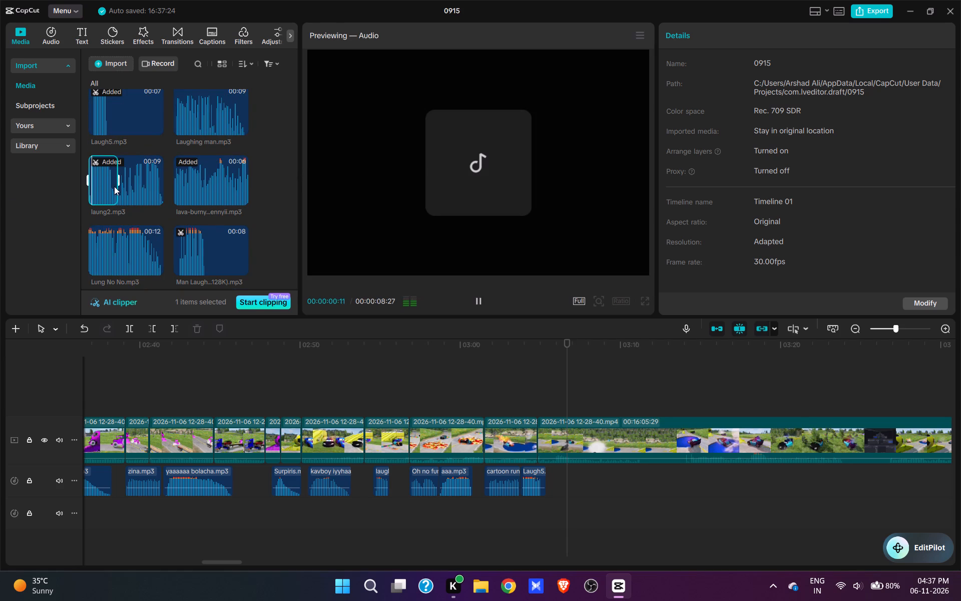
left_click(112, 193)
key("space")
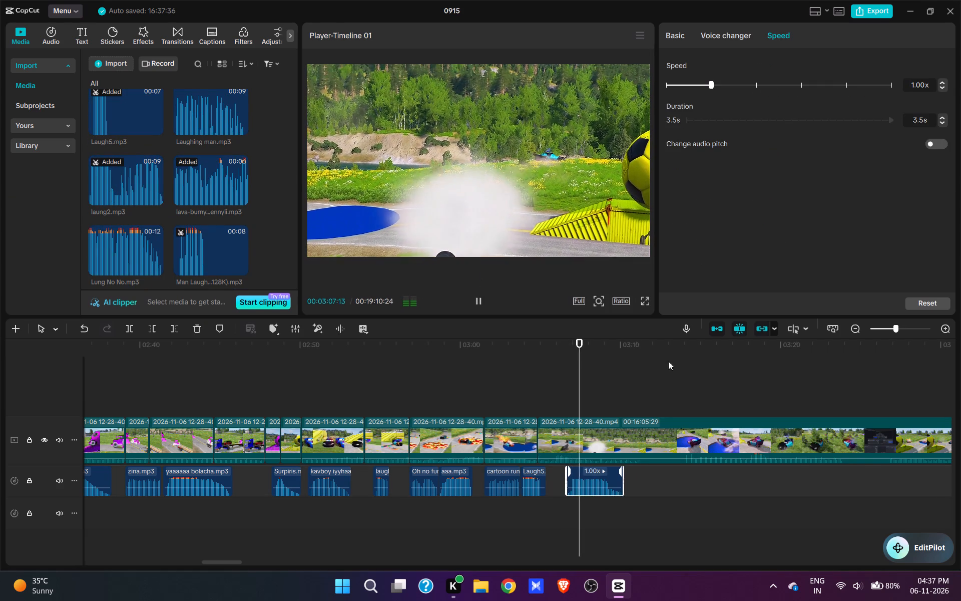
key("space")
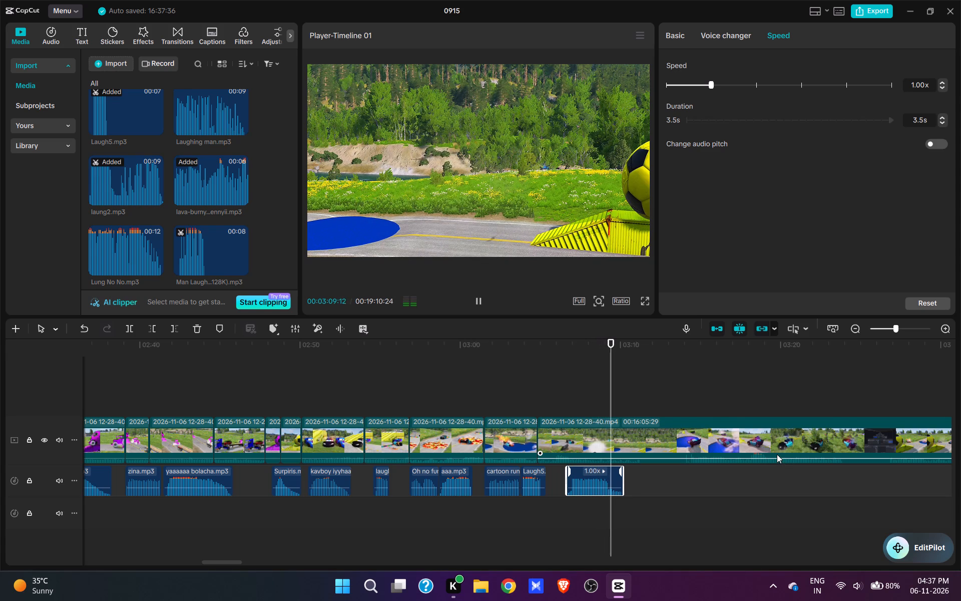
key("e")
Split the cannon clip at 03:09:19, cut about 5 s after it to bring in the next police car shot, and play it.
left_click(674, 441)
key("w")
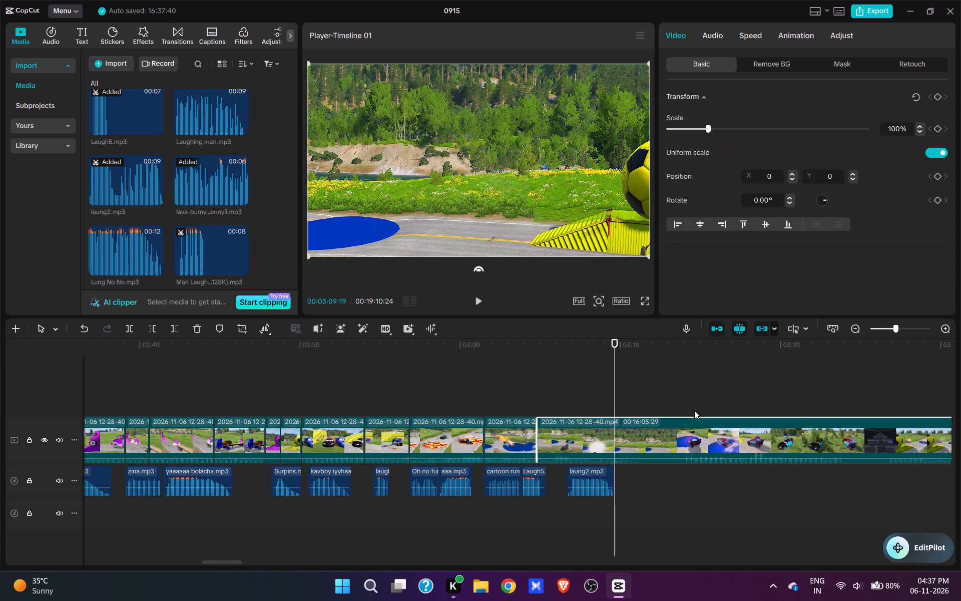
left_click(697, 397)
type("q")
key("space")
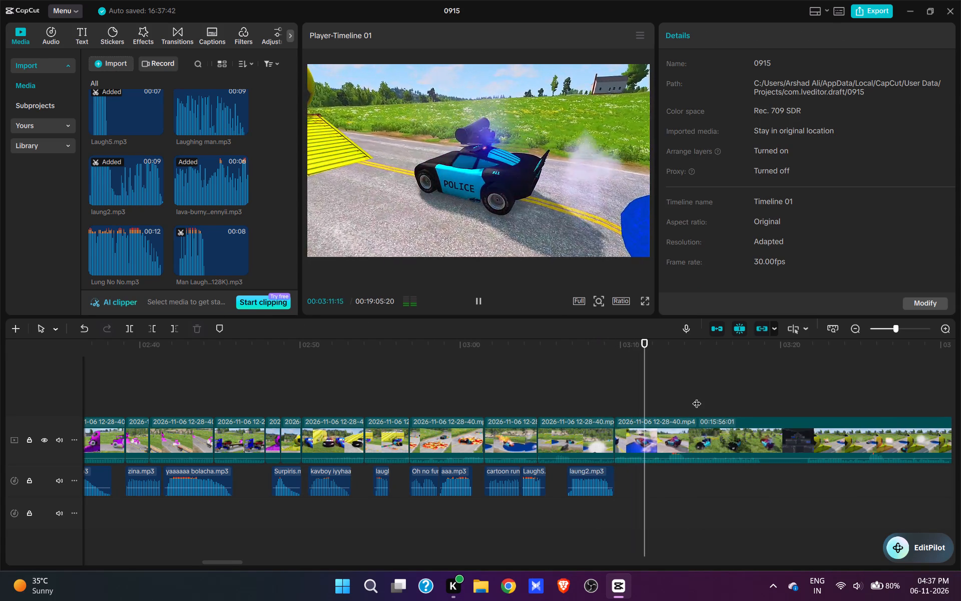
Add the Man Laughing sound at 03:13:22, over the police car in the grass, and replay that part.
key("space")
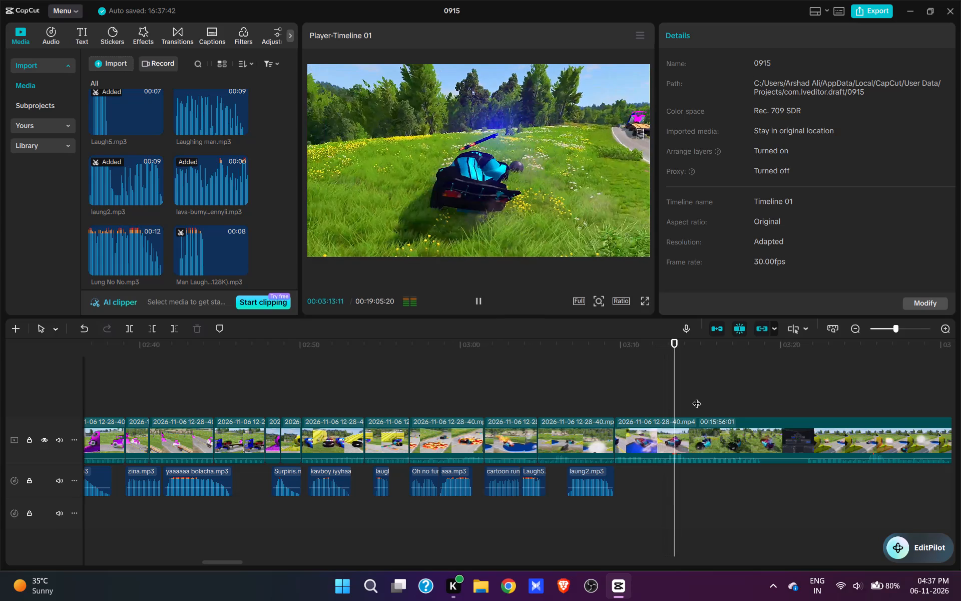
left_click(120, 236)
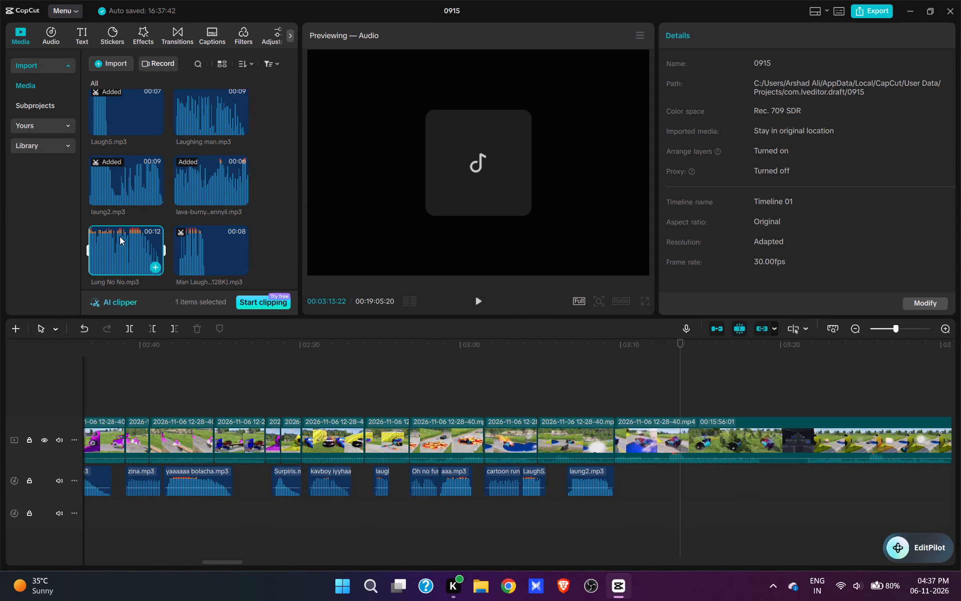
left_click(192, 252)
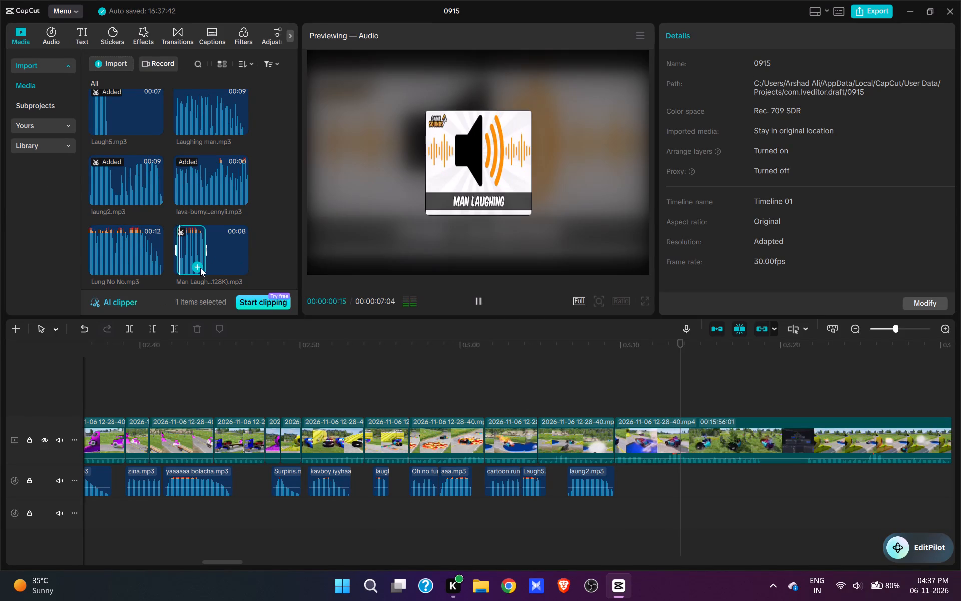
left_click(198, 268)
key("space")
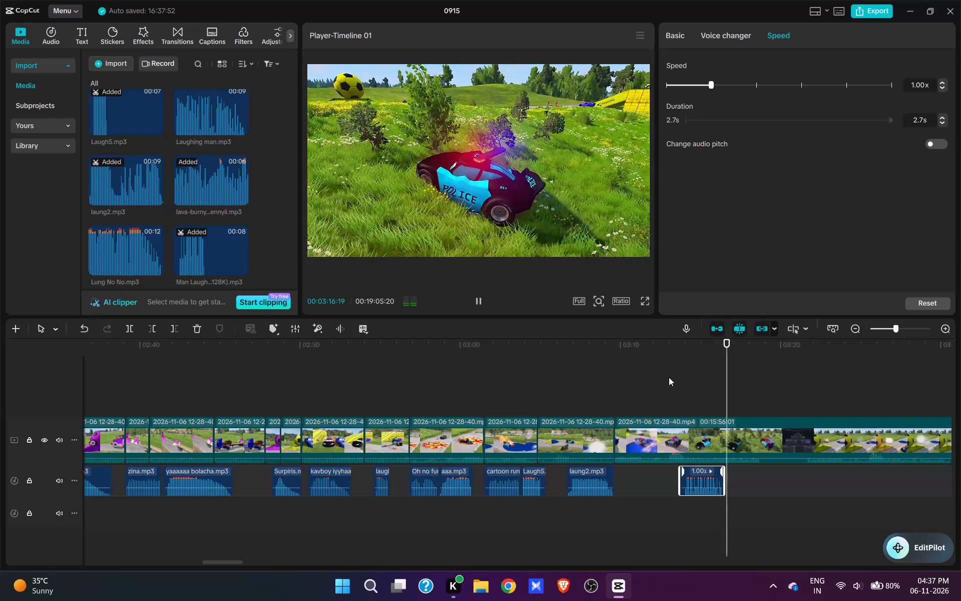
key("space")
key("space")
key("space")
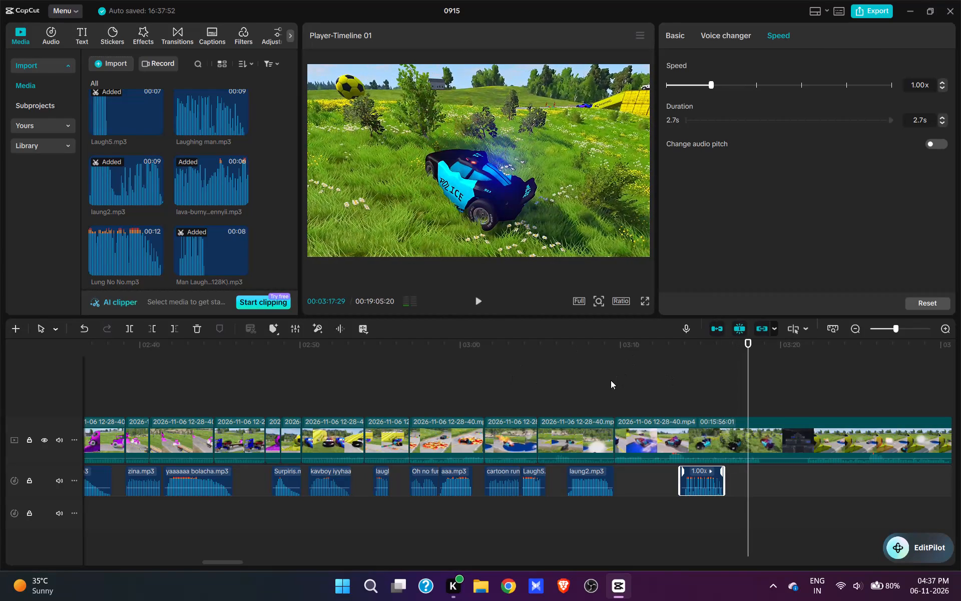
left_click(674, 393)
key("space")
left_click(640, 395)
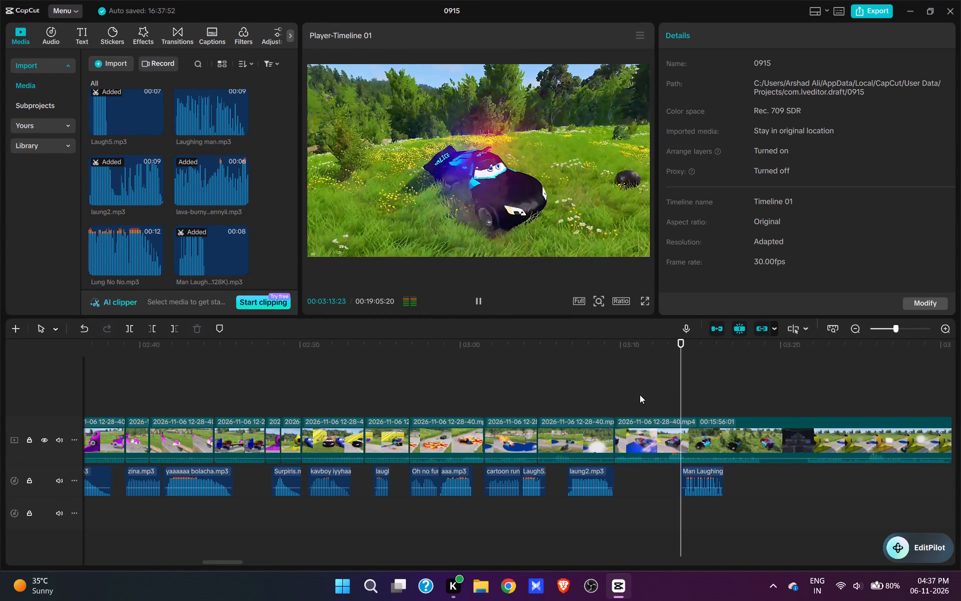
key("space")
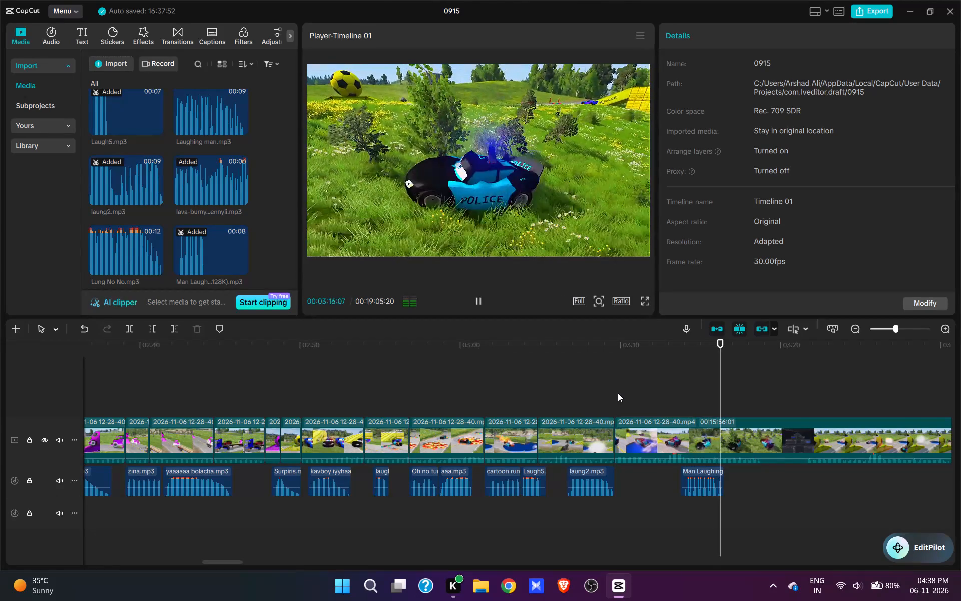
Split the police car clip at 03:18:05 and cut about 5 s after it so the next shot opens at the blue pool.
key("space")
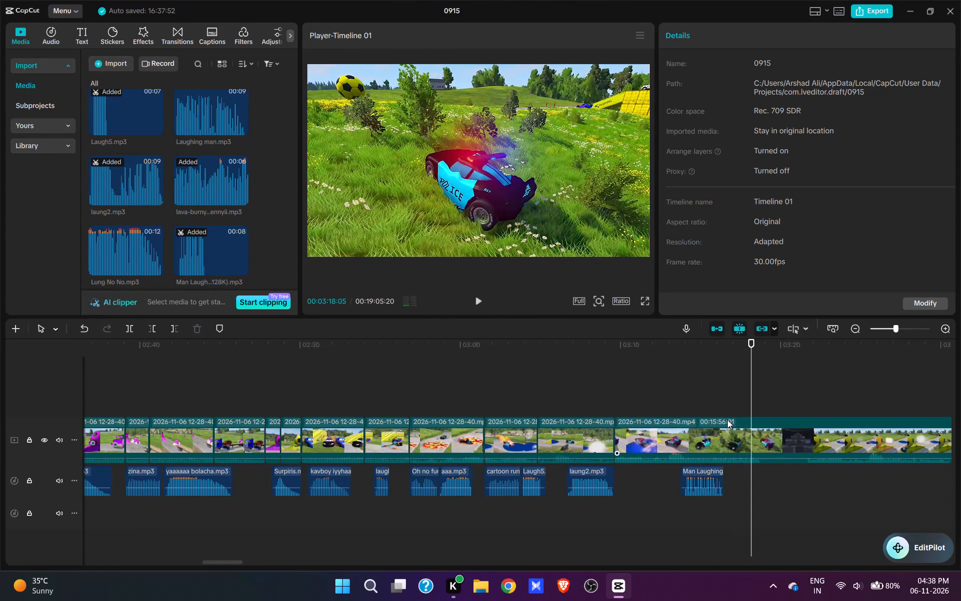
type("w")
left_click(807, 394)
key("space")
key("space")
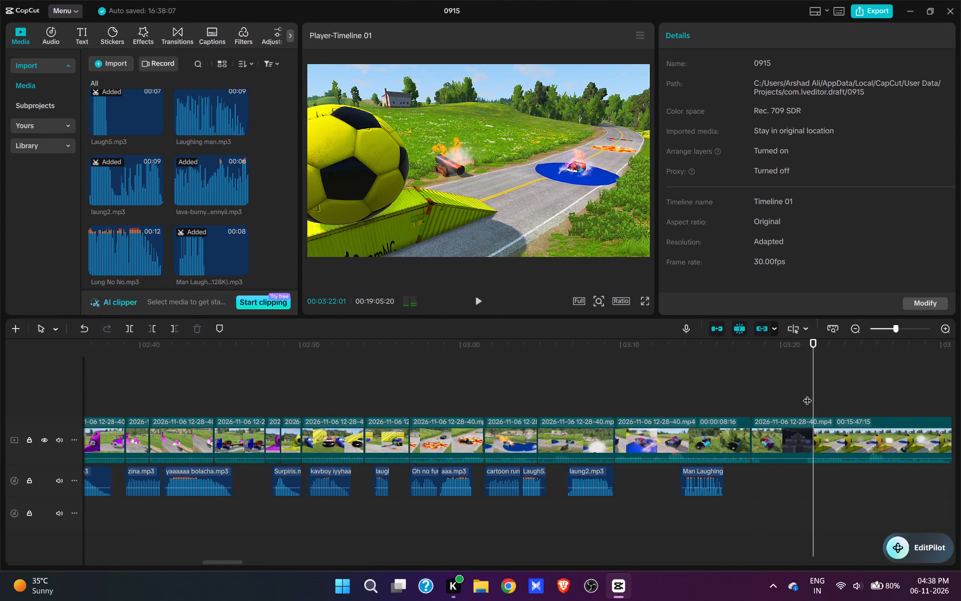
key("space")
key("space")
key("space")
key("space")
type("q")
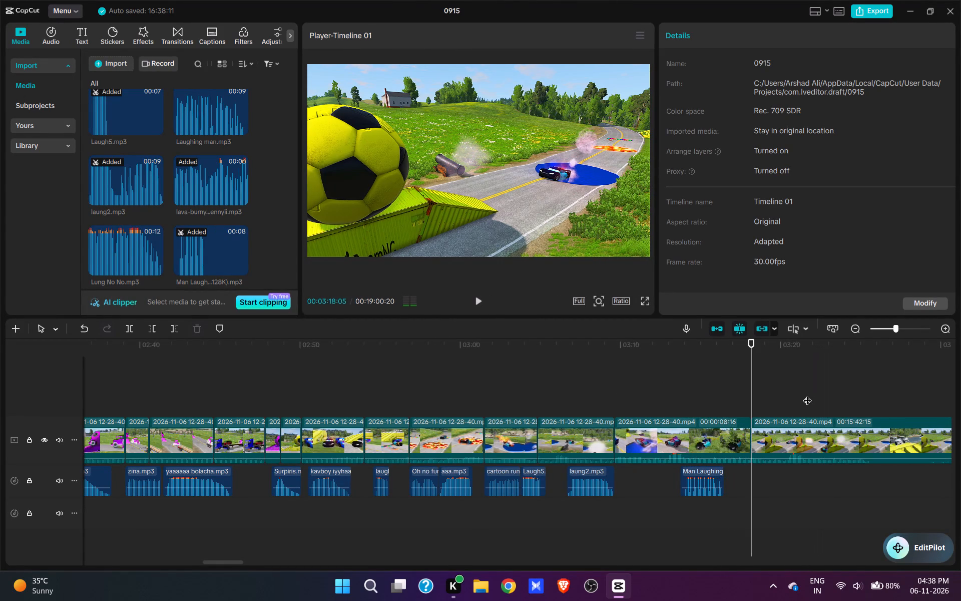
Replay the blue pool and cannon shot from 03:18:05 to find where a laugh should start.
key("space")
key("space")
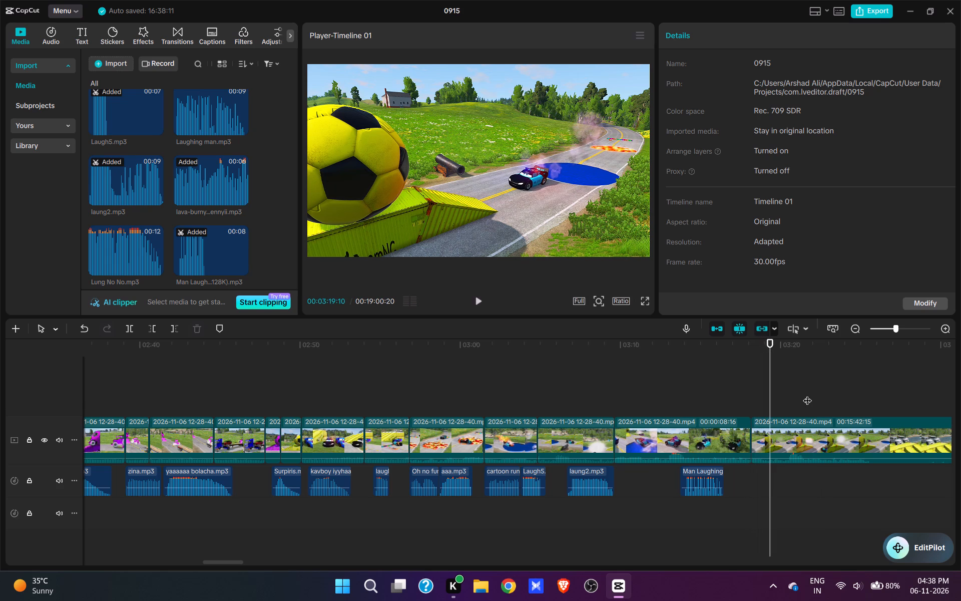
key("space")
key("space")
left_click(750, 388)
key("space")
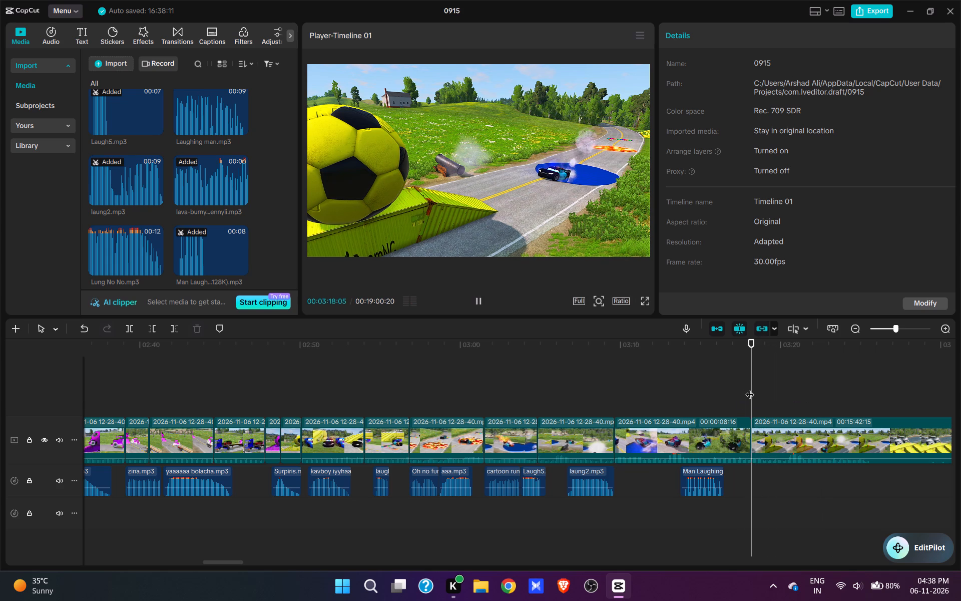
key("space")
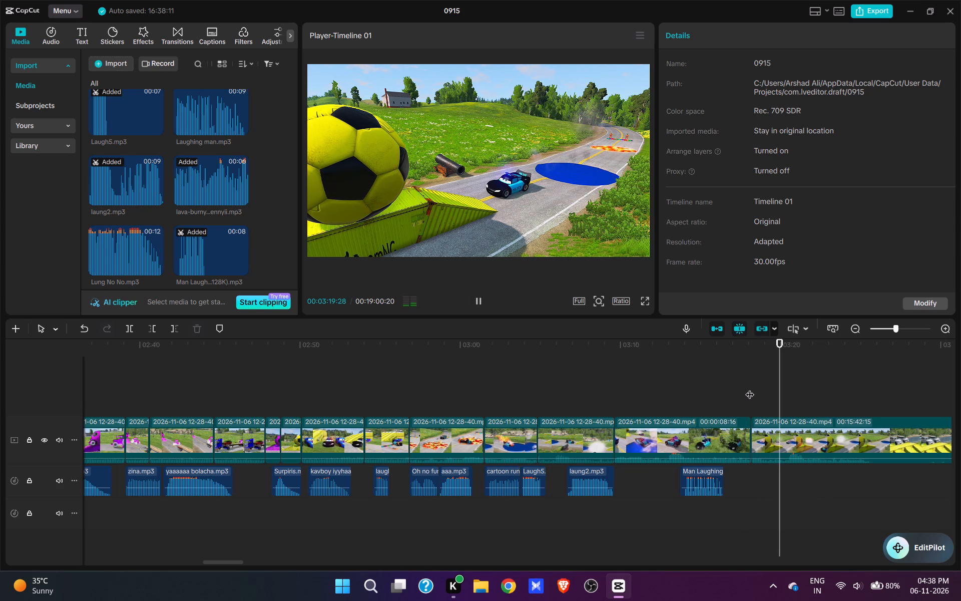
key("space")
key("space")
left_click(765, 399)
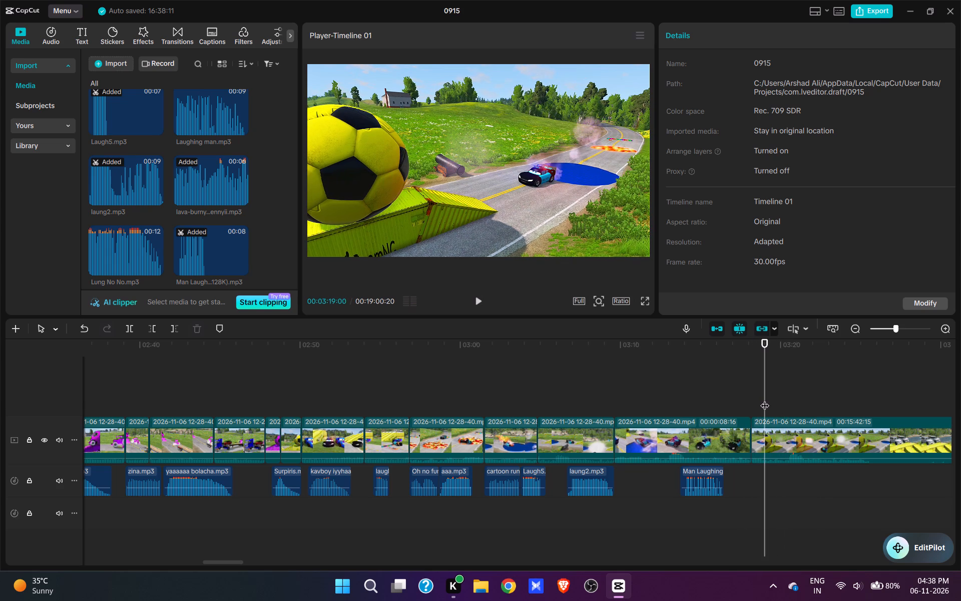
left_click(746, 398)
left_click(746, 398)
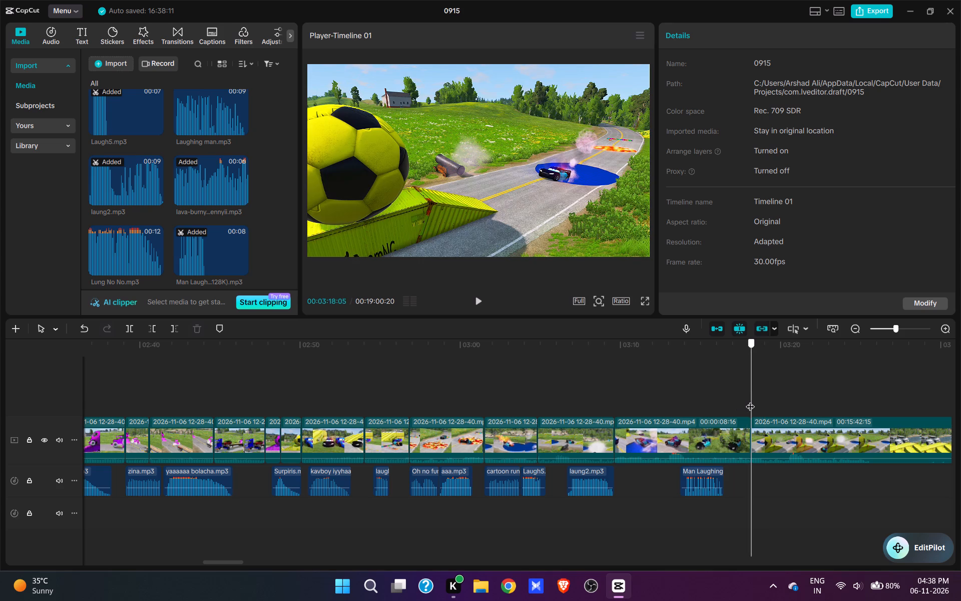
key("space")
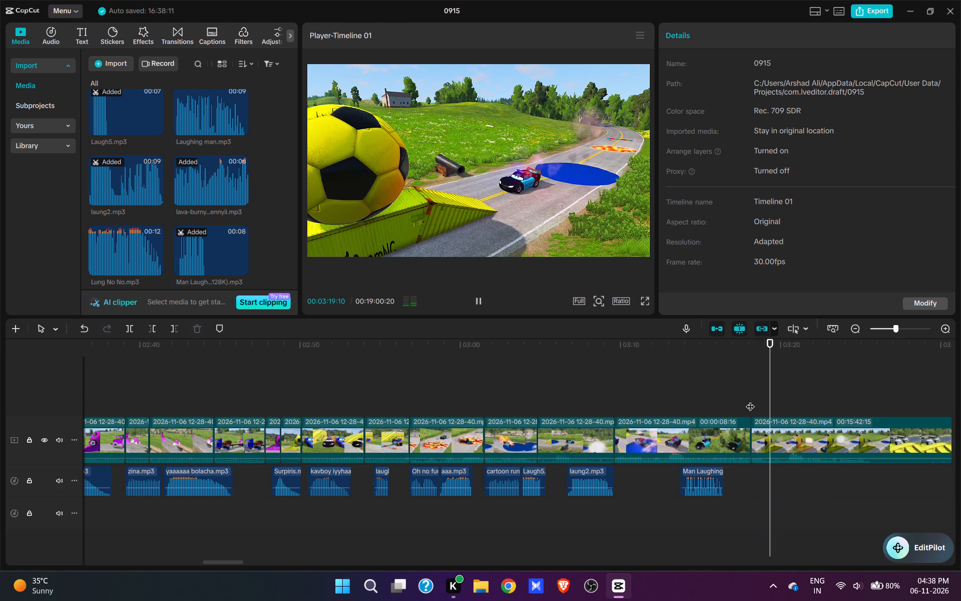
key("space")
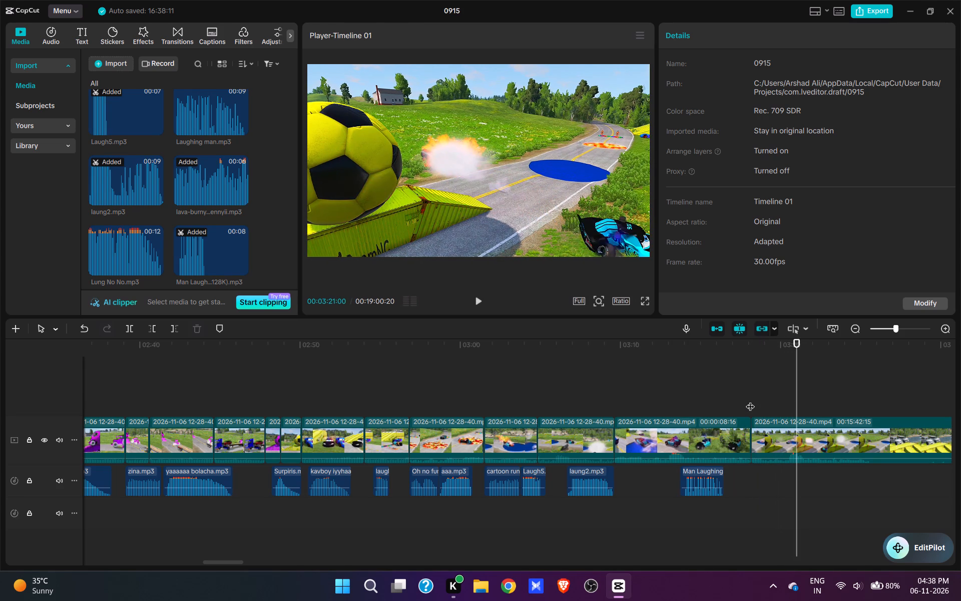
key("space")
Audition several laugh sounds and add laugh3.mp3 at 03:19:24, just before the cannon blast.
left_click(755, 397)
key("space")
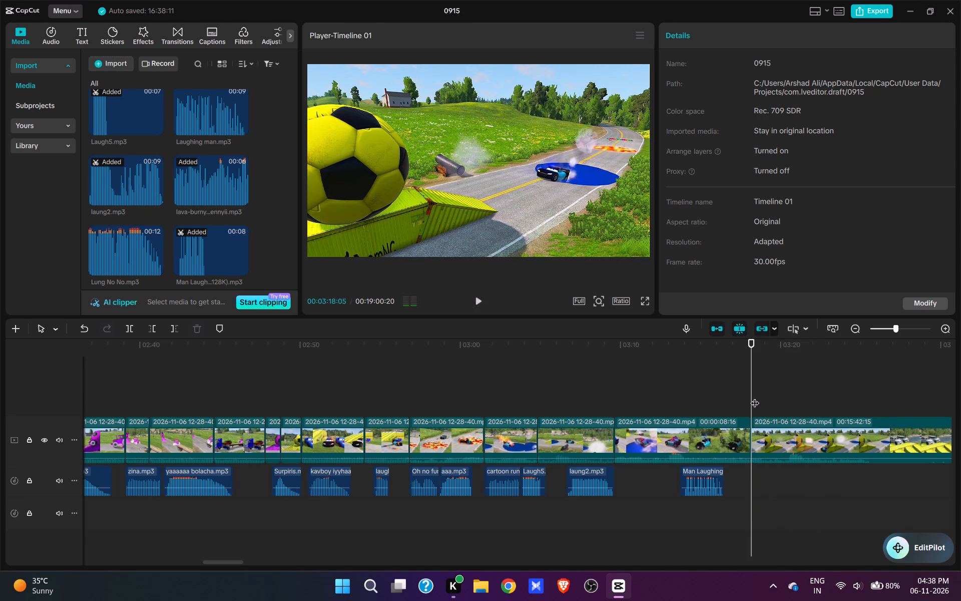
key("space")
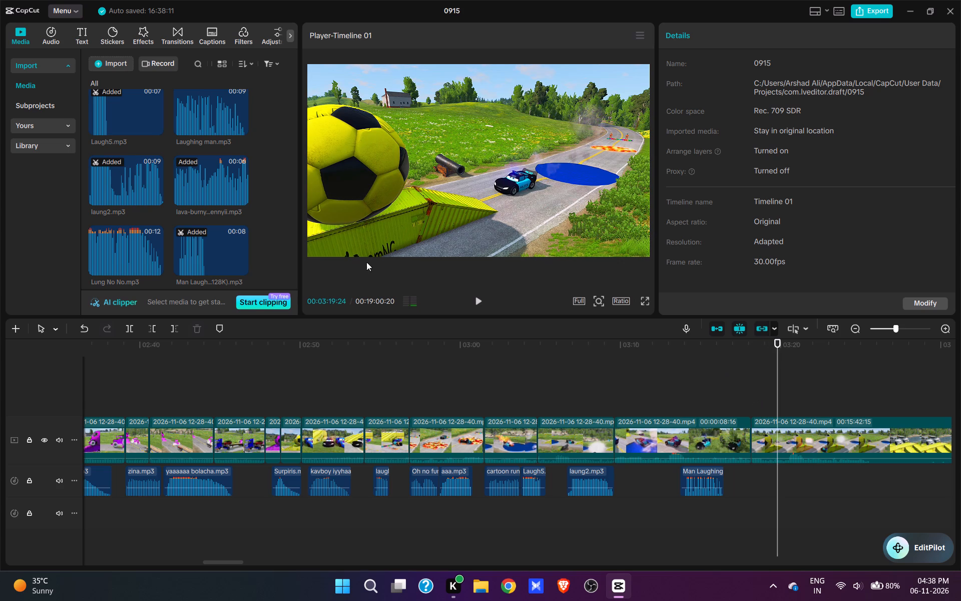
scroll(202, 180, "down", 1)
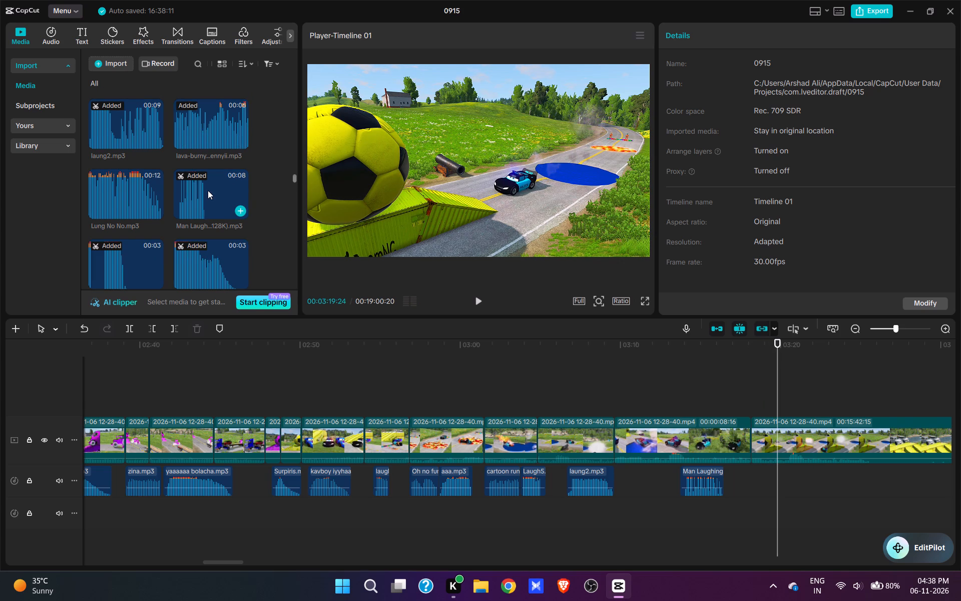
left_click(208, 190)
scroll(119, 220, "up", 2)
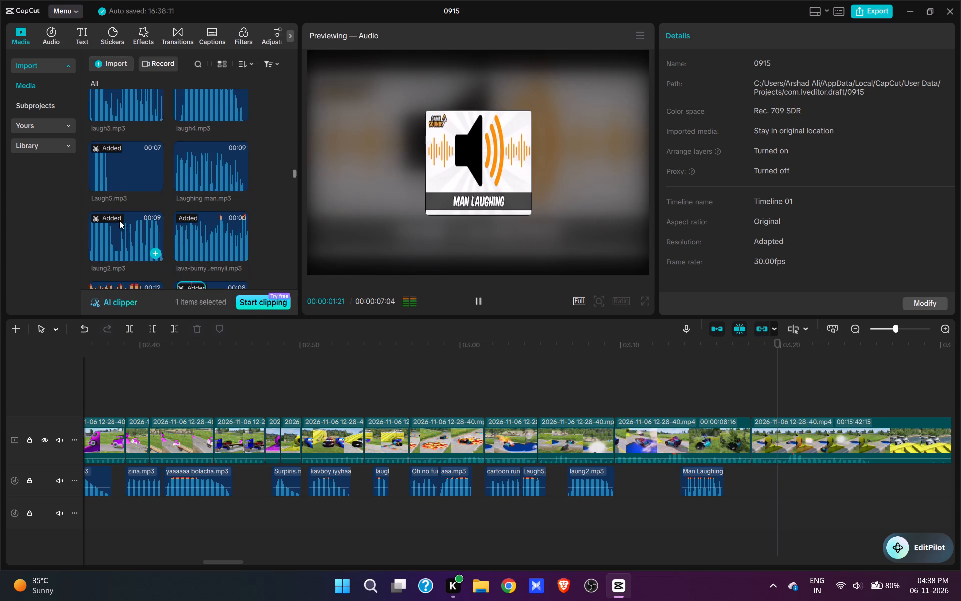
left_click(115, 181)
scroll(129, 210, "up", 3)
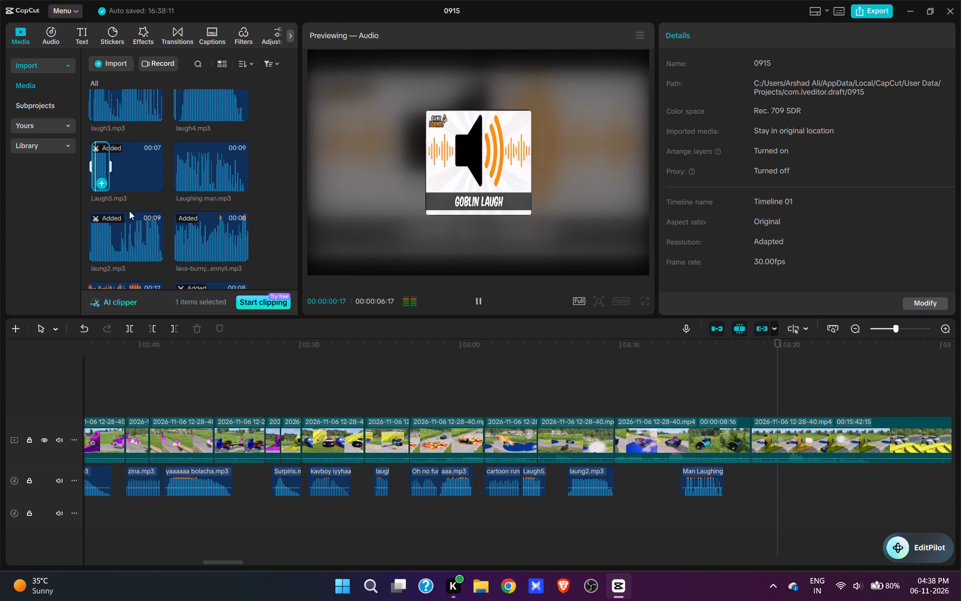
left_click(119, 191)
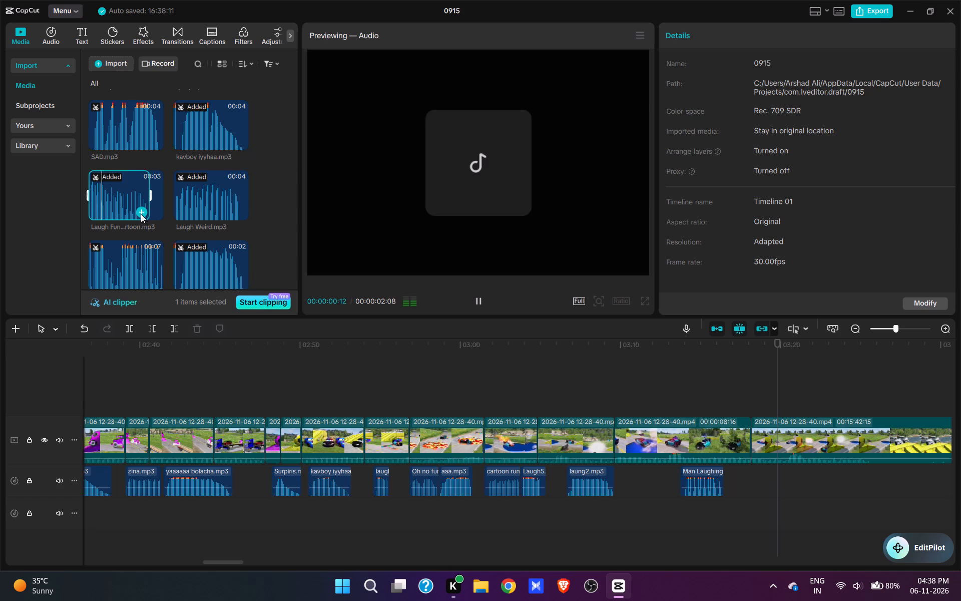
left_click(128, 279)
scroll(139, 236, "down", 1)
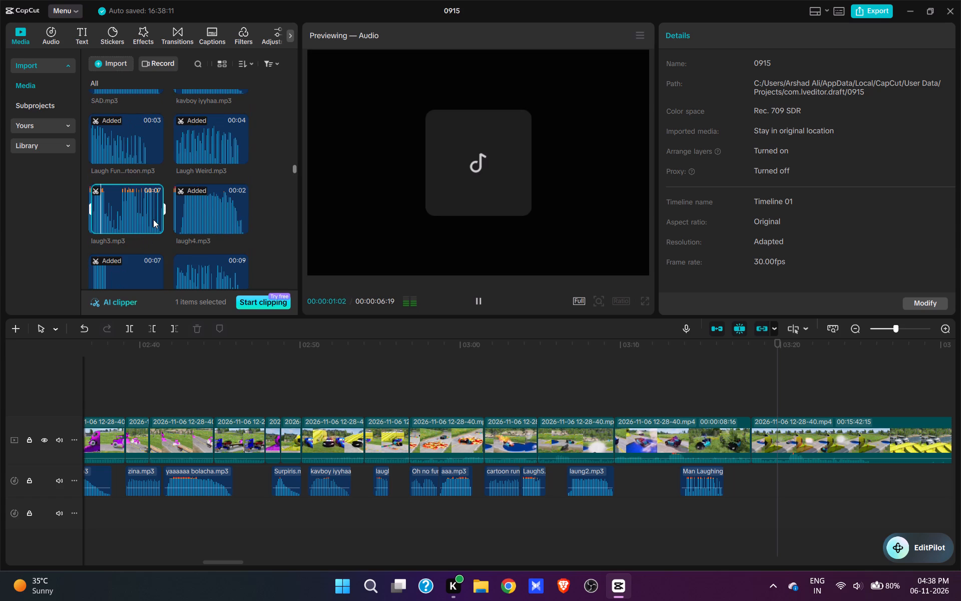
left_click(155, 225)
Play the cannon shot with laugh3.mp3 and trim the sound's end to 03:24:28.
key("space")
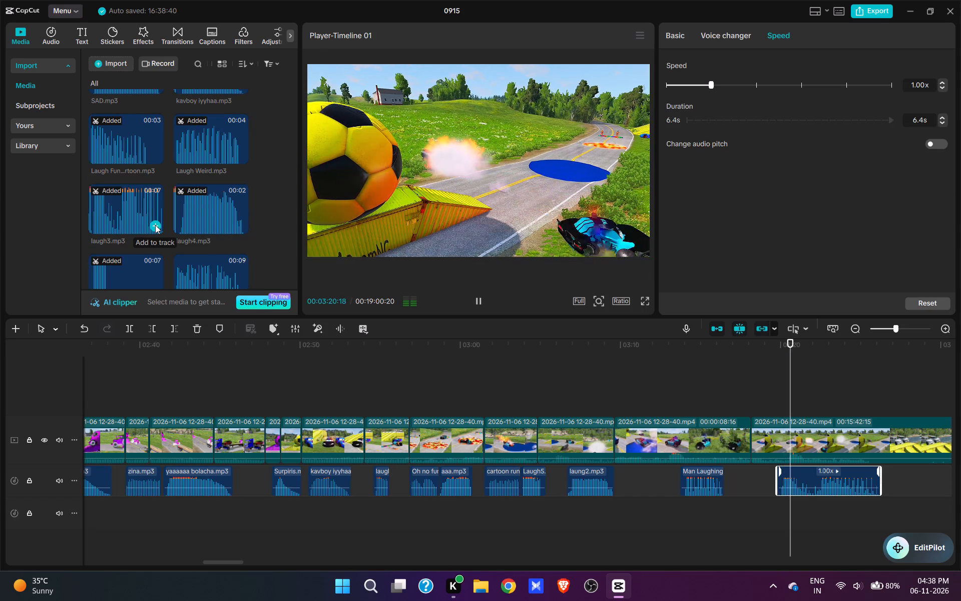
key("space")
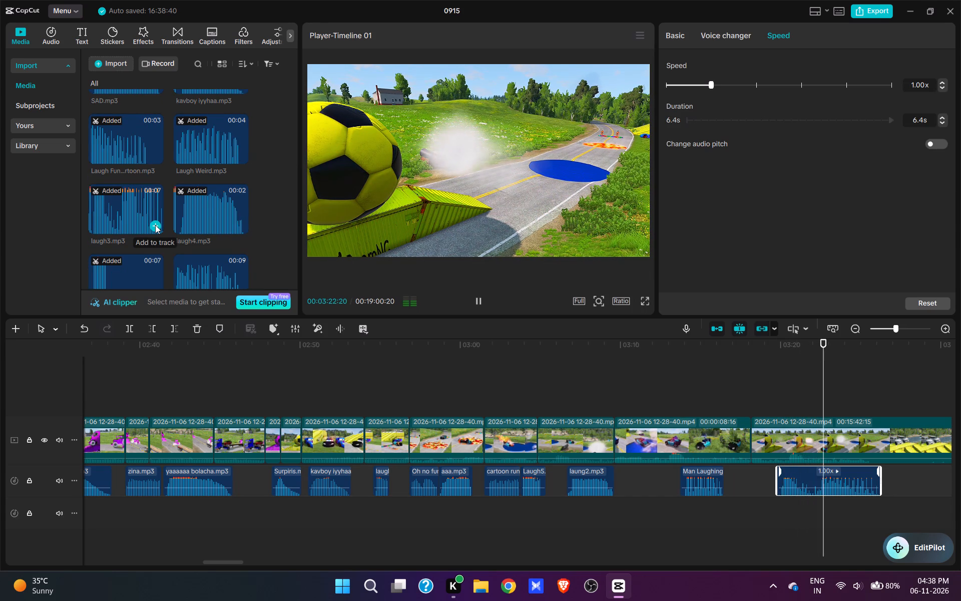
key("space")
key("space")
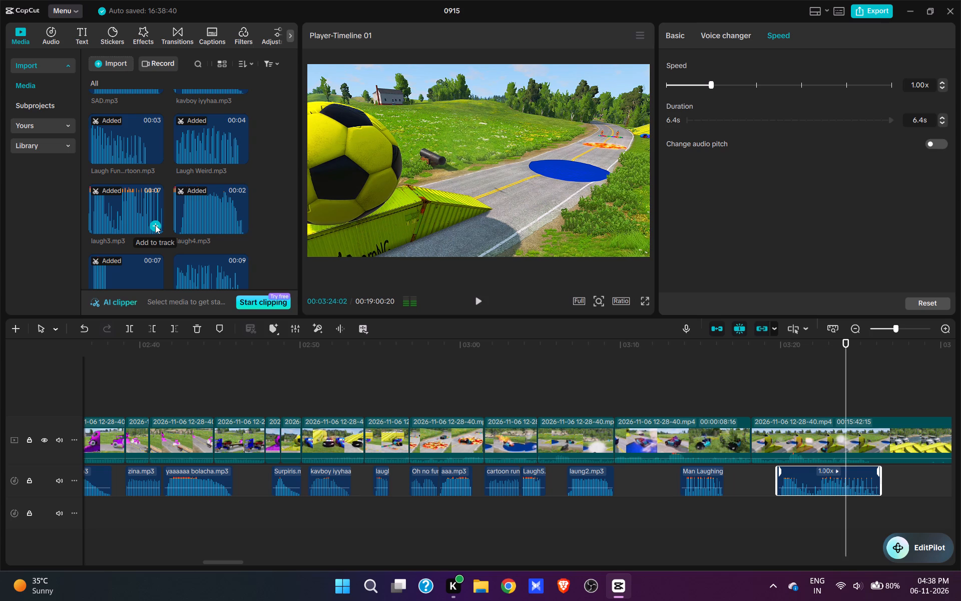
key("space")
key("space")
key("space")
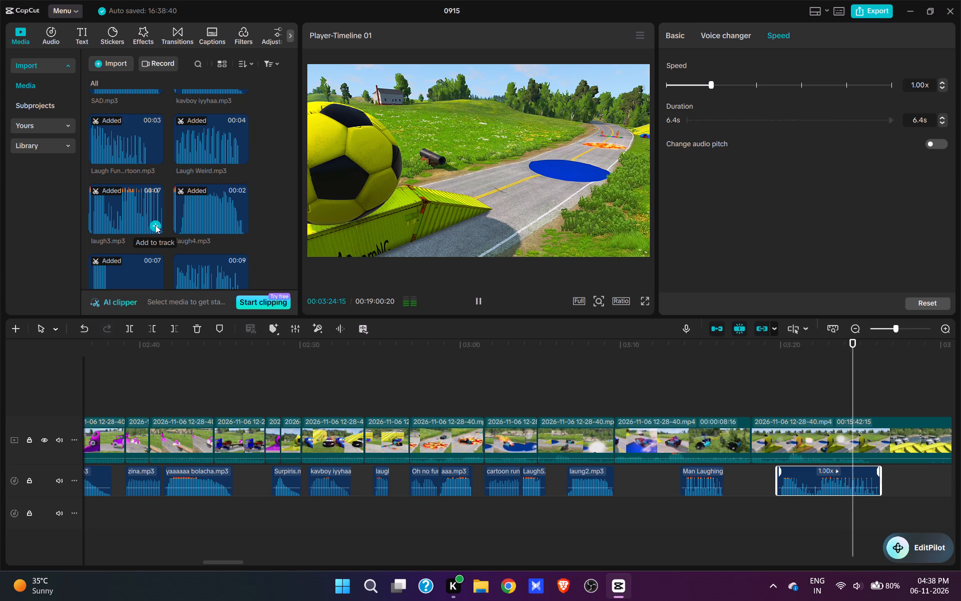
key("space")
type("e")
Split the cannon shot's video clip at 03:24:28, level with the end of laugh3.mp3.
left_click(840, 429)
key("w")
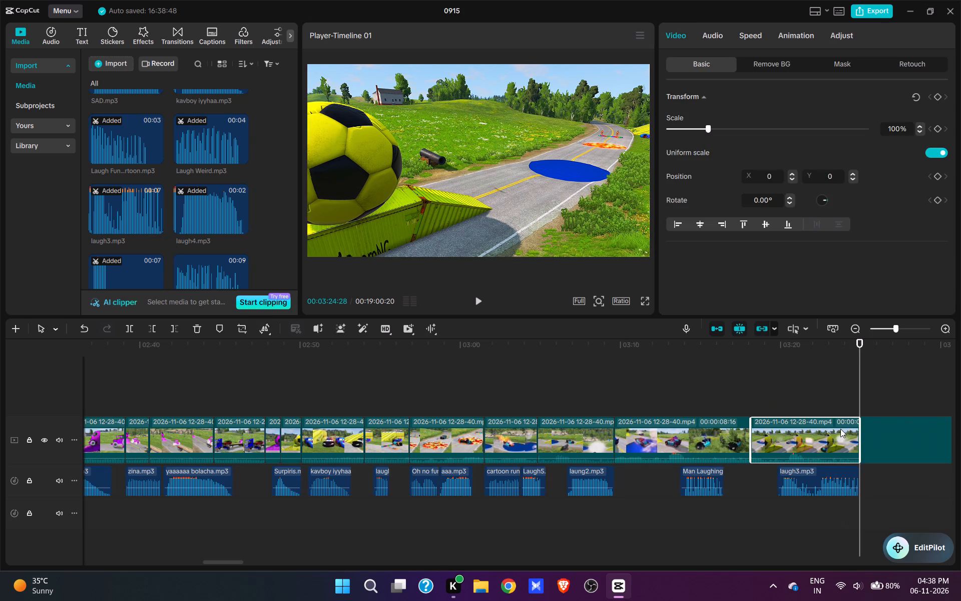
Replay the latest shots, move the Man Laughing sound earlier to start at about 03:13, and play on through the cannon blast.
left_click_drag(840, 464, 529, 504)
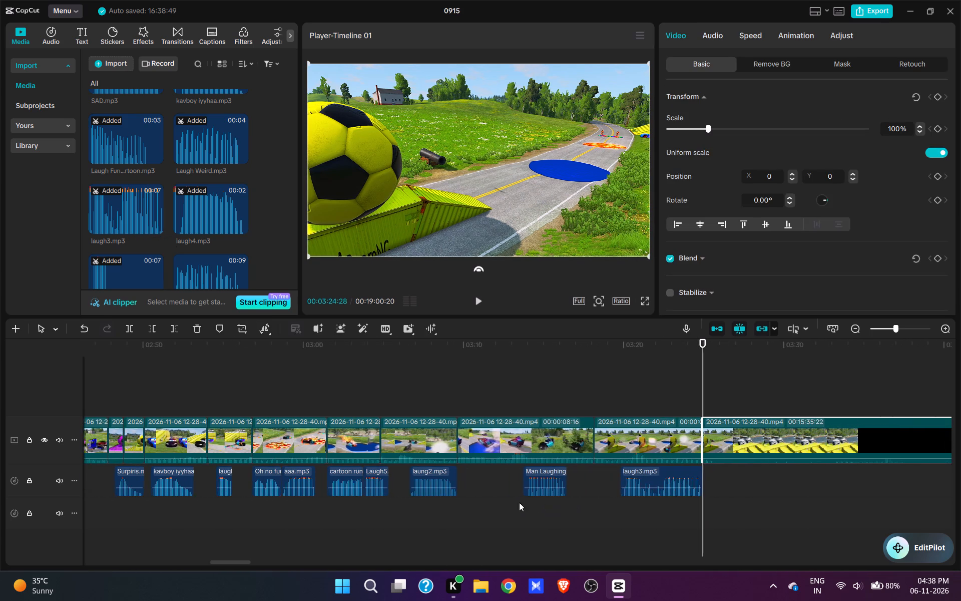
left_click(357, 368)
key("space")
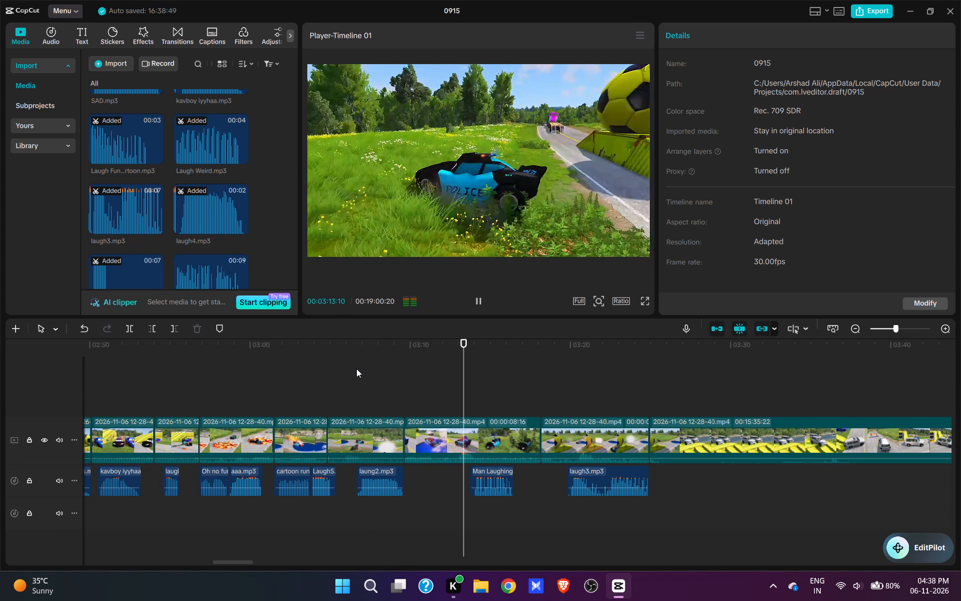
key("space")
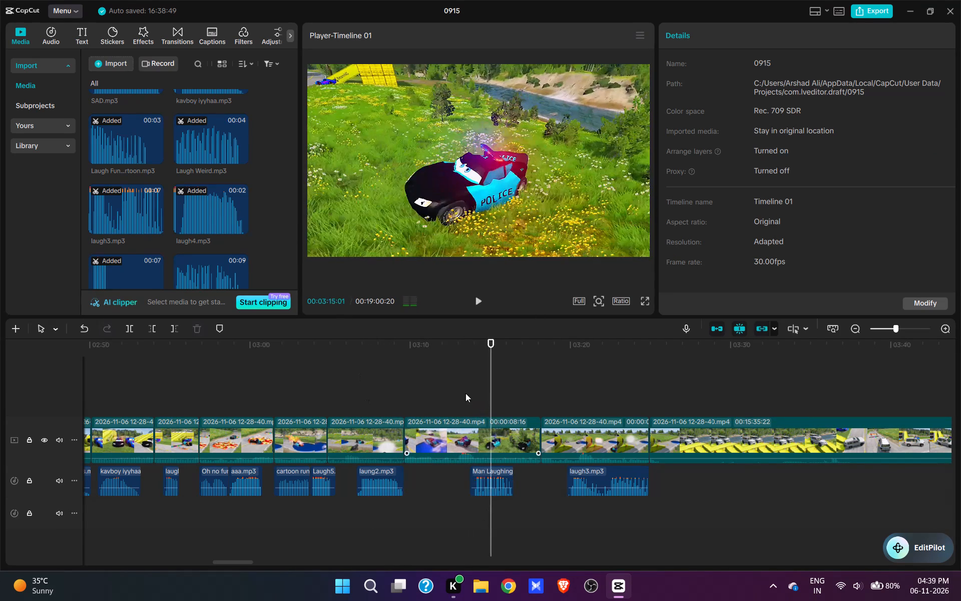
left_click(442, 391)
key("space")
key("space")
key("space")
key("space")
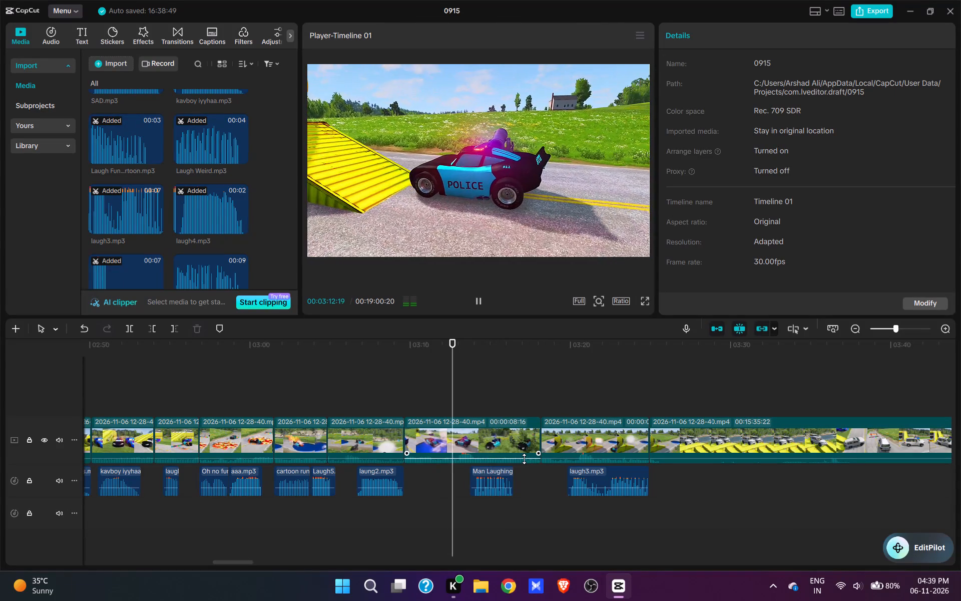
key("space")
key("space")
left_click_drag(500, 471, 490, 473)
key("space")
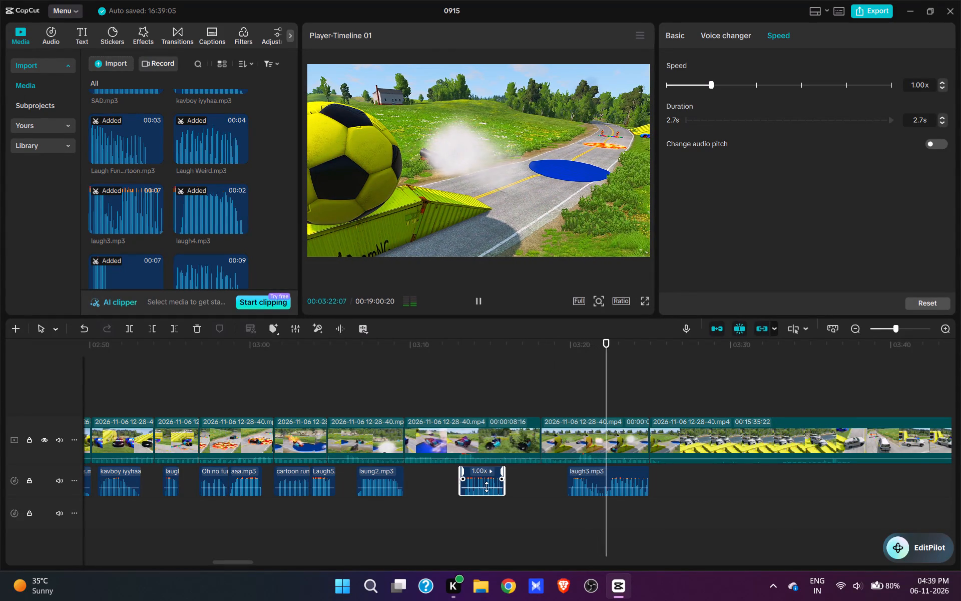
key("space")
left_click_drag(818, 516, 705, 499)
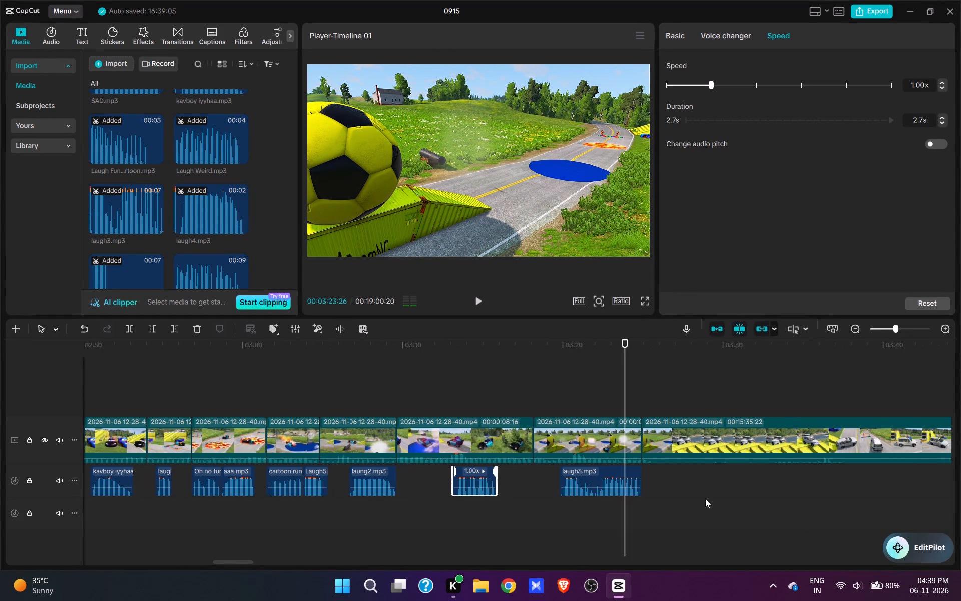
Find where the white SUVs start moving on the yellow containers and trim the clip after 03:24:28 up to about 03:31.
left_click_drag(705, 499, 622, 550)
left_click(542, 392)
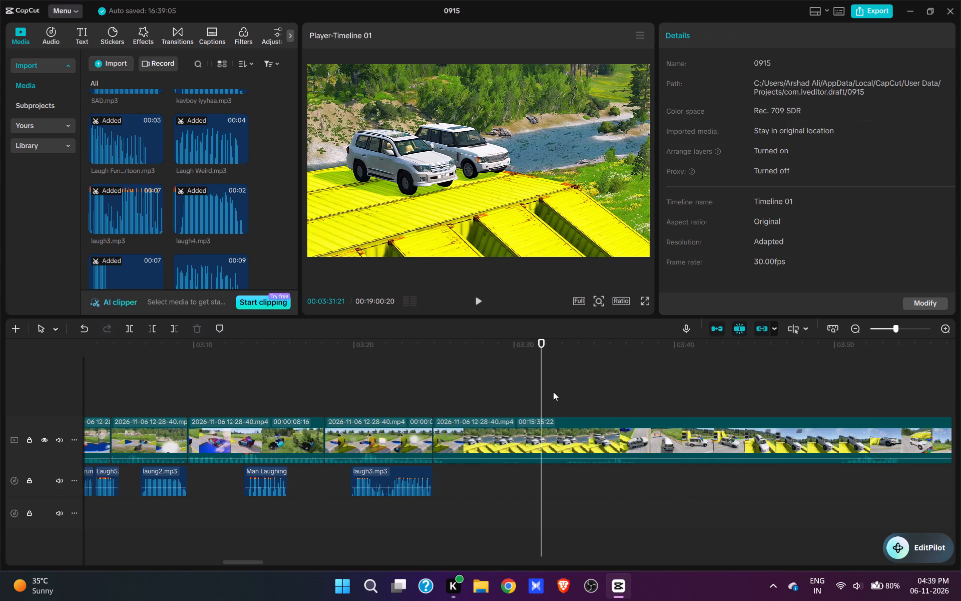
key("space")
left_click(558, 388)
key("space")
key("space")
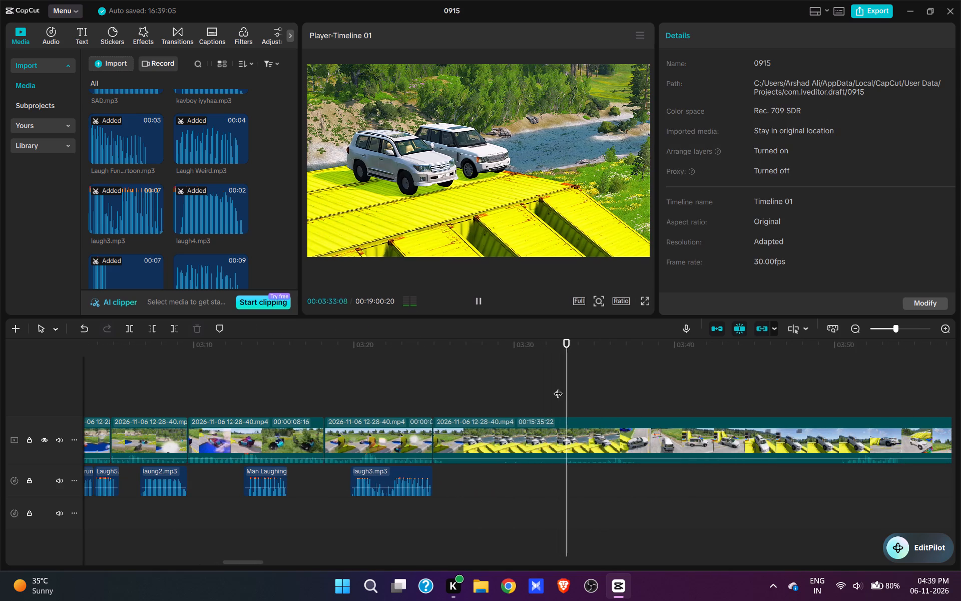
key("space")
key("space")
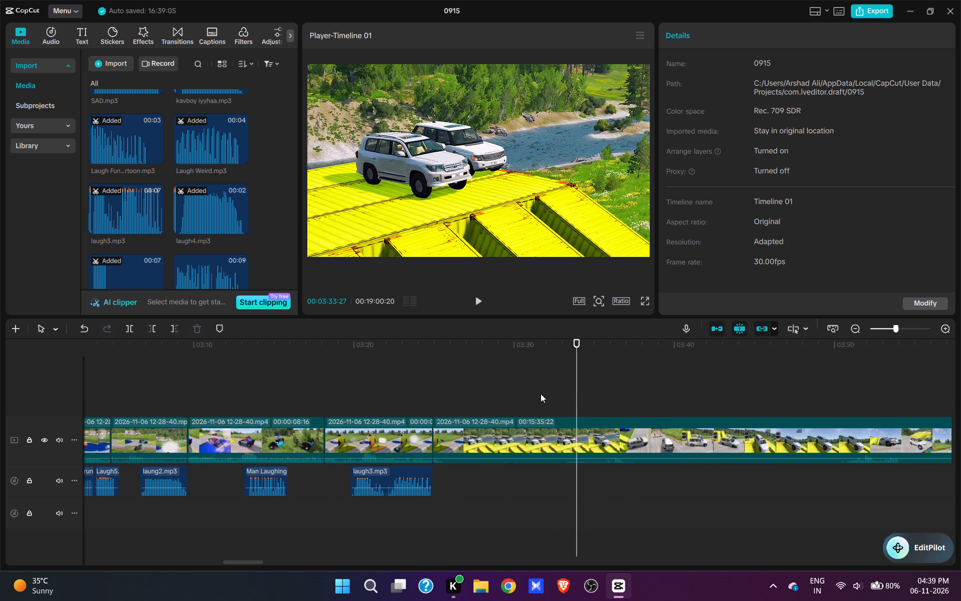
left_click(548, 396)
left_click(540, 398)
type("q")
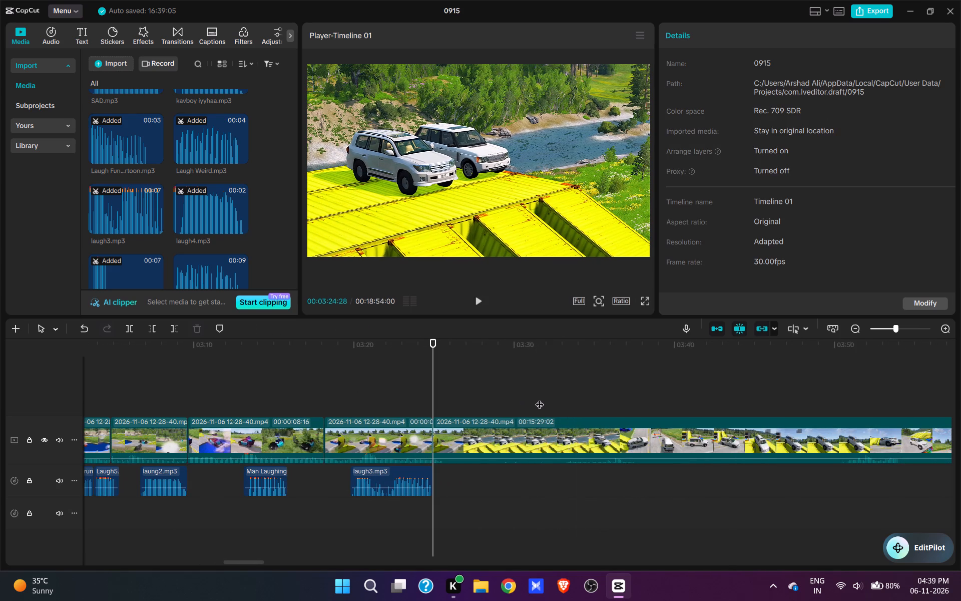
Trim about 0.8 s and another 0.3 s off the SUV clip's start, replay it, and return to its start at 03:24:28.
key("space")
key("space")
type("q")
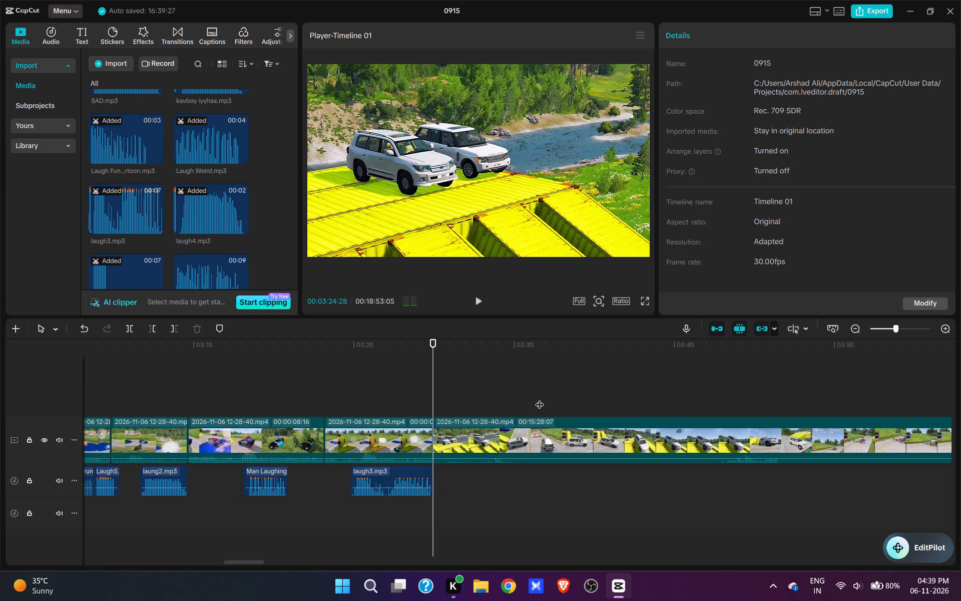
key("space")
key("space")
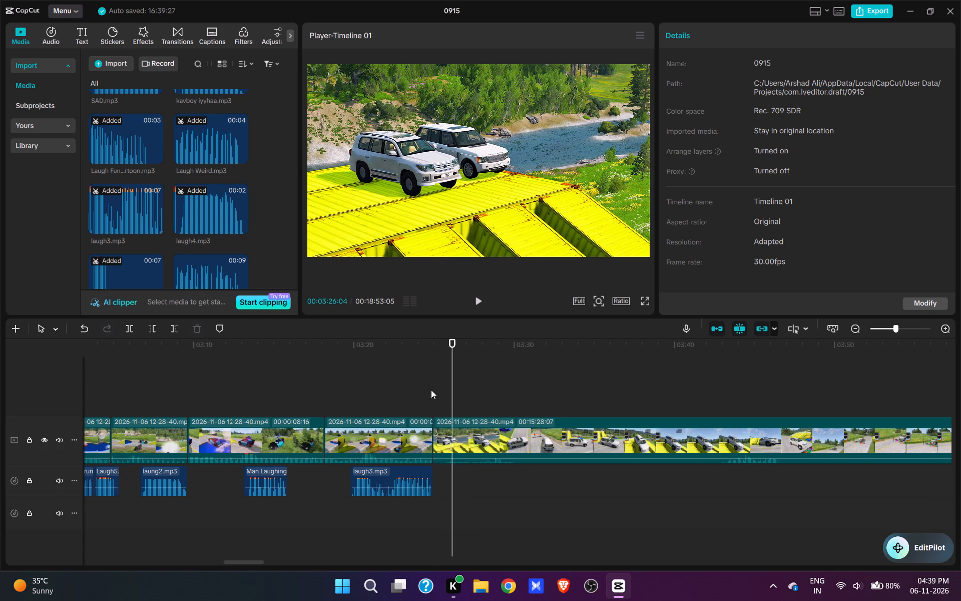
left_click(431, 390)
key("space")
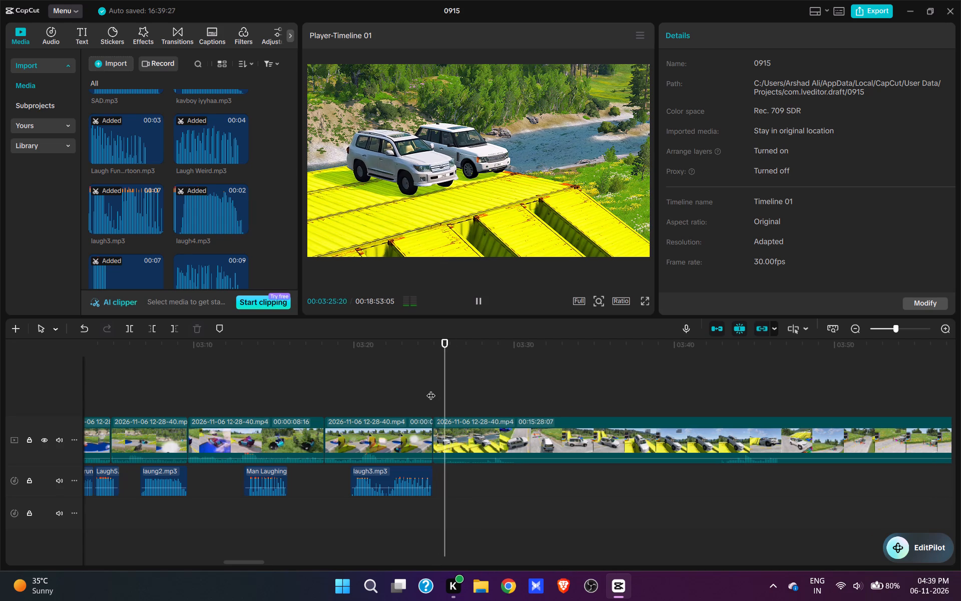
key("space")
left_click(438, 390)
type("q")
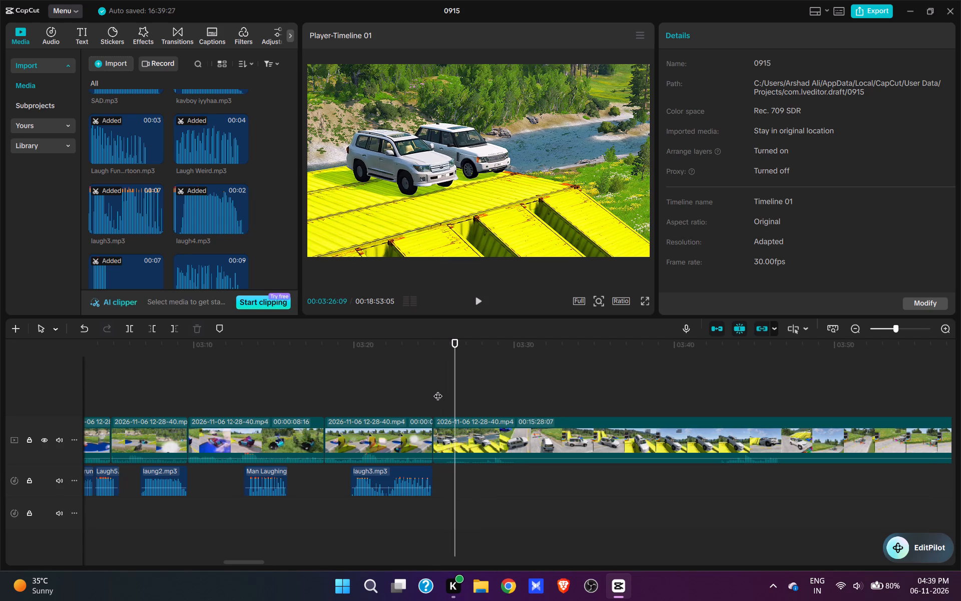
key("space")
key("space")
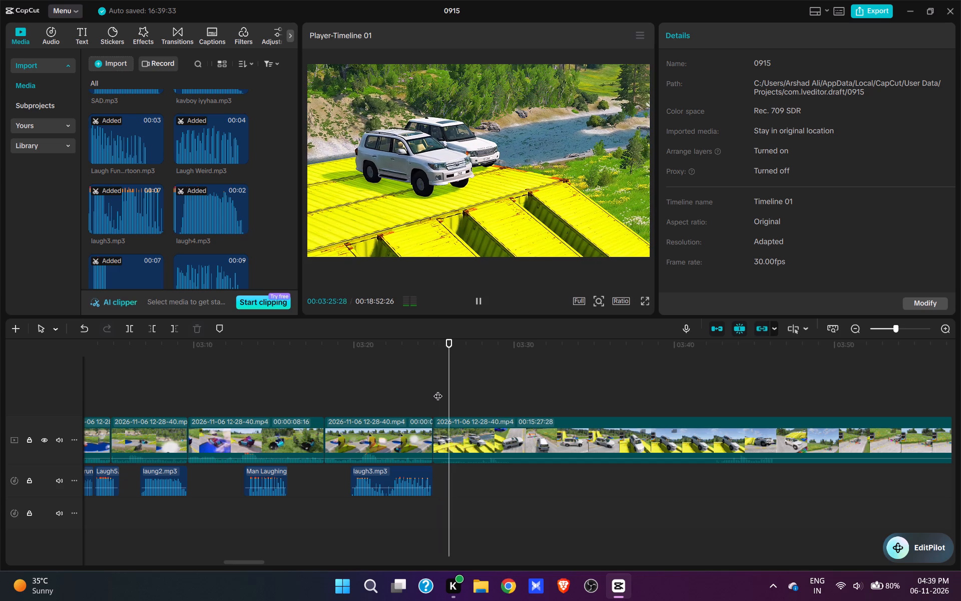
left_click(438, 390)
left_click_drag(438, 390, 433, 388)
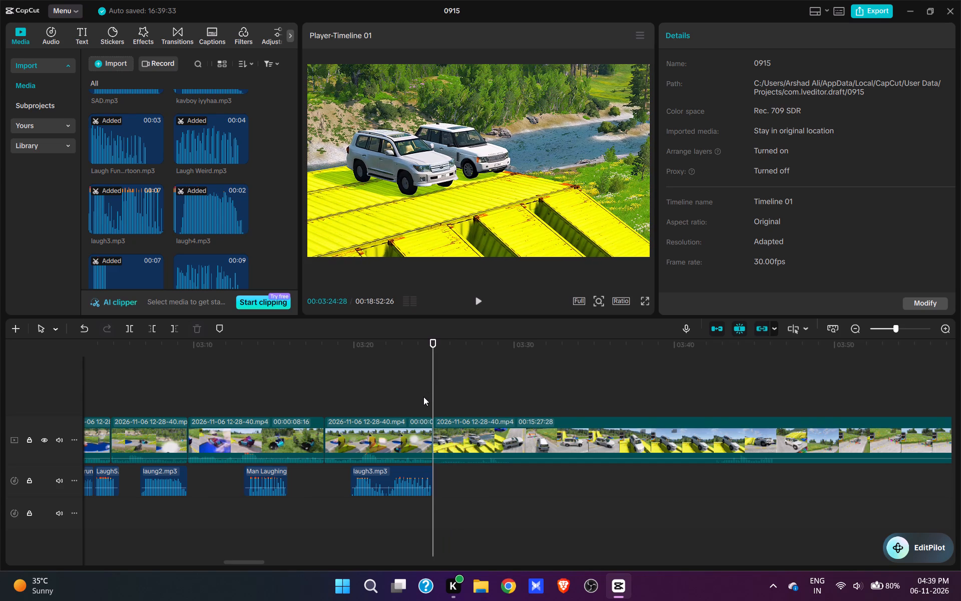
Browse the imported sounds and audition Music Sekr…terial, mixkit-RUN, zina2, Laugh Fun…rtoon and Ok lets g… Game for the SUV shot.
scroll(176, 177, "down", 2)
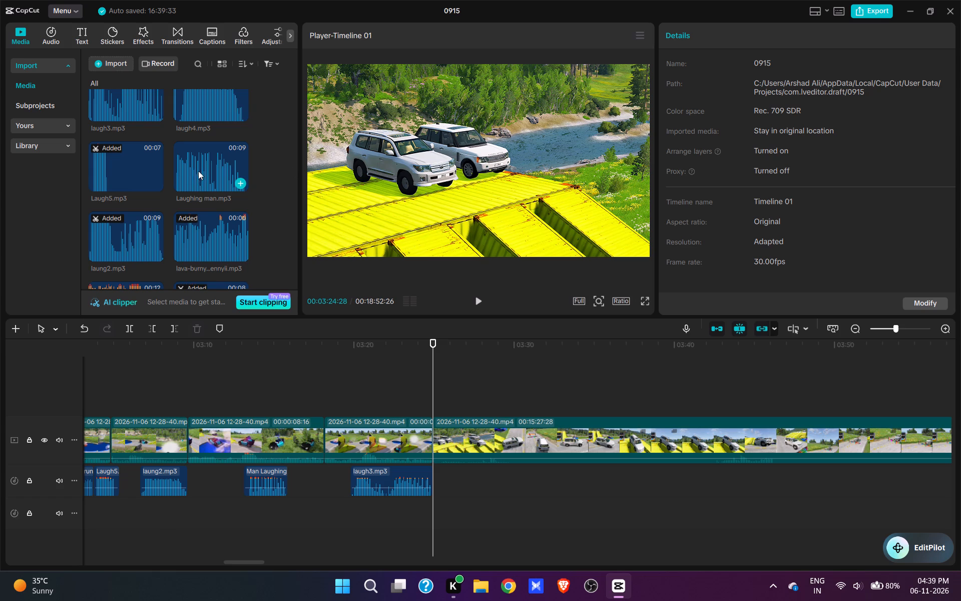
scroll(212, 171, "down", 4)
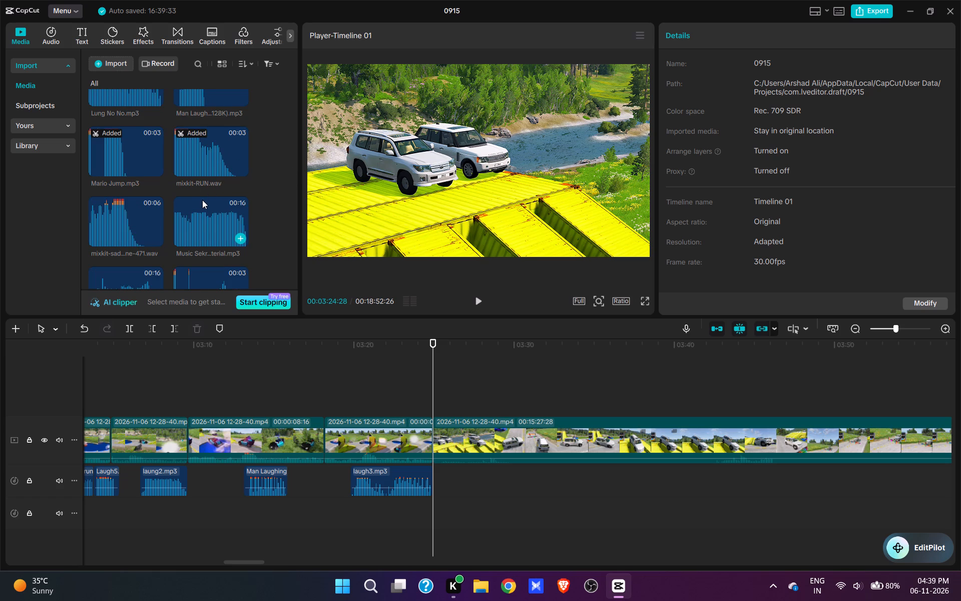
left_click(198, 224)
left_click(217, 167)
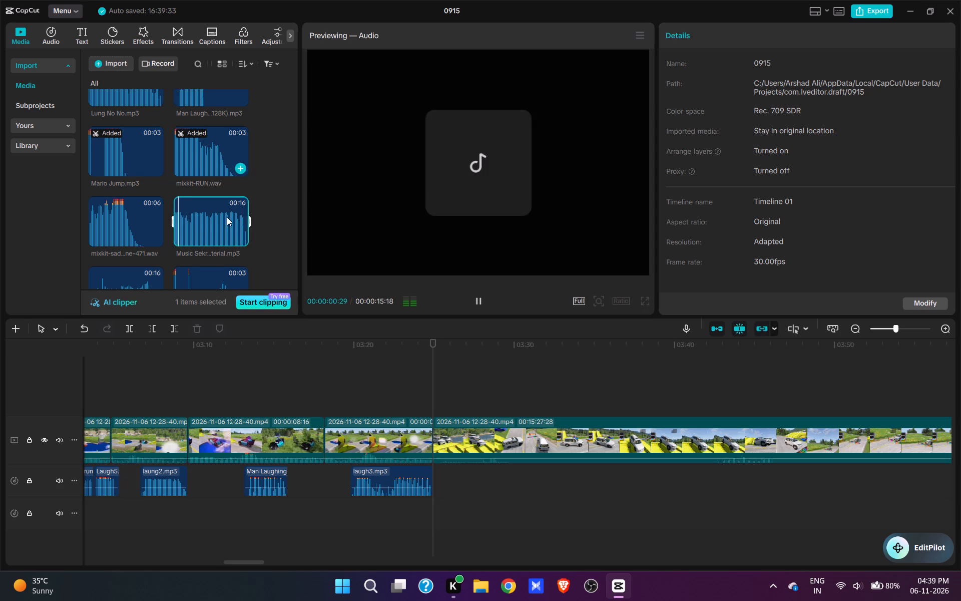
scroll(209, 176, "down", 14)
scroll(197, 195, "down", 7)
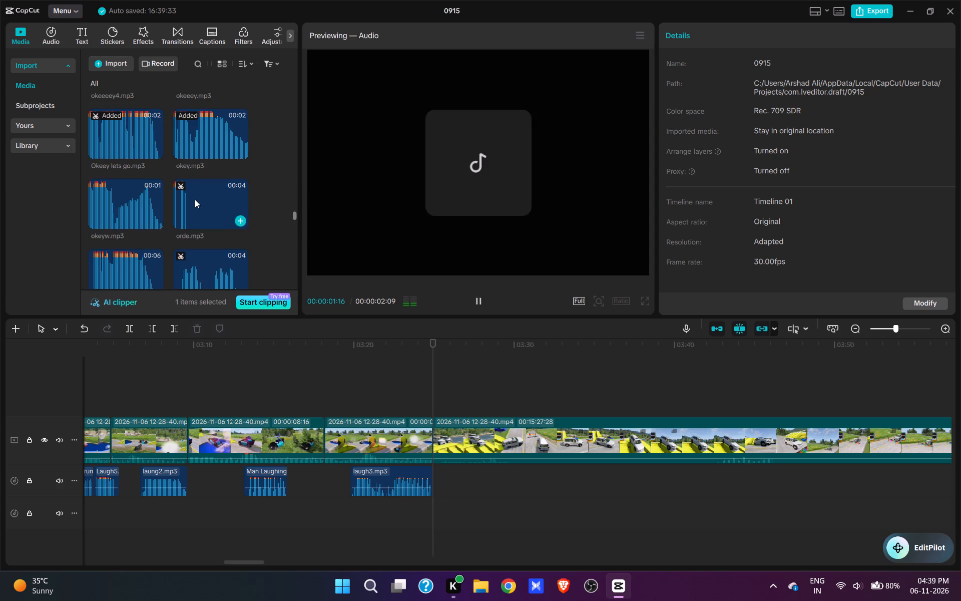
scroll(195, 199, "down", 20)
scroll(195, 199, "down", 7)
scroll(205, 248, "up", 3)
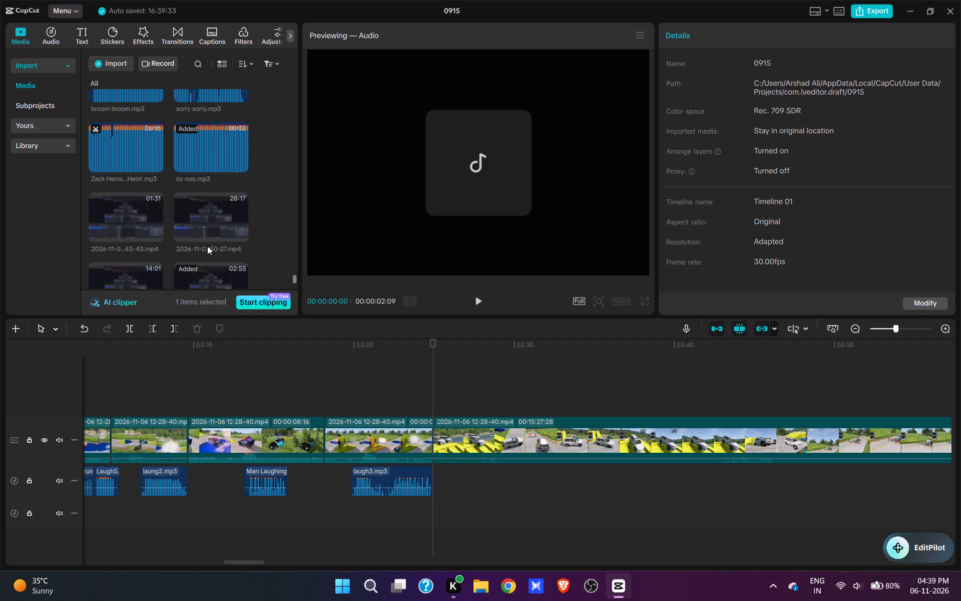
scroll(208, 246, "up", 3)
left_click(189, 159)
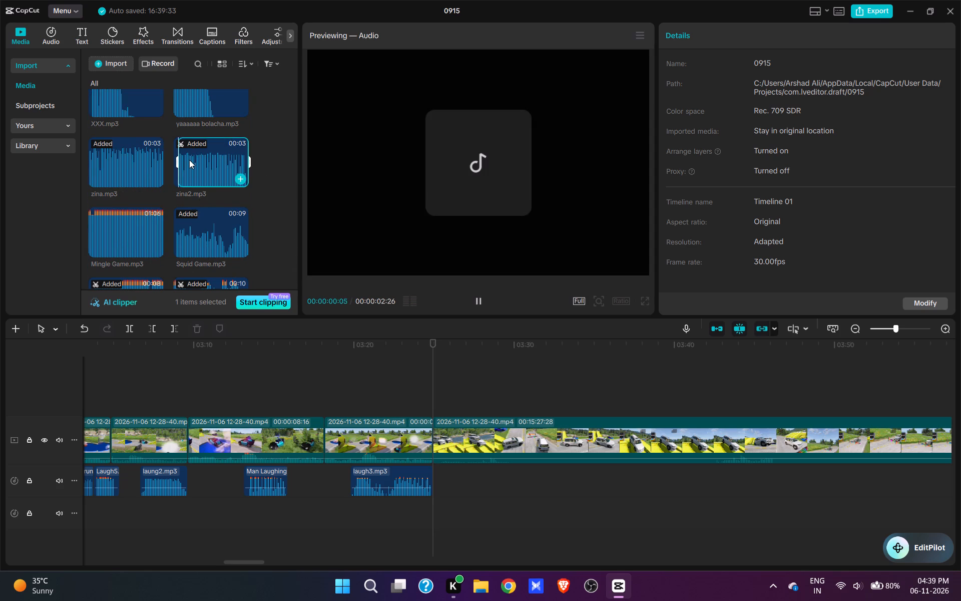
scroll(208, 223, "up", 13)
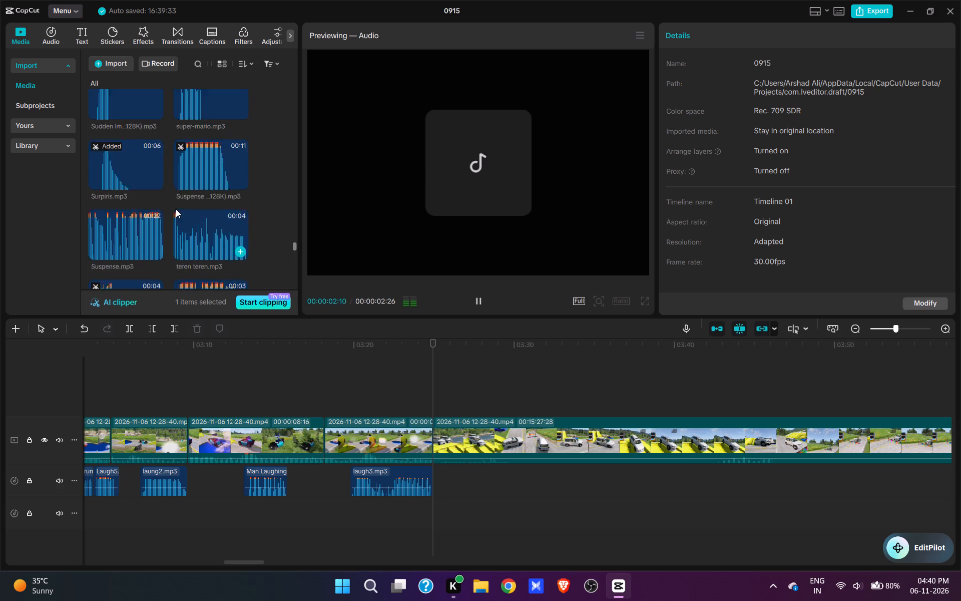
scroll(176, 209, "up", 18)
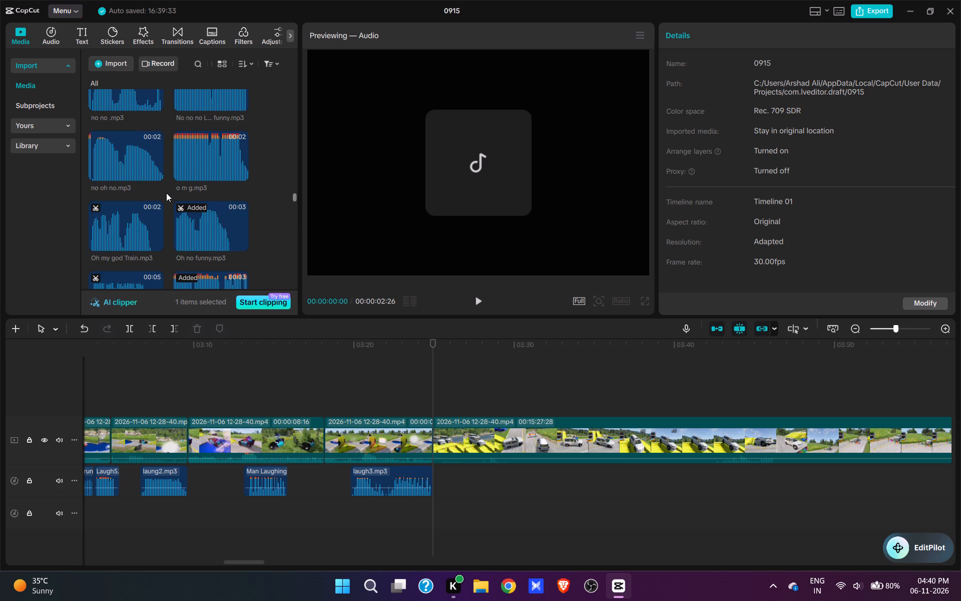
scroll(166, 193, "up", 9)
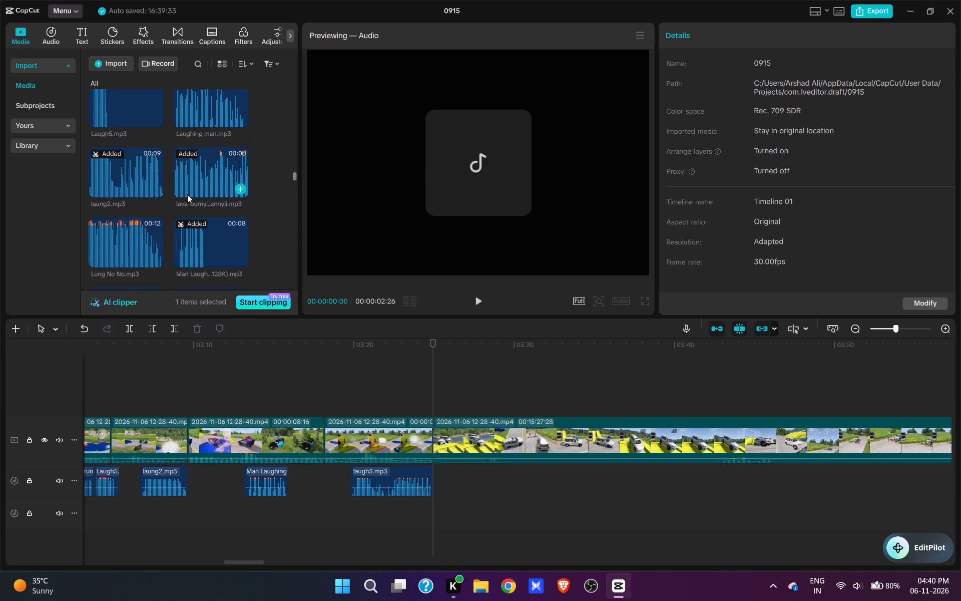
scroll(158, 192, "up", 3)
left_click(126, 134)
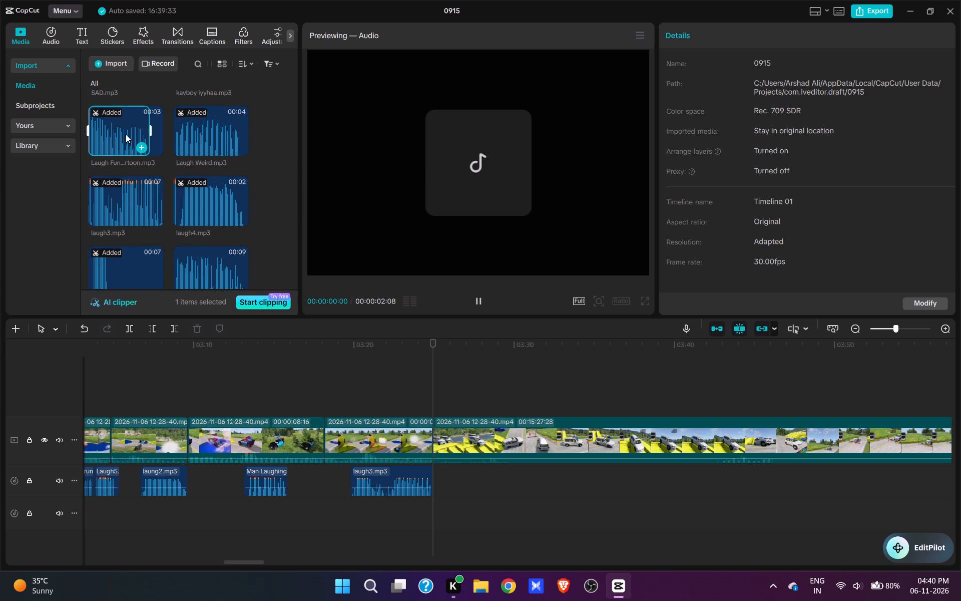
scroll(128, 153, "down", 15)
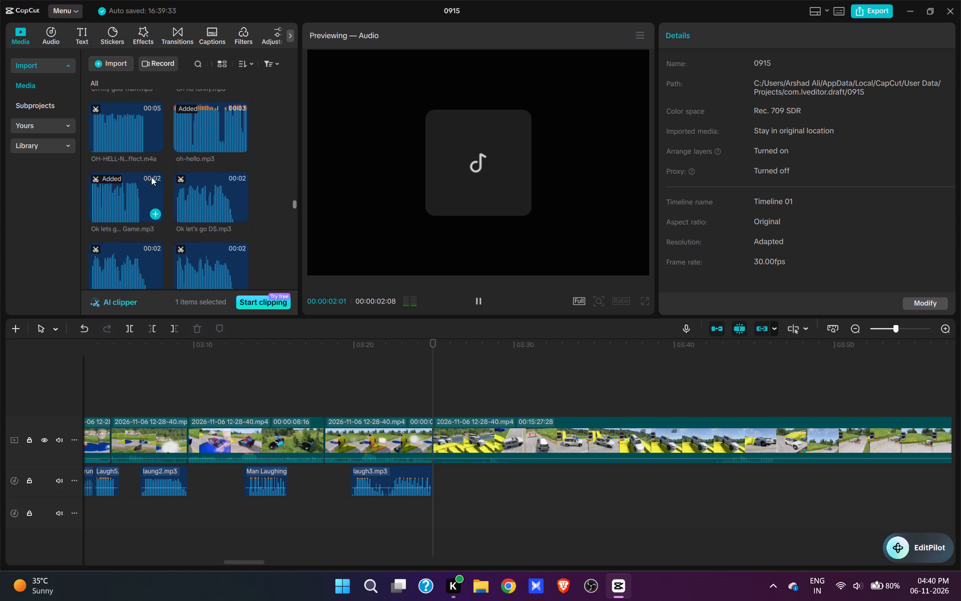
scroll(151, 176, "down", 3)
scroll(126, 174, "up", 2)
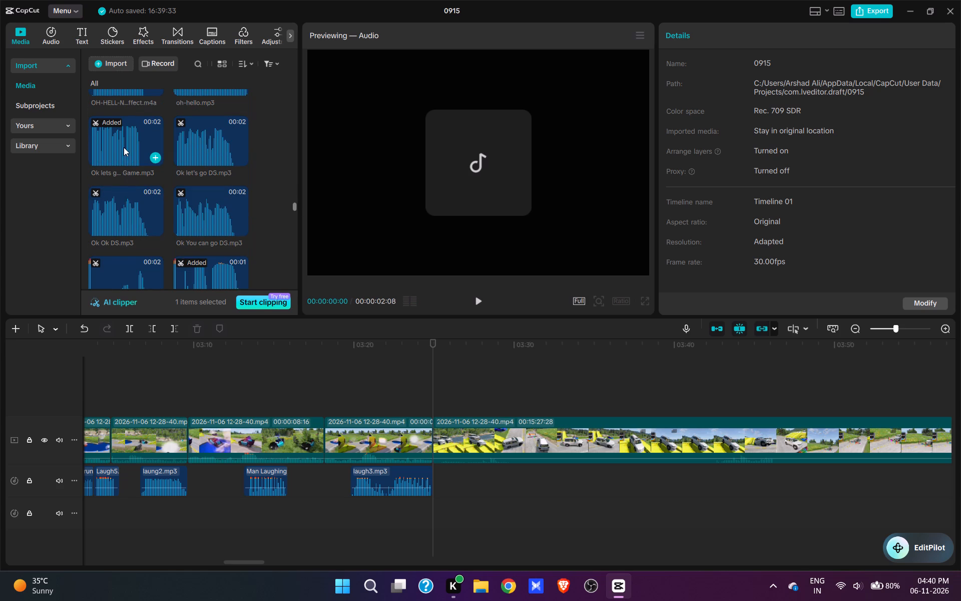
left_click(124, 147)
scroll(124, 153, "down", 2)
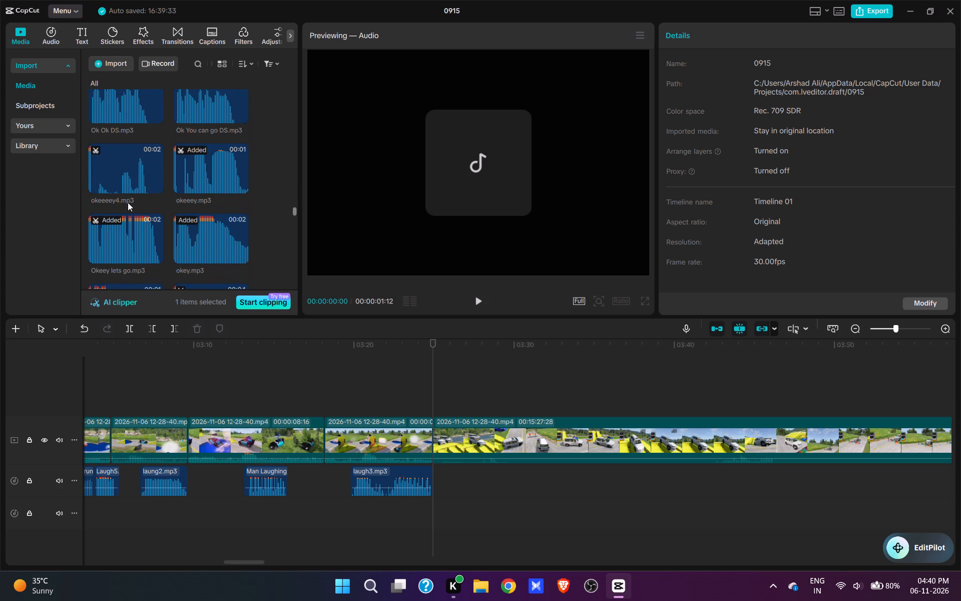
Add Okeey lets go.mp3 at 03:24:28, at the start of the white SUV clip, and play it through.
left_click(133, 242)
left_click(153, 253)
key("space")
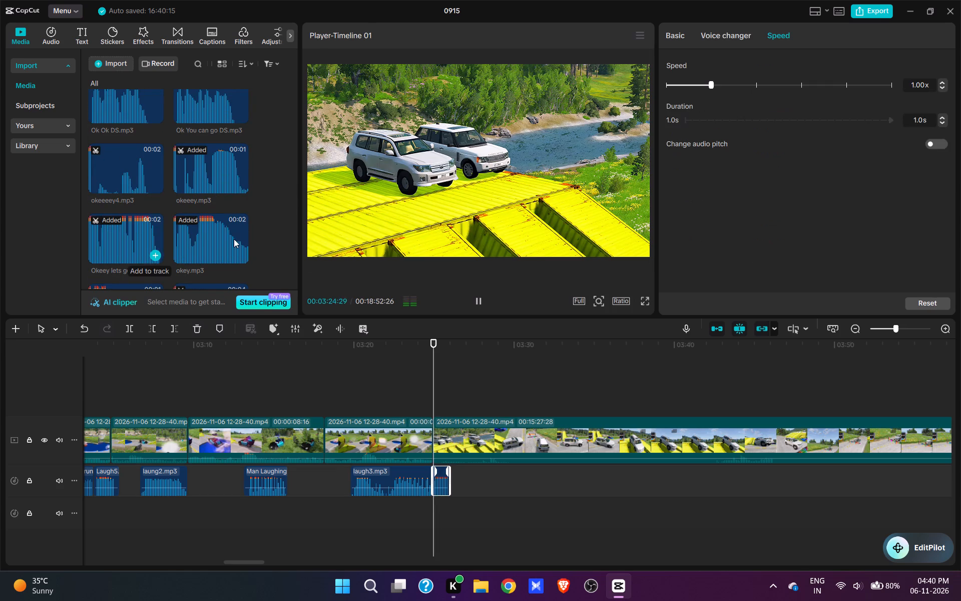
key("space")
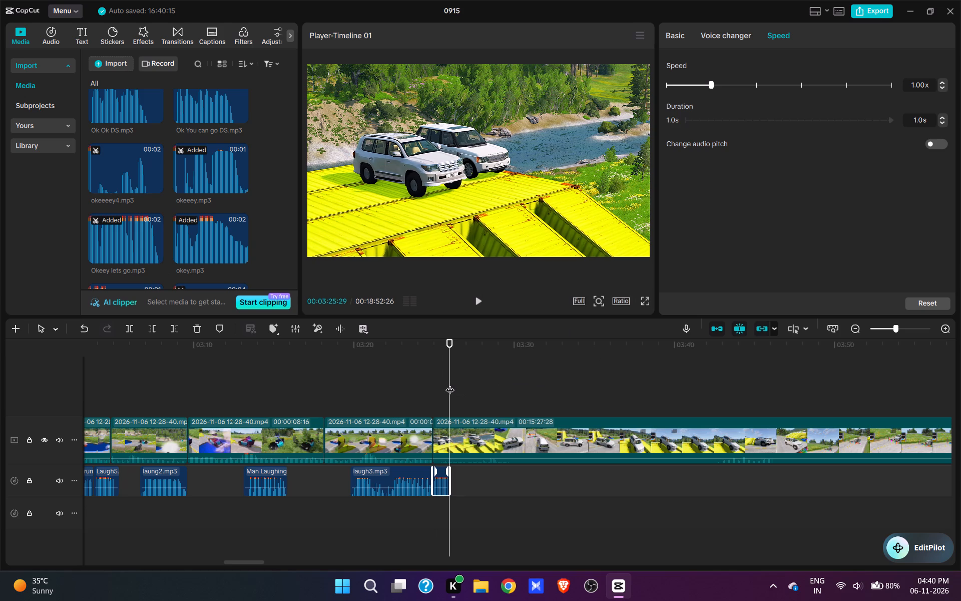
Audition the okey sounds, add Ok Ok DS.mp3 at about 03:25:29 right after Okeey lets go.mp3, and play it.
left_click(450, 384)
left_click(213, 252)
left_click(219, 178)
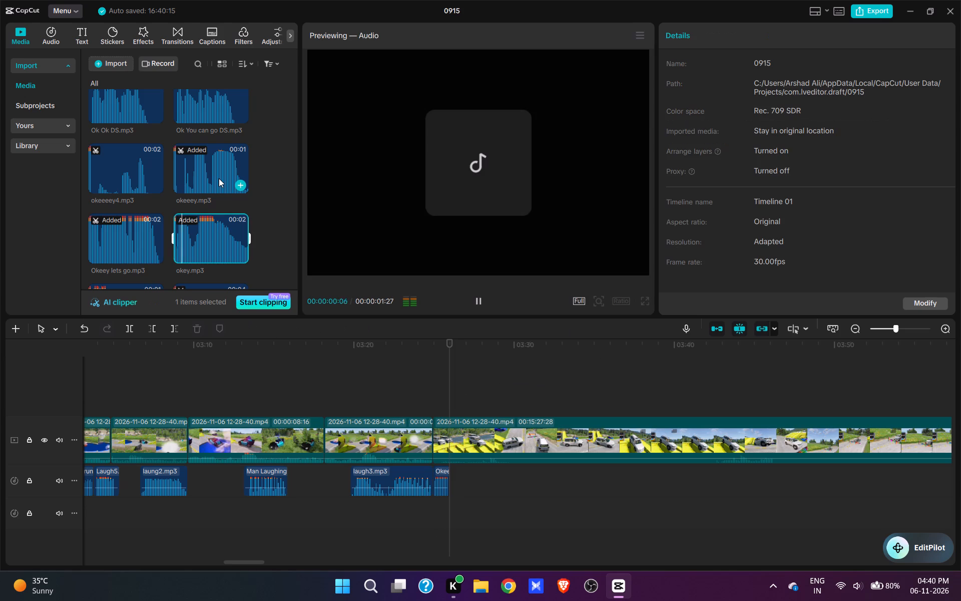
left_click(129, 244)
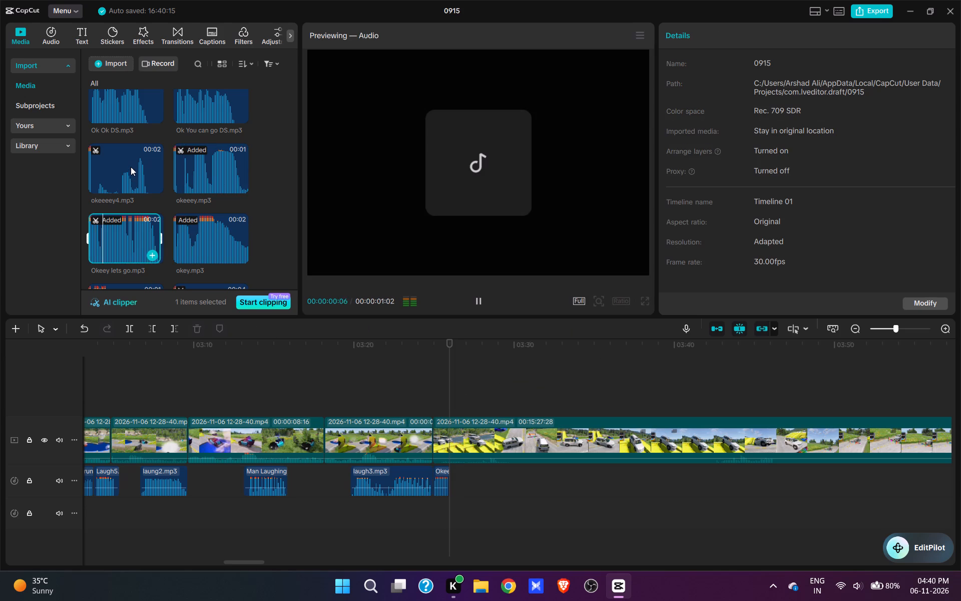
left_click(131, 167)
left_click(157, 116)
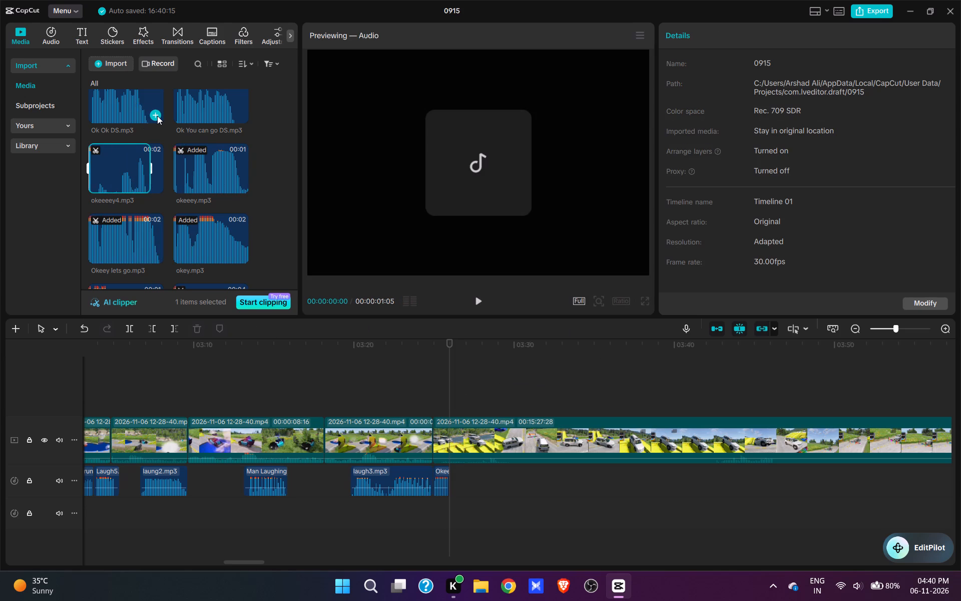
key("space")
key("space")
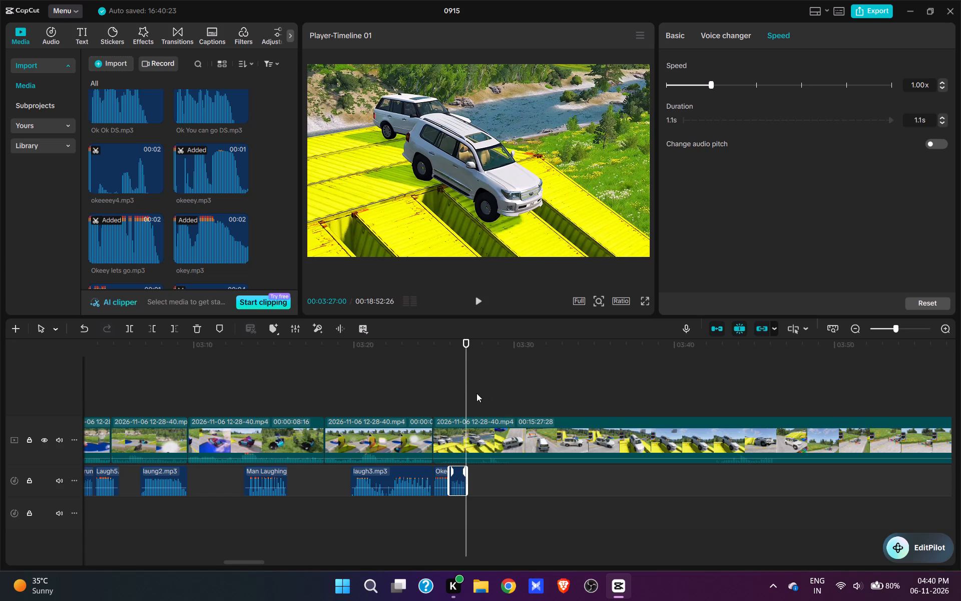
Add zina2.mp3 at 03:27:01, directly after Ok Ok DS.mp3, as the SUV drives down the containers, and play the shot.
left_click(466, 396)
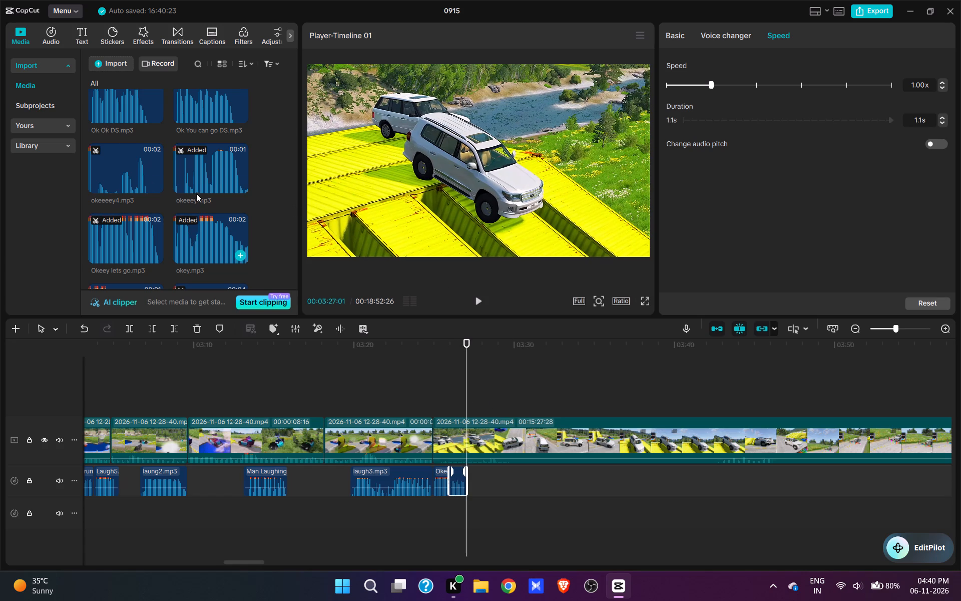
scroll(197, 193, "down", 16)
left_click_drag(293, 249, 303, 347)
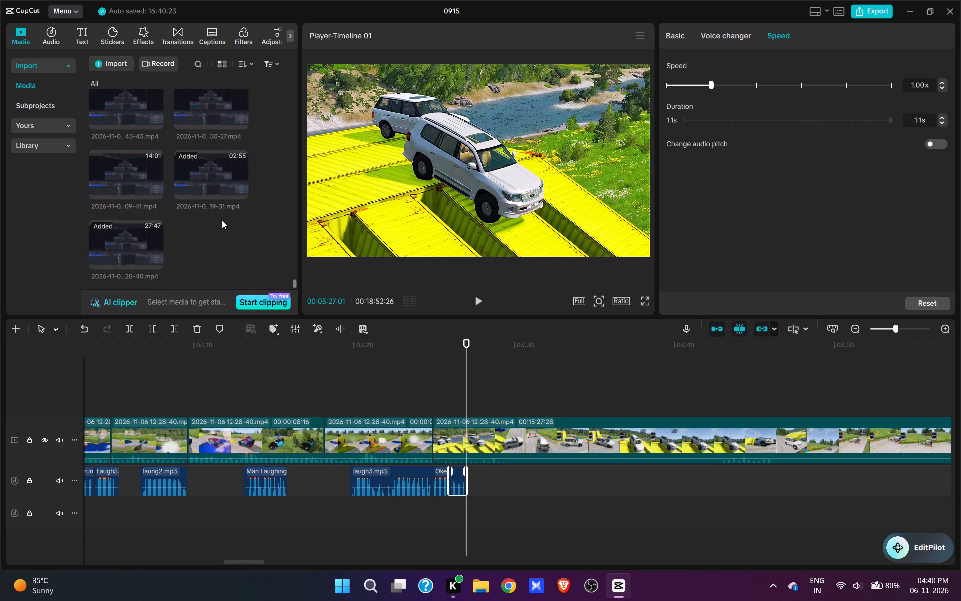
scroll(226, 216, "up", 6)
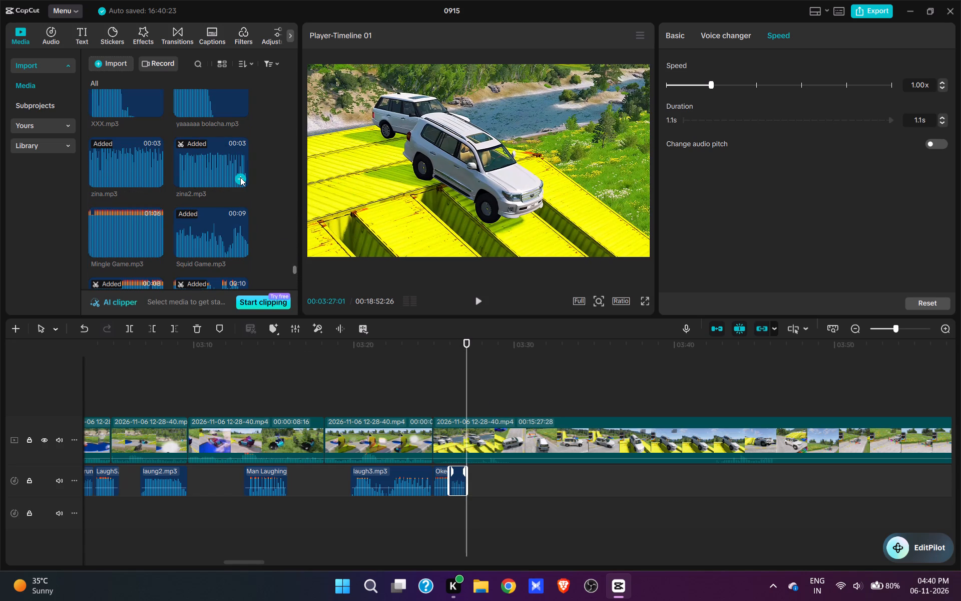
left_click(240, 177)
key("space")
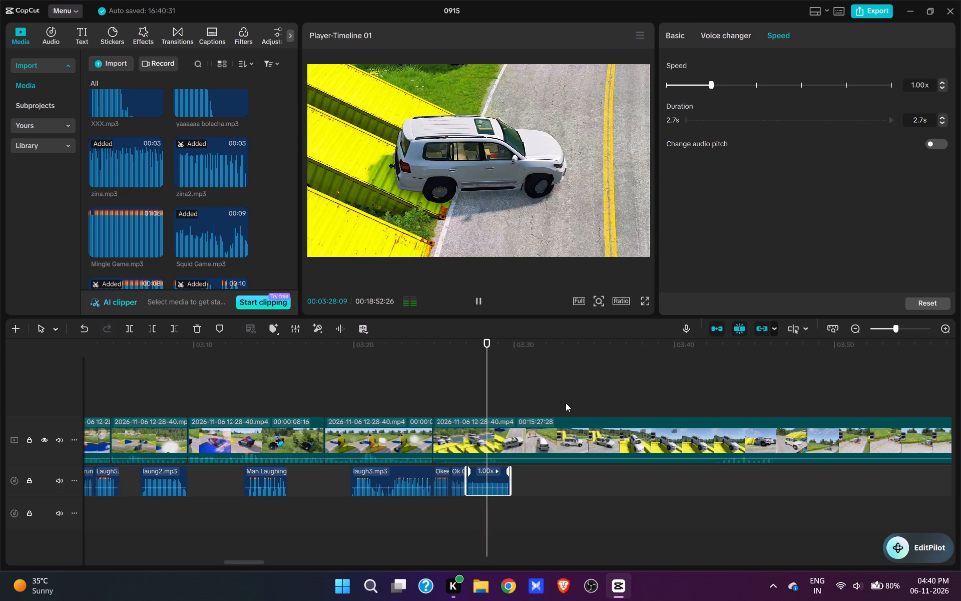
Split the footage at 03:29:15, after the white SUV turns onto the road, and cut the following section up to about 03:42:25.
key("space")
key("space")
key("space")
key("space")
key("space")
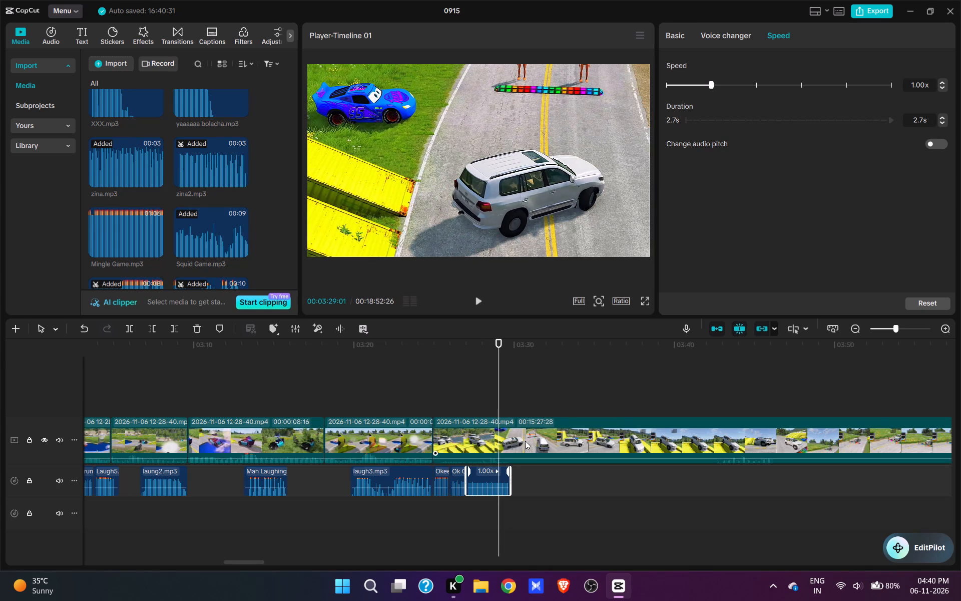
key("space")
key("space")
left_click(520, 439)
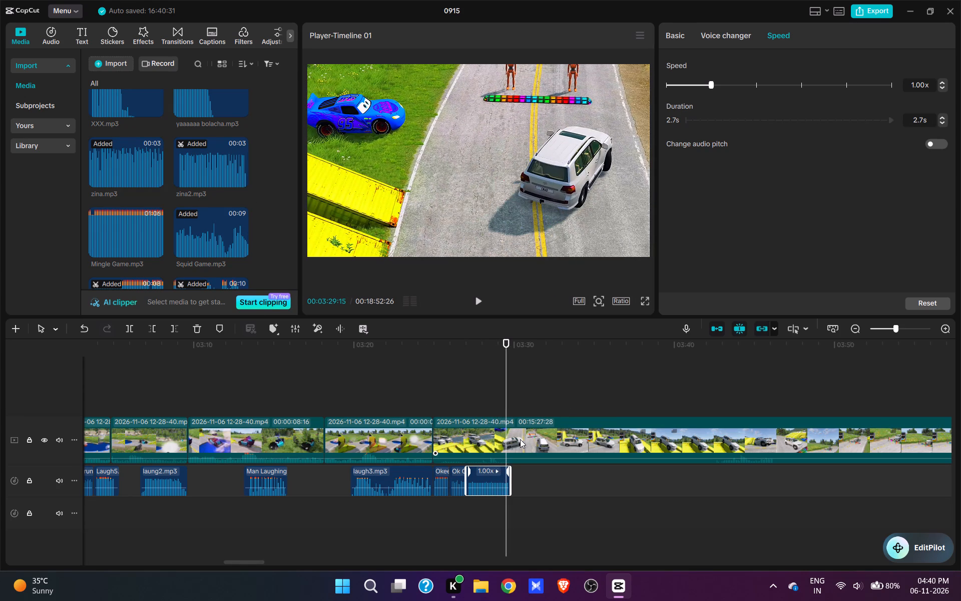
key("w")
left_click(703, 404)
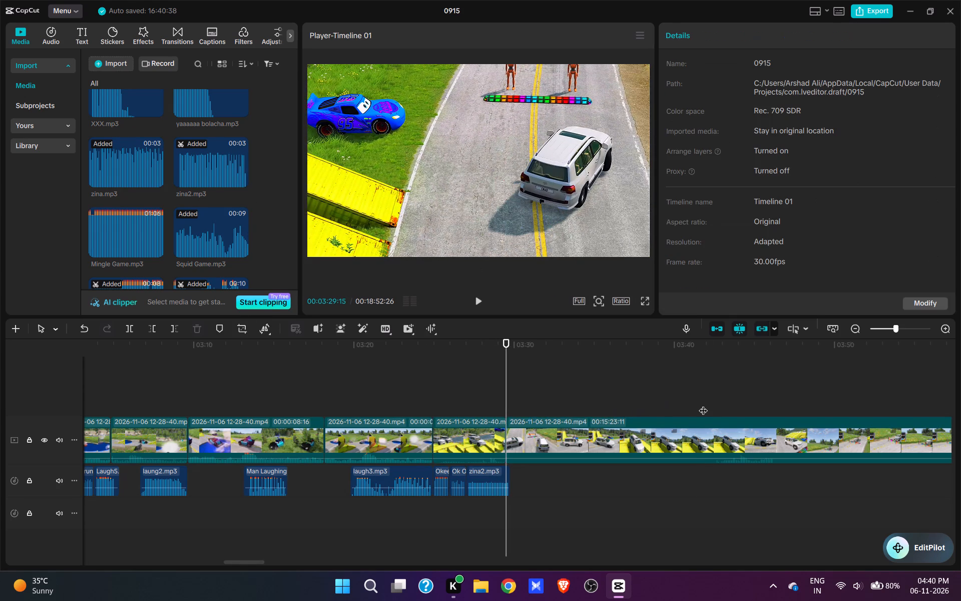
key("space")
key("space")
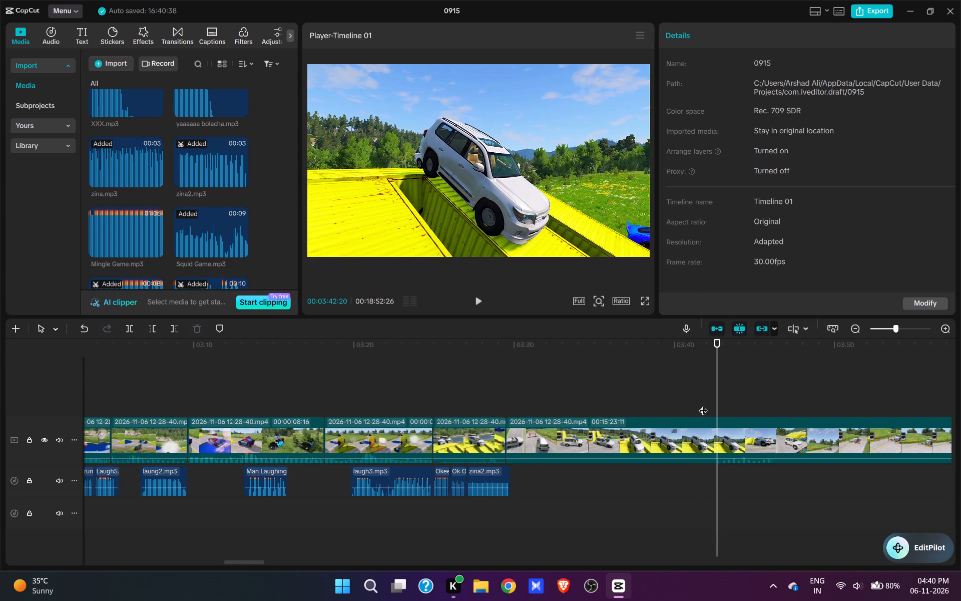
key("space")
key("space")
type("q")
Replay the join after the container descent and trim the start of the following white SUV clip up to about 03:30:17.
key("space")
key("space")
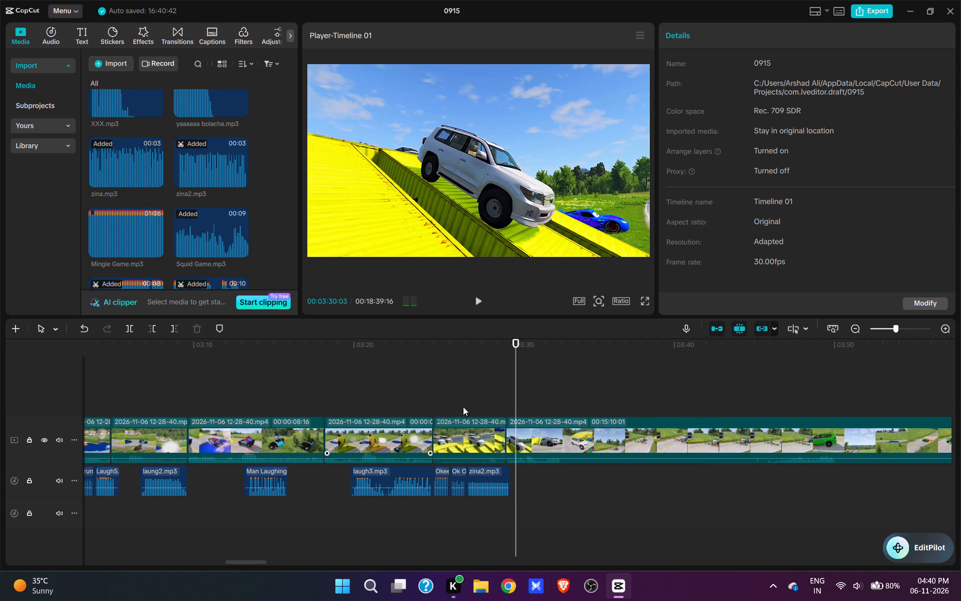
left_click(483, 402)
key("space")
key("space")
key("space")
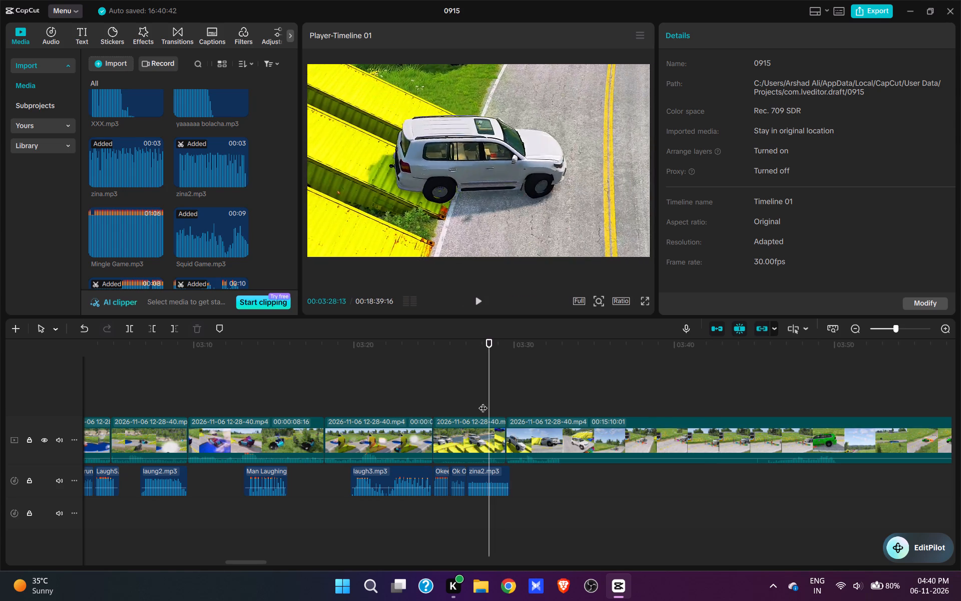
left_click(527, 383)
key("space")
key("space")
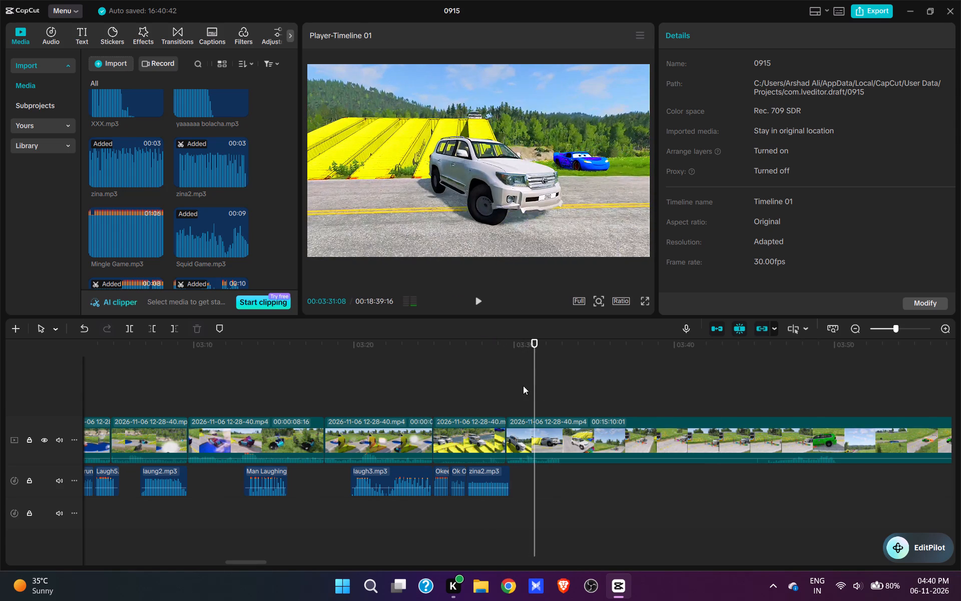
left_click(523, 386)
key("q")
Review the white SUV shot, split it at 03:31:05, and cut the section after it up to about 03:44:27.
left_click(496, 392)
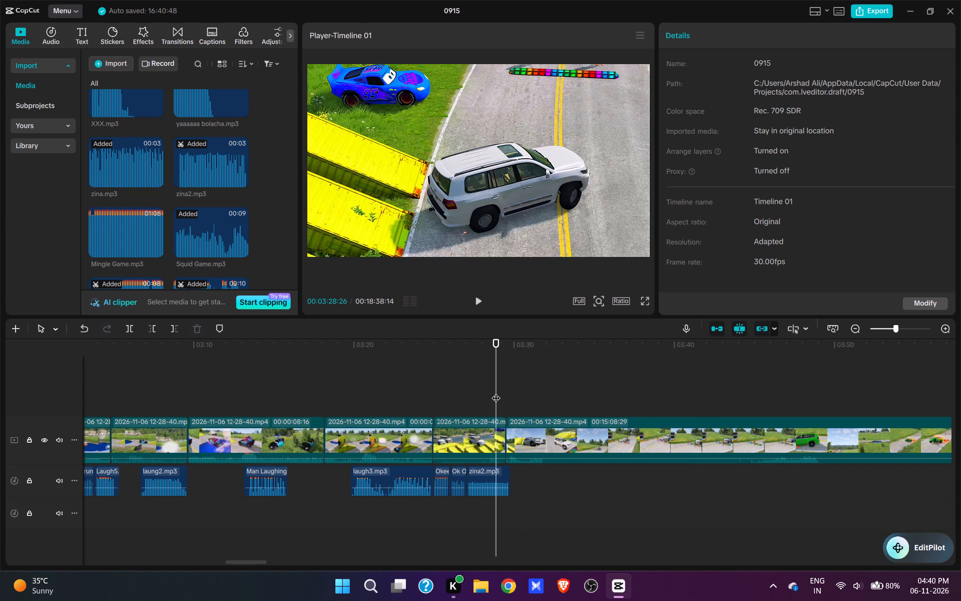
key("space")
key("space")
key("space")
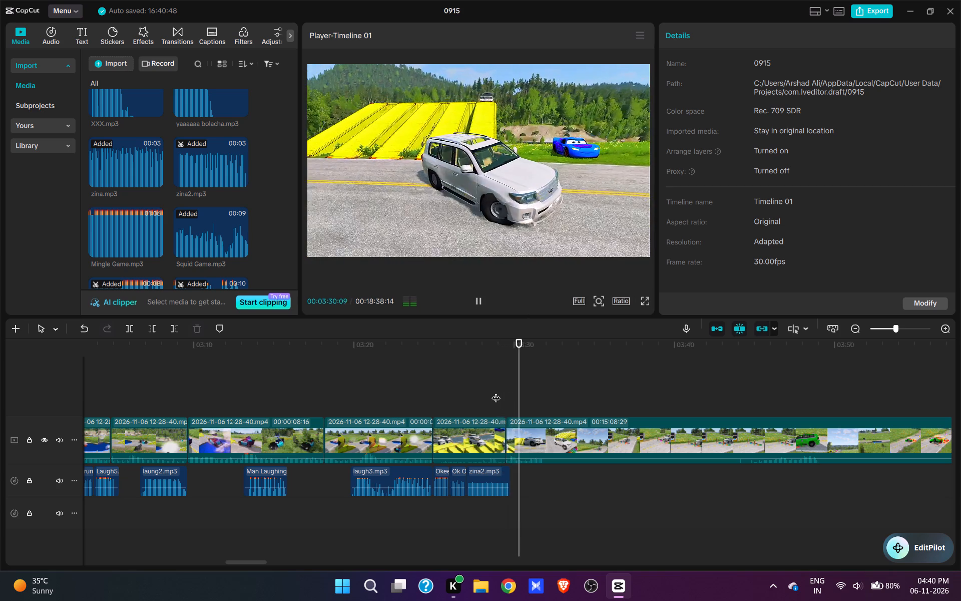
key("space")
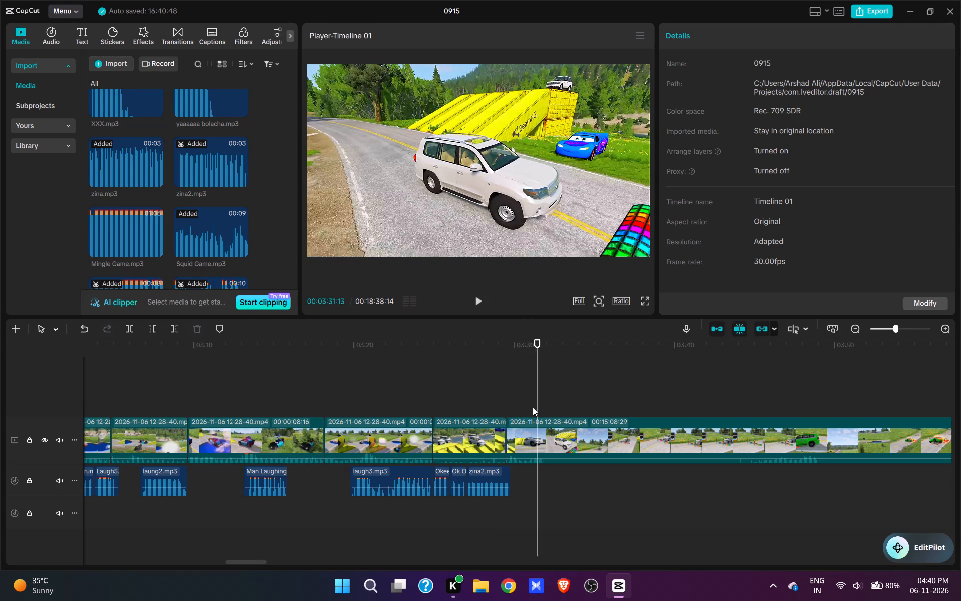
left_click(533, 405)
key("w")
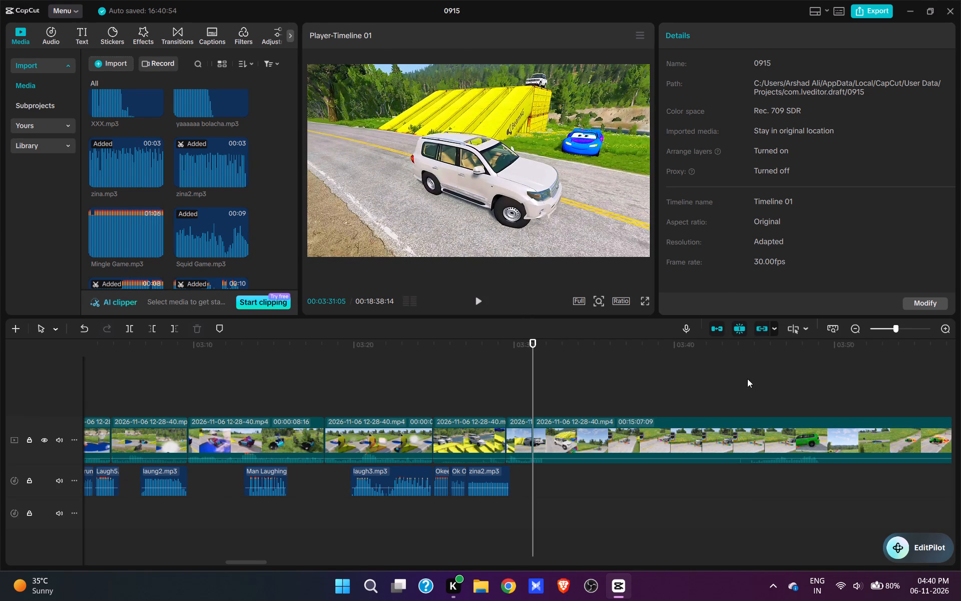
left_click(747, 379)
key("space")
key("space")
type("q")
Add laugh4.mp3 at 03:32:07, as the SUV reaches the dummies at the rainbow strip, and play it.
key("space")
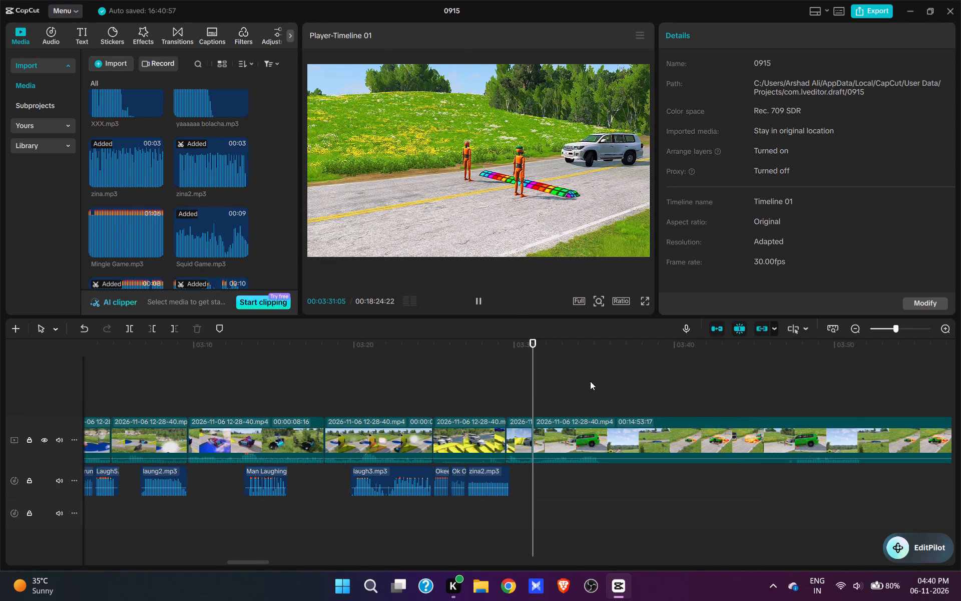
key("space")
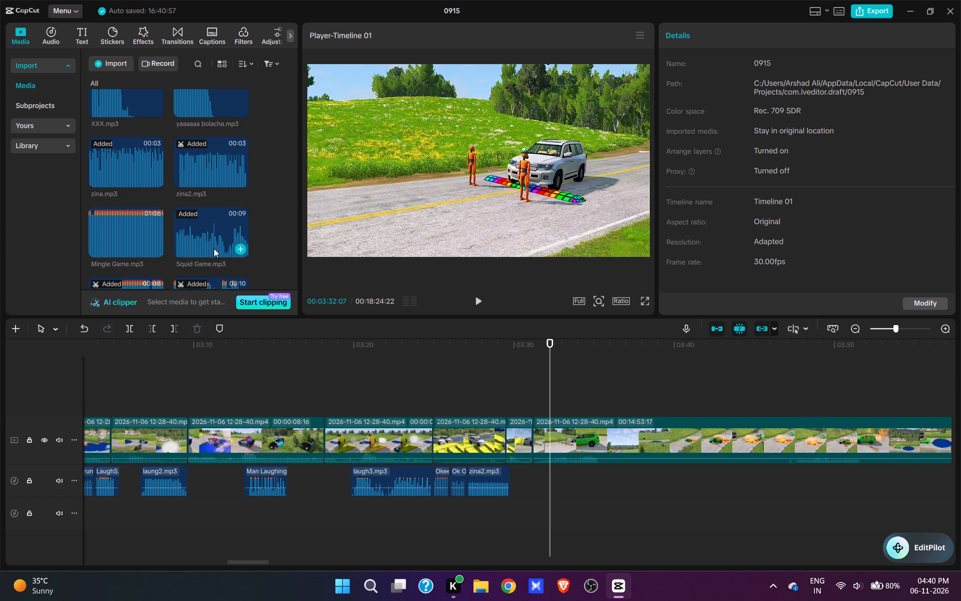
scroll(214, 247, "up", 13)
scroll(252, 234, "up", 4)
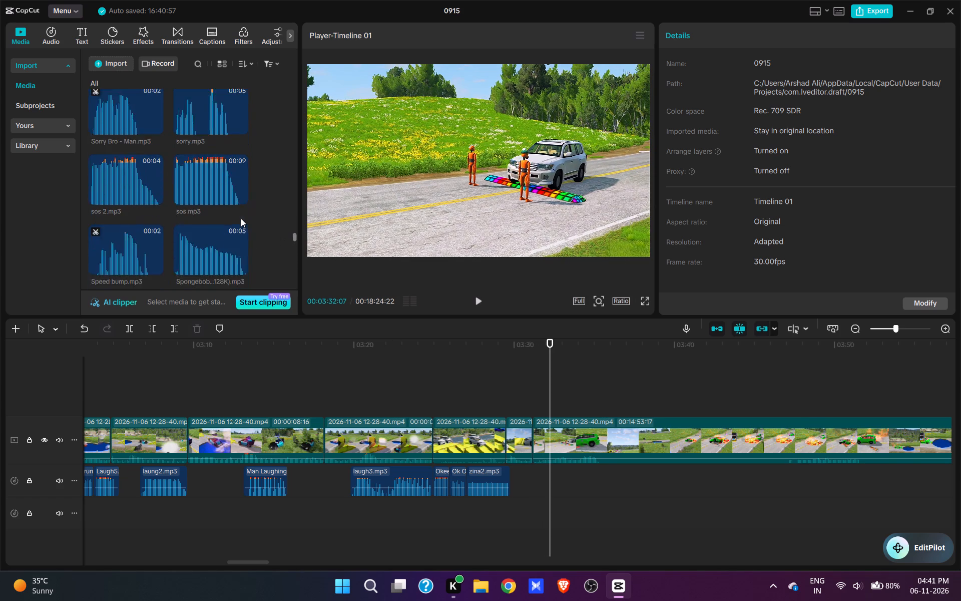
scroll(241, 218, "up", 7)
scroll(267, 226, "up", 18)
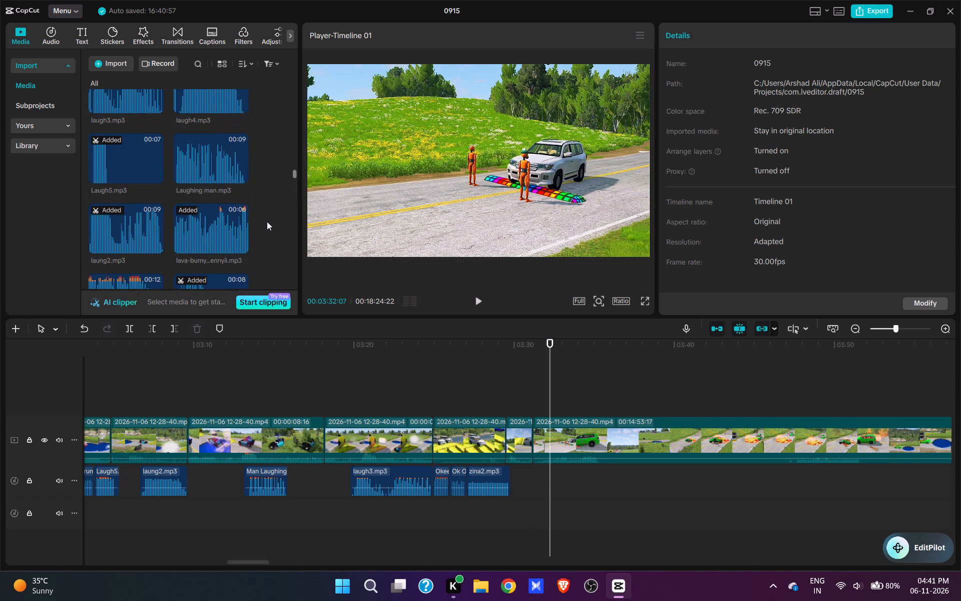
left_click(243, 161)
key("space")
key("space")
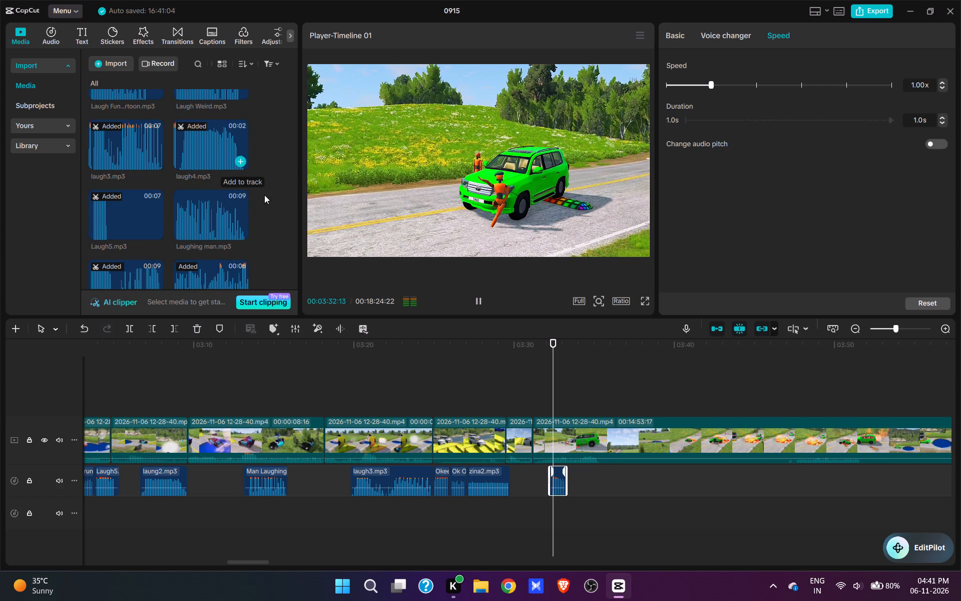
key("space")
key("space")
key("space")
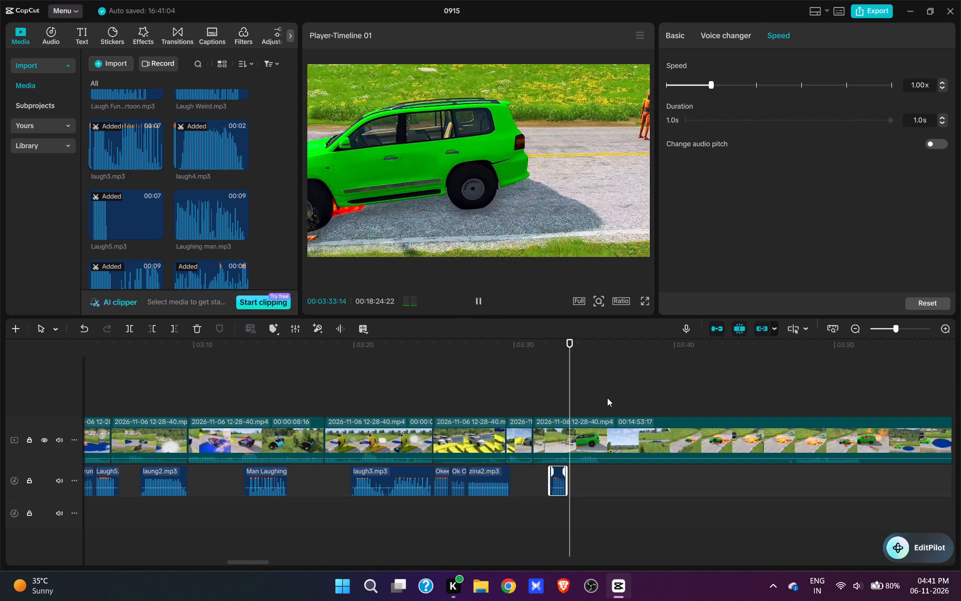
key("space")
Add Laugh5.mp3 at 03:33:08, directly after laugh4.mp3, and replay the dummy-hit shot from 03:31:16.
left_click(568, 405)
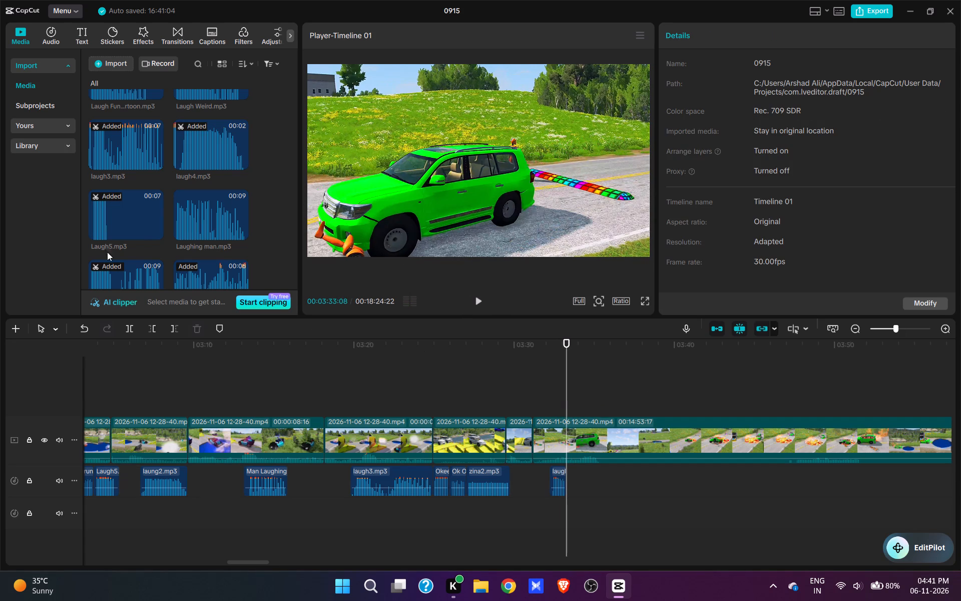
left_click(151, 232)
key("space")
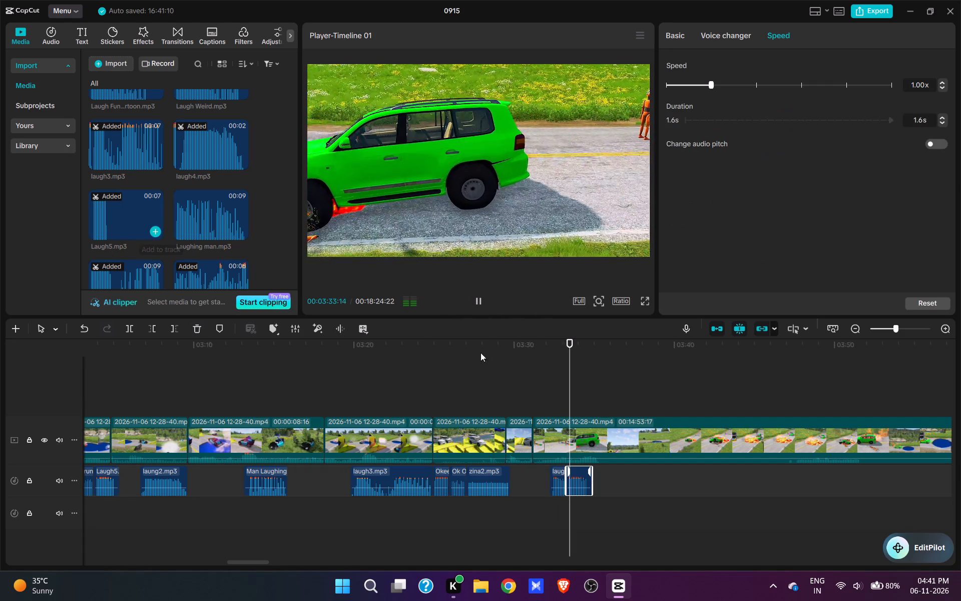
key("space")
left_click(539, 390)
key("space")
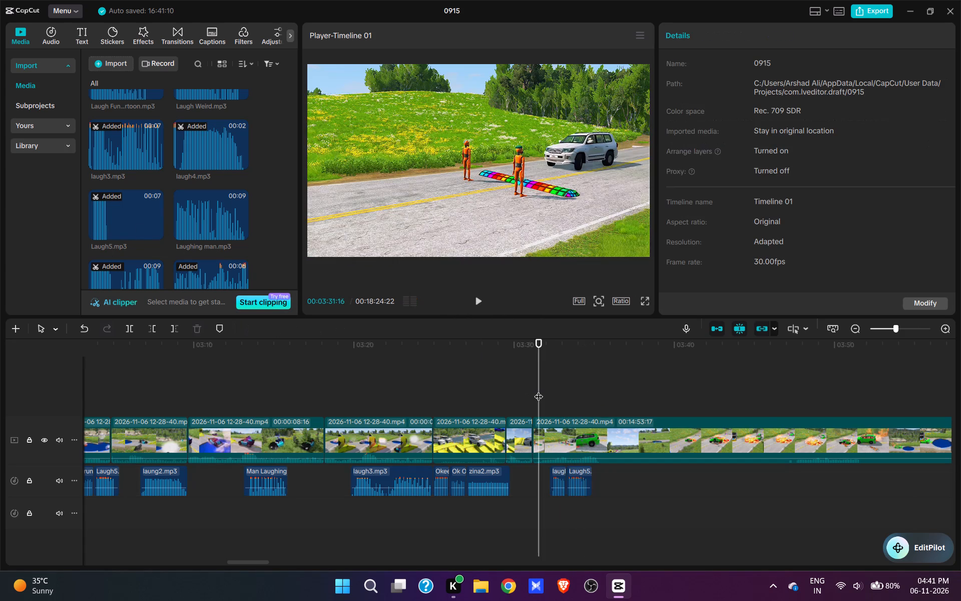
key("space")
key("space")
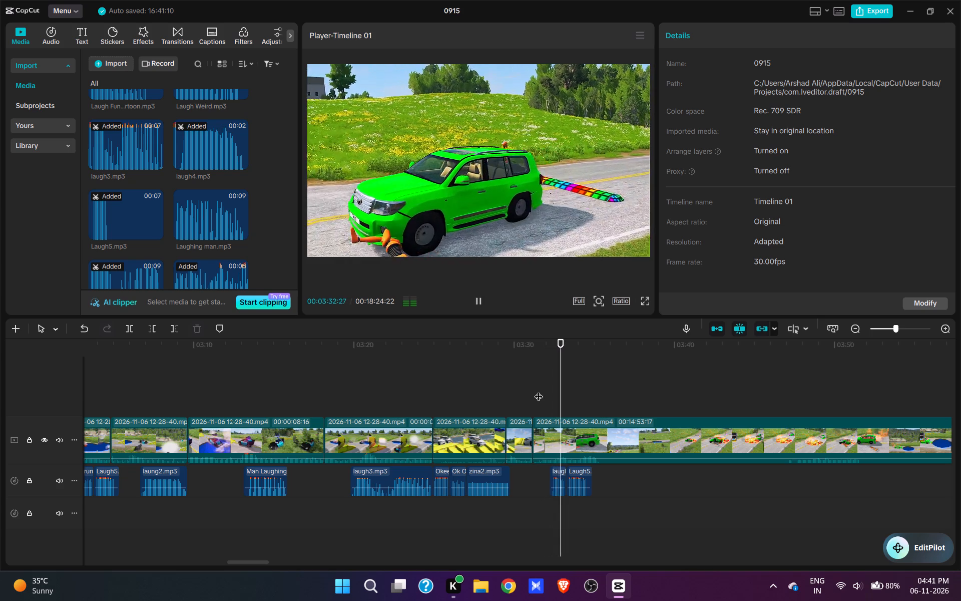
Split the green SUV footage at about 03:34:26, at the lava pit, and cut the section up to 03:47:28.
key("space")
key("space")
key("space")
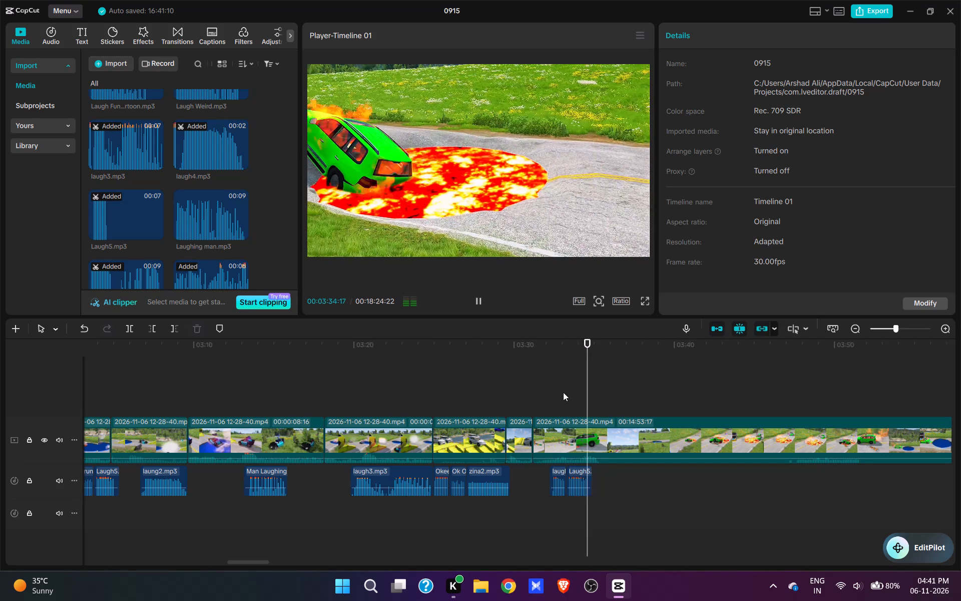
key("w")
left_click(801, 402)
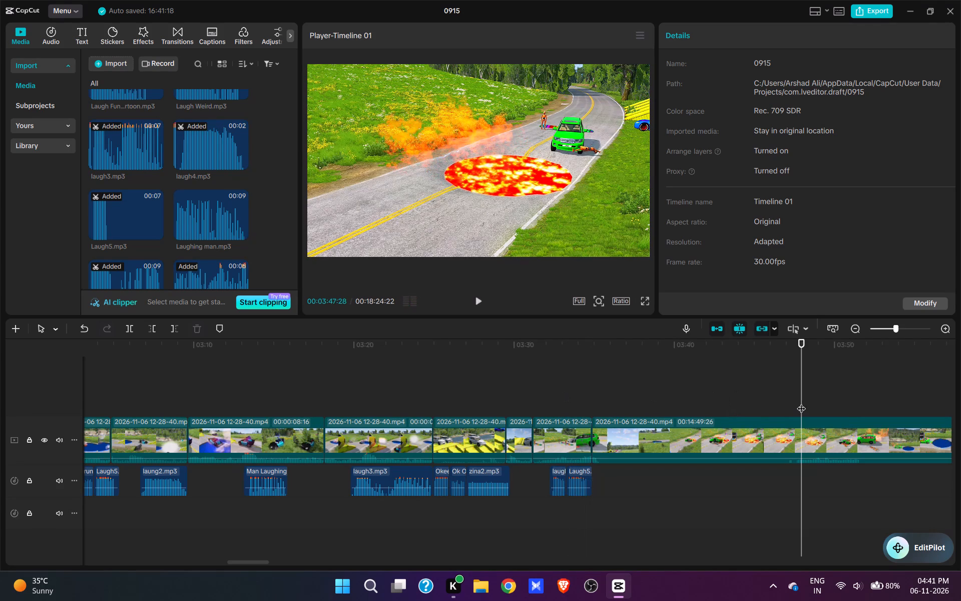
key("q")
Add aaa.mp3 at 03:35:19, as the green SUV drops into the lava pit, and play it.
key("space")
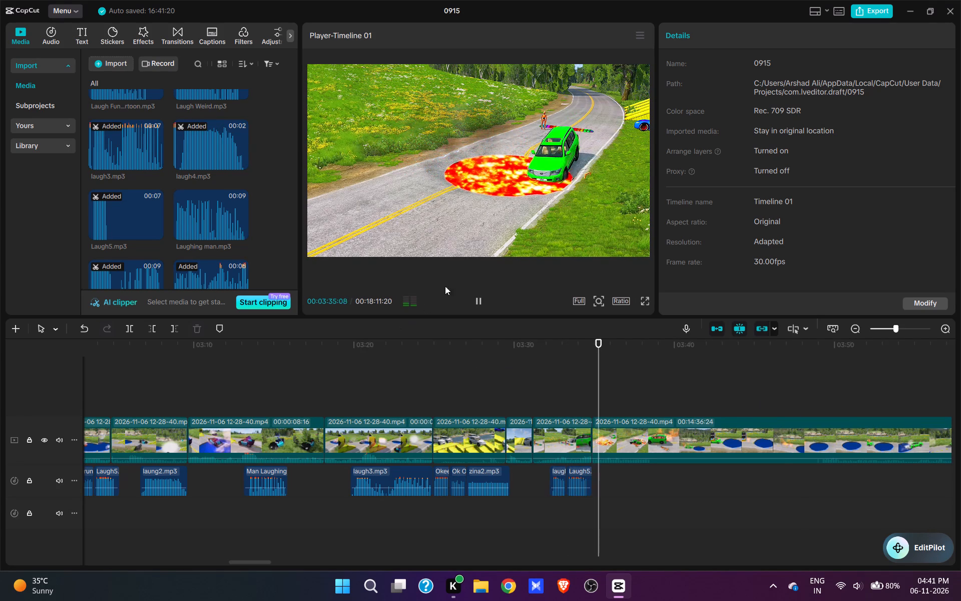
key("space")
scroll(172, 183, "up", 7)
left_click_drag(297, 154, 294, 71)
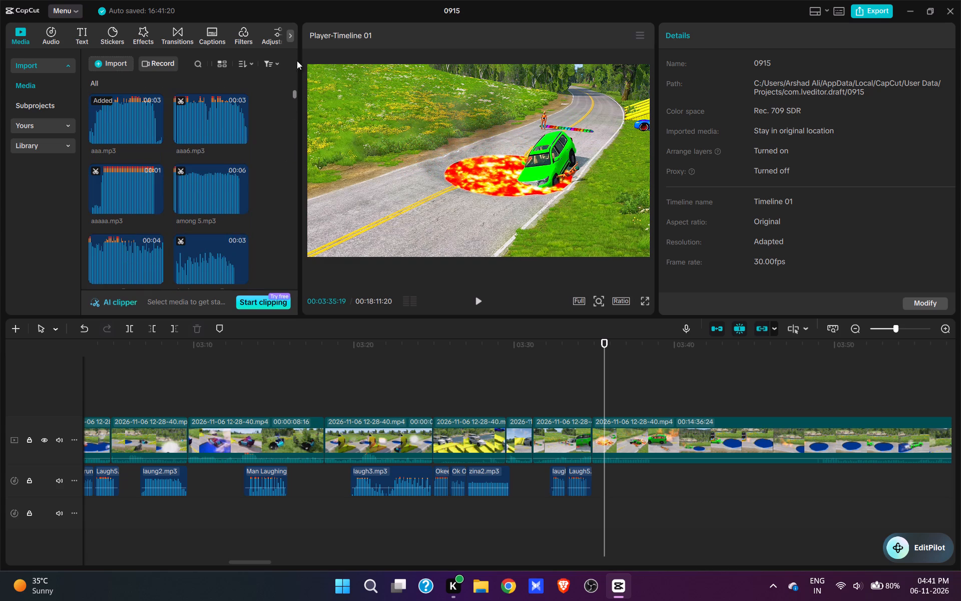
left_click(158, 133)
key("space")
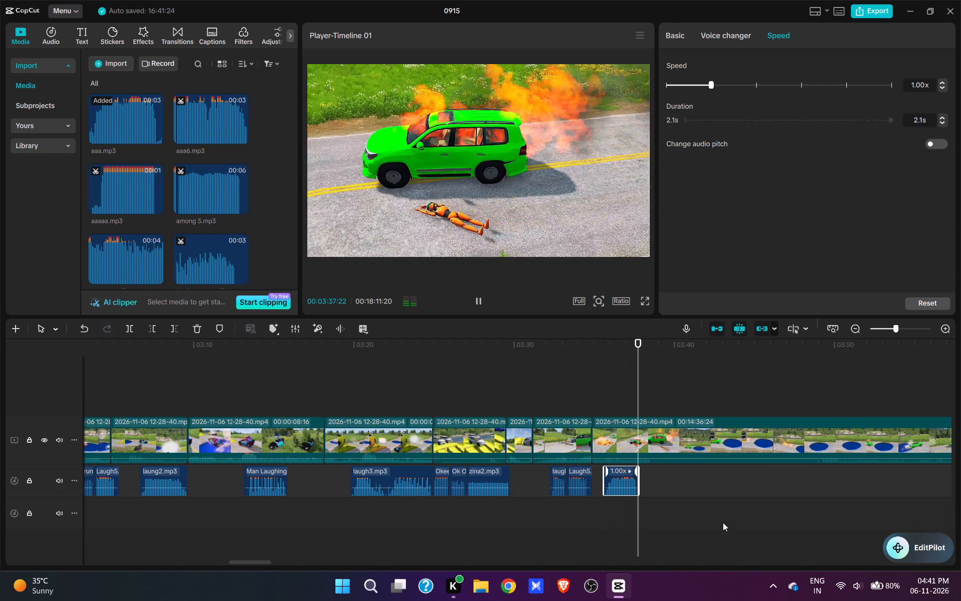
Split the footage at about 03:38:04, after the burning SUV passes the dummy, and cut the section up to about 03:49:19.
key("space")
type("w")
left_click(809, 373)
key("space")
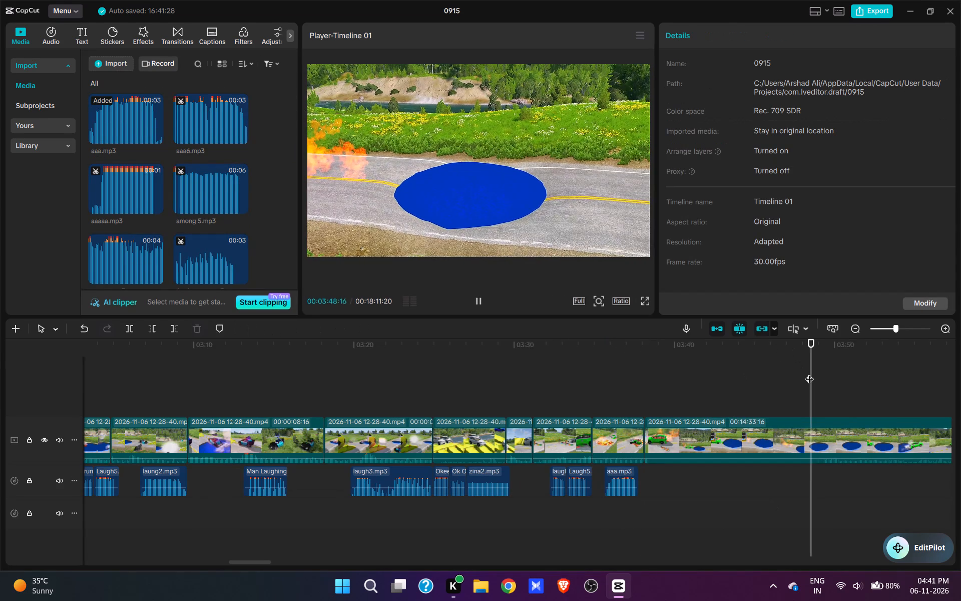
key("space")
type("q")
Play the blue pool clip that begins at 03:38:04 and trim about 1.3 seconds off its start.
left_click_drag(830, 396, 589, 501)
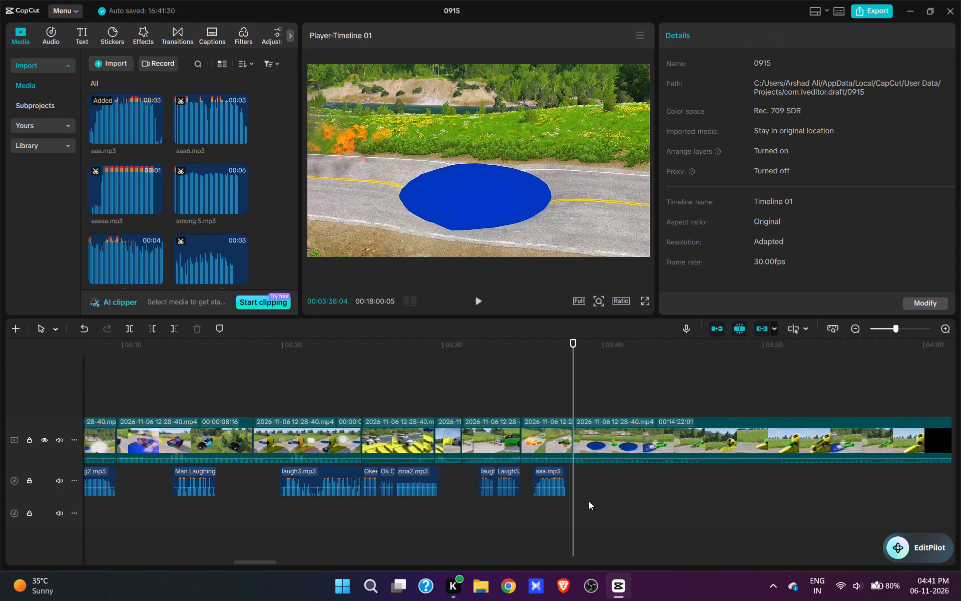
left_click_drag(589, 501, 541, 506)
key("space")
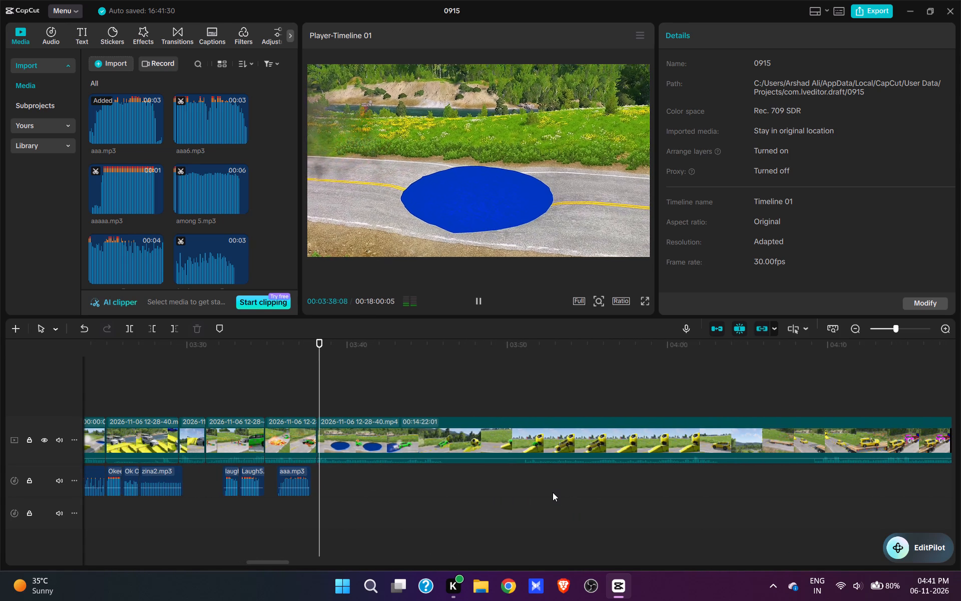
key("space")
key("space")
key("space")
key("q")
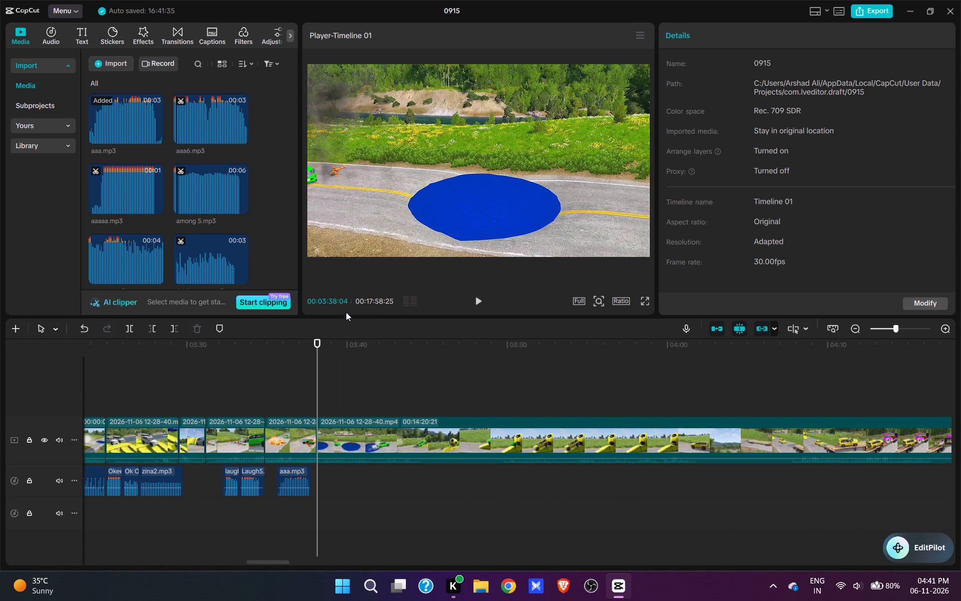
Add HOT HOT HOT - ).mp3 at 03:38:04, at the start of the blue pool clip, and play the shot.
scroll(190, 243, "up", 5)
scroll(241, 205, "up", 1)
scroll(240, 233, "down", 19)
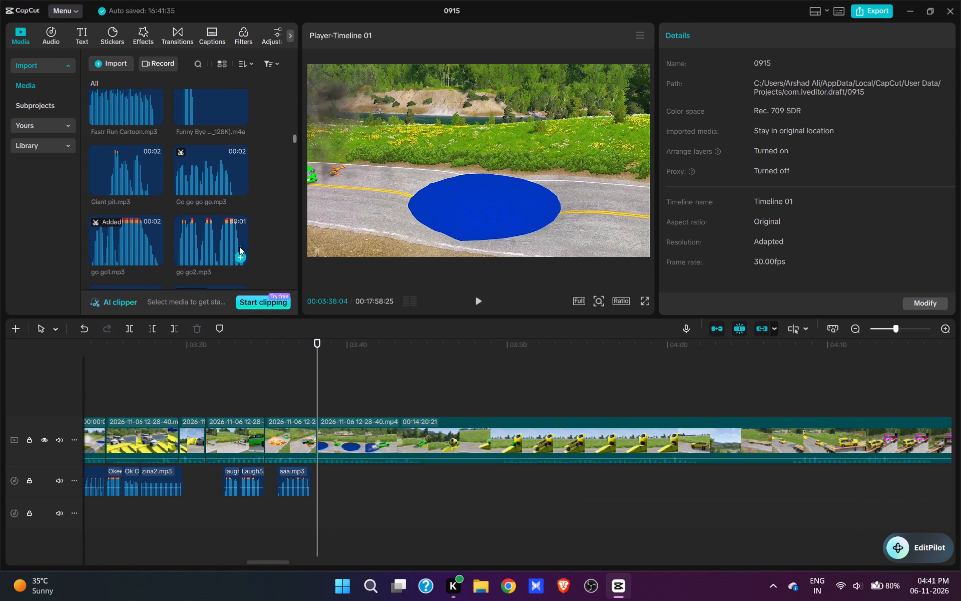
scroll(239, 245, "down", 8)
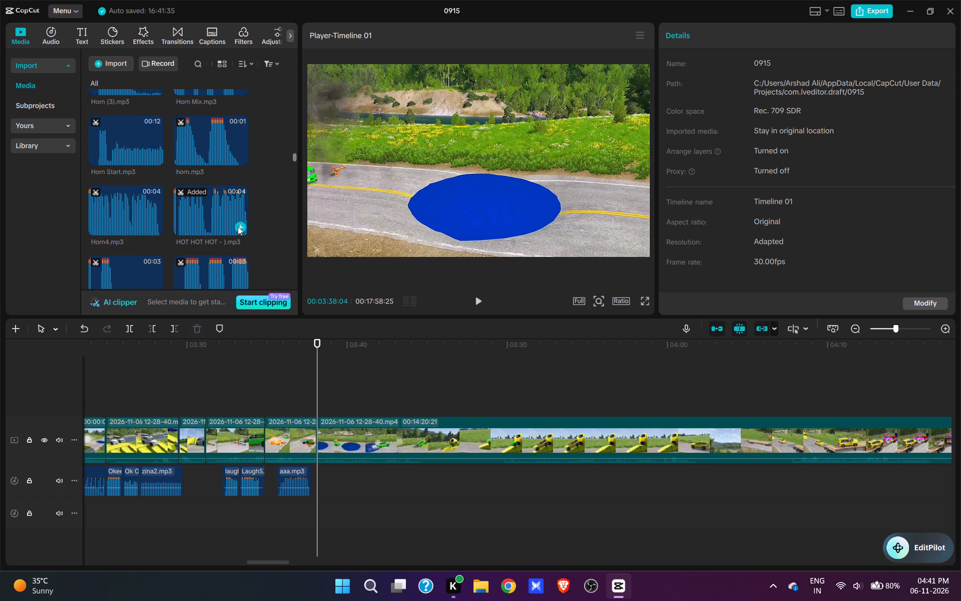
left_click(238, 226)
key("space")
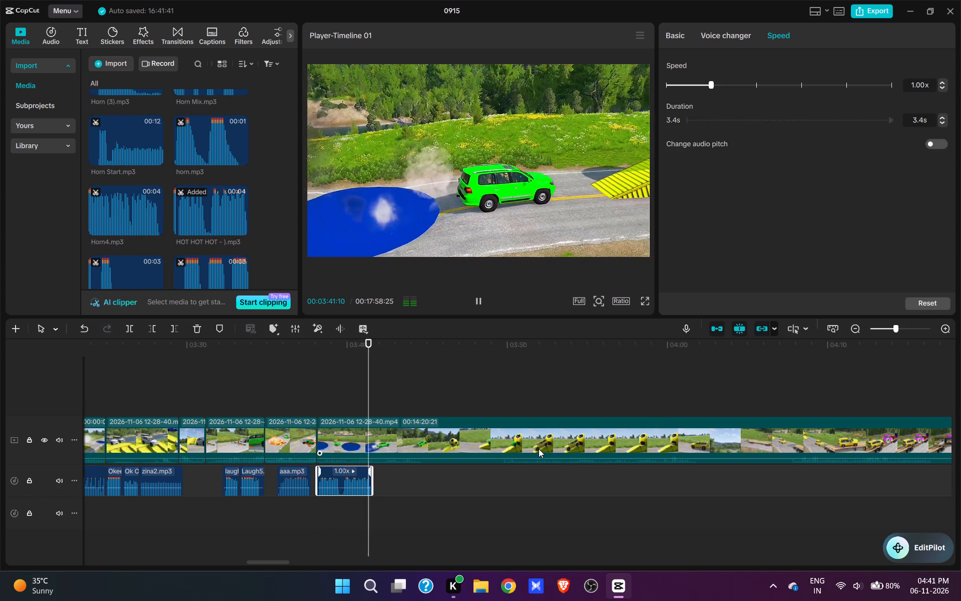
key("space")
key("space")
key("space")
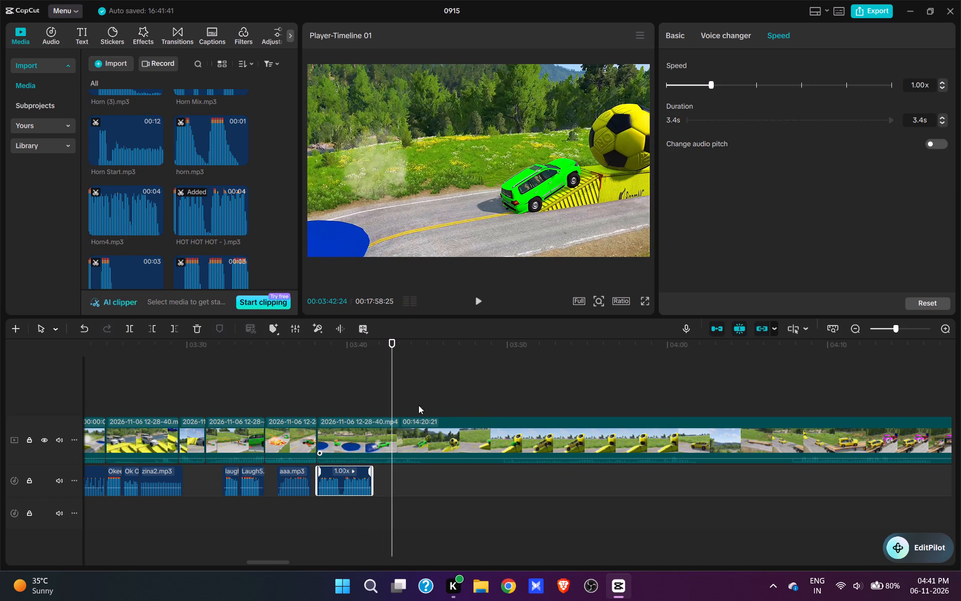
Add mixkit-RUN.wav at 03:42:03, as the green SUV approaches the yellow ball ramp, and play the shot.
left_click(377, 398)
key("space")
key("space")
scroll(165, 213, "down", 8)
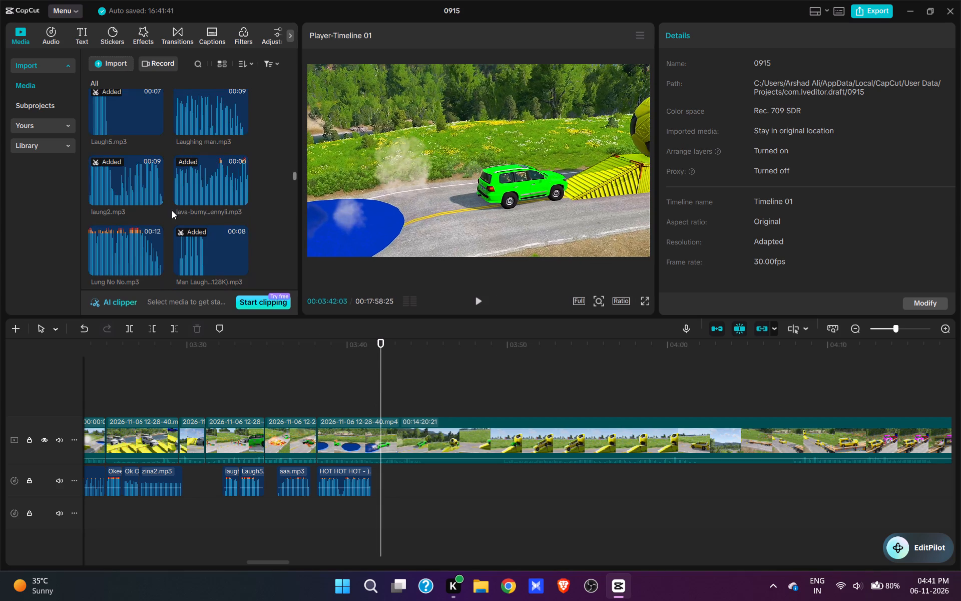
scroll(175, 208, "down", 7)
scroll(177, 210, "up", 2)
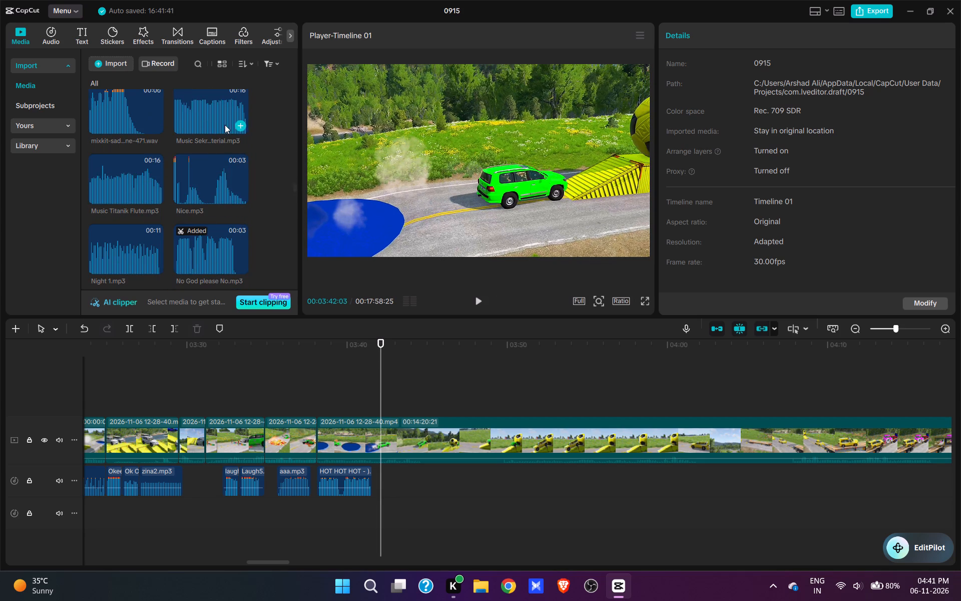
left_click(237, 124)
key("d")
scroll(228, 211, "up", 1)
left_click(235, 112)
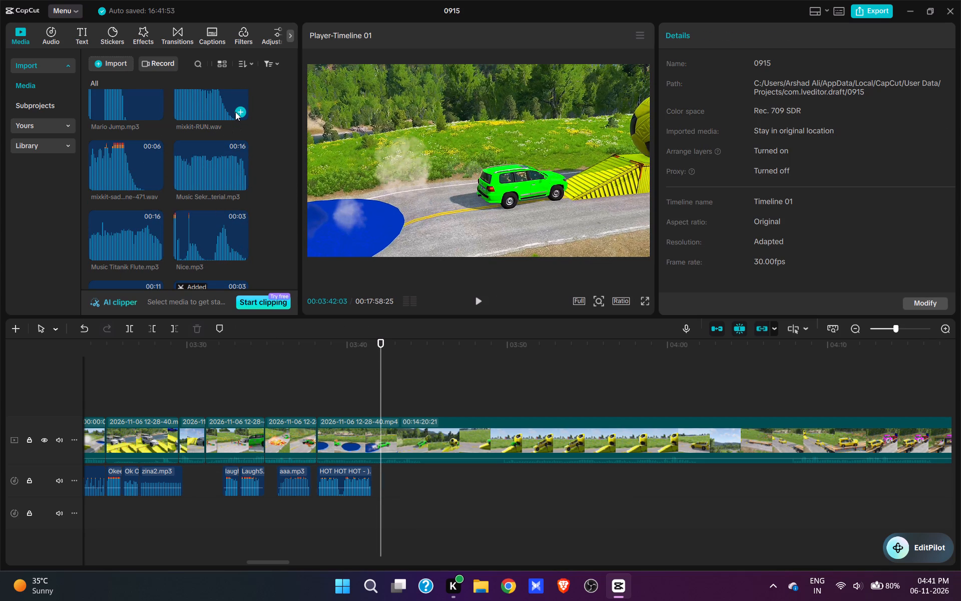
key("space")
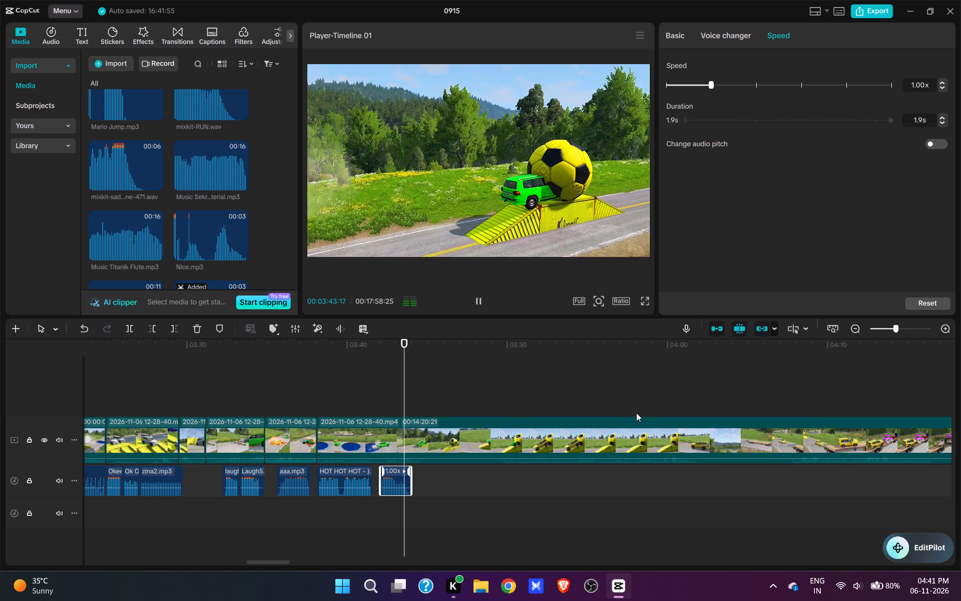
key("space")
key("space")
key("space")
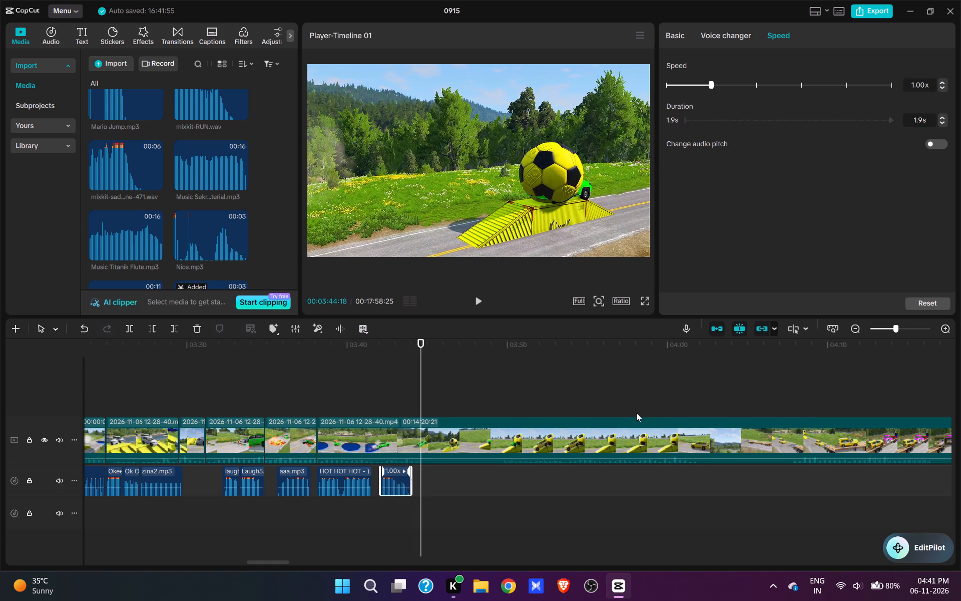
Split the footage at 03:44:18, after the SUV passes behind the ball, and cut the section up to about 03:57:29.
key("w")
left_click(509, 406)
left_click(643, 405)
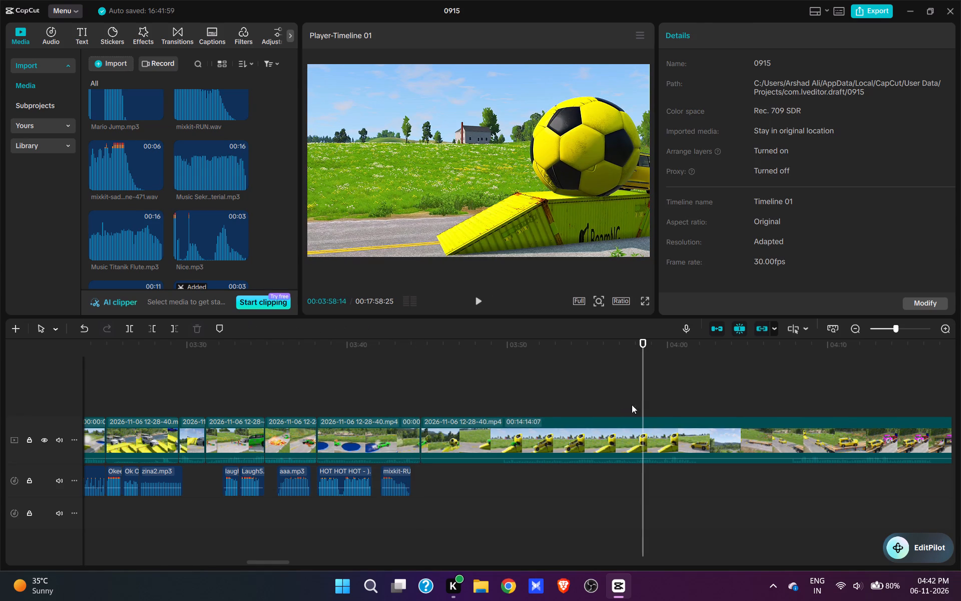
key("space")
key("space")
left_click(635, 403)
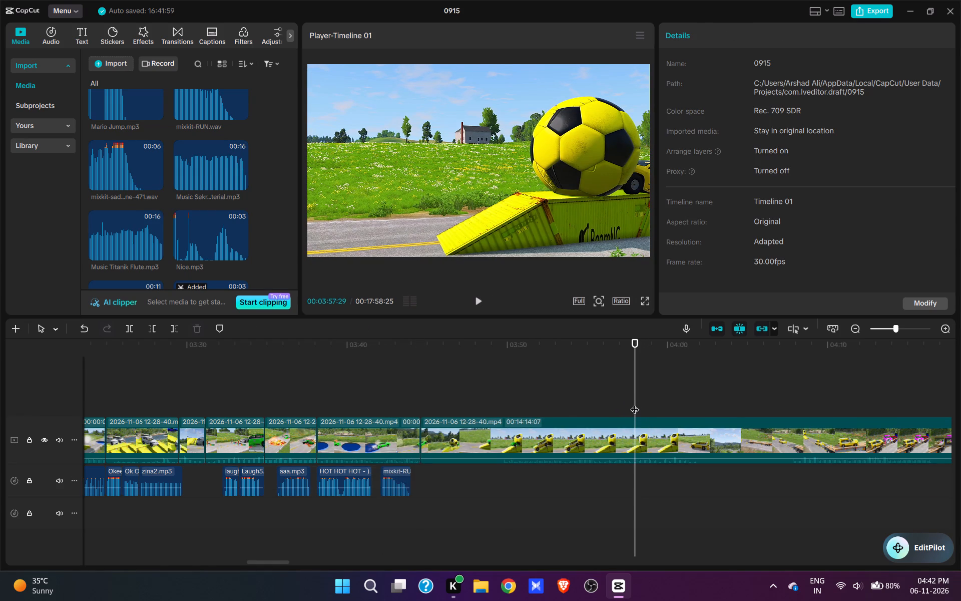
key("q")
Play the clip of the SUV emerging yellow from behind the ball and trim about 0.6 seconds off its start.
key("space")
key("space")
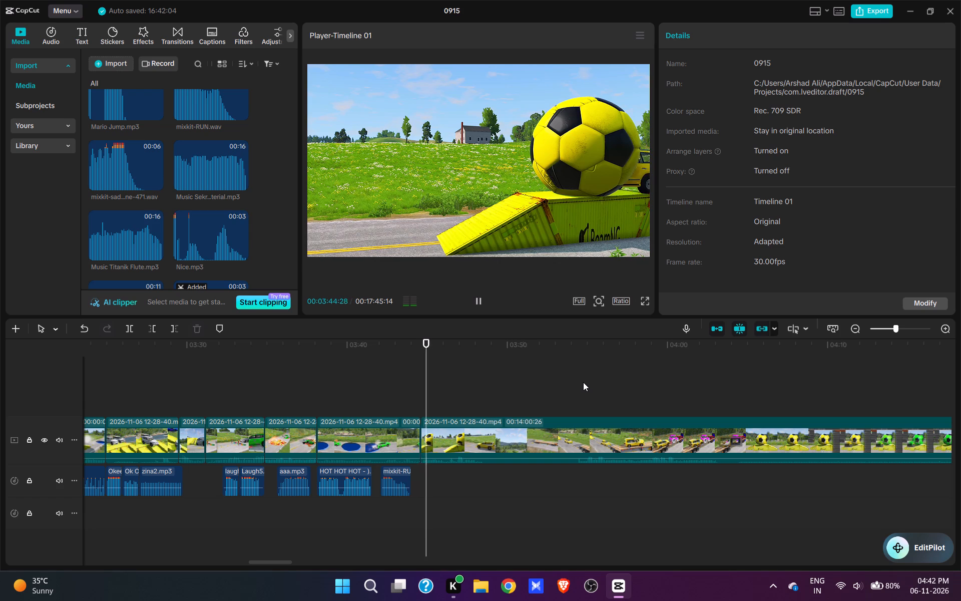
type("q")
key("space")
key("space")
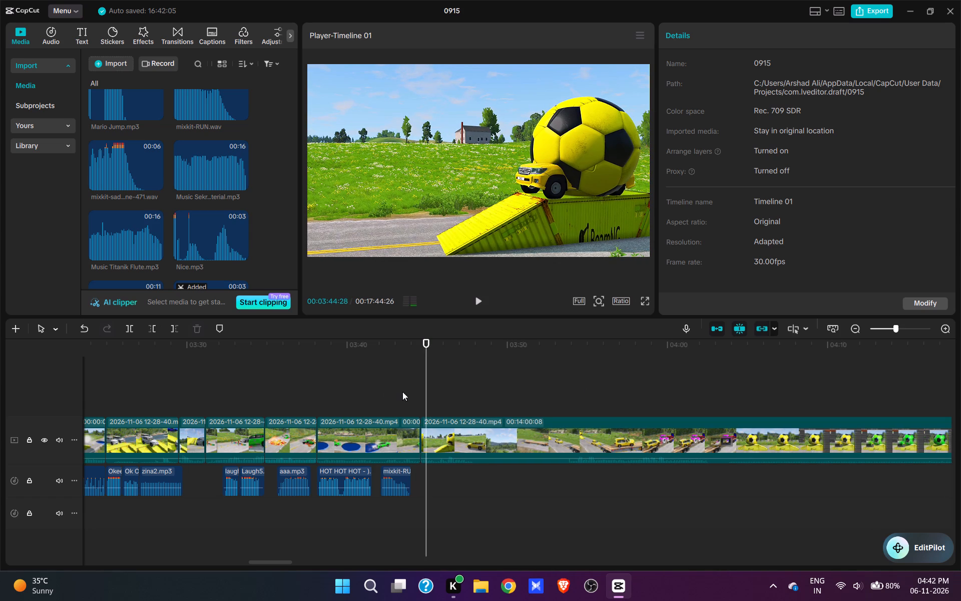
Add sexr.mp3 at 03:44:18, as the yellow SUV emerges from the ball, and trim its end to 03:47:05.
left_click(421, 398)
scroll(175, 191, "down", 4)
scroll(175, 194, "up", 1)
scroll(175, 195, "down", 2)
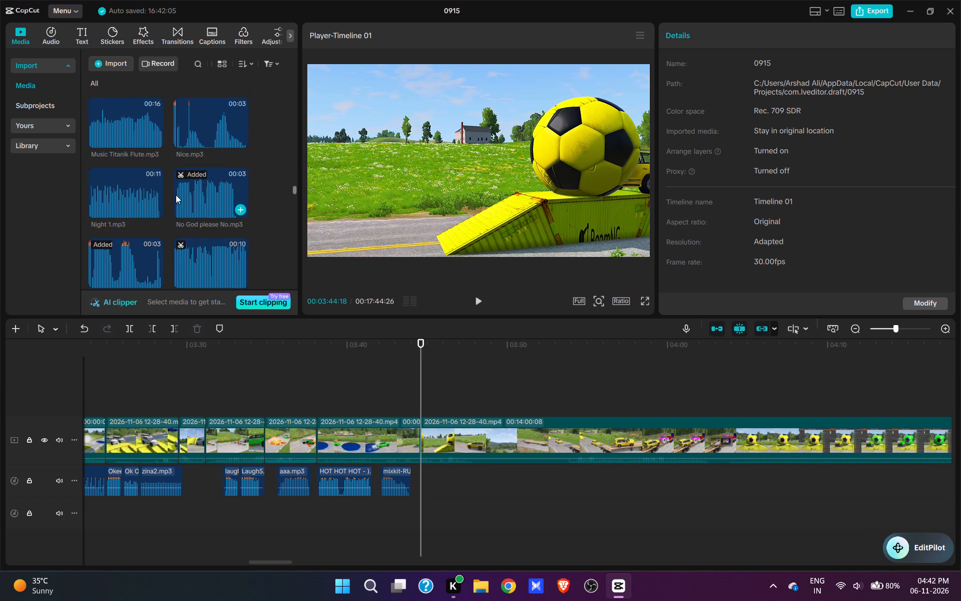
scroll(176, 195, "down", 6)
left_click_drag(294, 213, 305, 320)
scroll(157, 190, "up", 3)
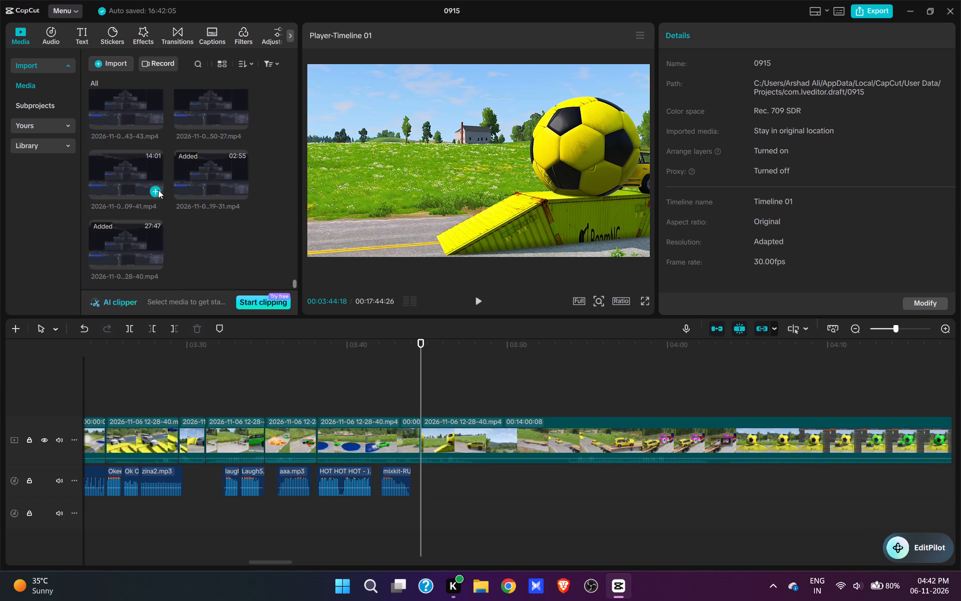
scroll(158, 190, "up", 14)
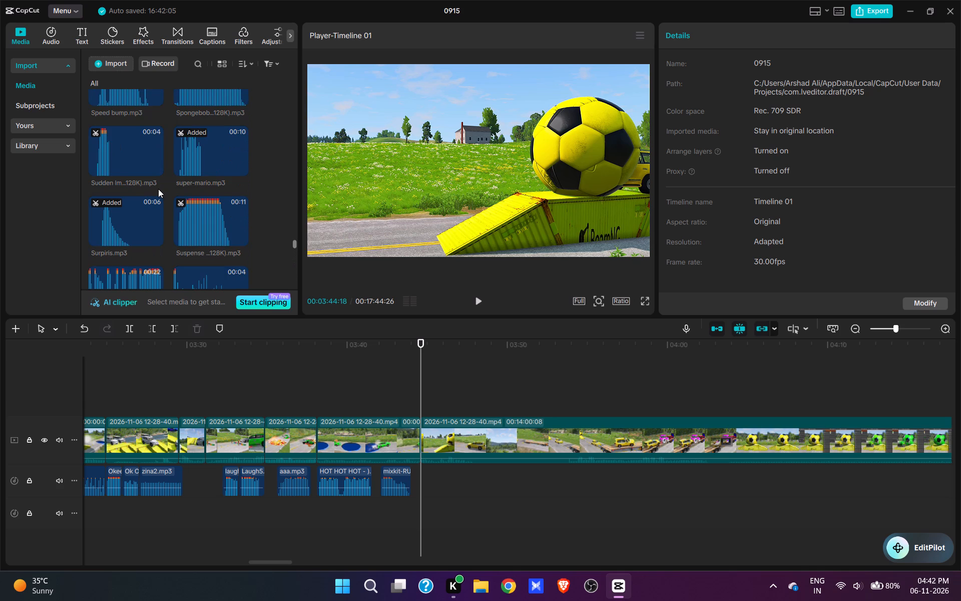
scroll(158, 189, "up", 5)
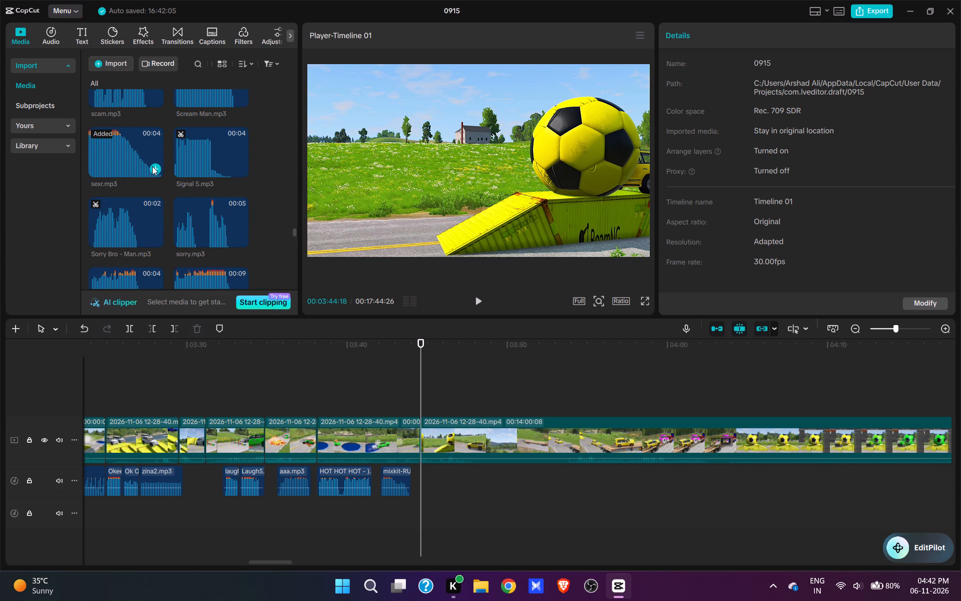
left_click(152, 168)
key("space")
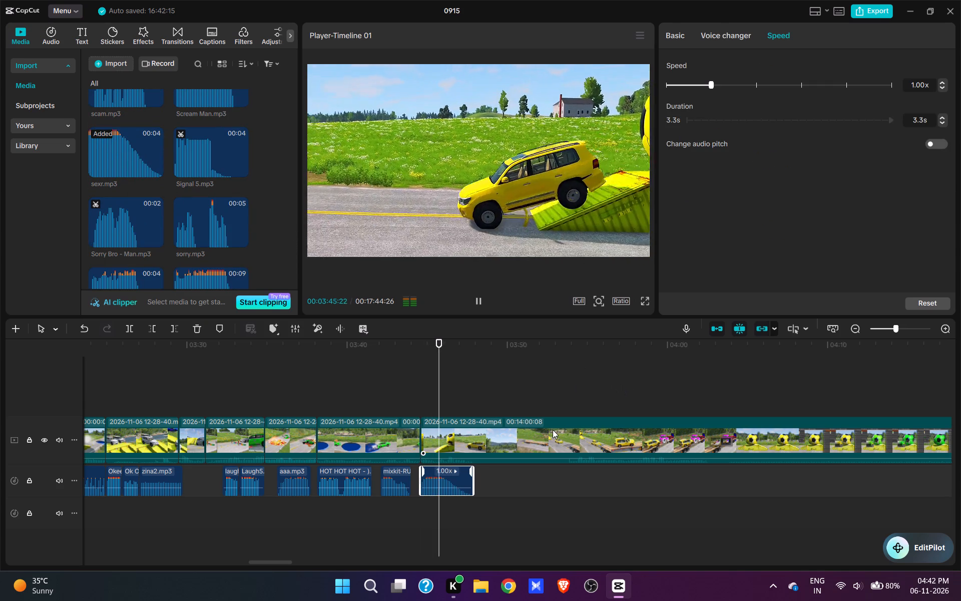
key("space")
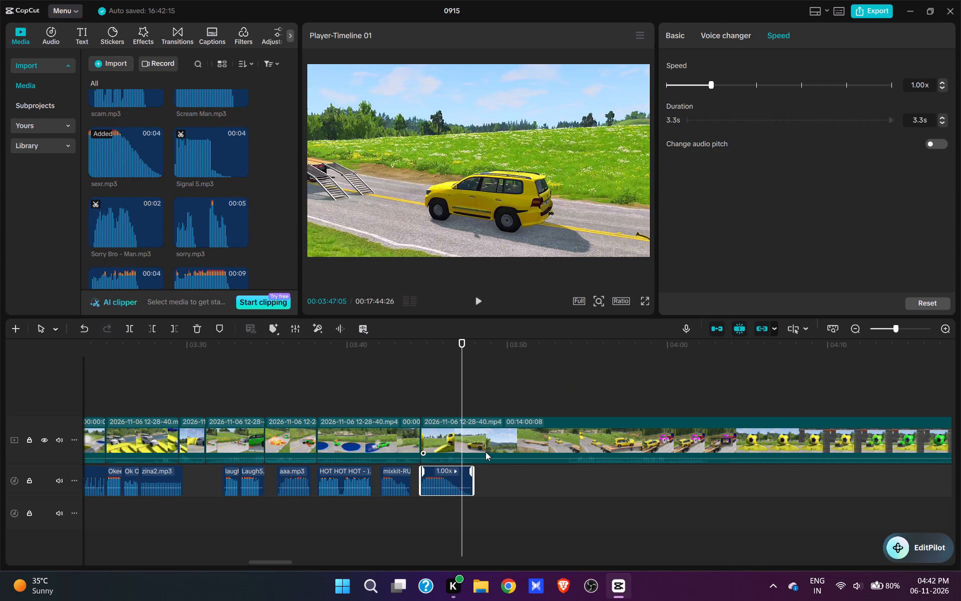
key("e")
Split the footage at 03:47:05 and cut the section up to about 03:53:23, just before the yellow SUV reaches the trailer ramps.
left_click(485, 448)
key("w")
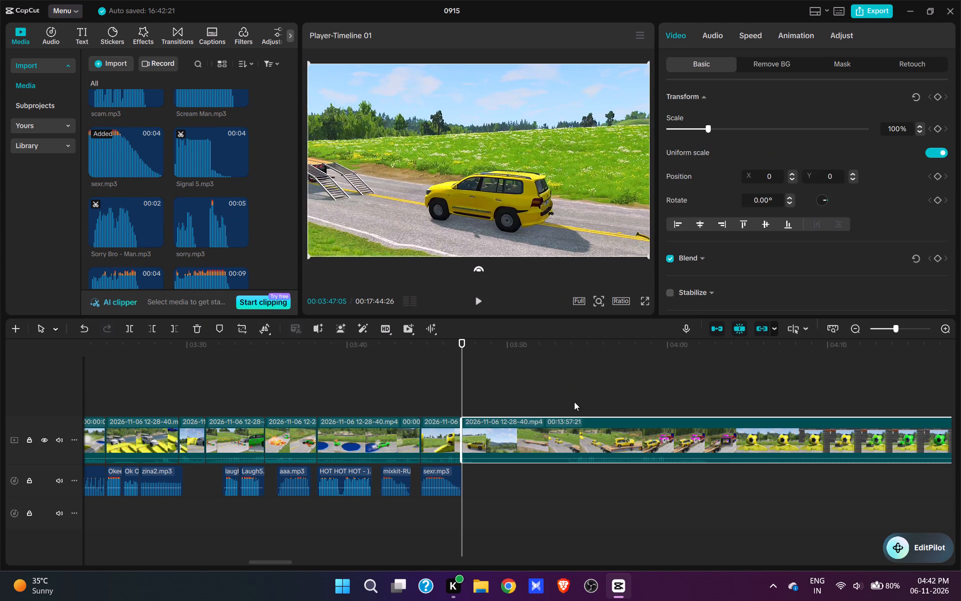
left_click(564, 398)
key("space")
key("space")
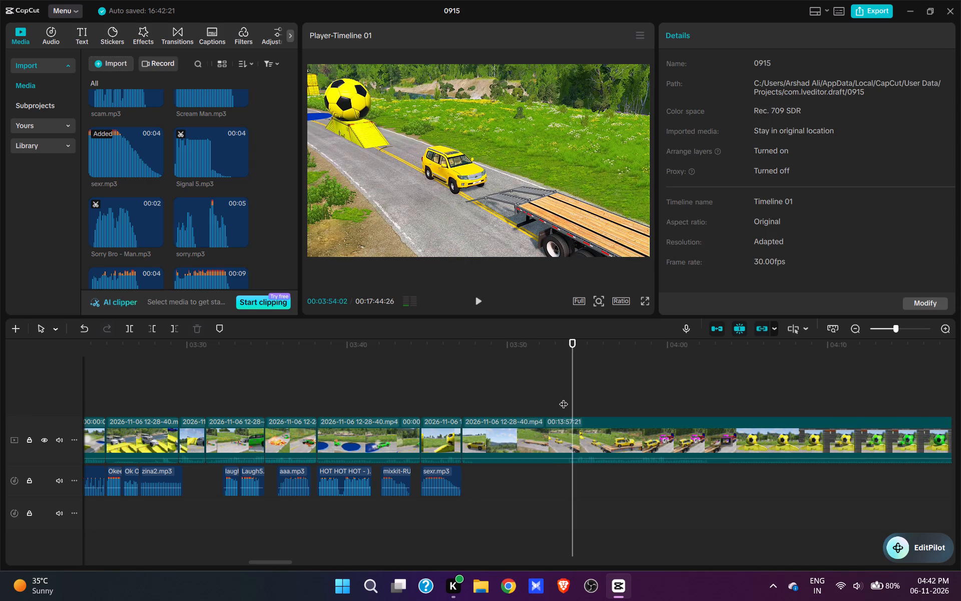
left_click(459, 397)
key("space")
left_click(438, 397)
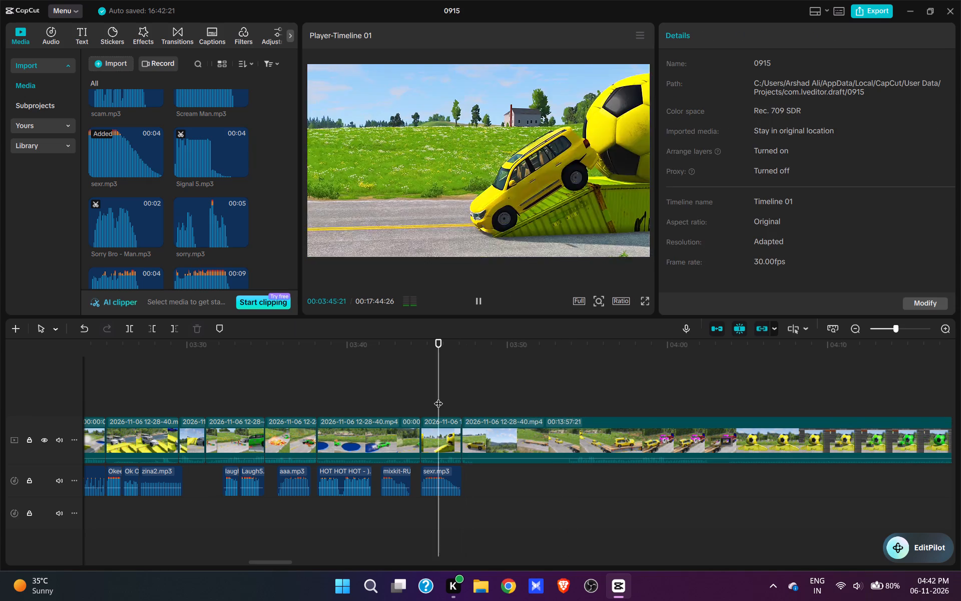
key("space")
key("space")
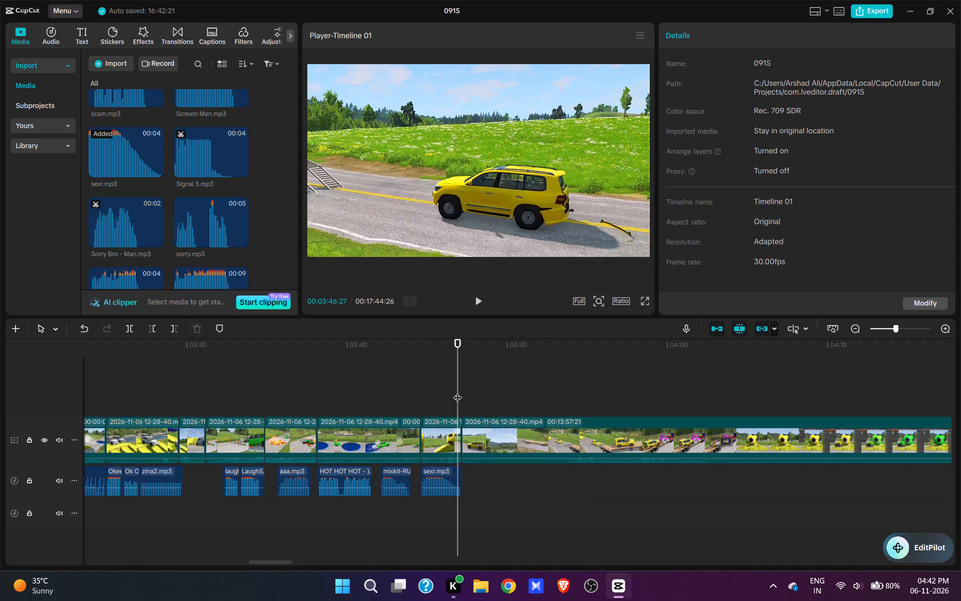
left_click(457, 391)
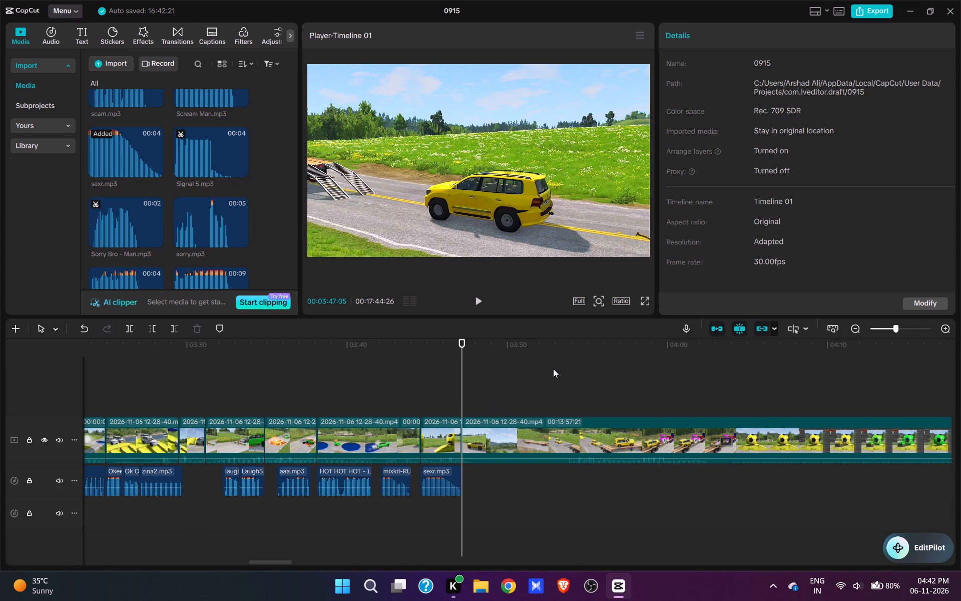
left_click(559, 389)
key("space")
key("space")
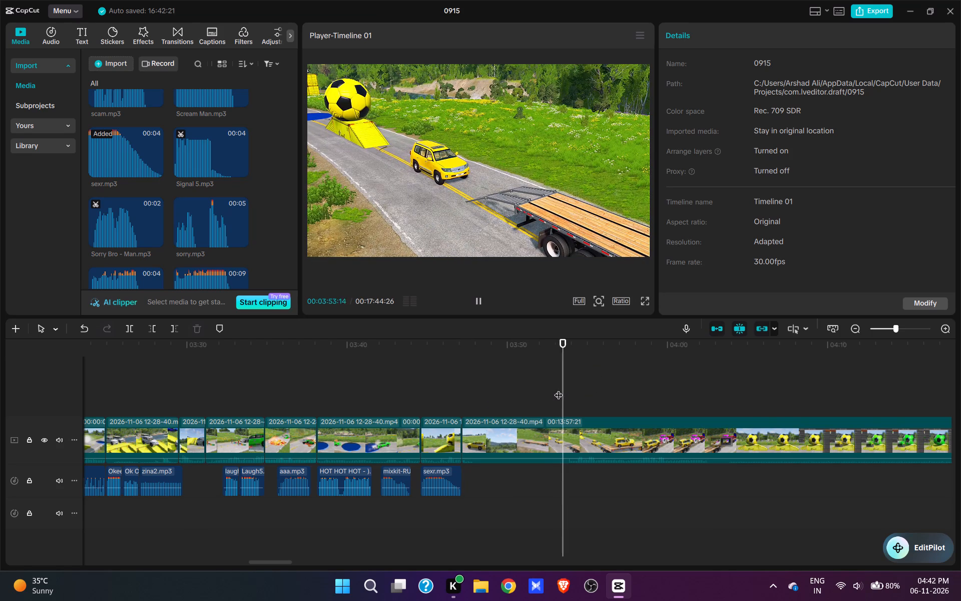
type("q")
Add yaaaaaa bolacha.mp3 at 03:48:01, as the yellow SUV climbs onto the trailer, and play the shot.
key("space")
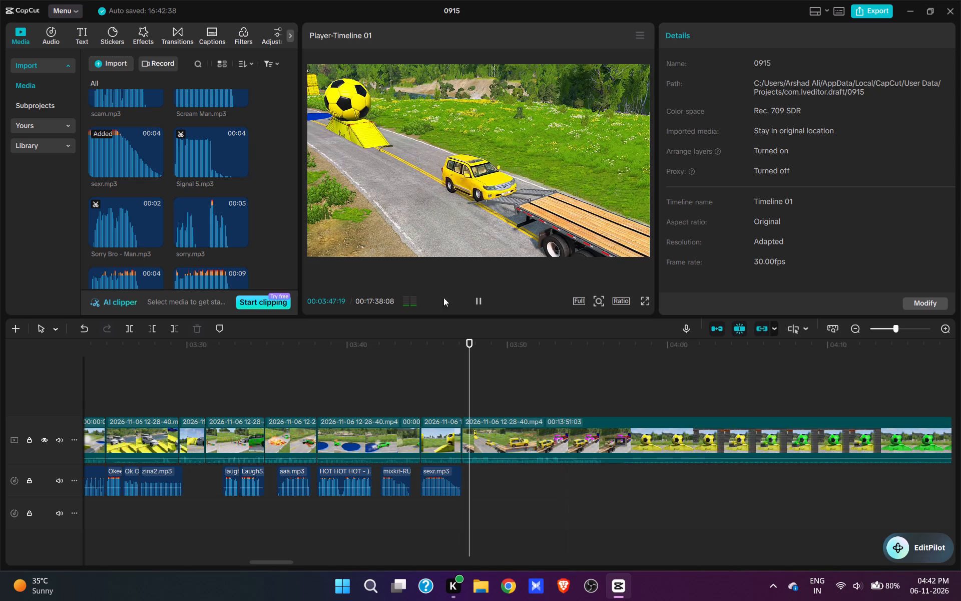
key("space")
scroll(218, 149, "down", 8)
left_click_drag(293, 250, 299, 264)
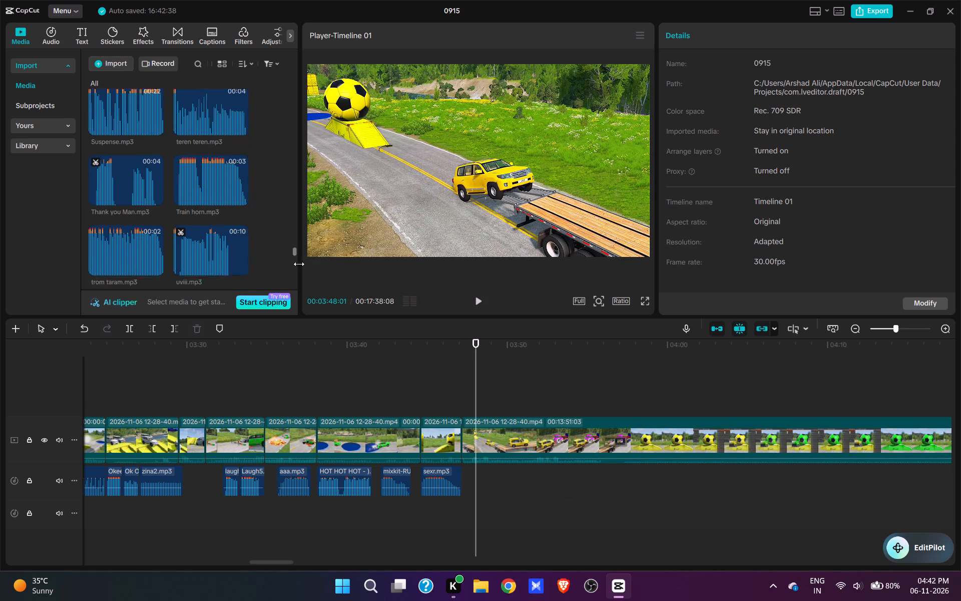
left_click_drag(299, 264, 308, 320)
scroll(254, 246, "up", 7)
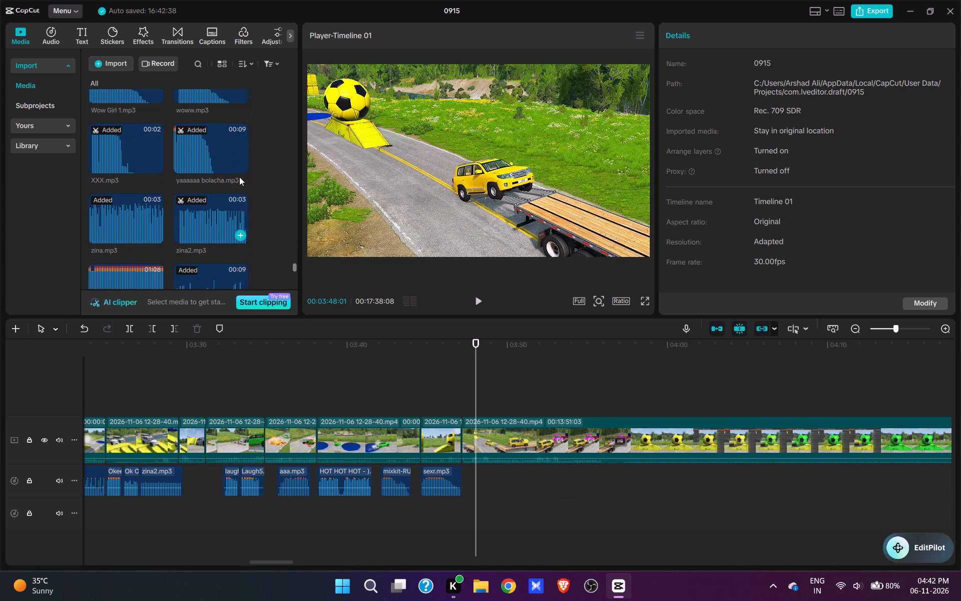
left_click(239, 160)
key("space")
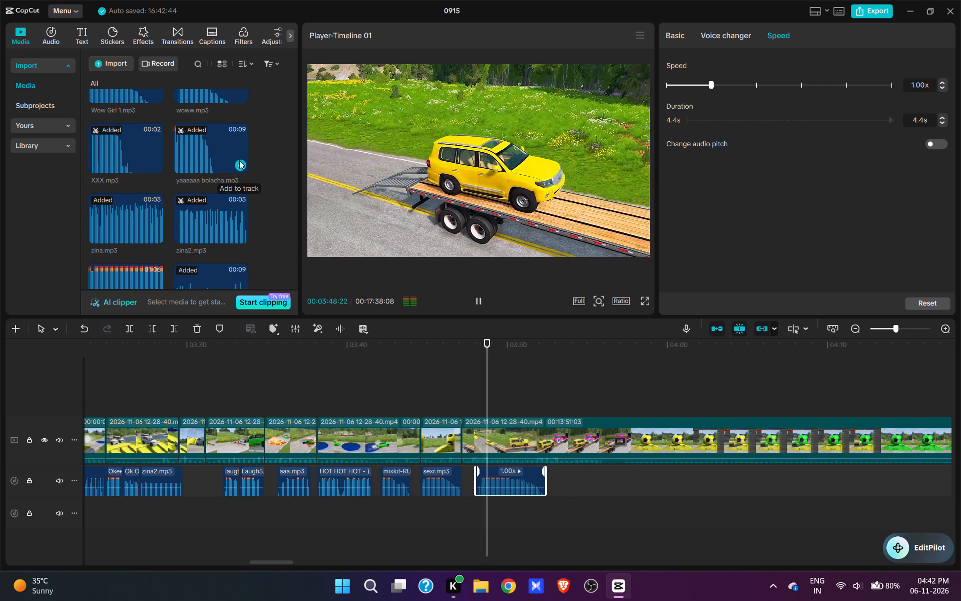
key("space")
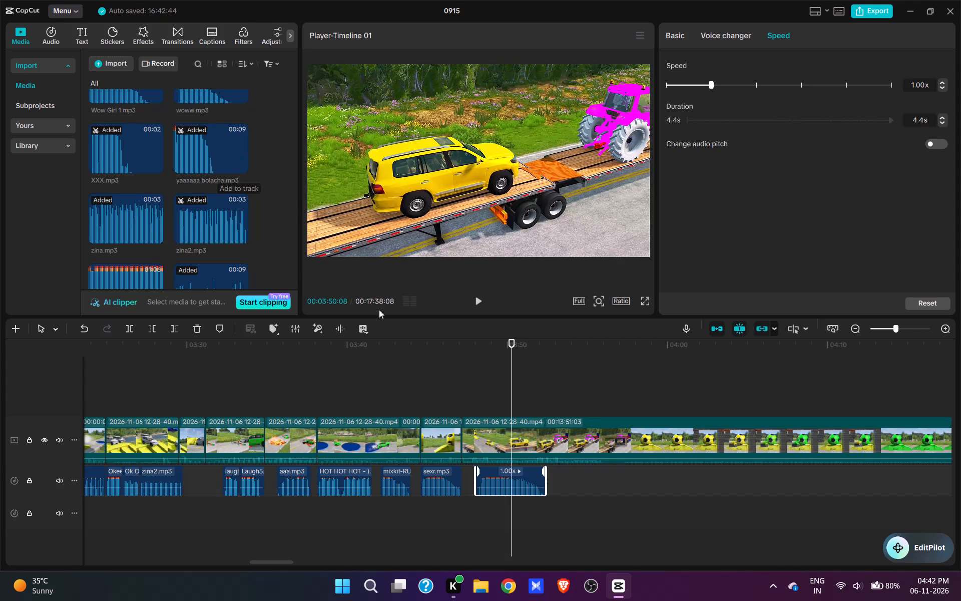
Split the footage at about 03:53:29, after the SUV parks behind the tractor, and cut the section up to about 03:57:19.
key("space")
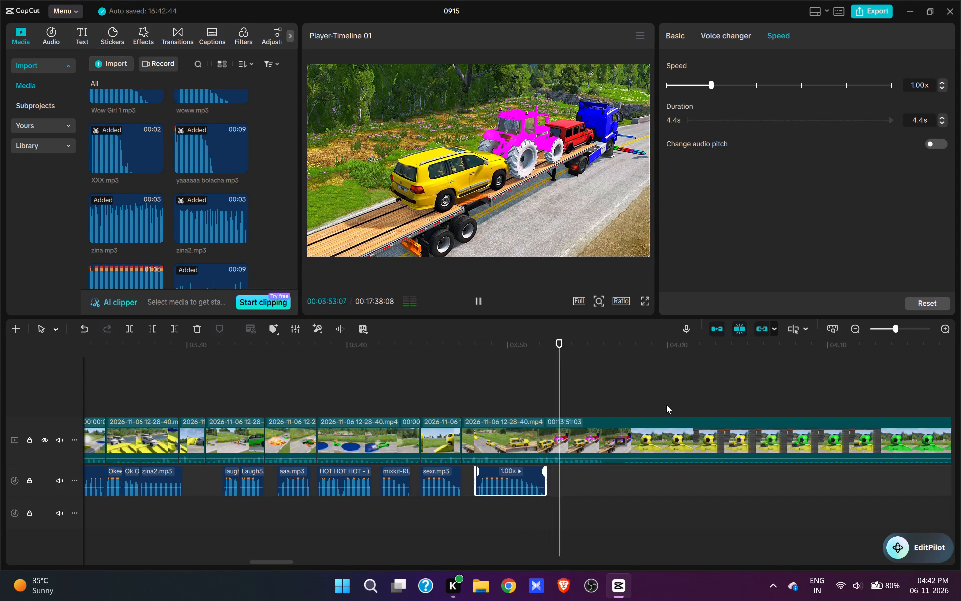
key("space")
type("w")
left_click(630, 403)
type("q")
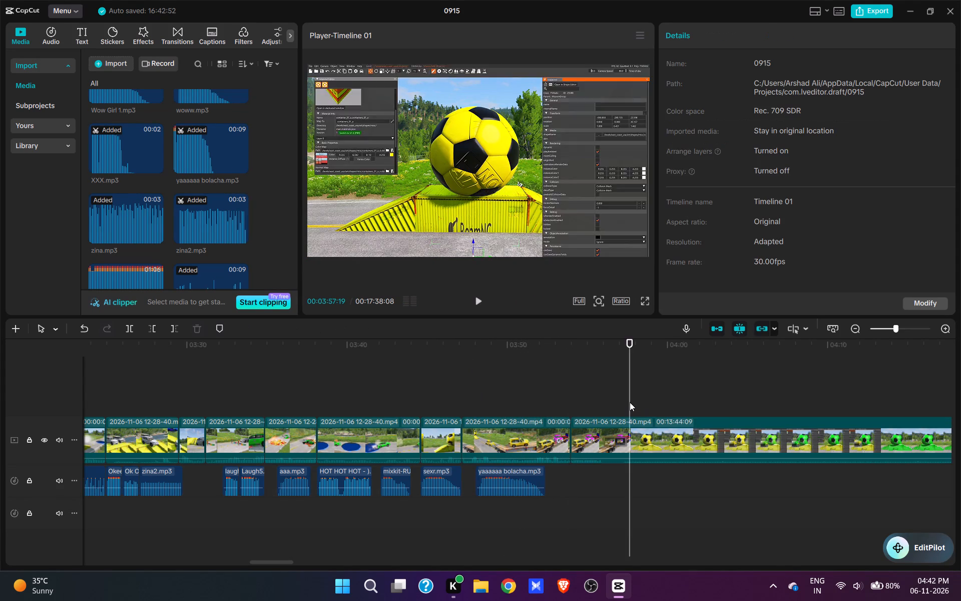
Split the yellow ball footage at 03:55:04 and trim about 0.2 seconds off the start of the short clip before the split.
key("space")
key("space")
type("w")
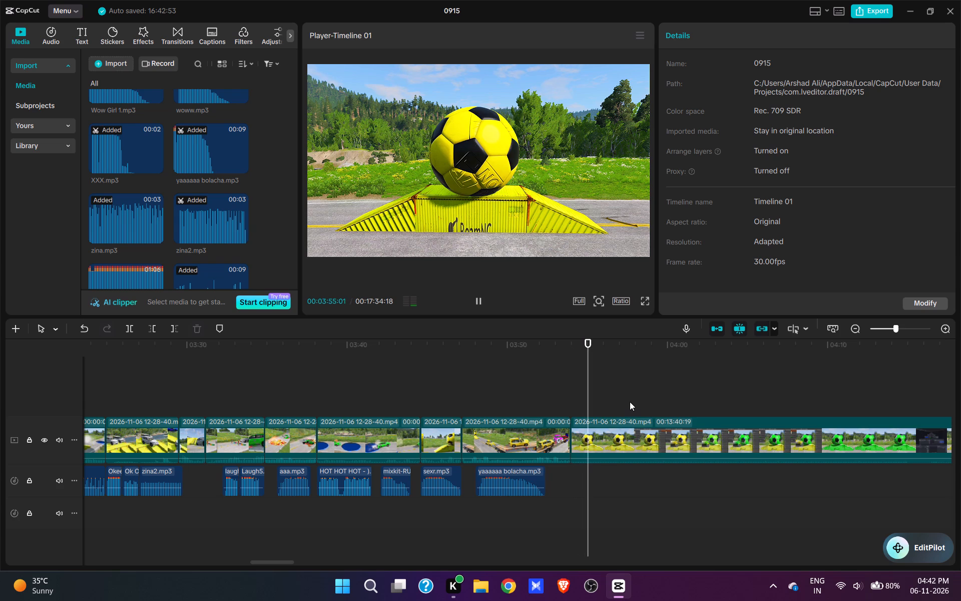
left_click(575, 396)
key("q")
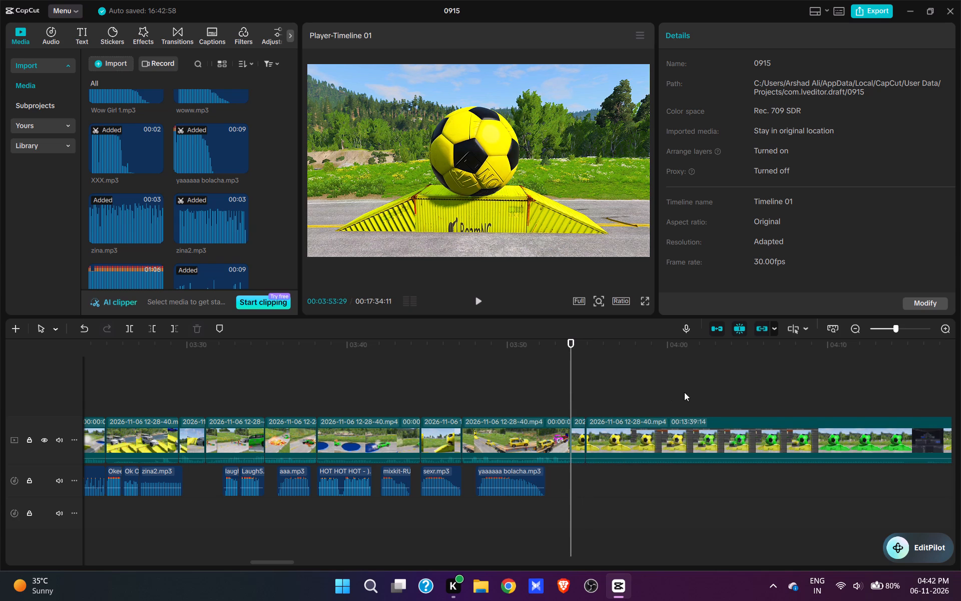
Cut the footage from 03:54:27 up to about 04:09:17, where the ball and ramp are green.
left_click(821, 392)
key("q")
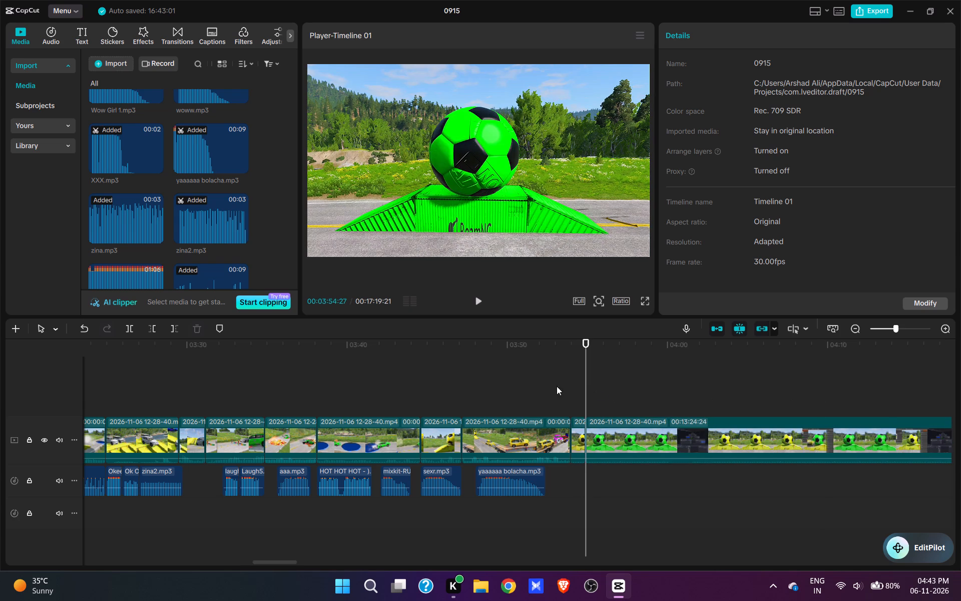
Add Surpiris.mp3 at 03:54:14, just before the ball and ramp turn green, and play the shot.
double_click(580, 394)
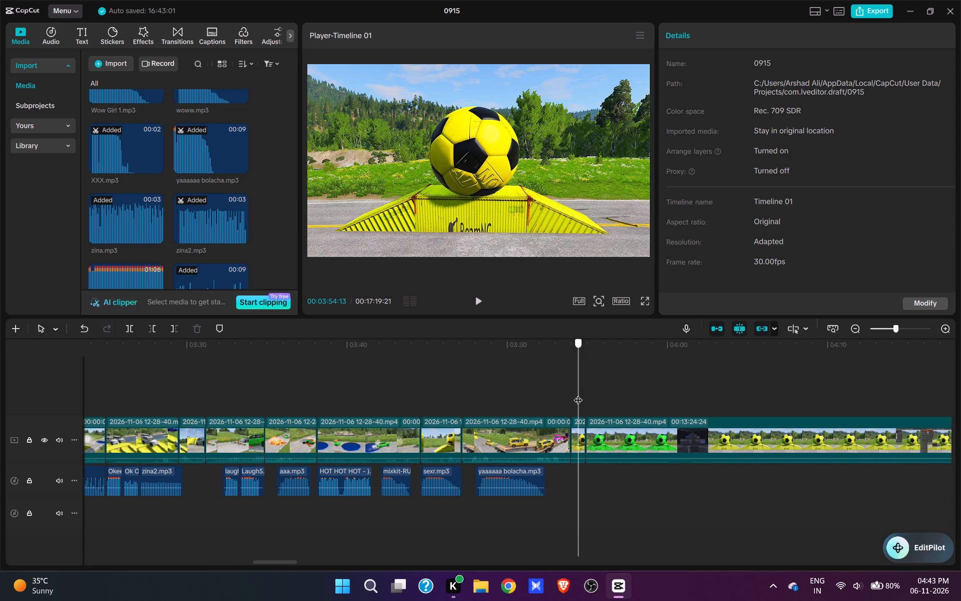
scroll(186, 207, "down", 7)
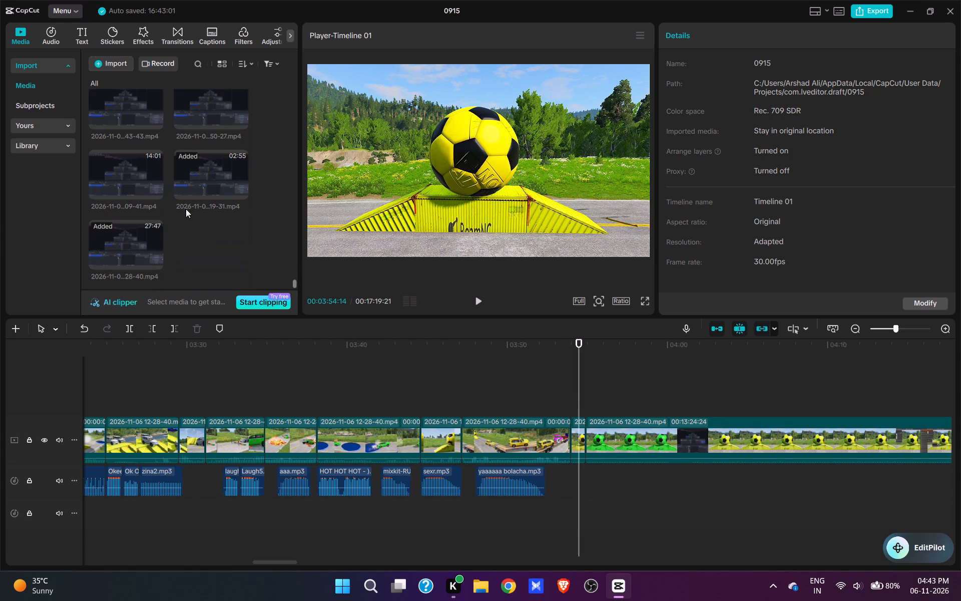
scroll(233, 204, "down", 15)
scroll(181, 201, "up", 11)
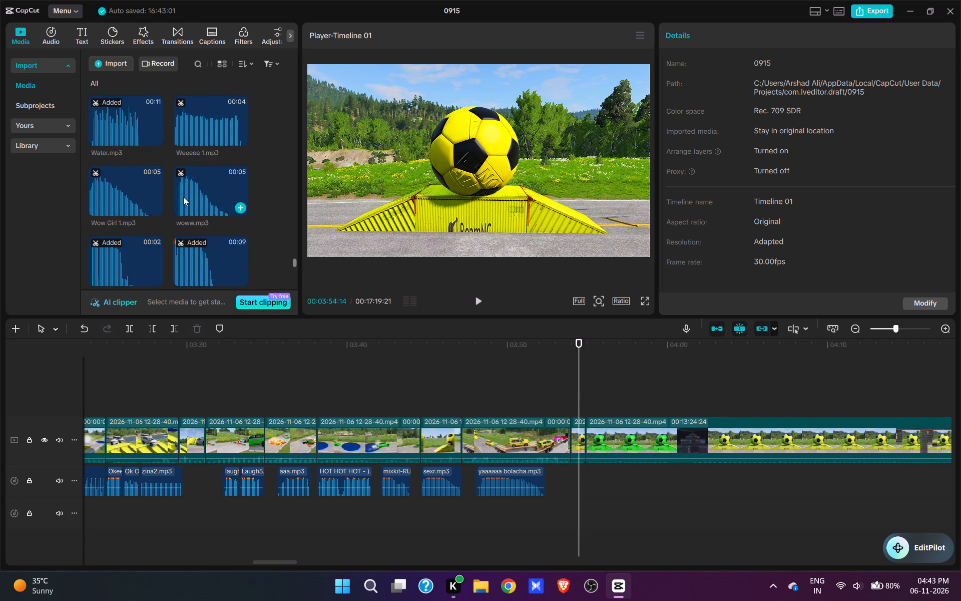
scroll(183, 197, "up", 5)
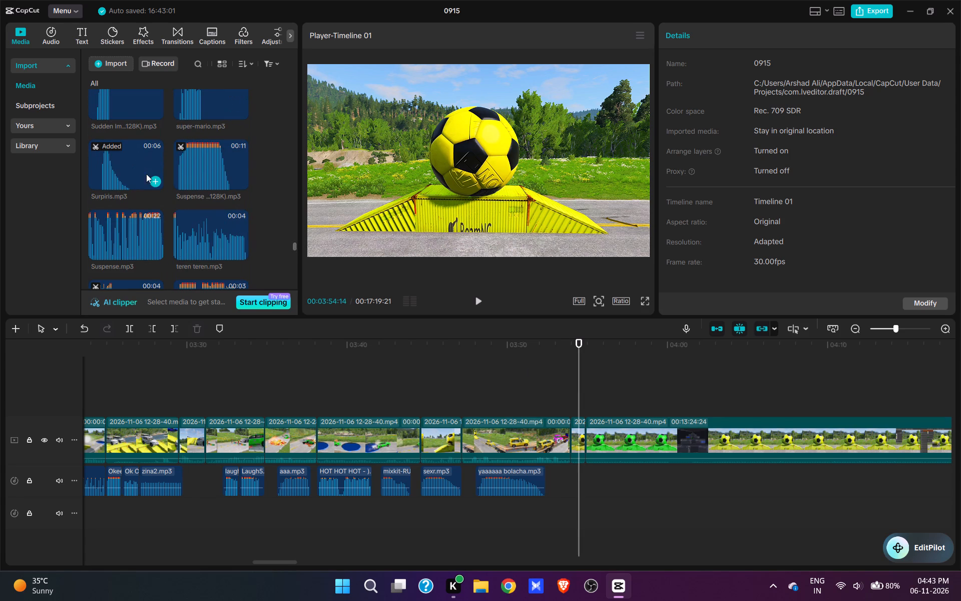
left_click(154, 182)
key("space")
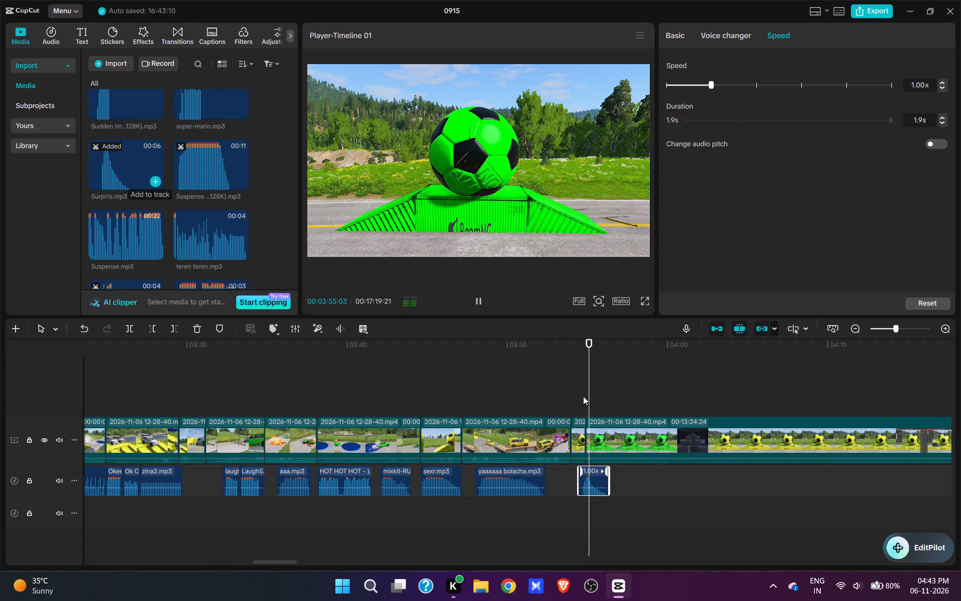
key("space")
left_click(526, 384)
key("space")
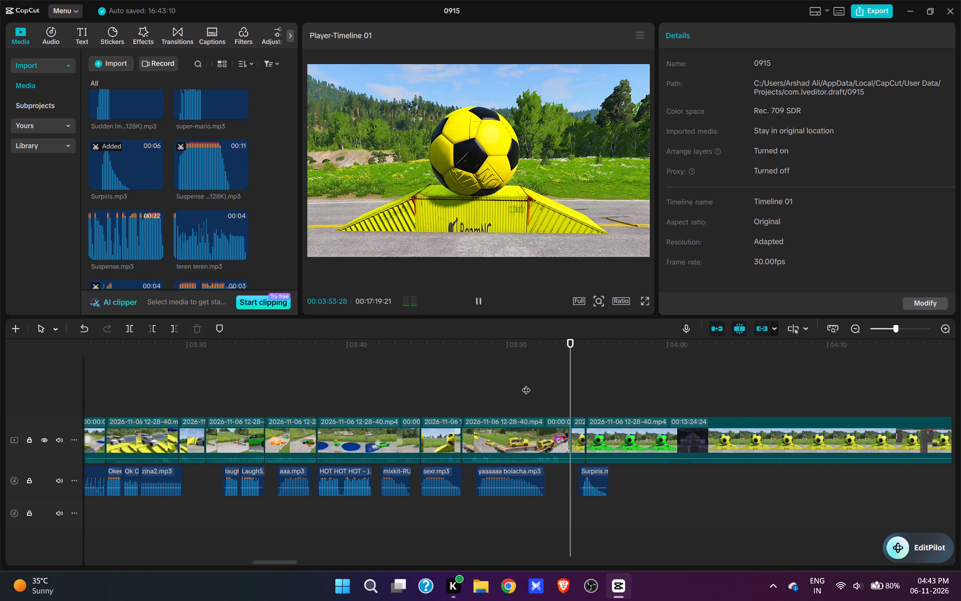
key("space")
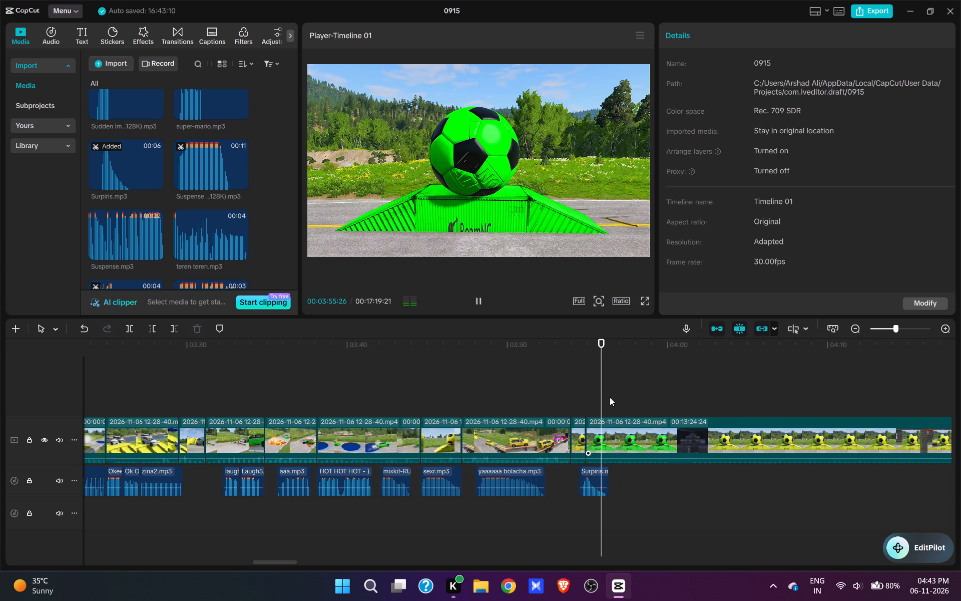
Split the green ball footage at 03:56:10 and cut from there up to 04:25:01, where the ball and ramp are cyan.
left_click(605, 395)
left_click(607, 434)
key("w")
left_click_drag(616, 449, 626, 474)
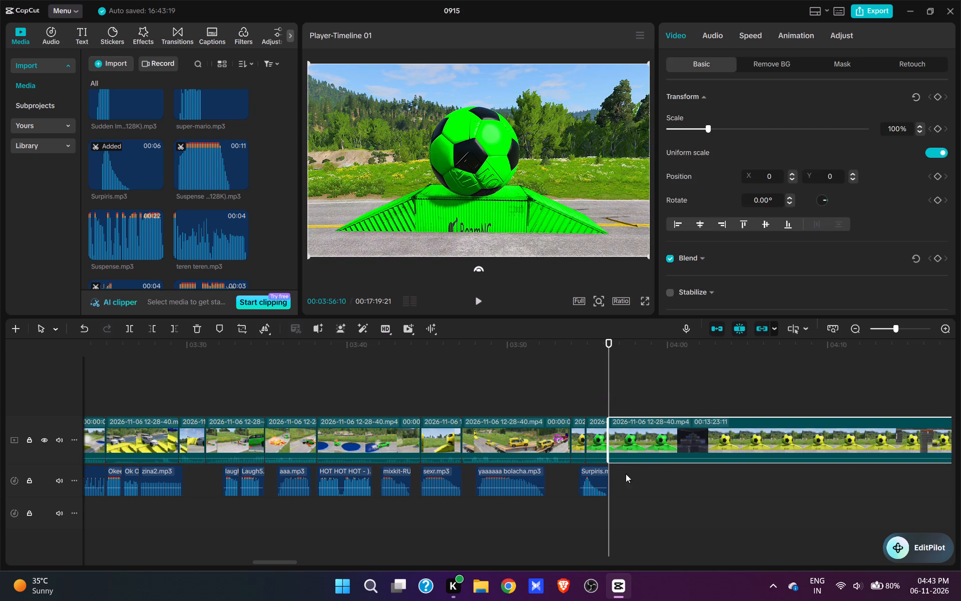
left_click_drag(626, 474, 542, 533)
left_click(473, 379)
left_click(601, 366)
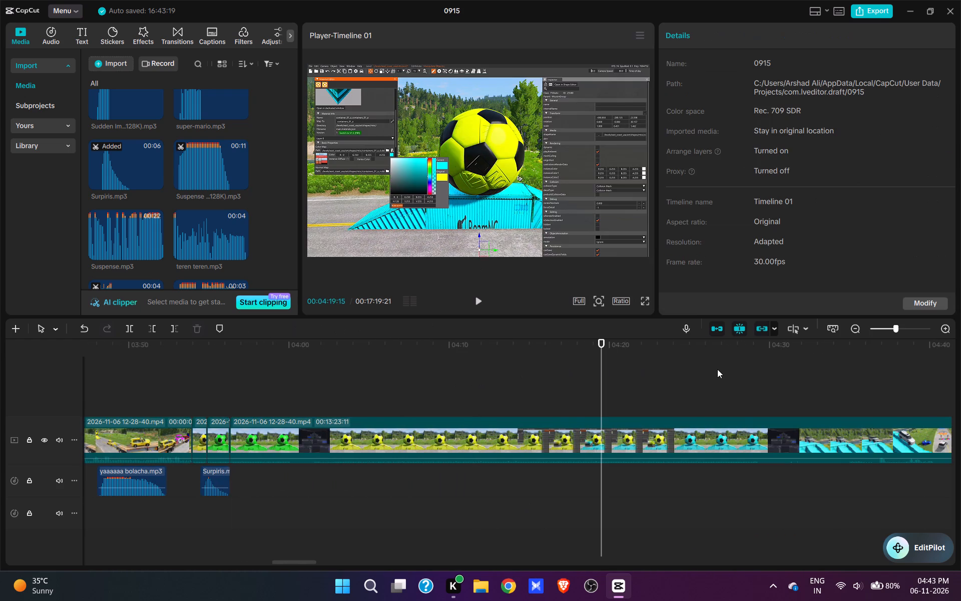
left_click(690, 386)
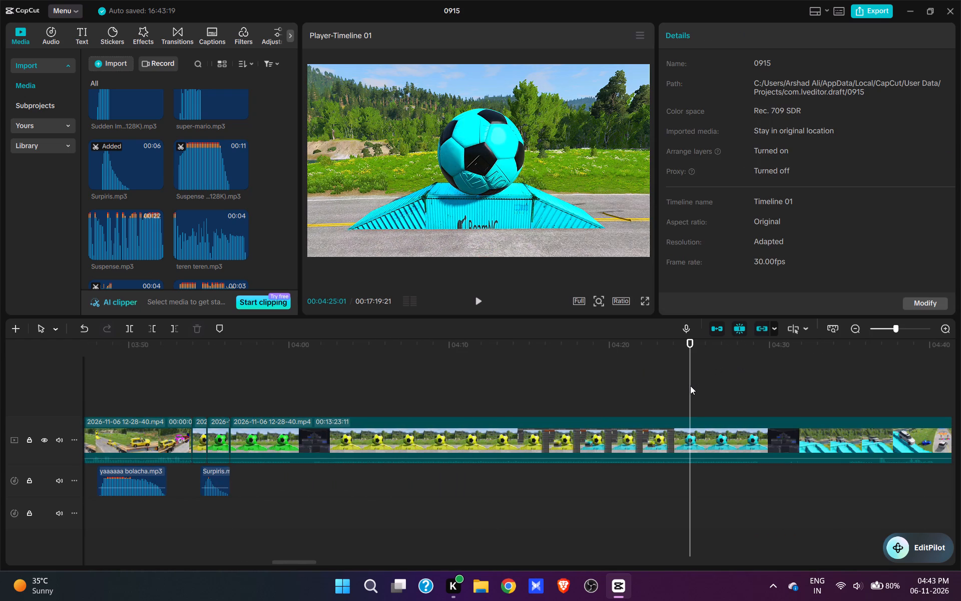
key("q")
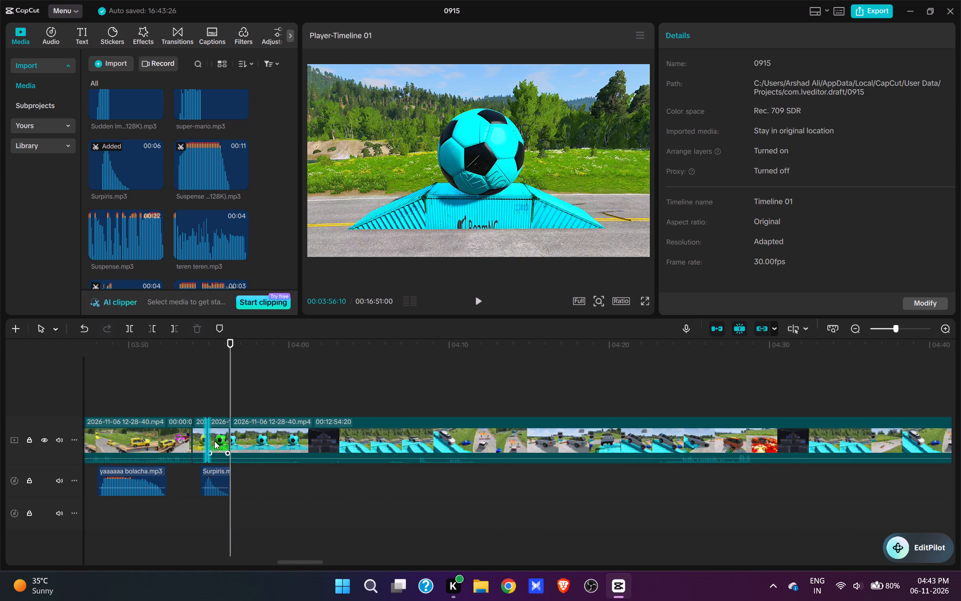
Delete the short green ball clip and the short yellow ball clip before it, playing the shot in between.
left_click(214, 440)
key("d")
left_click(201, 408)
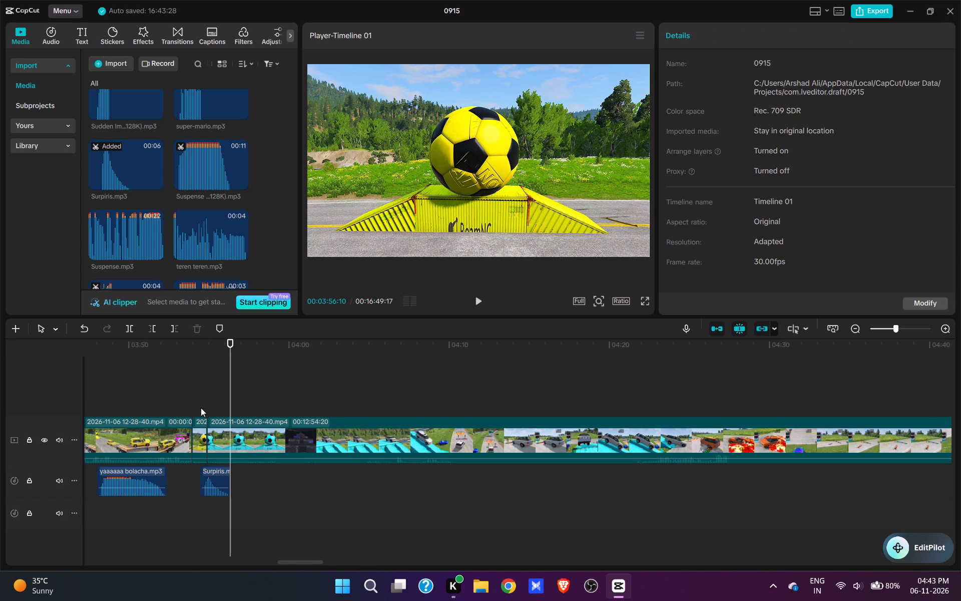
key("space")
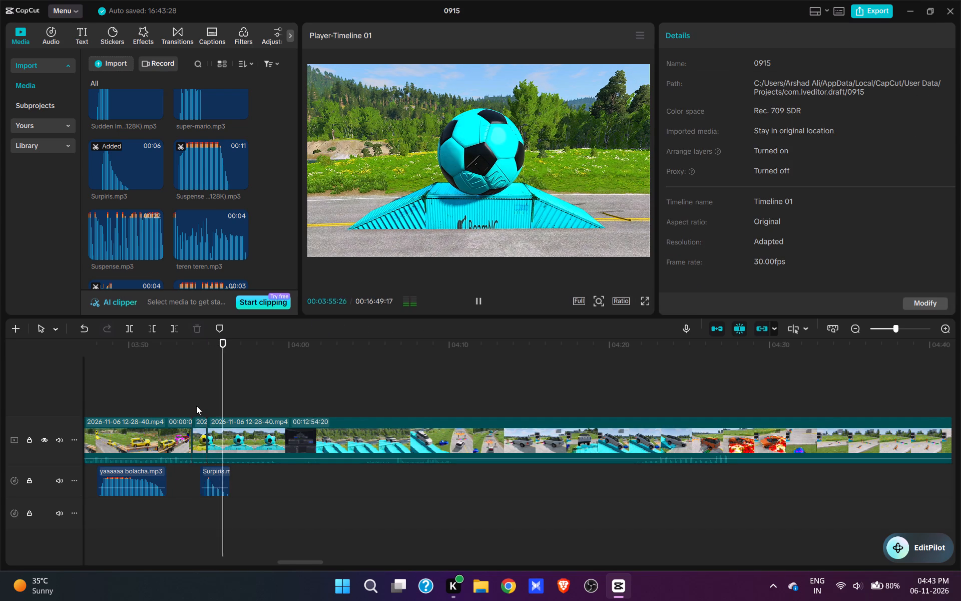
key("space")
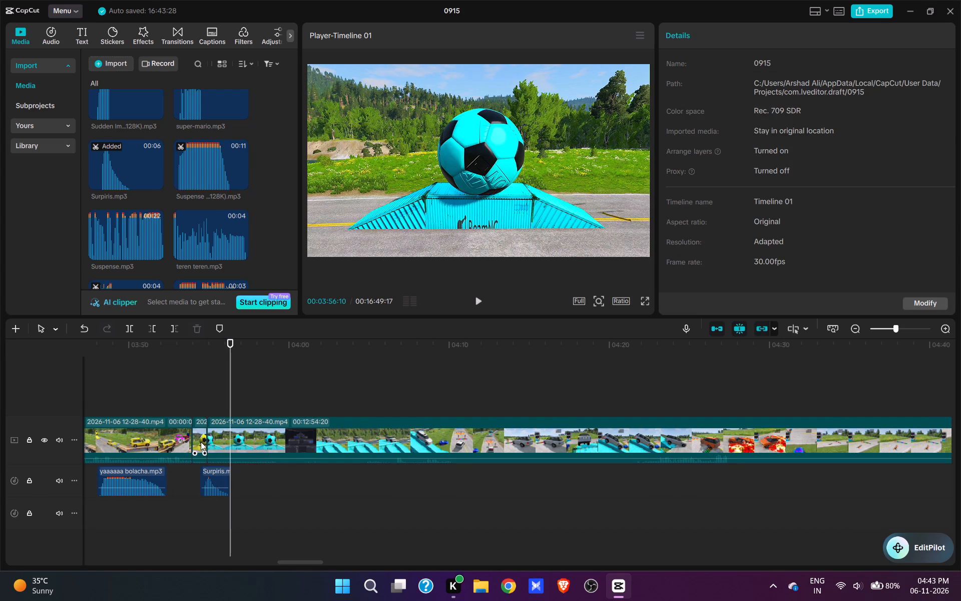
left_click(201, 442)
key("d")
Extend the start of the cyan ball footage back to where its ball and ramp are still fully yellow, checking the restored section.
left_click(214, 441)
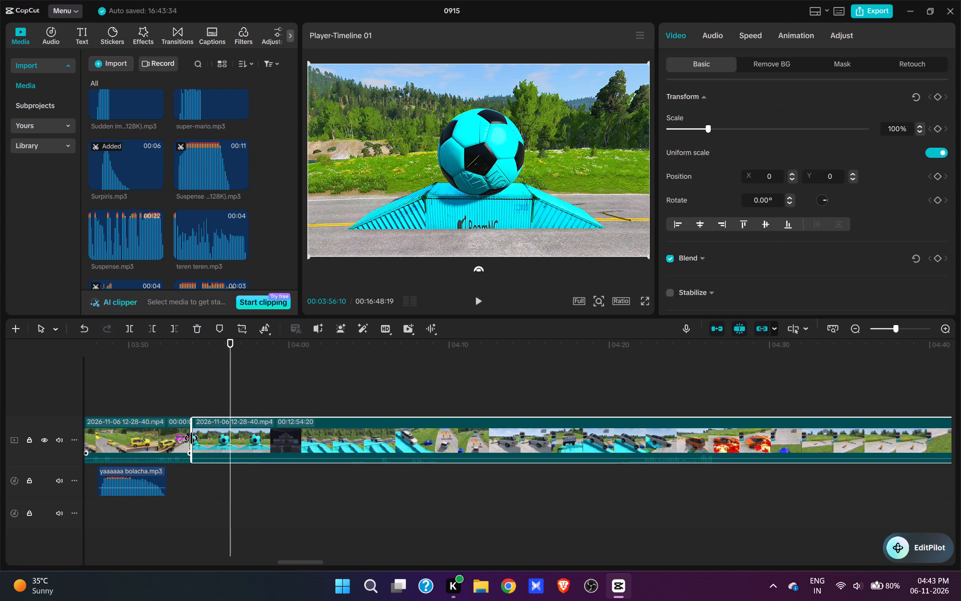
left_click_drag(191, 438, 121, 440)
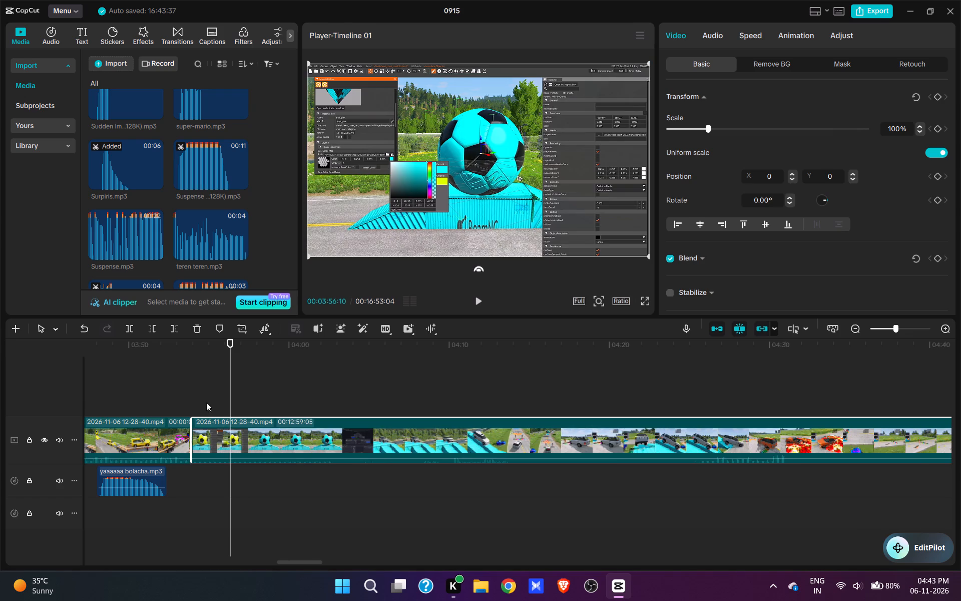
left_click(204, 392)
left_click(190, 436)
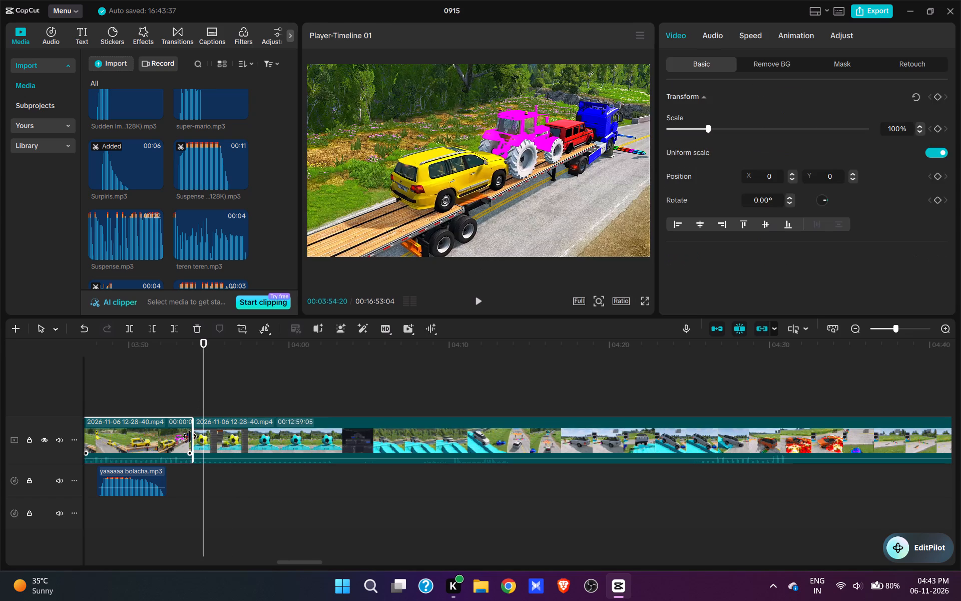
left_click(212, 434)
left_click_drag(190, 436, 0, 429)
left_click(237, 384)
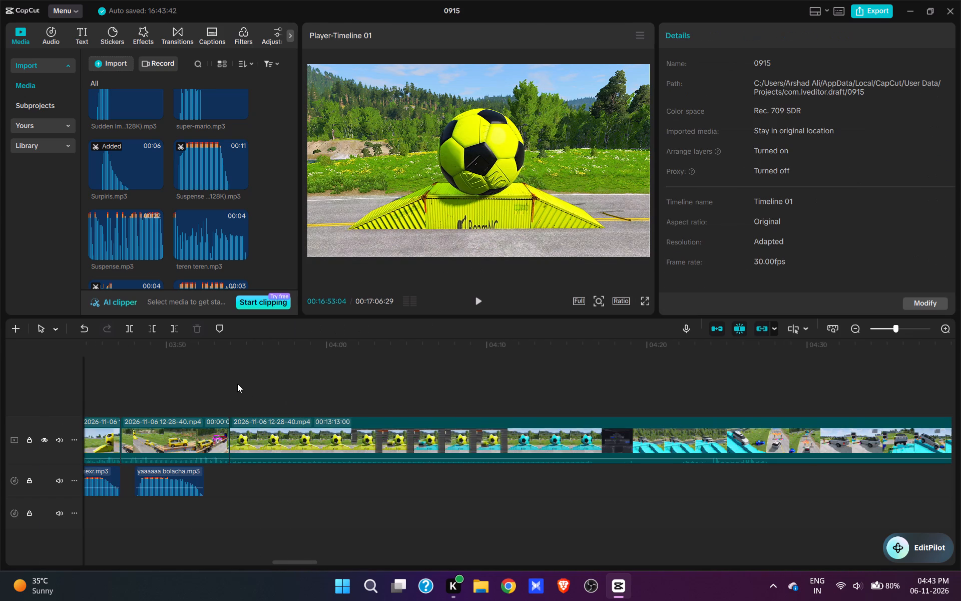
left_click(234, 383)
left_click_drag(237, 382, 409, 393)
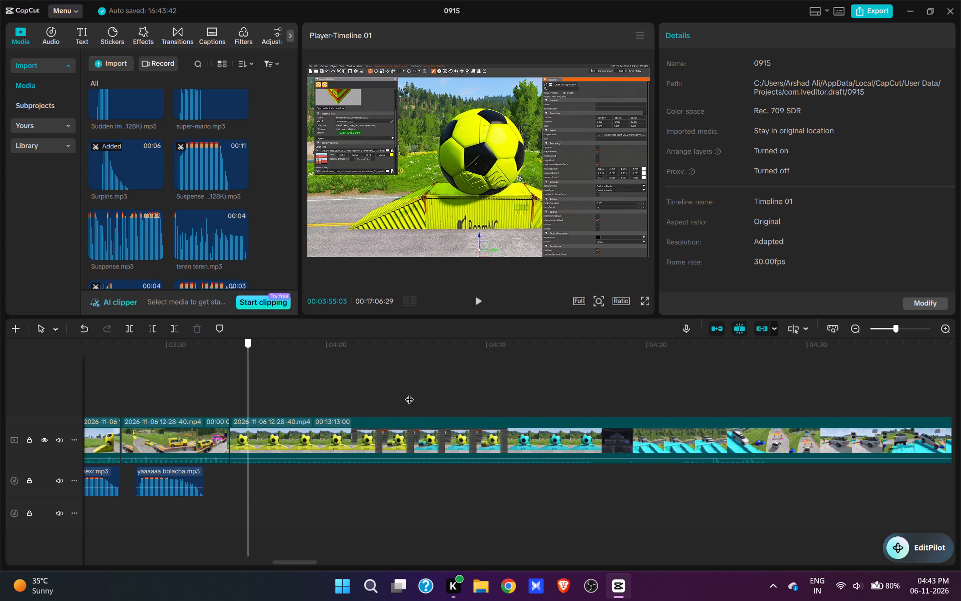
left_click_drag(409, 393, 236, 418)
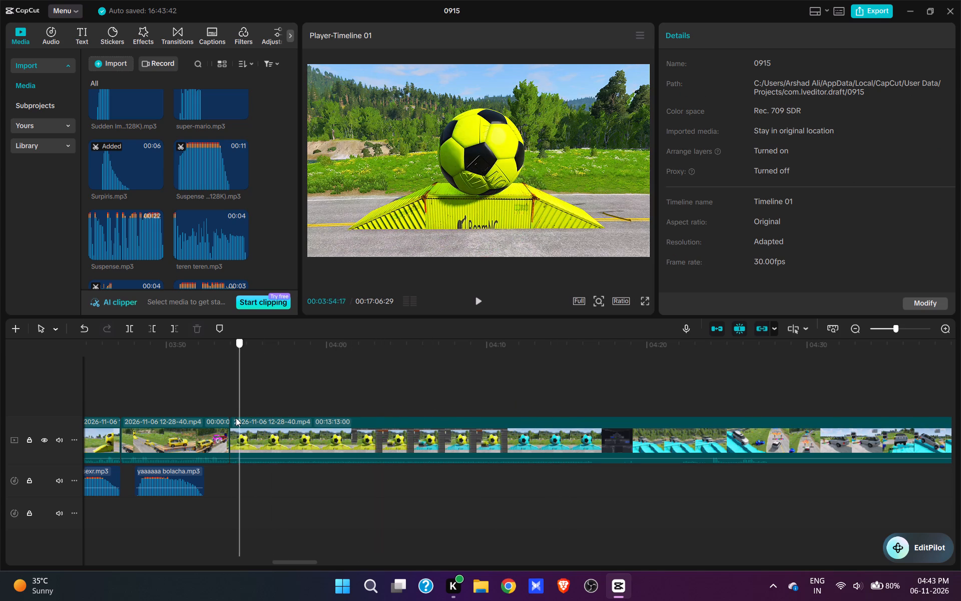
left_click_drag(236, 418, 235, 418)
left_click(235, 418)
left_click(231, 417)
Split the yellow ball footage at 03:54:25 and cut from there up to about 04:16, where the ball and ramp are cyan.
key("space")
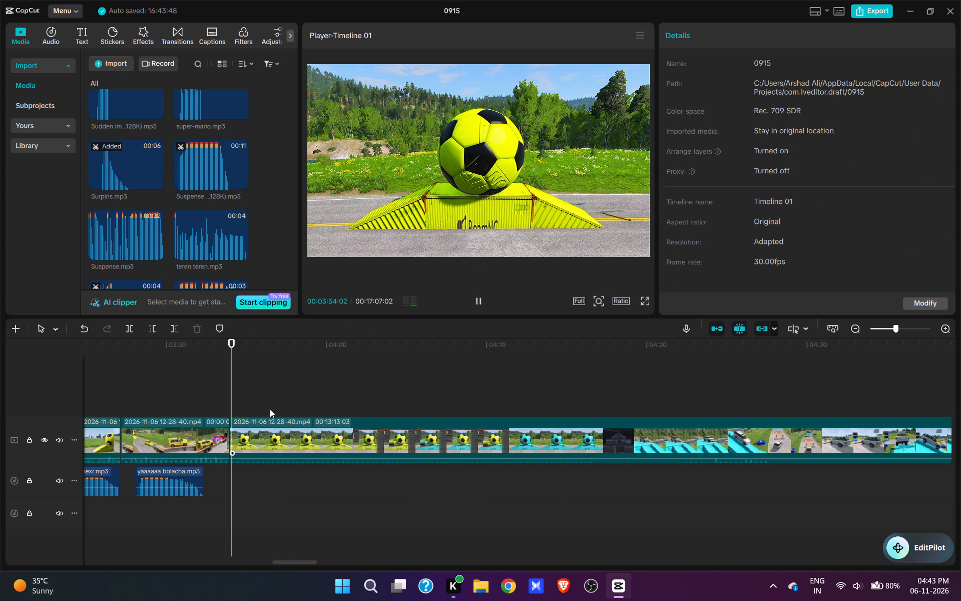
key("space")
left_click(240, 403)
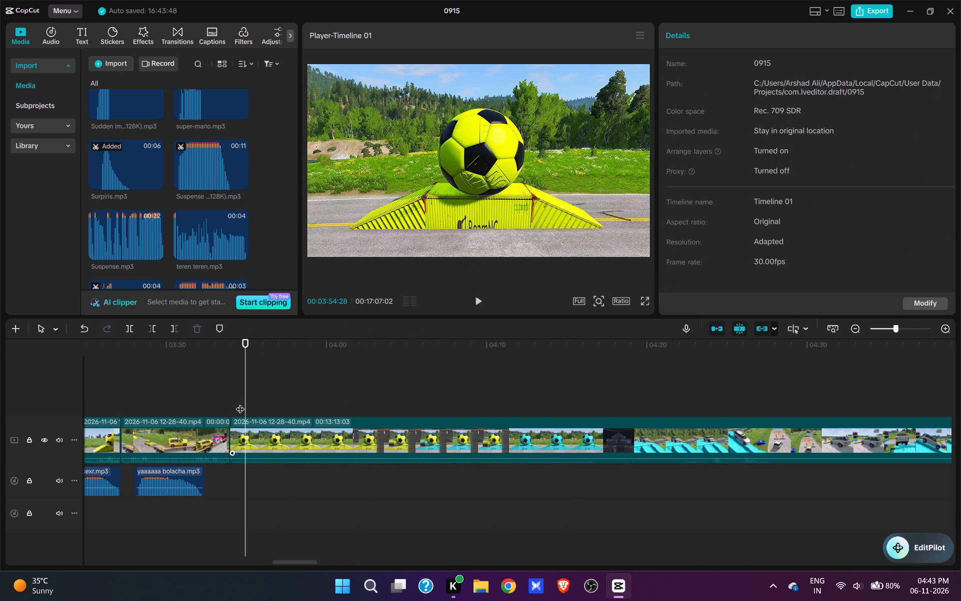
key("space")
key("space")
key("w")
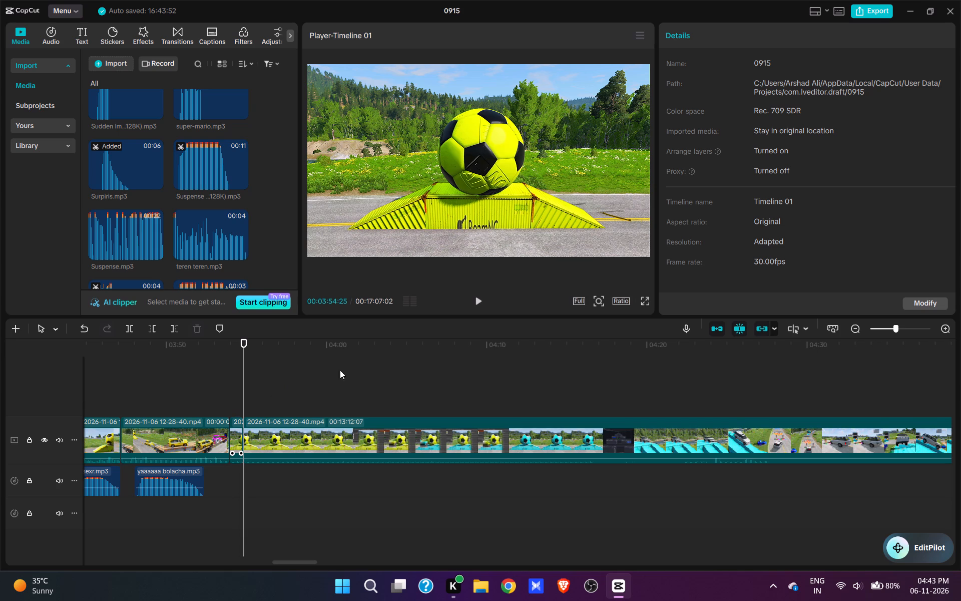
left_click(586, 388)
key("q")
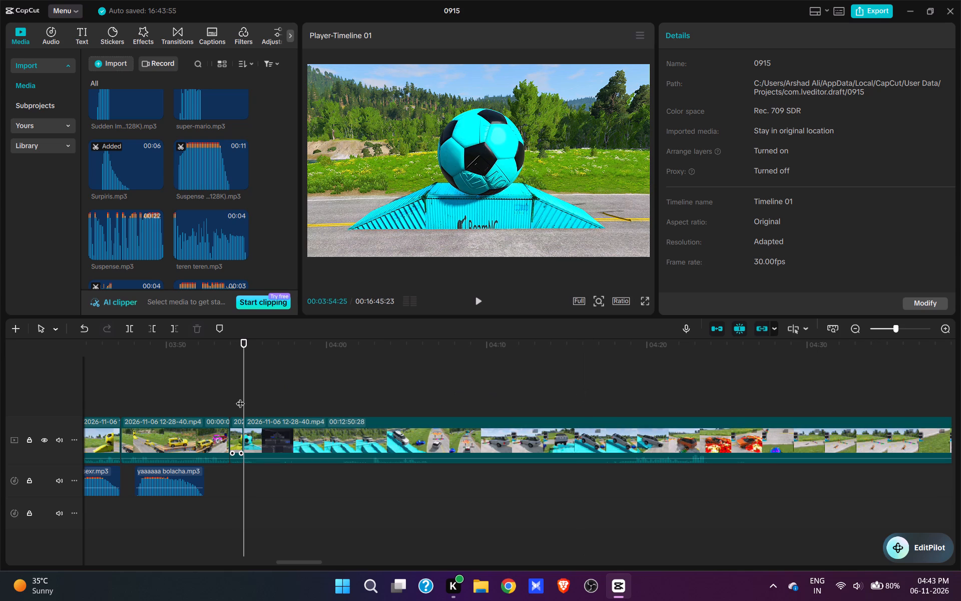
Add Surpiris.mp3 at 03:54:10, before the ball turns cyan, and play the shot from about 03:51:28.
left_click(234, 397)
left_click(234, 397)
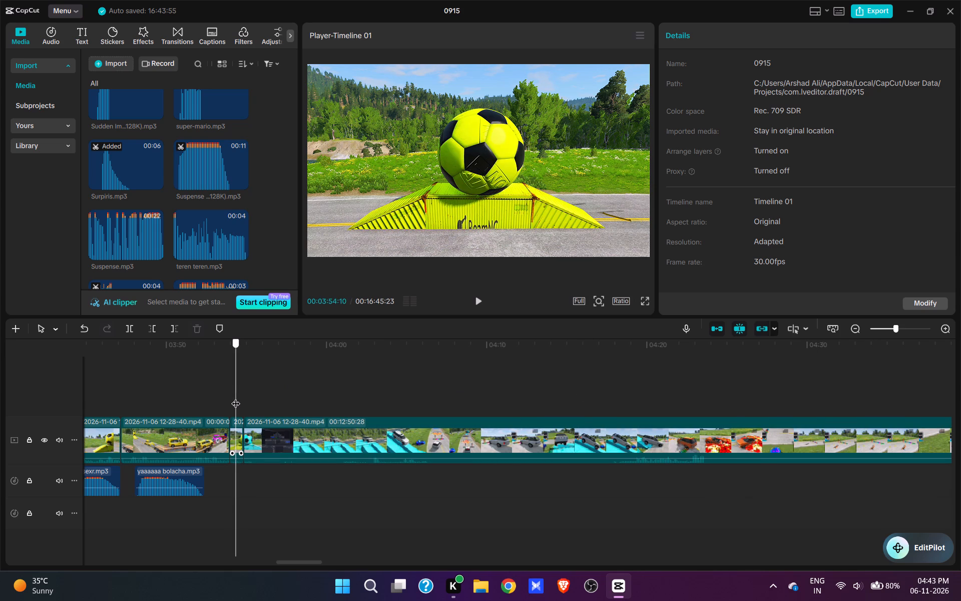
left_click(152, 180)
key("space")
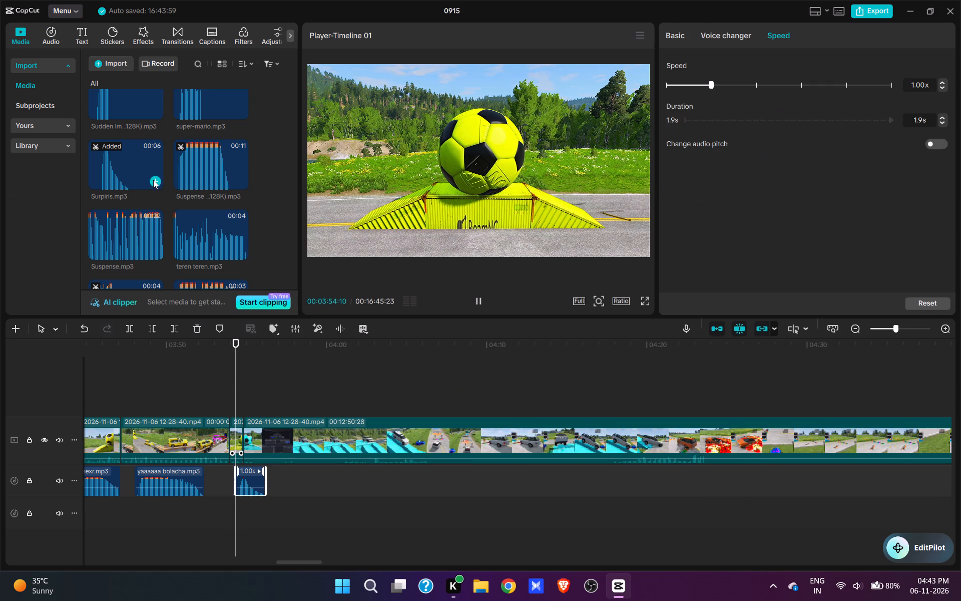
key("space")
left_click(197, 377)
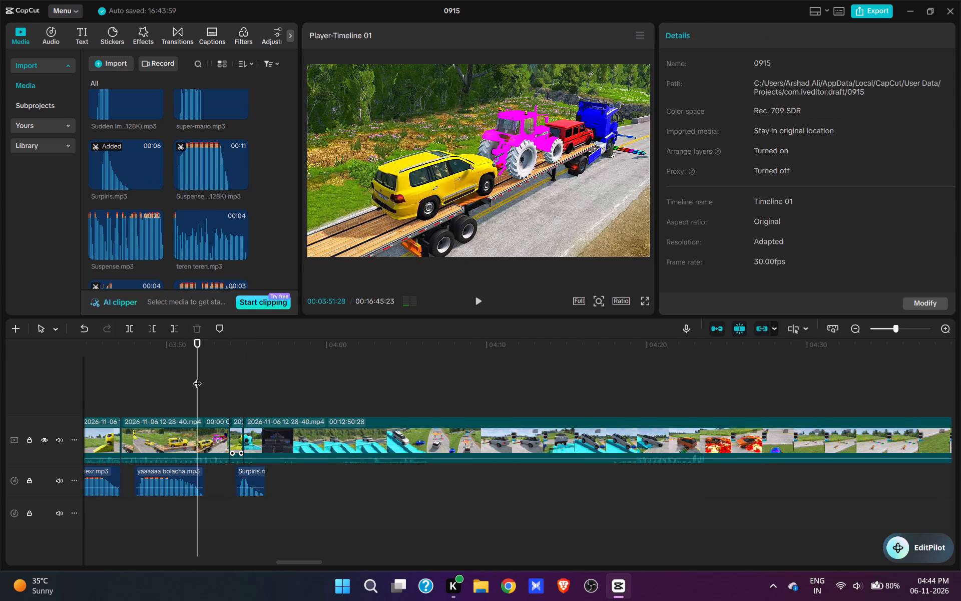
key("space")
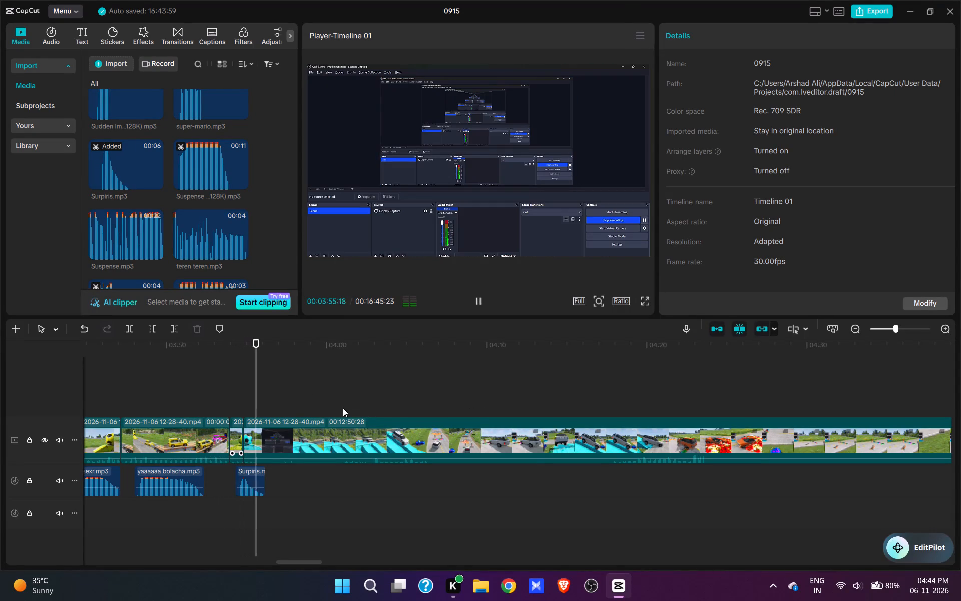
Extend the start of the cyan ball clip backward by about 1 second, playing the shot between adjustments.
key("space")
left_click(276, 439)
left_click_drag(243, 436, 239, 436)
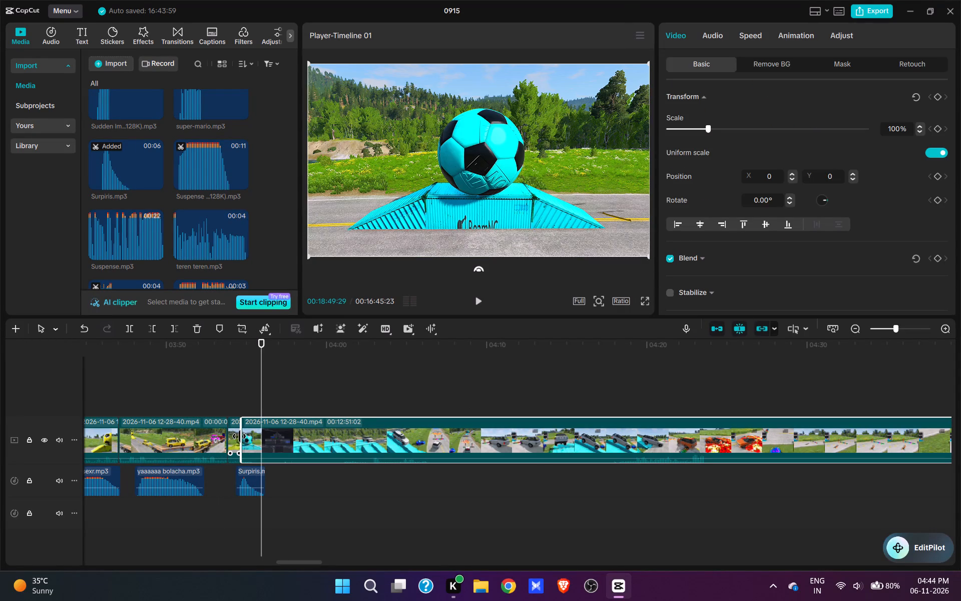
left_click_drag(239, 436, 236, 436)
left_click(245, 381)
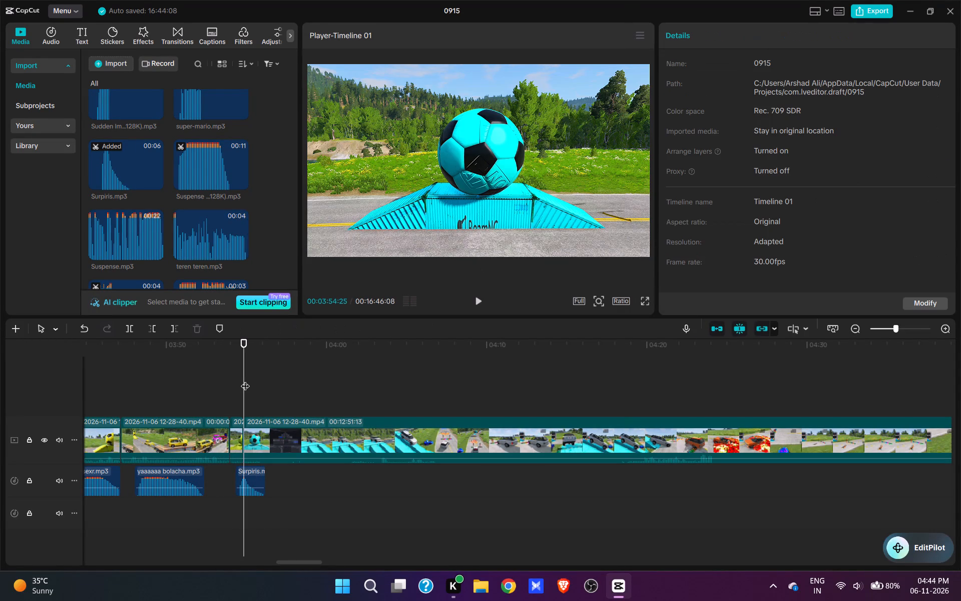
key("space")
key("space")
left_click(247, 435)
left_click_drag(241, 436, 232, 436)
left_click(250, 381)
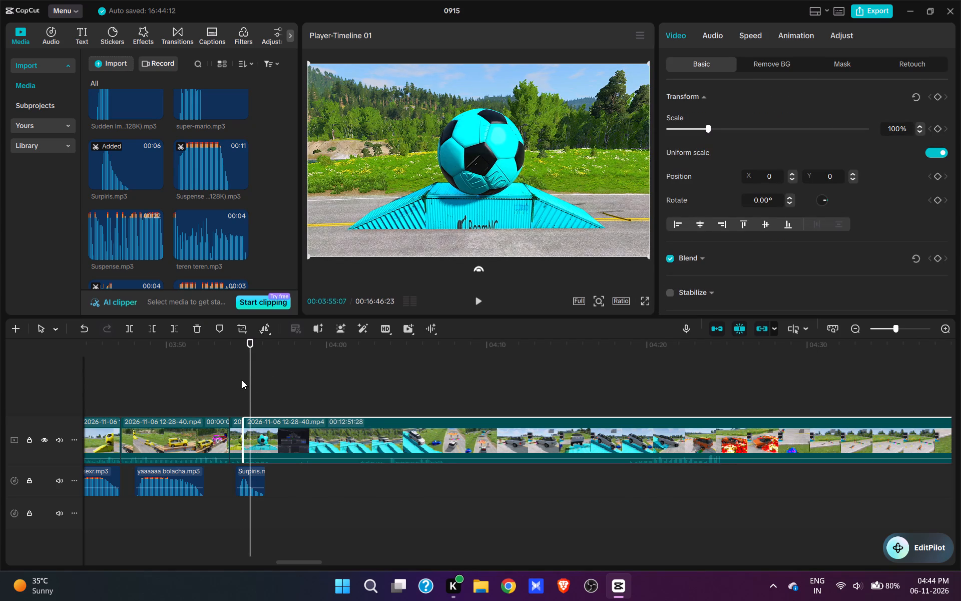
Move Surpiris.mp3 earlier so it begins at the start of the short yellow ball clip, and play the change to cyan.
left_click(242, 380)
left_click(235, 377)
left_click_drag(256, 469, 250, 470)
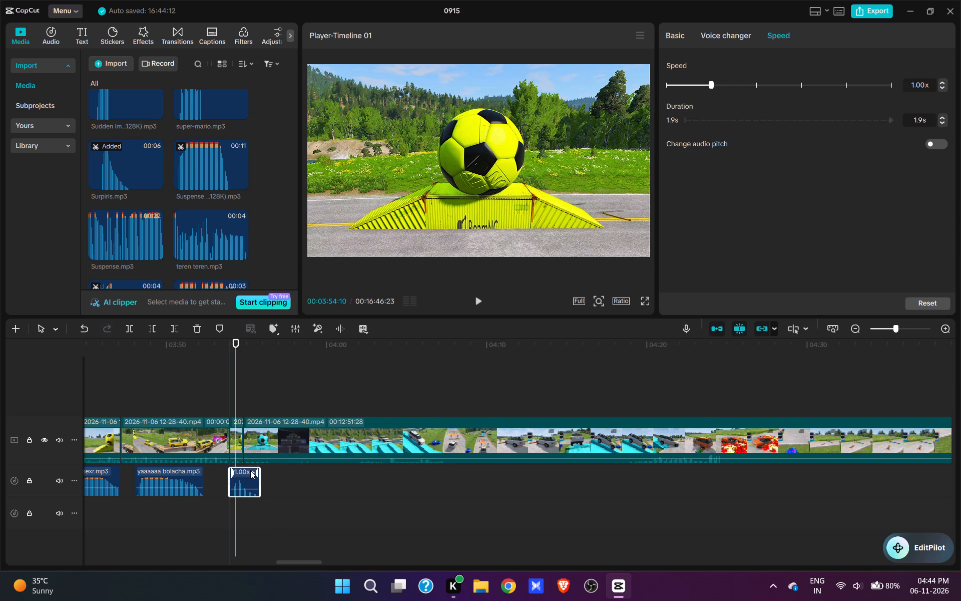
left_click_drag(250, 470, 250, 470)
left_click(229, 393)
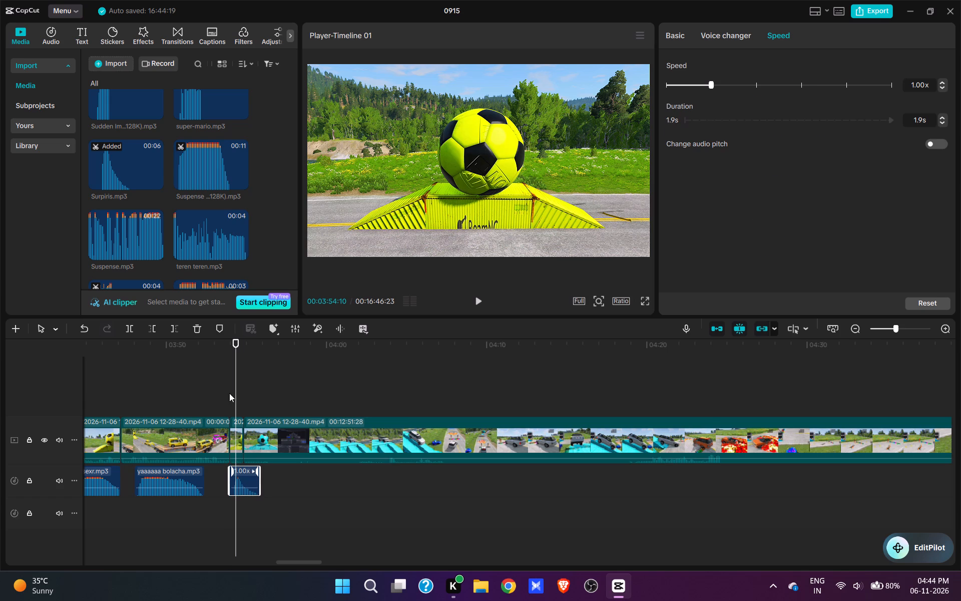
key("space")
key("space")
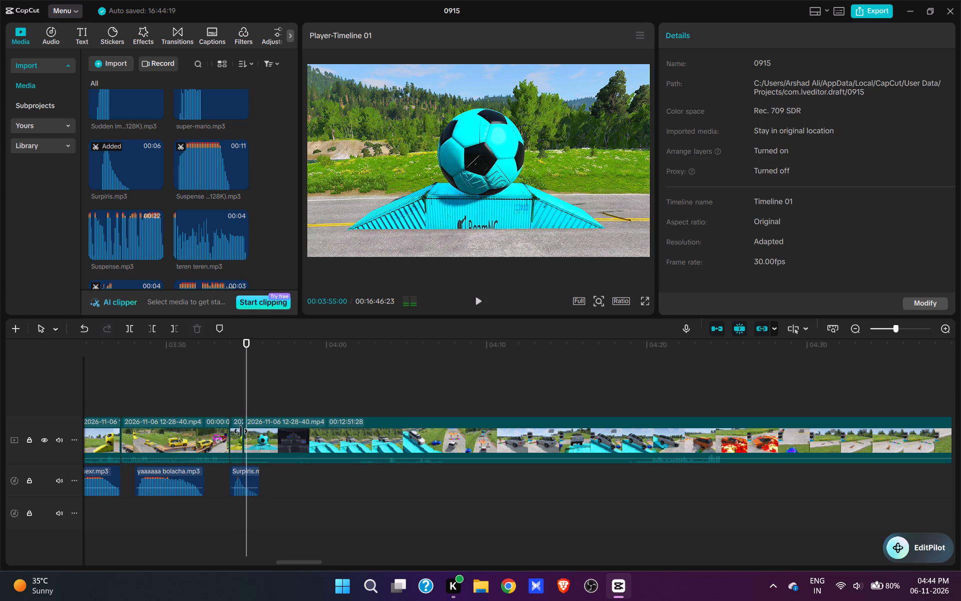
Move Surpiris.mp3 forward so it starts at about 03:54:10, and play the shot.
left_click(236, 404)
left_click_drag(253, 471, 260, 471)
key("space")
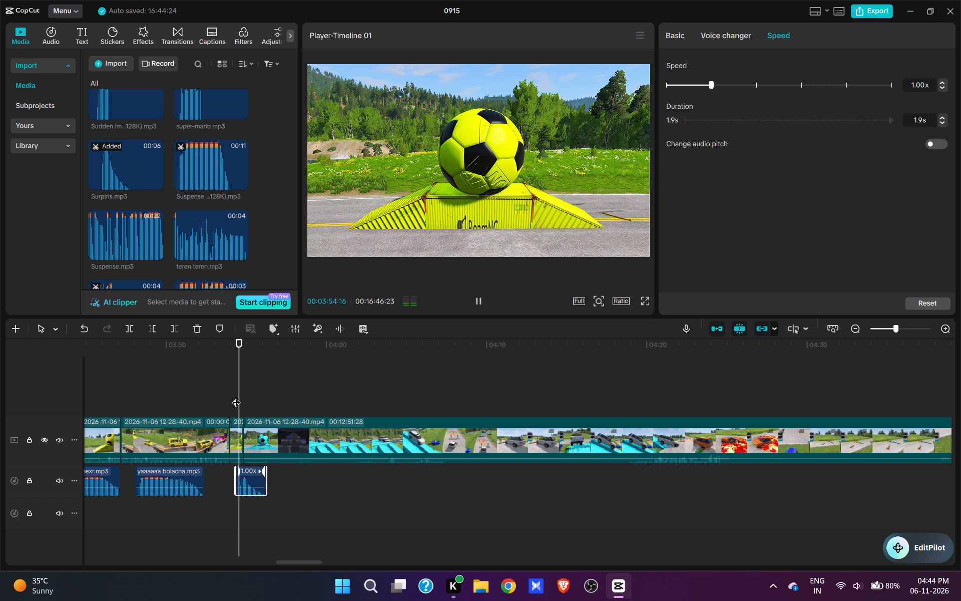
Play the cyan ball shot from about 03:54:06 and split the video at 03:55:27, before the screen-recorder window appears.
left_click(232, 394)
key("space")
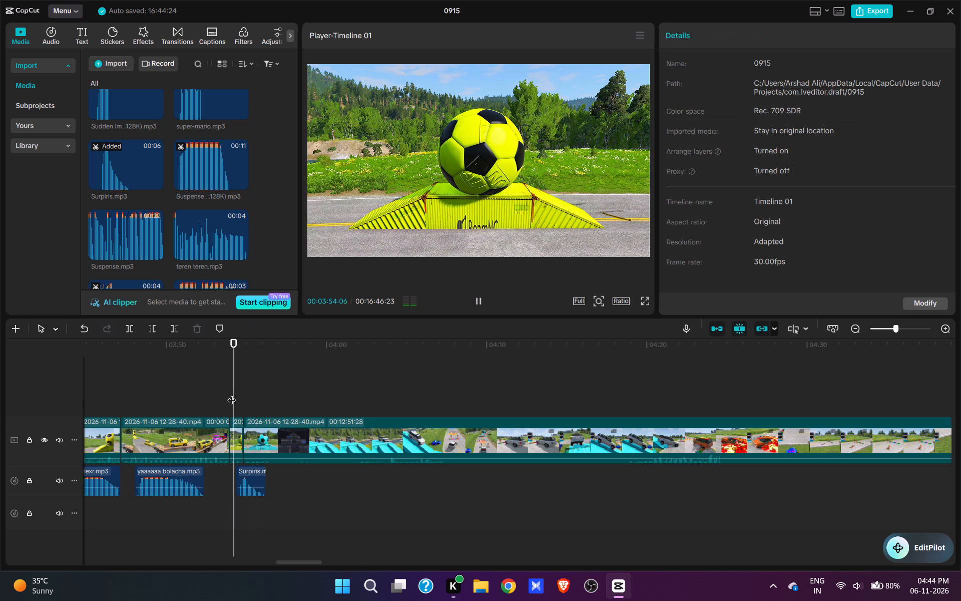
key("space")
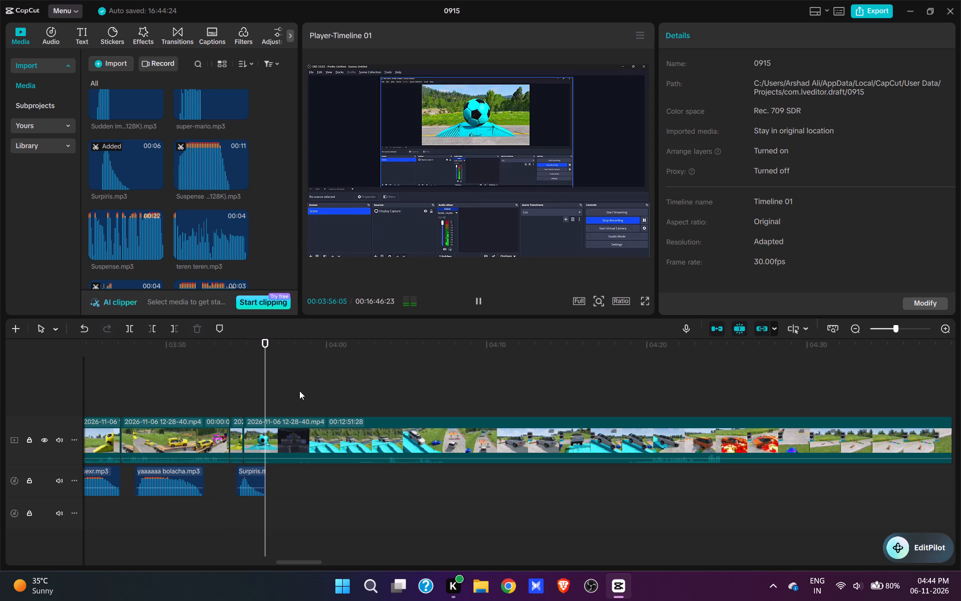
left_click_drag(269, 404, 264, 403)
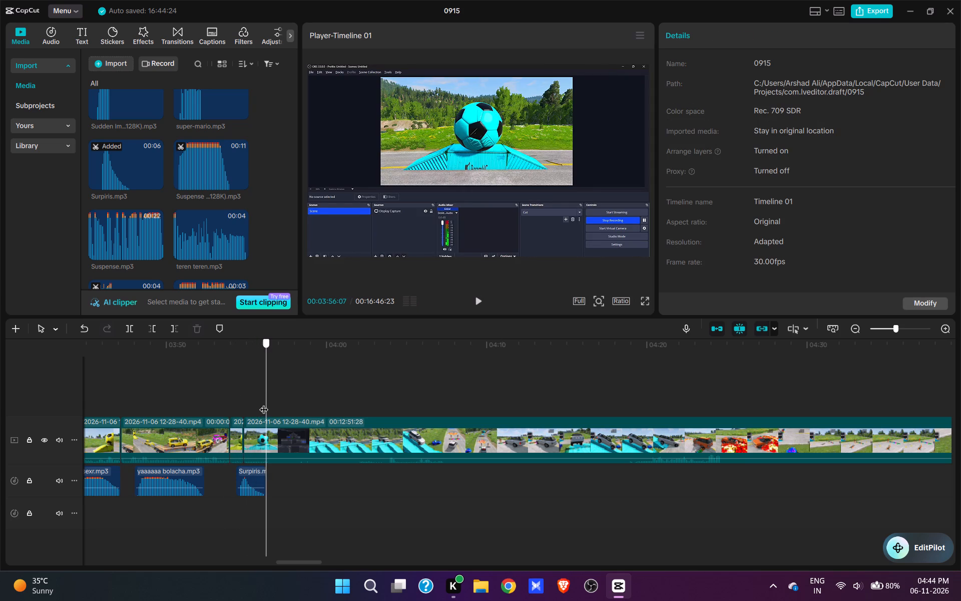
left_click_drag(264, 403, 261, 404)
left_click(268, 440)
key("w")
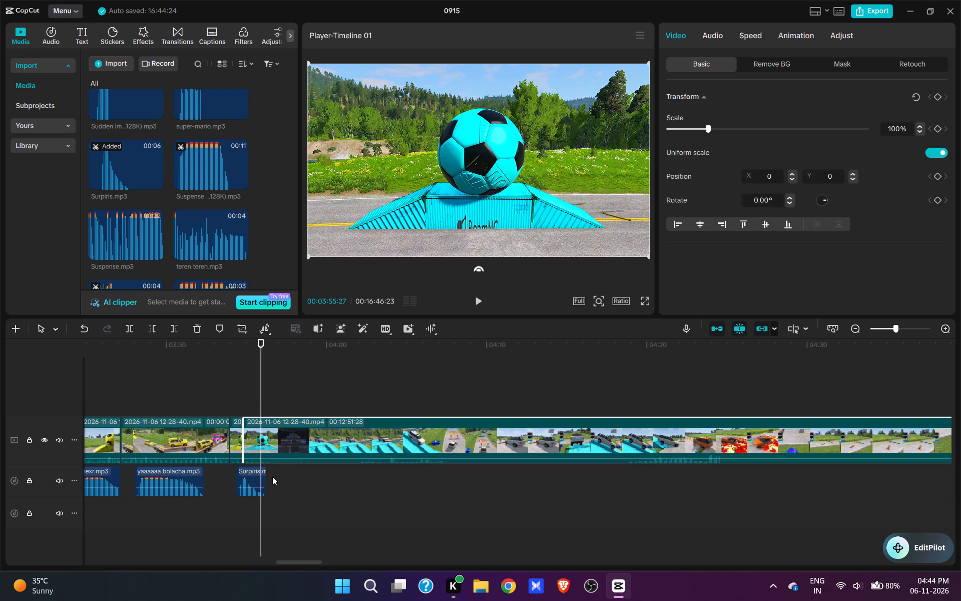
Trim the end of Surpiris.mp3 to the video split at 03:55:27.
left_click(253, 480)
key("e")
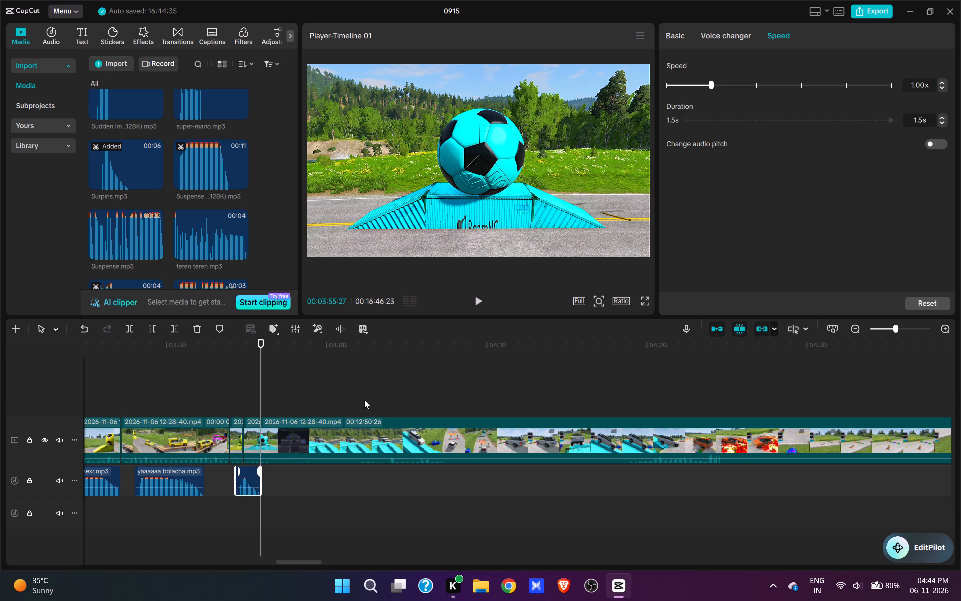
Cut the footage from 03:55:27 to about 04:01 so the white SUV shot follows the cyan ball, and play the join.
left_click(364, 400)
key("space")
left_click(345, 399)
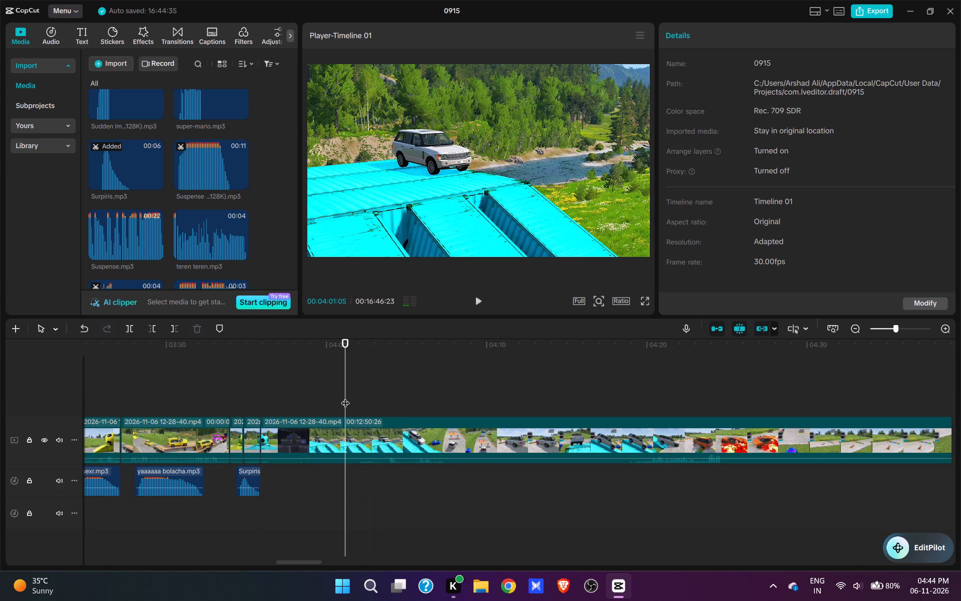
key("space")
key("space")
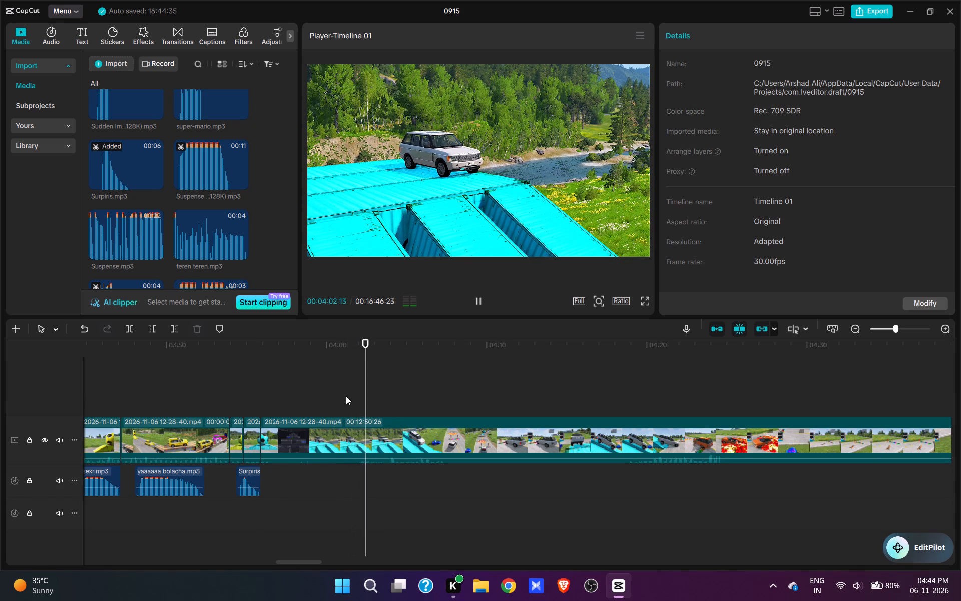
left_click(352, 401)
left_click(347, 401)
type("q")
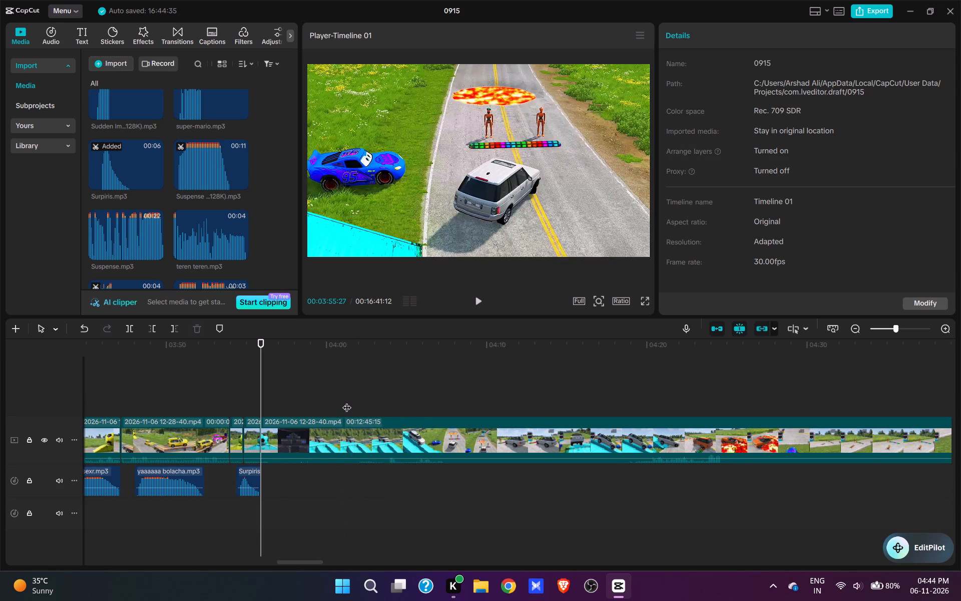
key("space")
key("space")
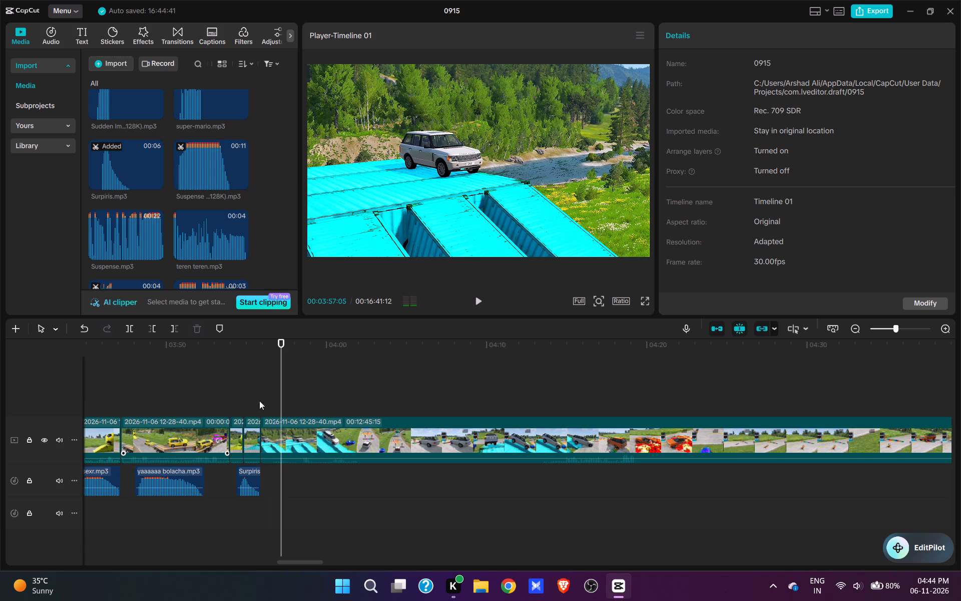
With the playhead at 03:55:27, browse and audition the imported sound effects for the start of the white SUV shot.
left_click(266, 395)
left_click_drag(264, 391, 258, 387)
scroll(172, 234, "down", 3)
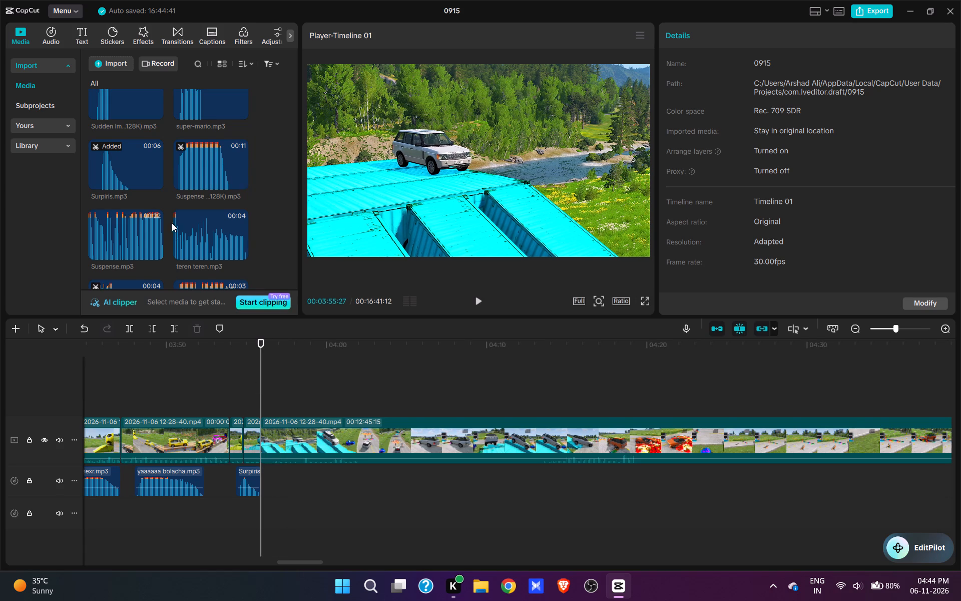
scroll(172, 223, "down", 11)
scroll(173, 210, "up", 20)
scroll(173, 210, "up", 14)
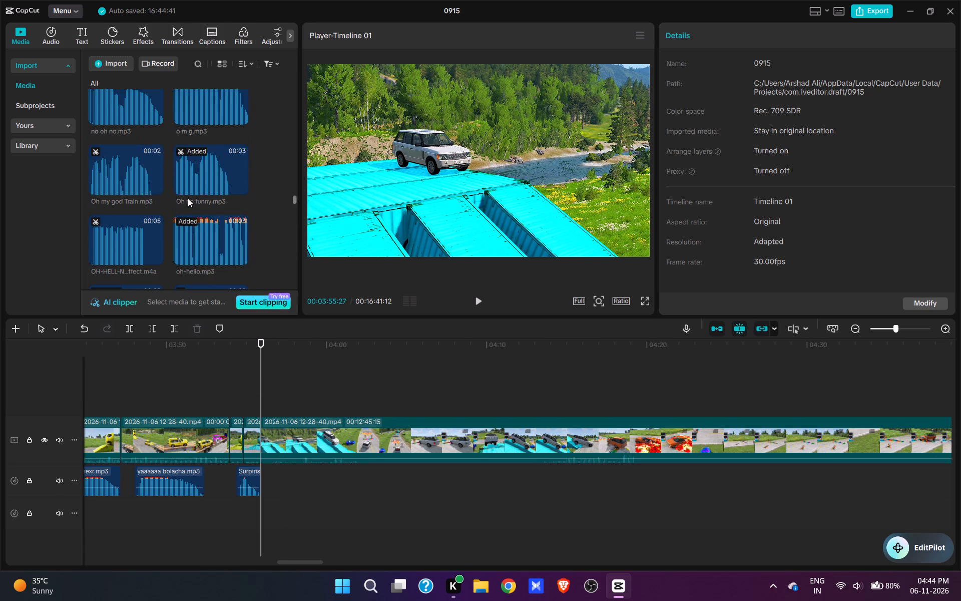
scroll(188, 198, "down", 2)
scroll(188, 198, "up", 6)
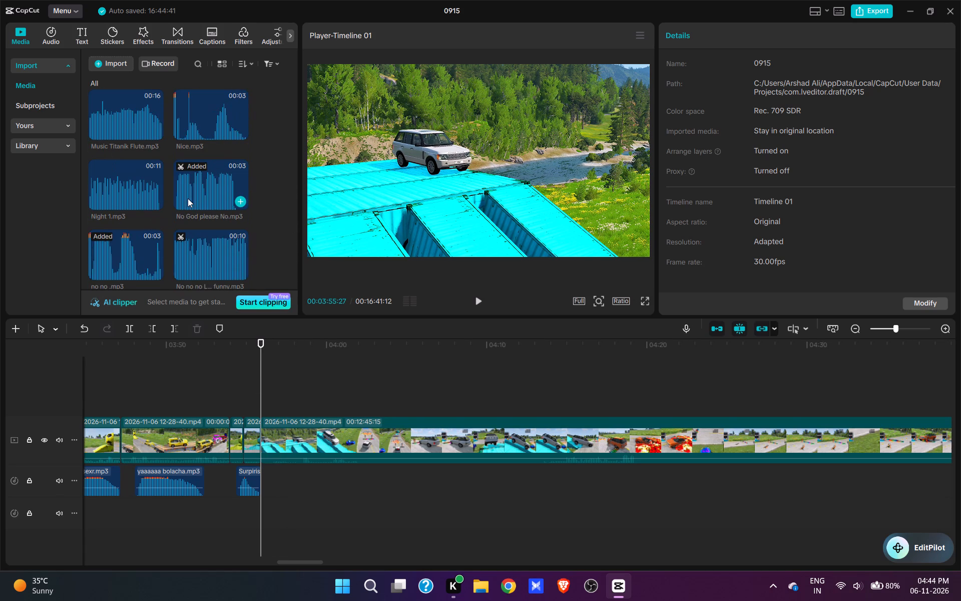
scroll(188, 198, "up", 13)
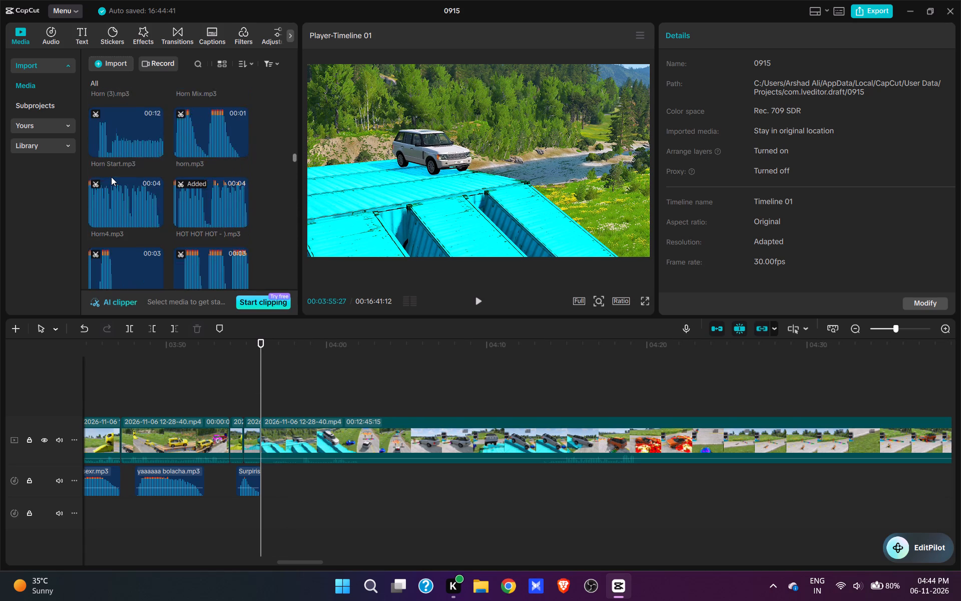
scroll(111, 177, "up", 3)
scroll(113, 177, "down", 19)
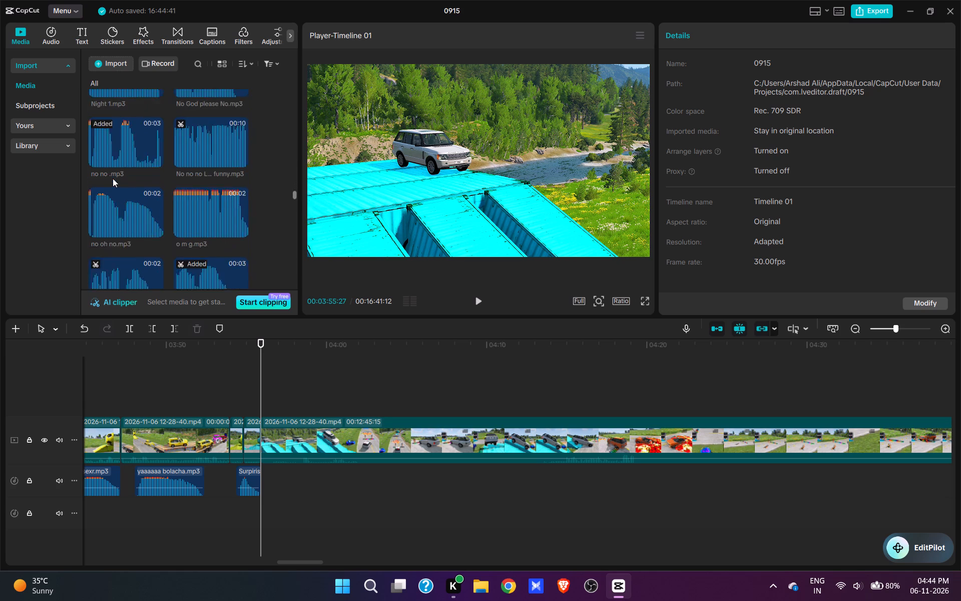
scroll(113, 178, "down", 9)
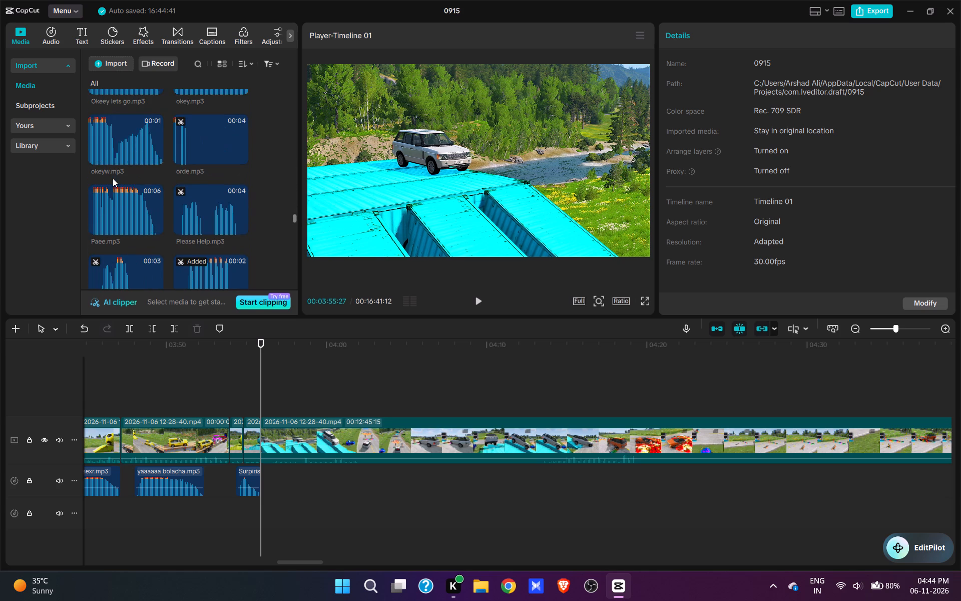
scroll(113, 178, "down", 10)
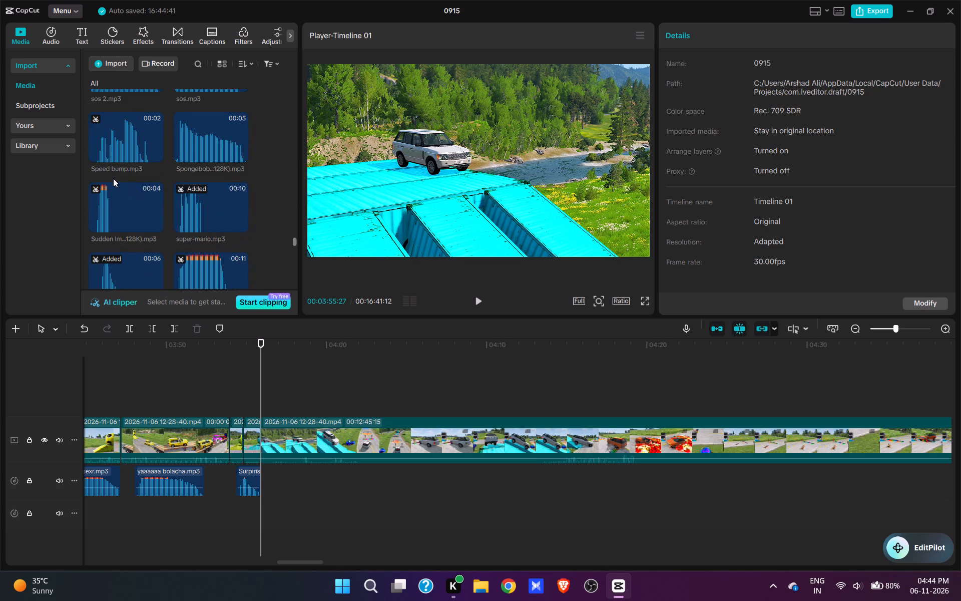
scroll(113, 178, "down", 5)
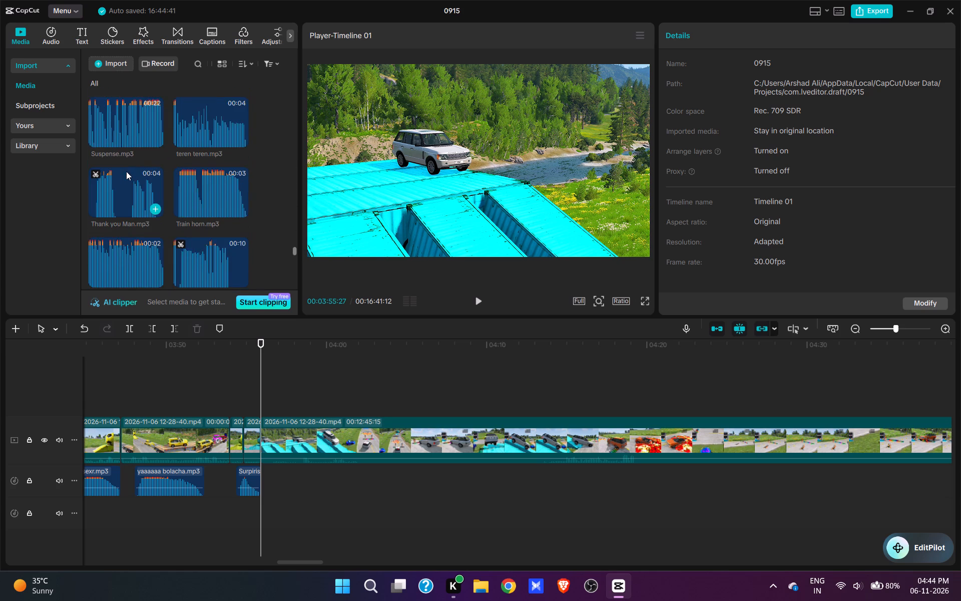
scroll(131, 177, "down", 2)
left_click(118, 170)
scroll(151, 187, "down", 4)
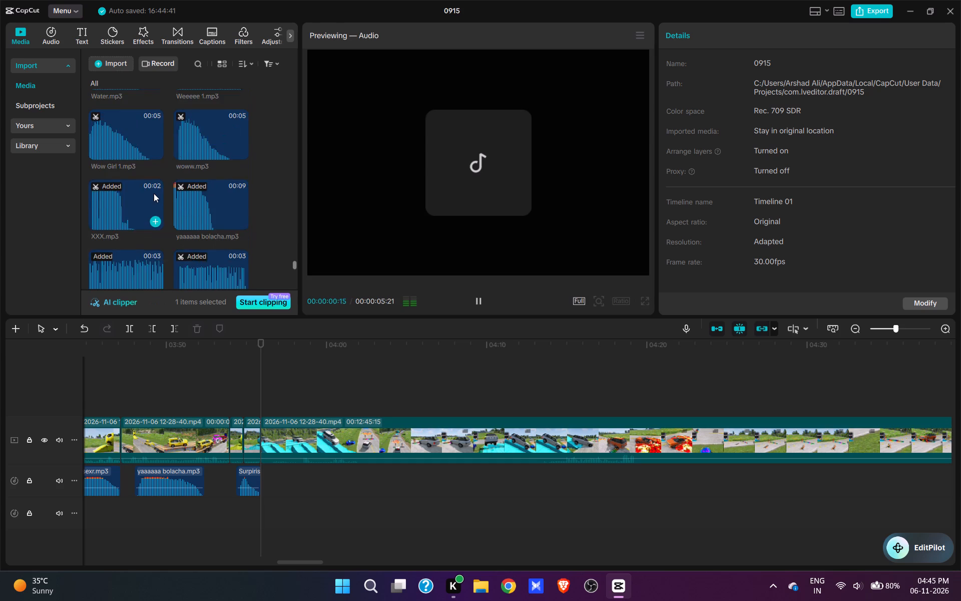
scroll(154, 193, "up", 15)
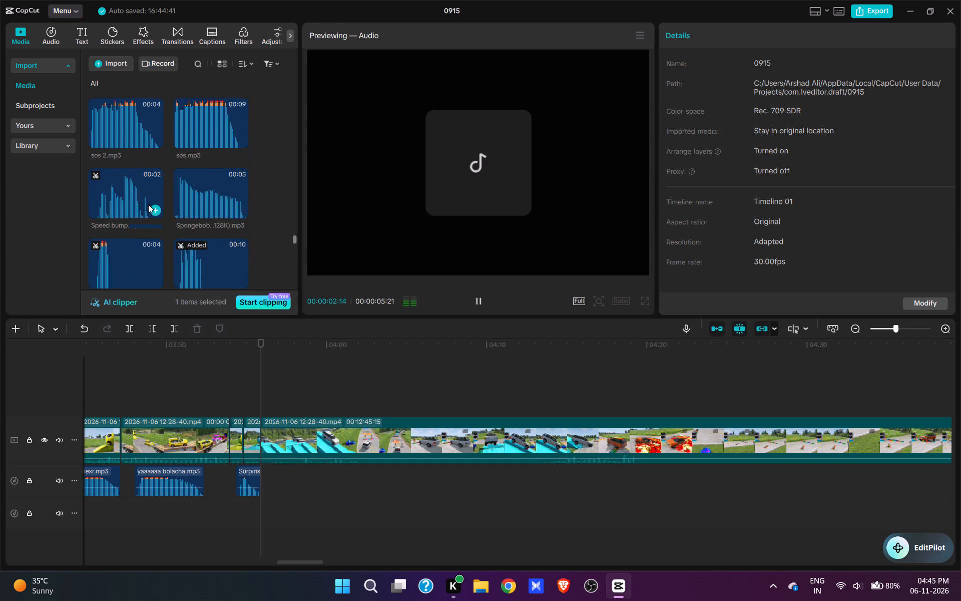
scroll(143, 204, "up", 9)
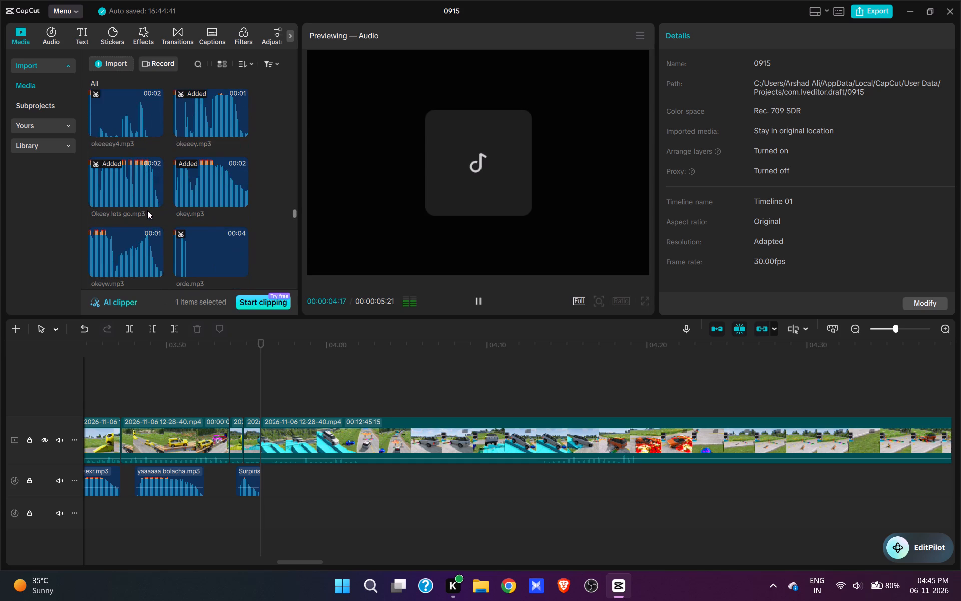
Preview Okeey lets go.mp3, add the "Ok lets g... Game.mp3" sound at 03:55:27, and play the SUV shot.
left_click(126, 181)
left_click(131, 248)
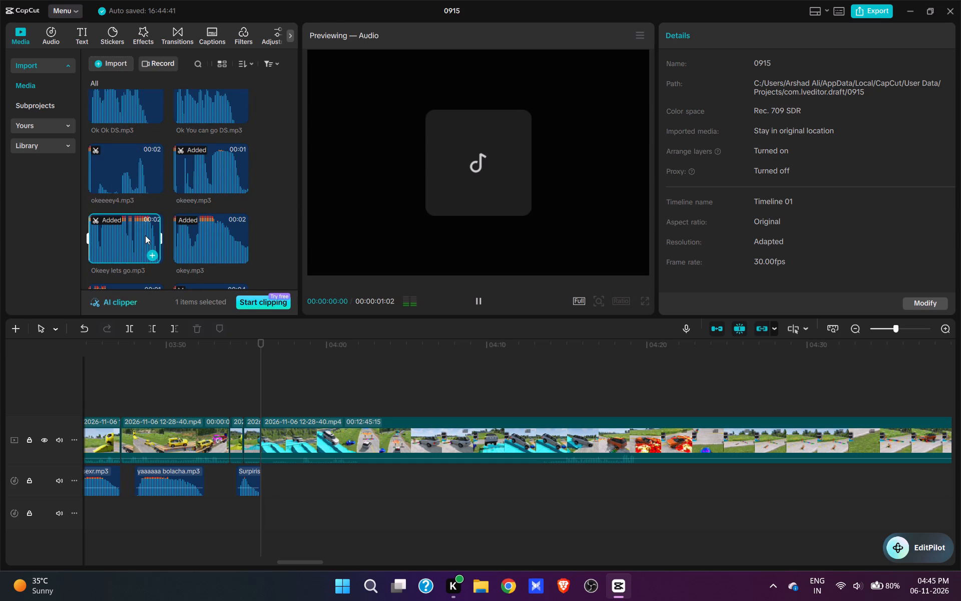
scroll(145, 235, "down", 2)
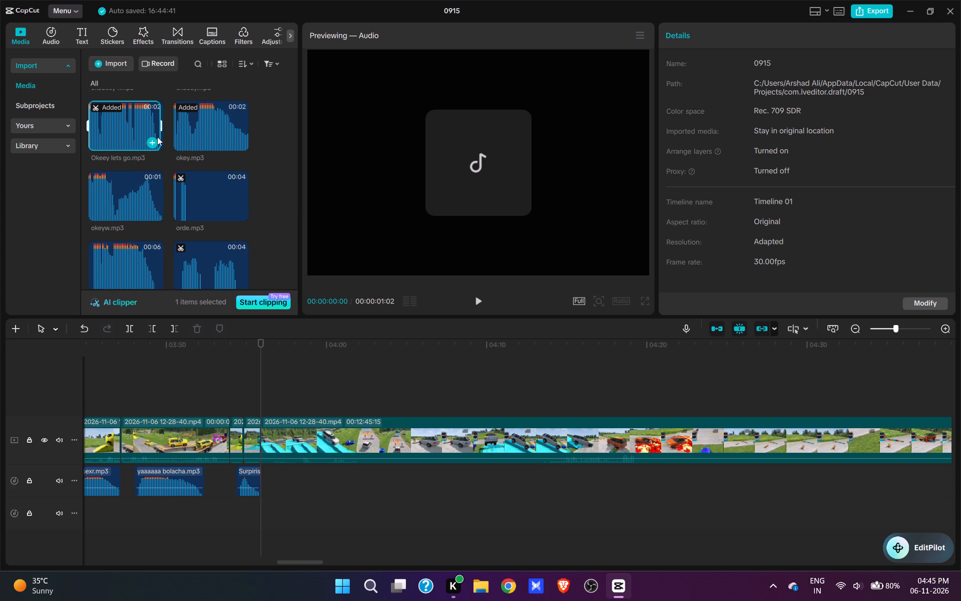
scroll(127, 190, "up", 4)
left_click(155, 158)
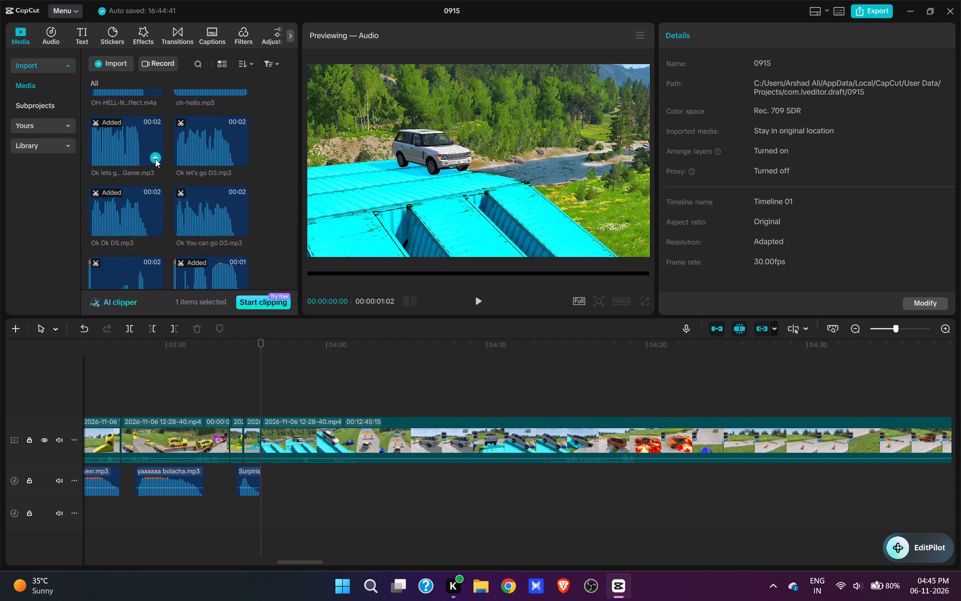
key("space")
key("space")
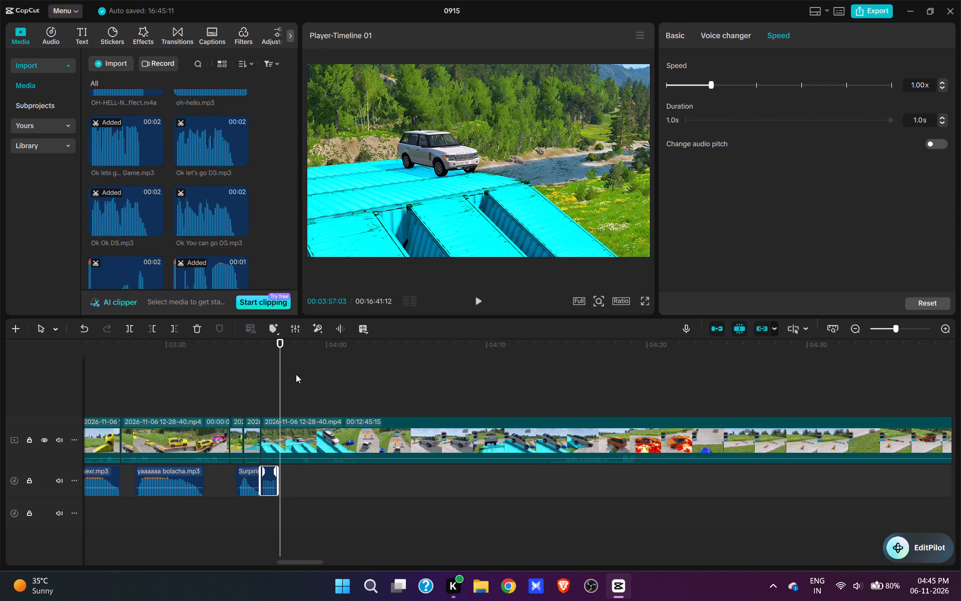
Preview Ok let's go DS.mp3, add okey.mp3 right after the previous sound, and play the SUV descending the ramp.
left_click(278, 378)
left_click(185, 143)
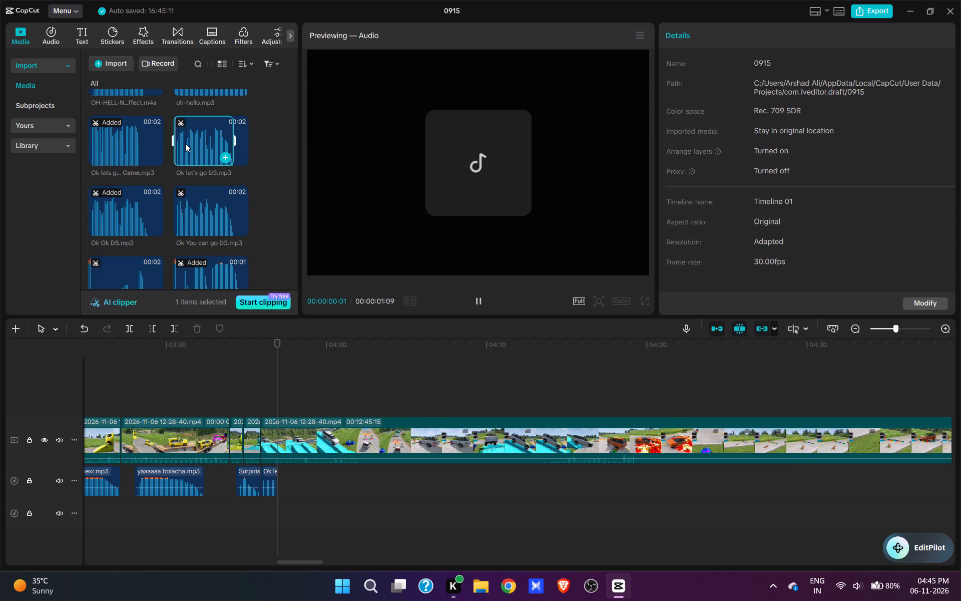
scroll(219, 207, "down", 2)
left_click(236, 255)
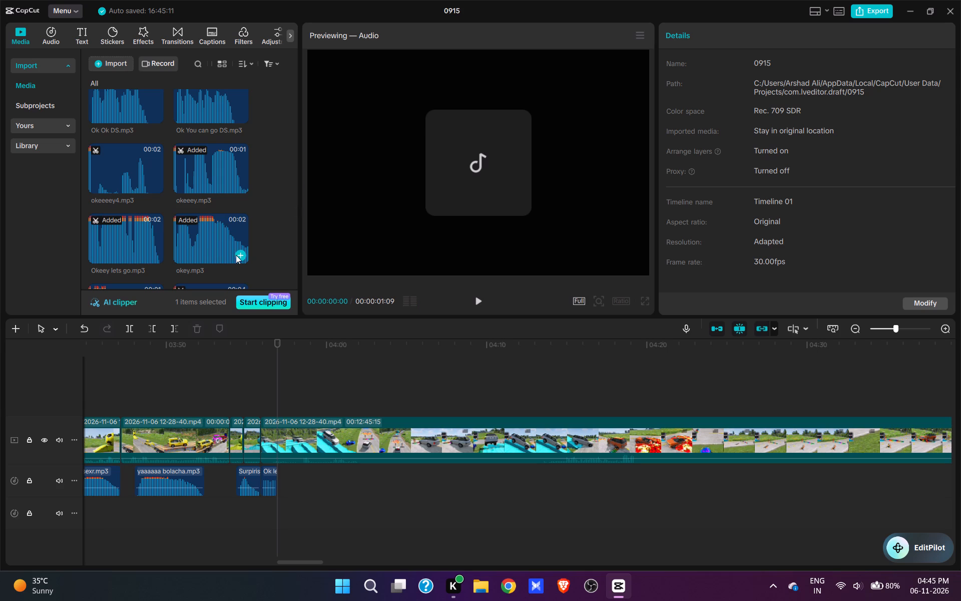
key("space")
key("space")
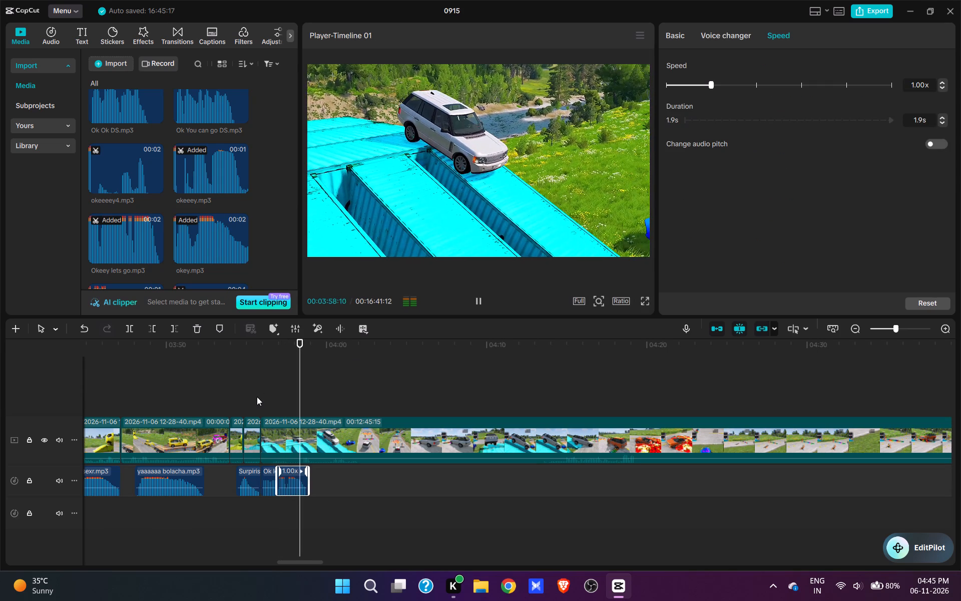
key("space")
key("space")
Add zina2.mp3 at 03:58:26, at the end of okey.mp3, and play the SUV driving down onto the road.
left_click_drag(318, 402, 313, 401)
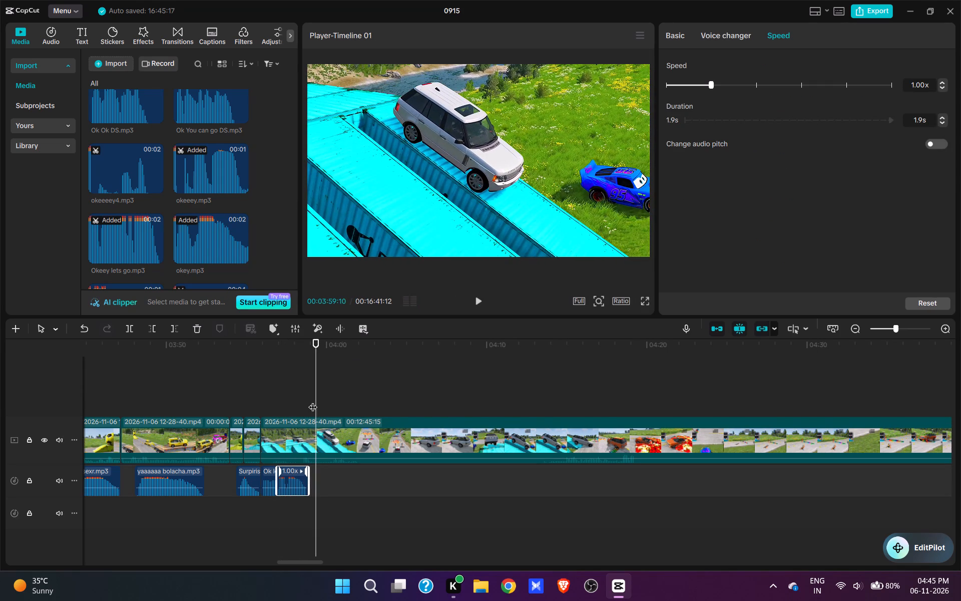
left_click_drag(313, 401, 309, 400)
scroll(173, 138, "down", 16)
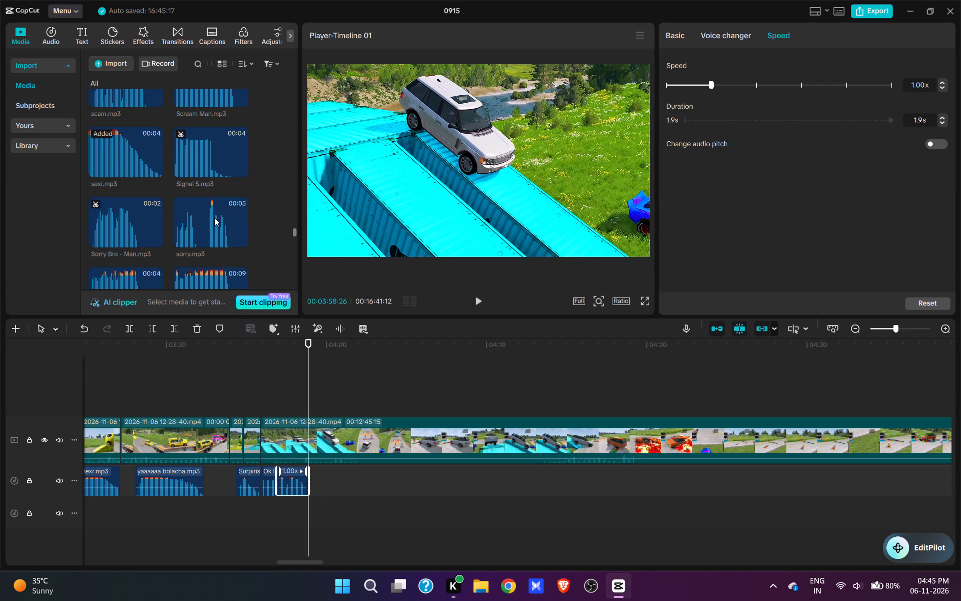
scroll(214, 217, "down", 20)
scroll(214, 217, "down", 3)
scroll(241, 214, "up", 5)
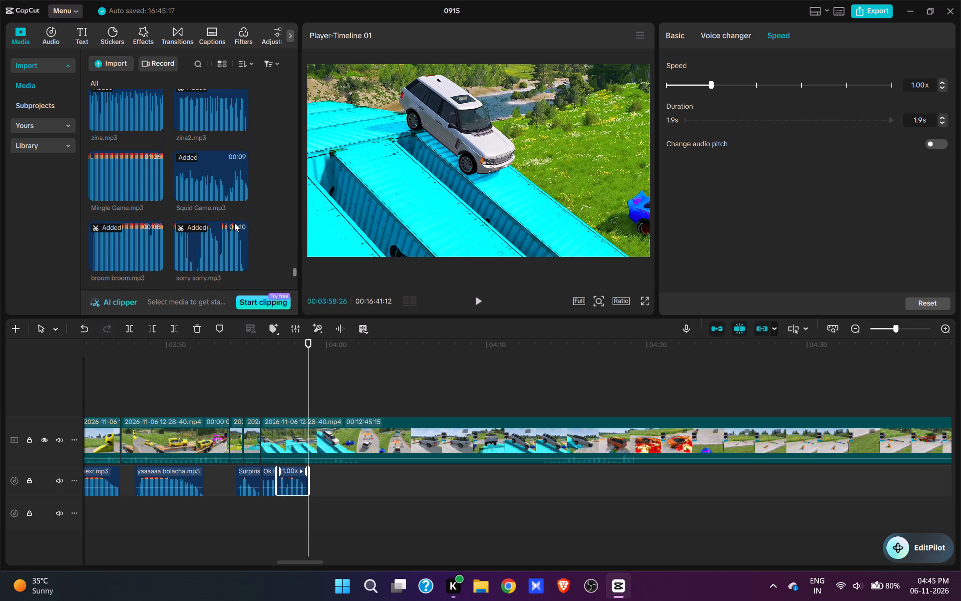
left_click(238, 121)
key("space")
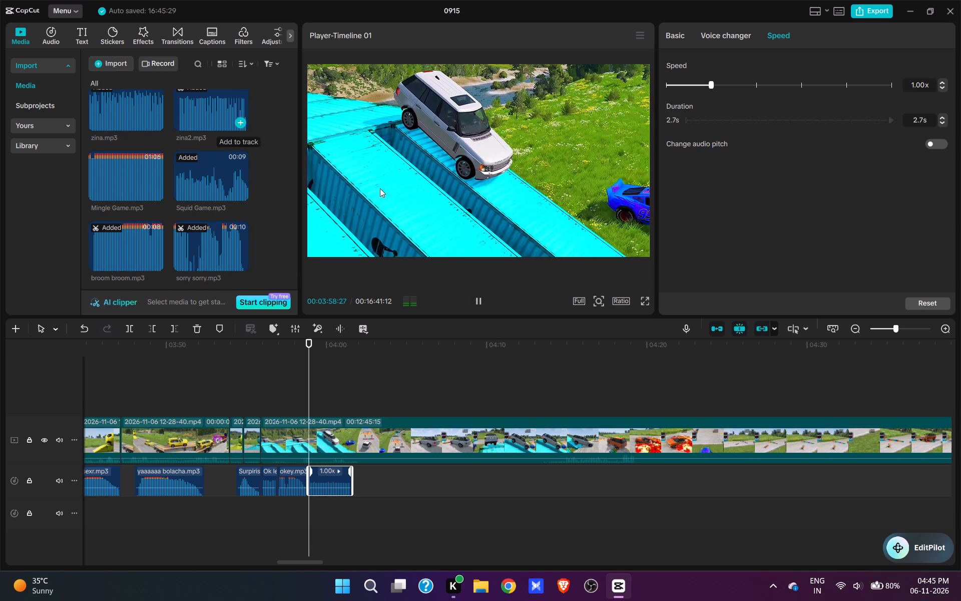
key("space")
key("space")
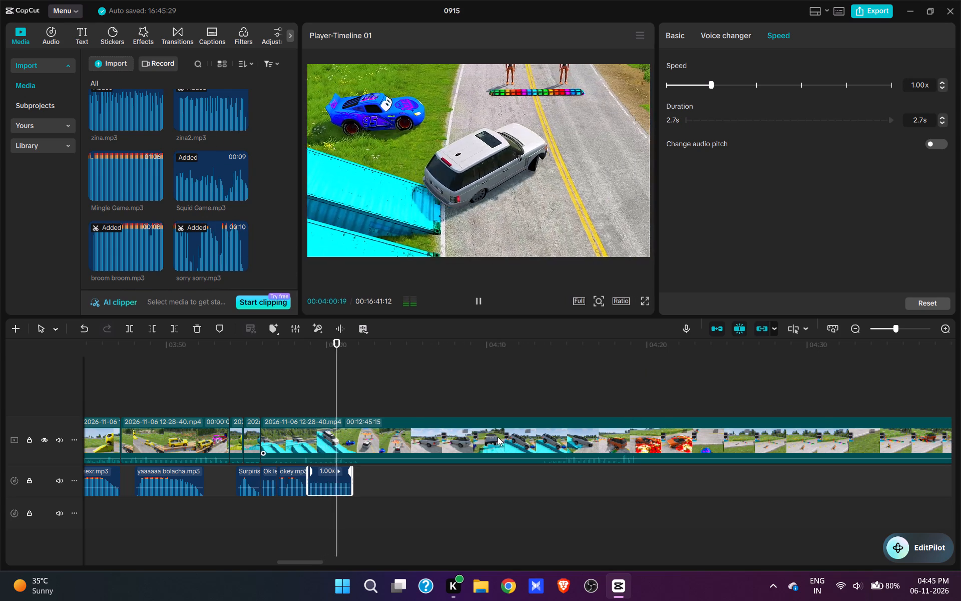
key("space")
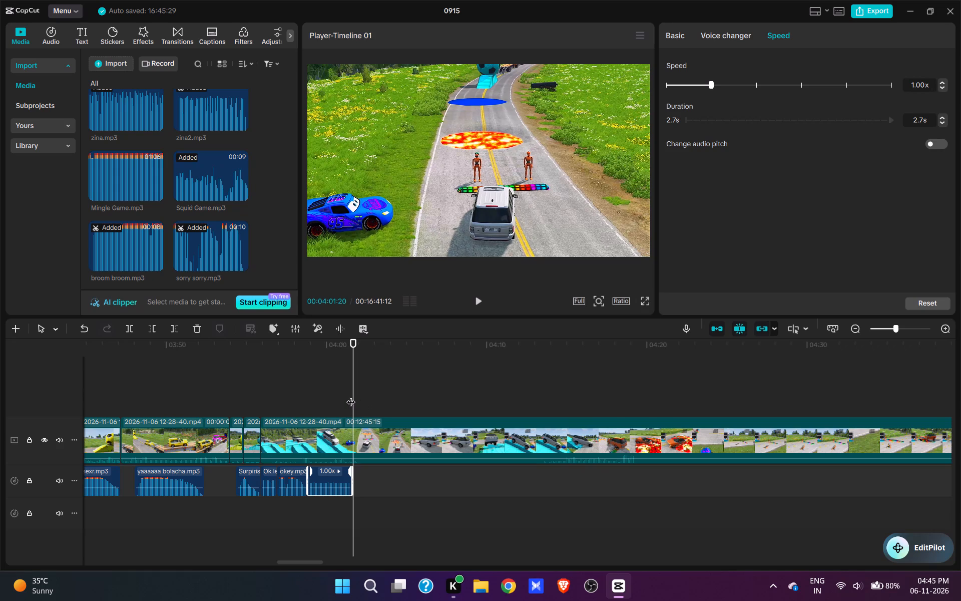
Split the video at 04:01:18, at the end of zina2.mp3, before the SUV reaches the coloured strip.
left_click(351, 395)
left_click(388, 448)
key("w")
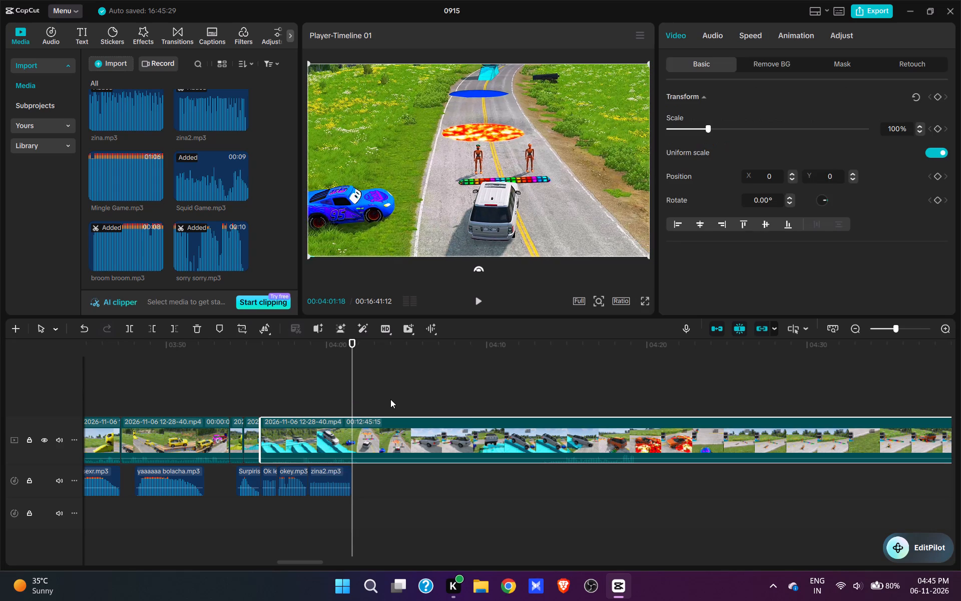
Remove the footage after 04:01:18 up to the side view of the SUV reaching the bottom of the turquoise ramp.
left_click(538, 392)
key("space")
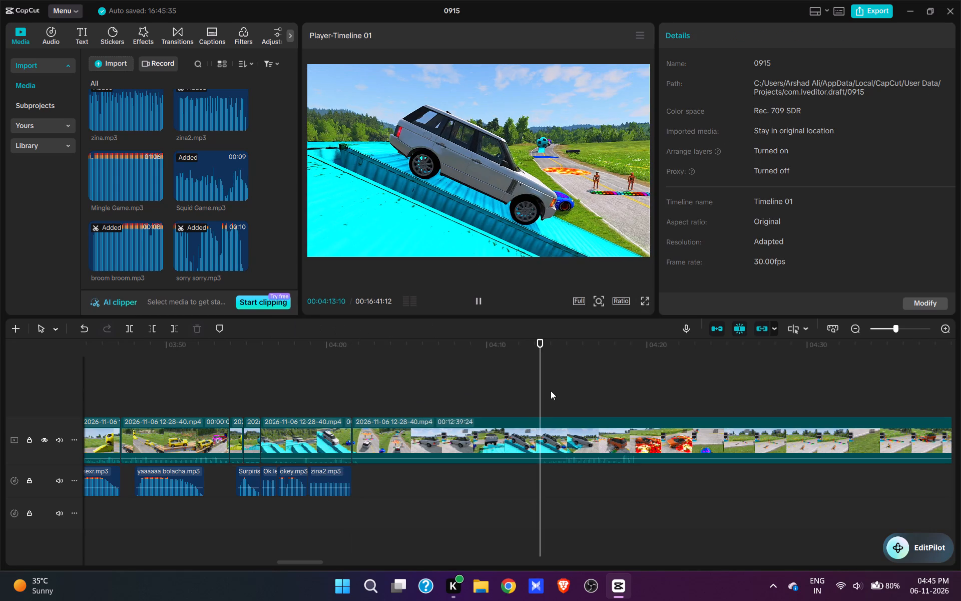
key("space")
type("q")
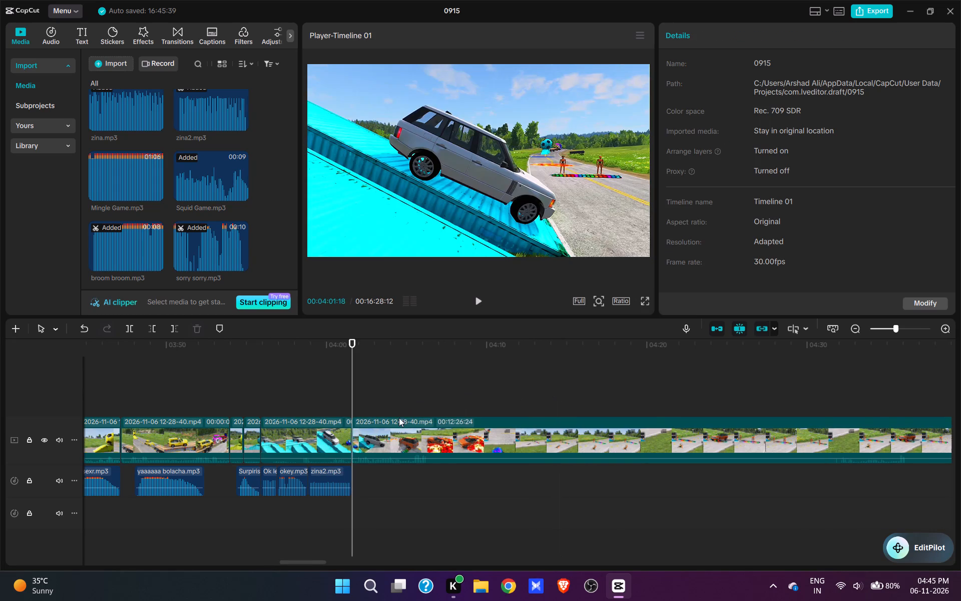
Cut the end of the SUV ramp clip from 04:00:00 up to the cut at 04:01:18, and play the join.
left_click(344, 405)
key("space")
key("space")
key("space")
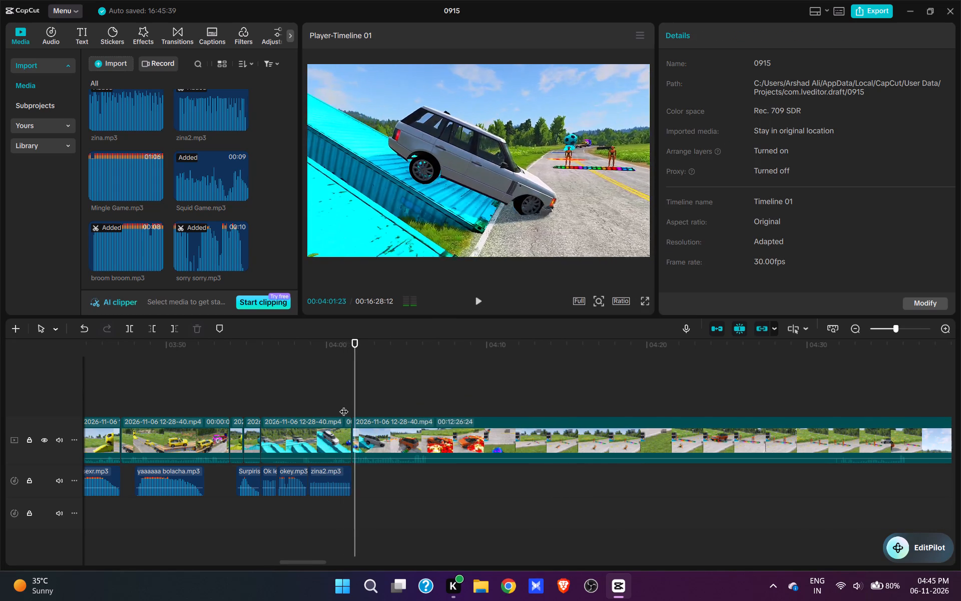
key("space")
left_click(334, 413)
left_click(326, 407)
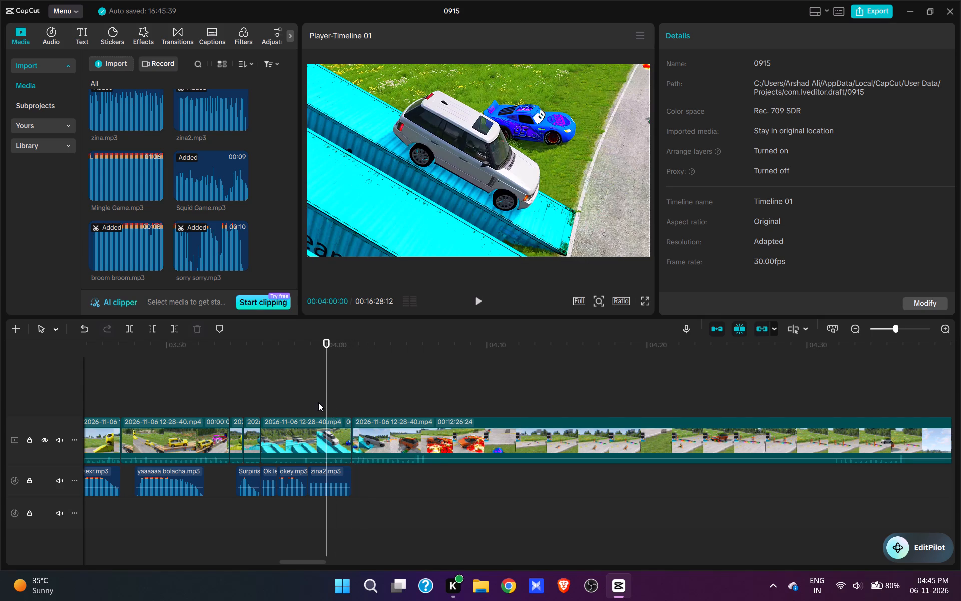
left_click(330, 437)
key("e")
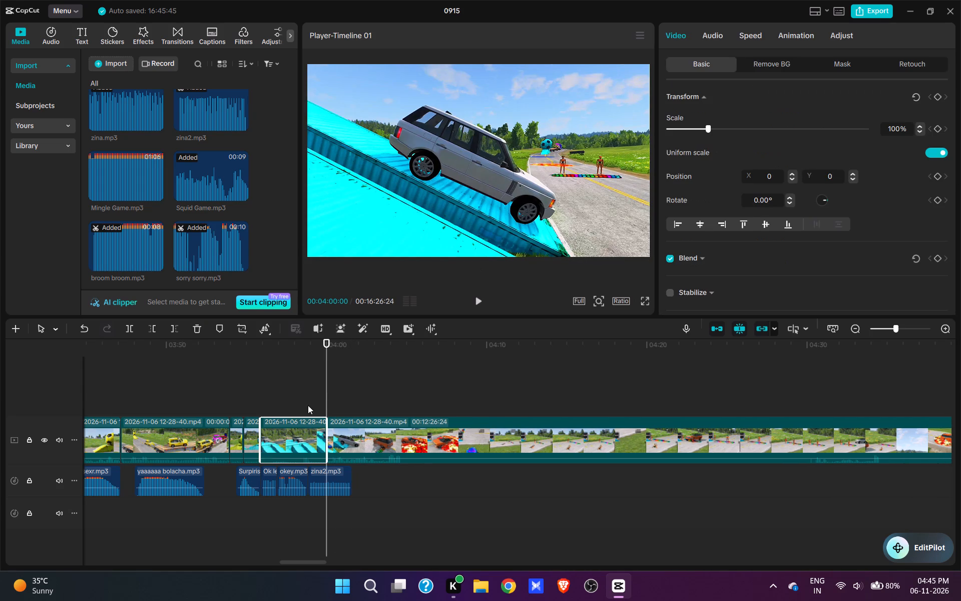
left_click(308, 405)
key("space")
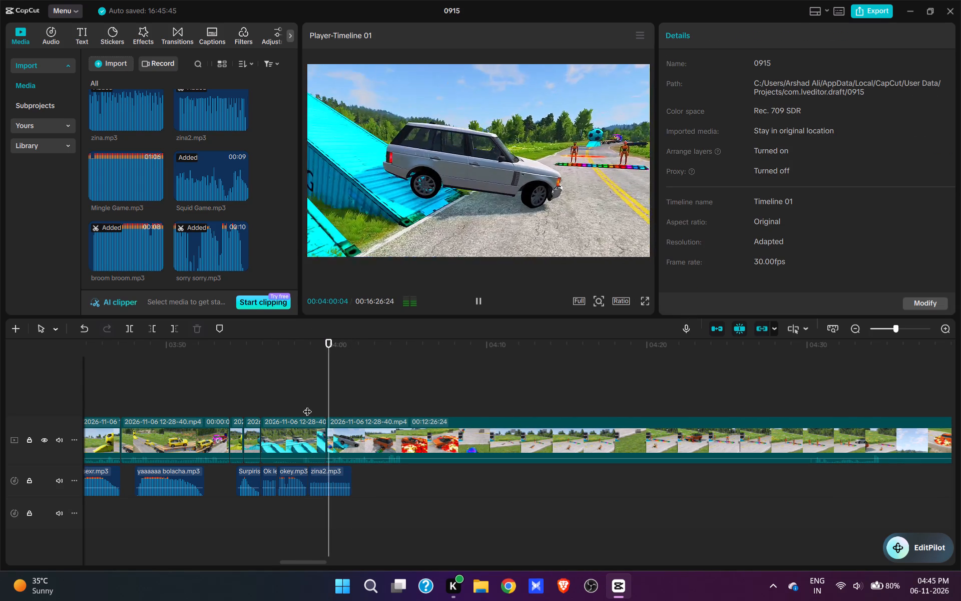
key("space")
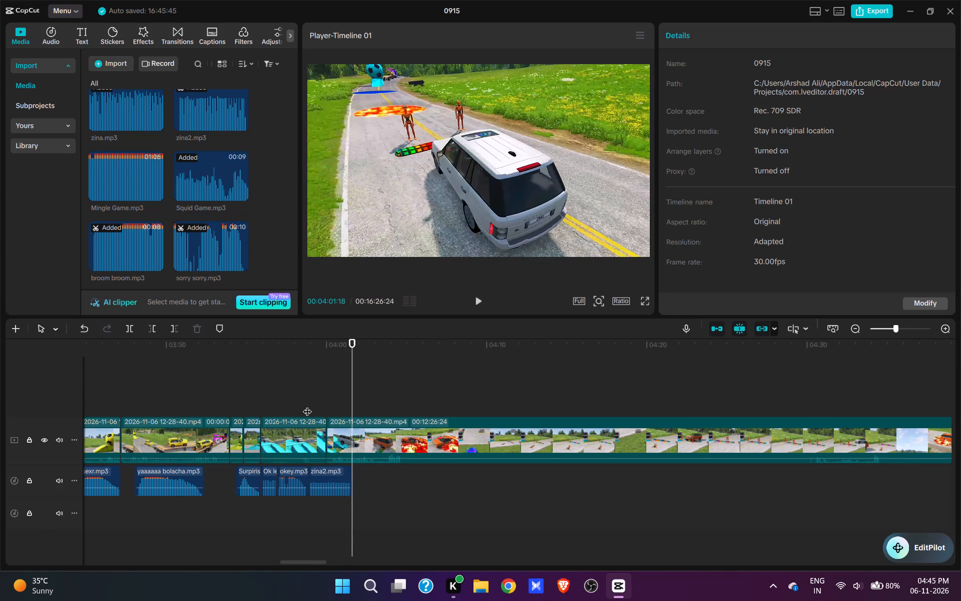
key("space")
key("space")
Check the upcoming strip shot and split the video at 04:01:25, just as the SUV reaches the coloured strip.
left_click(803, 413)
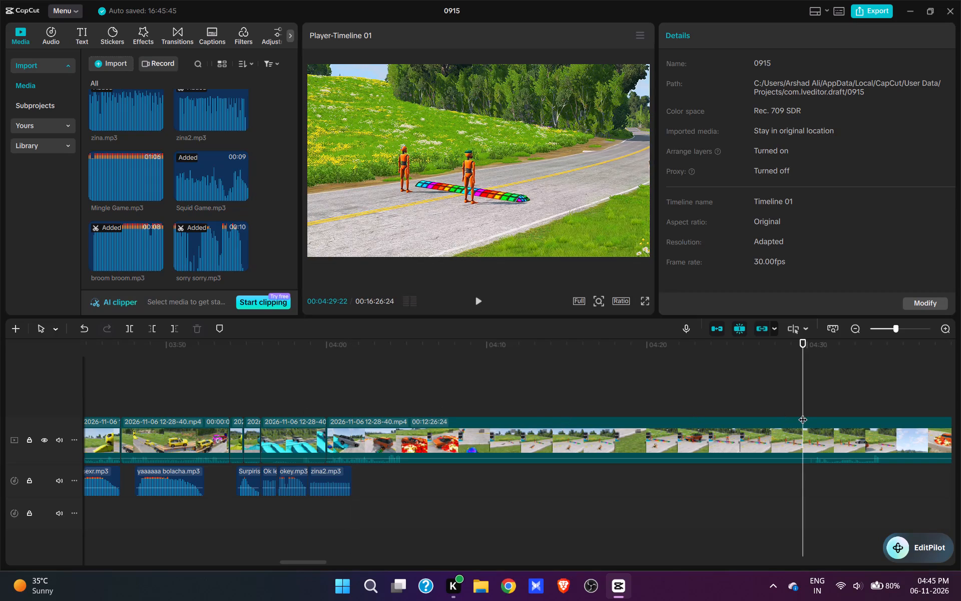
key("space")
key("space")
left_click(357, 397)
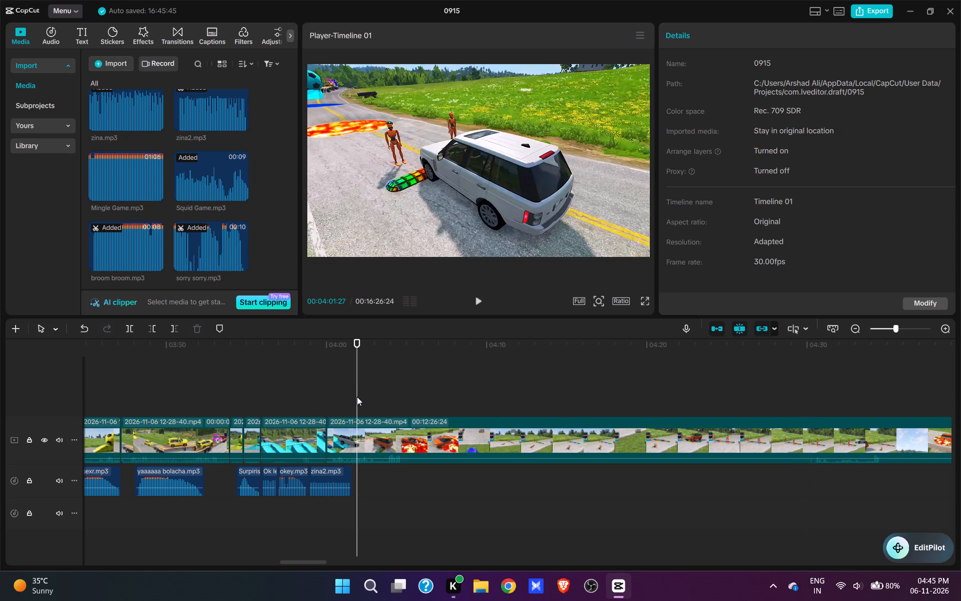
key("space")
key("space")
left_click(341, 396)
key("space")
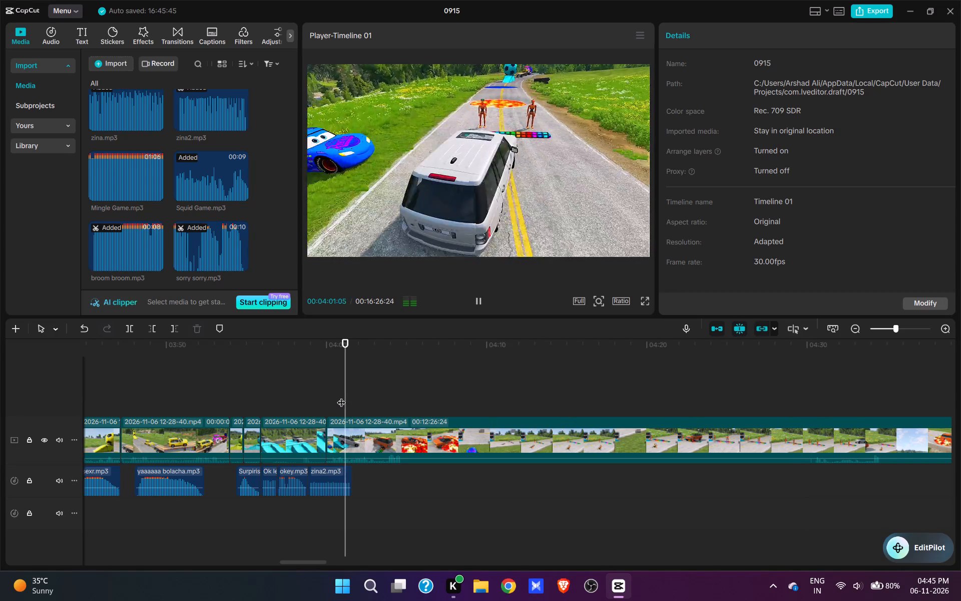
key("space")
key("space")
key("space")
left_click(352, 443)
key("w")
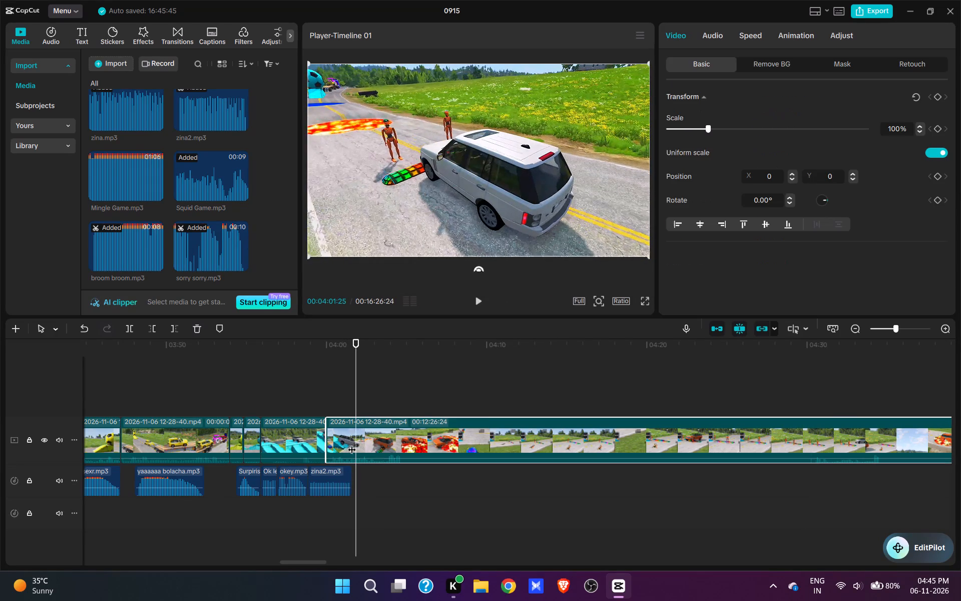
Remove the footage after 04:01:25 up to the roadside shot where the white SUV drives towards the two dummies.
left_click(750, 392)
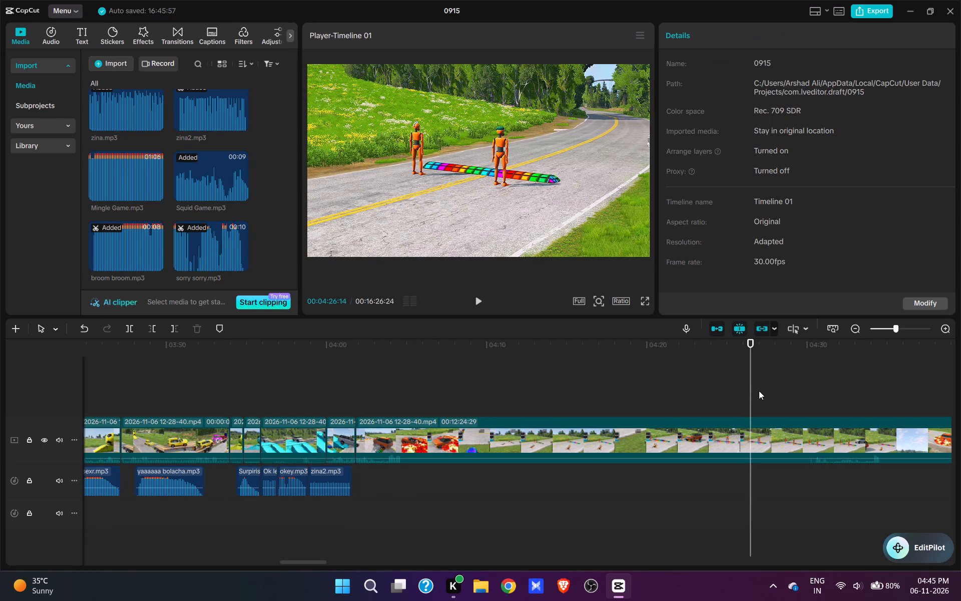
left_click(780, 390)
left_click(797, 388)
key("space")
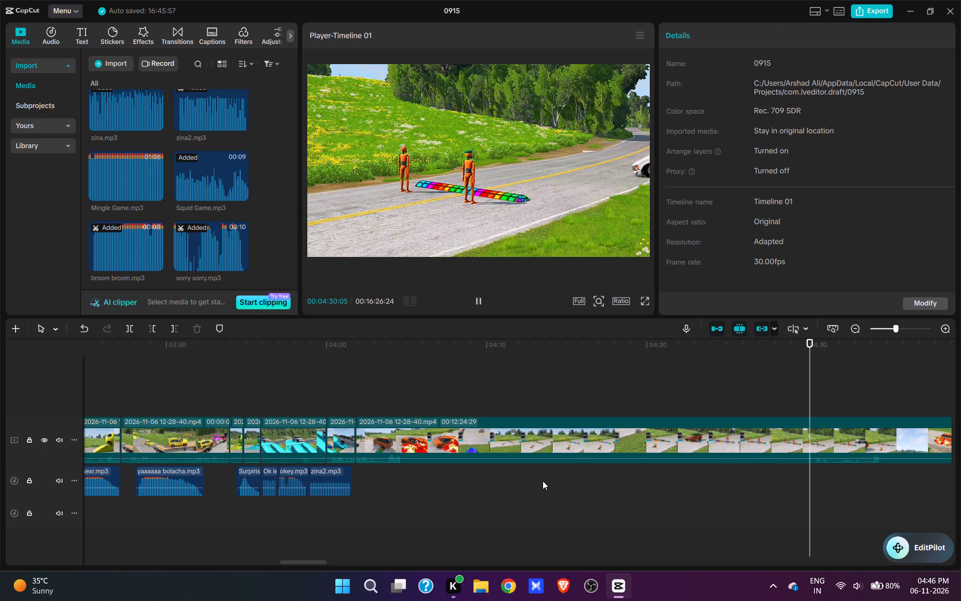
key("space")
type("q")
Play the roadside shot and add Mario Jump.mp3 at 04:02:28, where the SUV reaches the coloured strip.
left_click(341, 401)
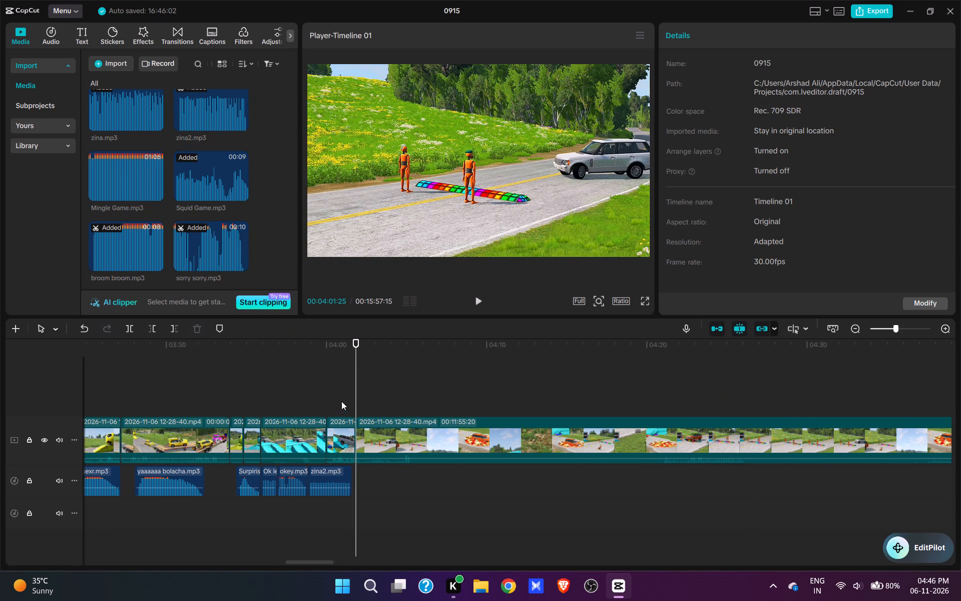
key("space")
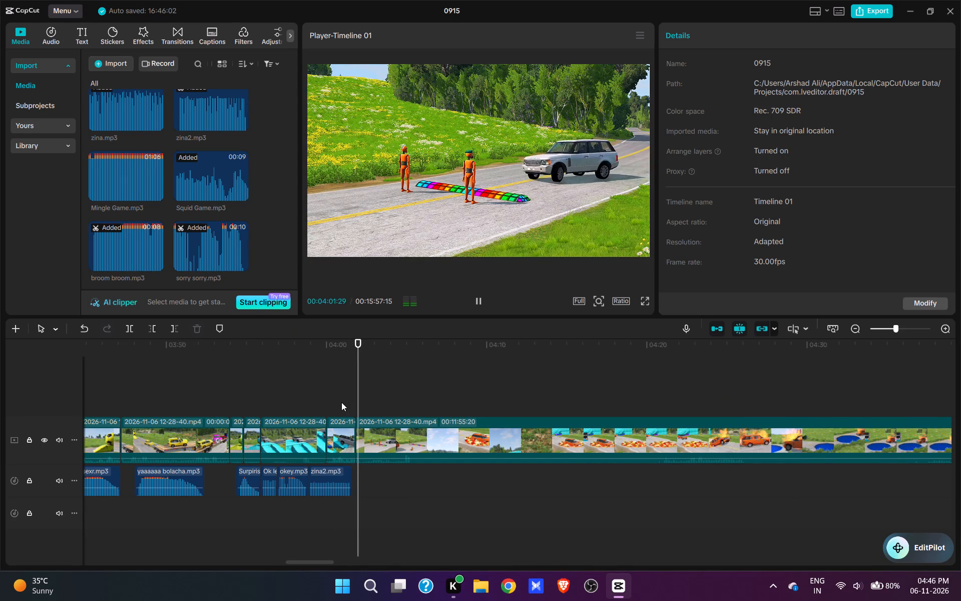
key("space")
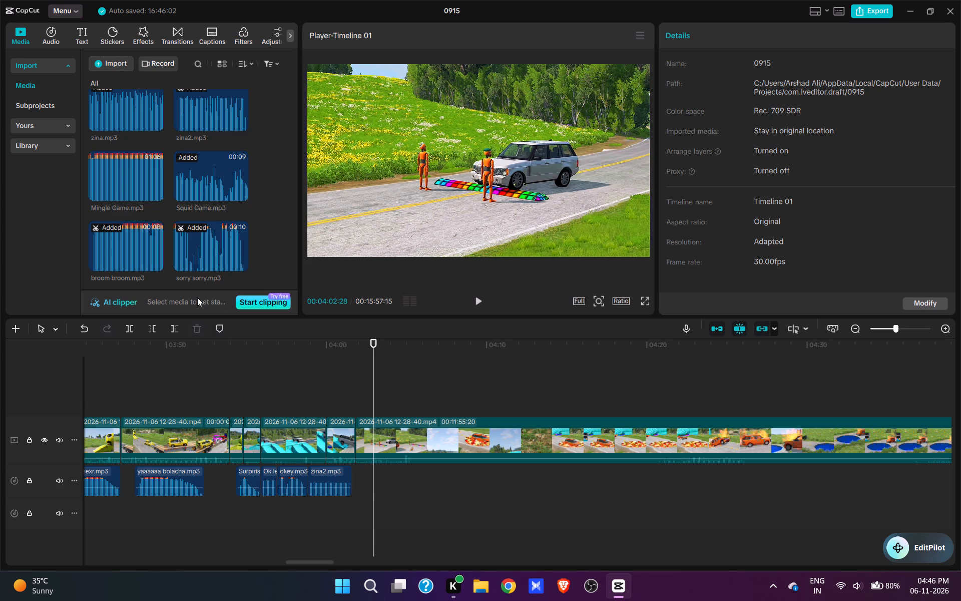
scroll(166, 193, "up", 16)
scroll(199, 174, "down", 6)
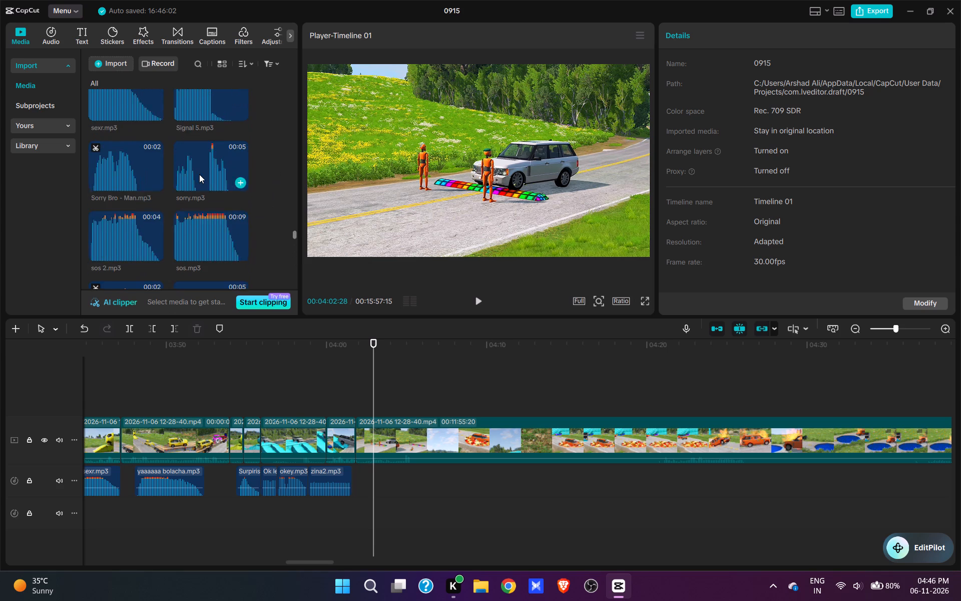
scroll(199, 174, "up", 17)
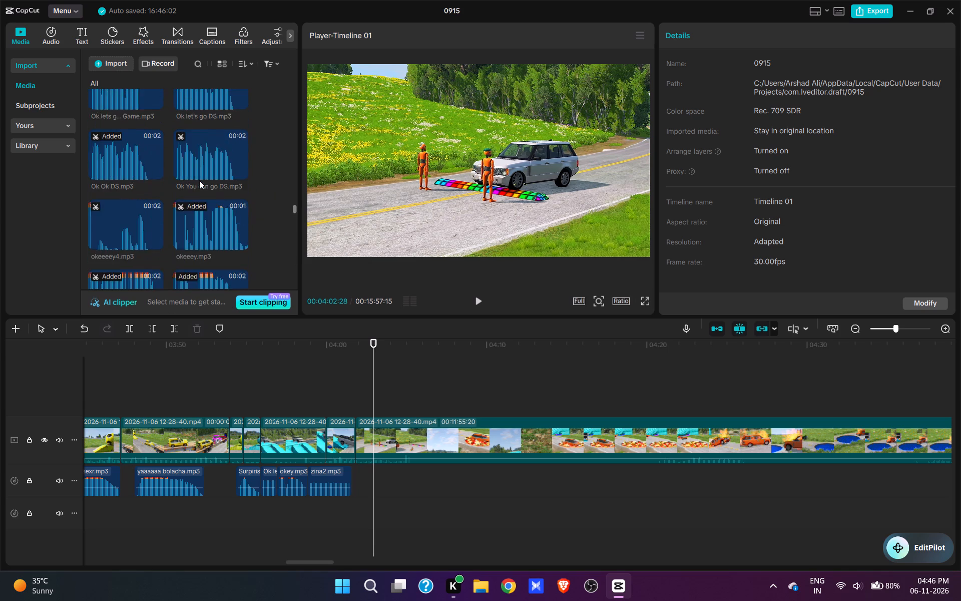
scroll(199, 180, "up", 10)
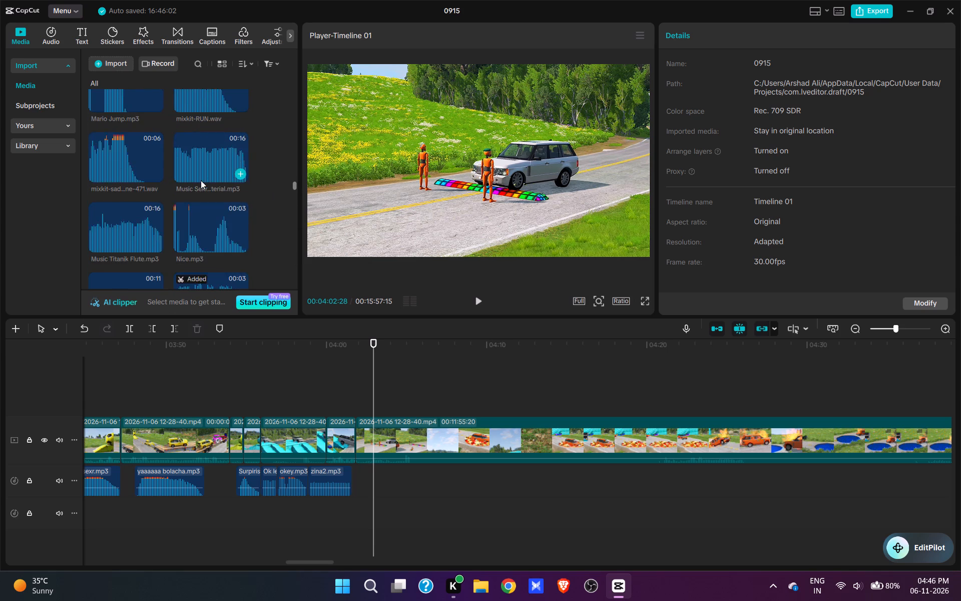
scroll(201, 180, "up", 1)
left_click(153, 158)
key("space")
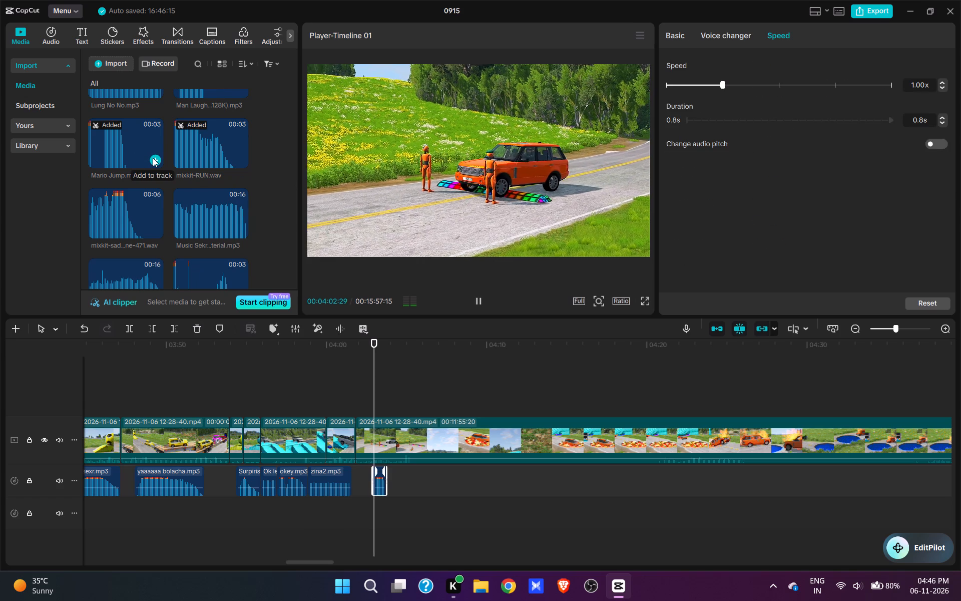
Add Laugh5.mp3 at 04:03:23, after the orange SUV has knocked down the dummy, and play the shot.
key("space")
key("space")
key("space")
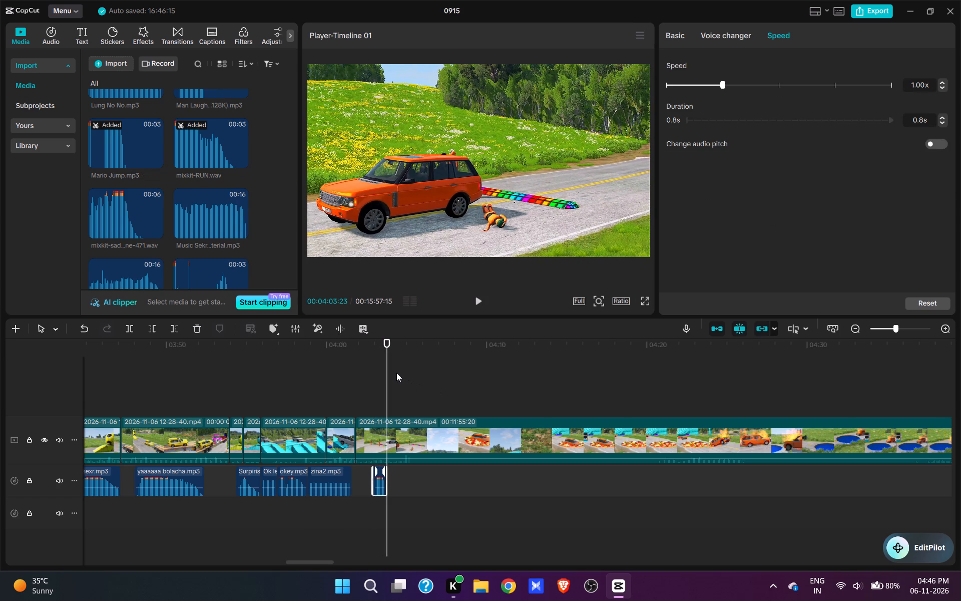
scroll(170, 178, "up", 4)
left_click(160, 173)
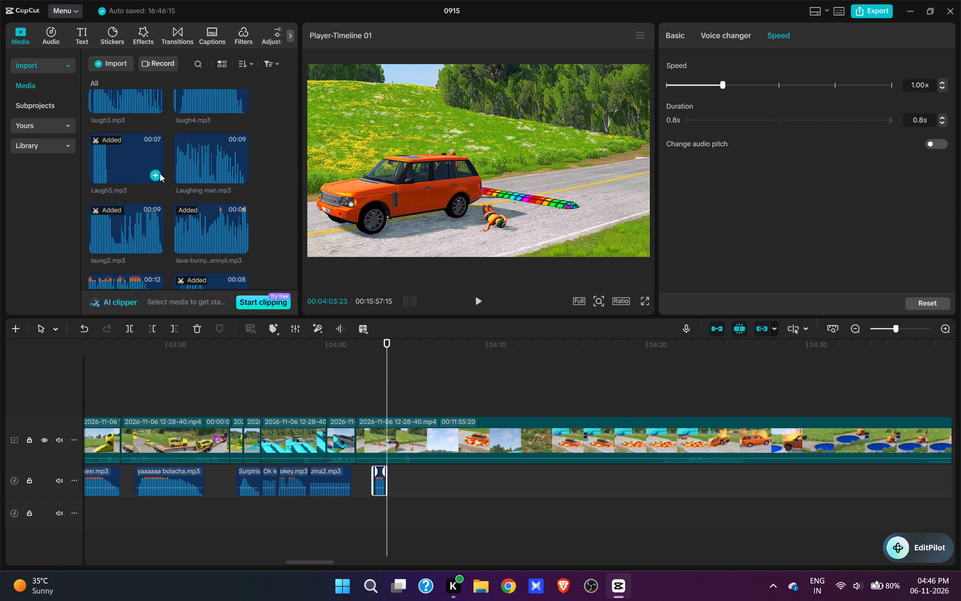
key("space")
key("space")
key("space")
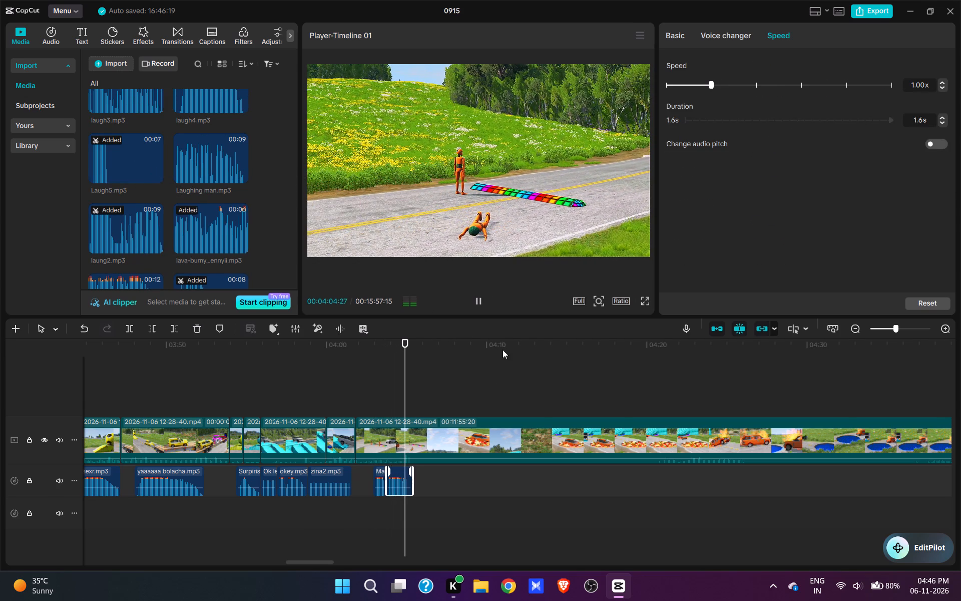
key("space")
Split the video at 04:05:11, at the end of Laugh5.mp3, and remove the footage up to the orange SUV approaching the lava pool.
left_click(414, 394)
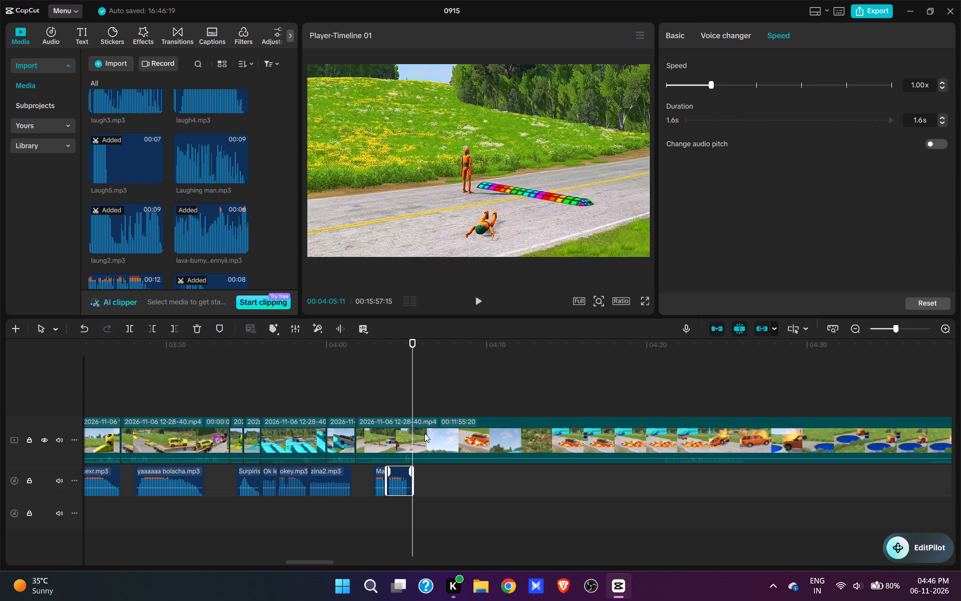
left_click(424, 433)
key("w")
left_click_drag(424, 433, 440, 491)
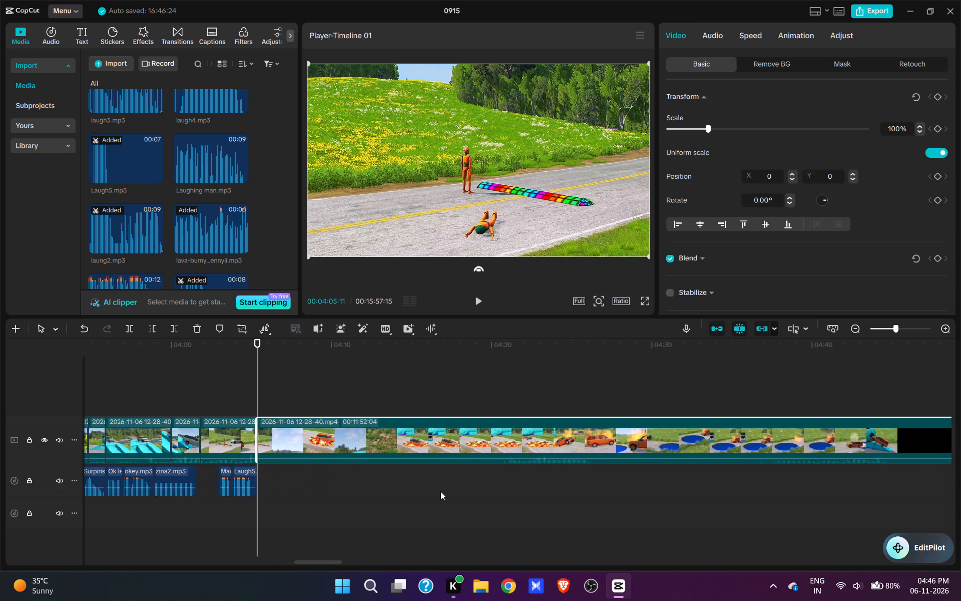
left_click_drag(440, 491, 440, 487)
left_click(363, 390)
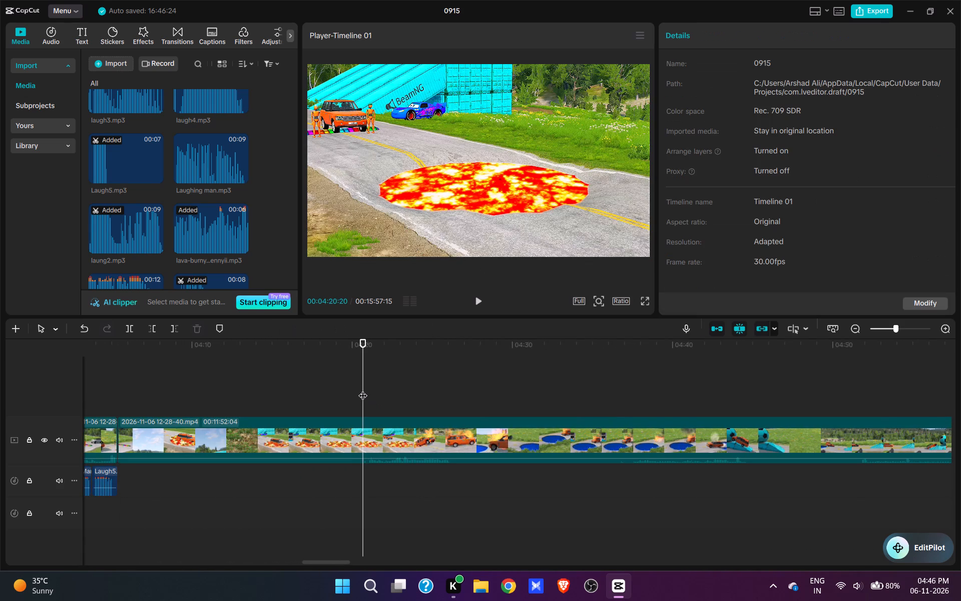
key("space")
key("space")
key("q")
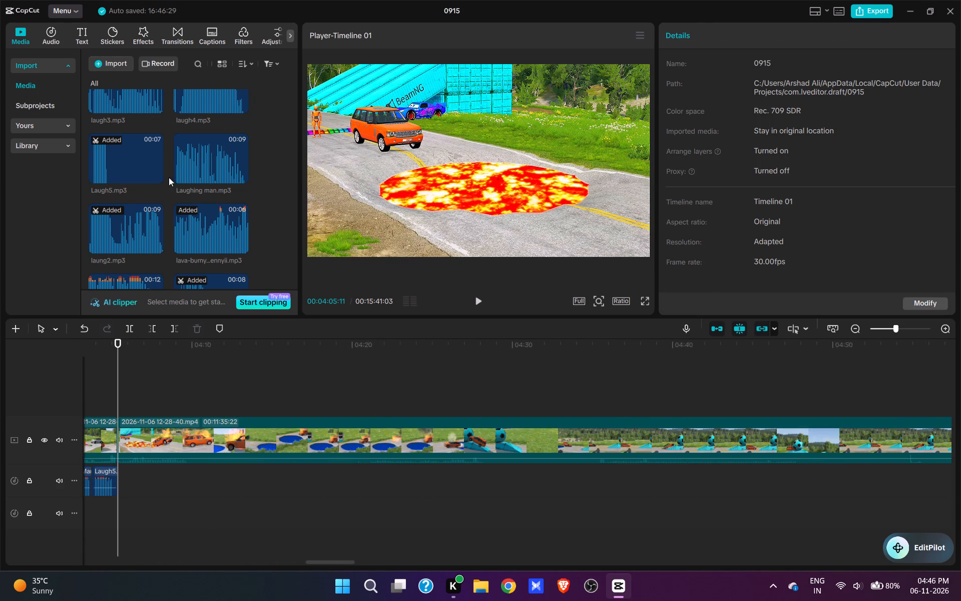
Add ov noo.mp3 at 04:05:11 and play the orange SUV driving through the lava pool.
scroll(207, 167, "down", 8)
left_click_drag(296, 191, 313, 393)
scroll(237, 181, "up", 3)
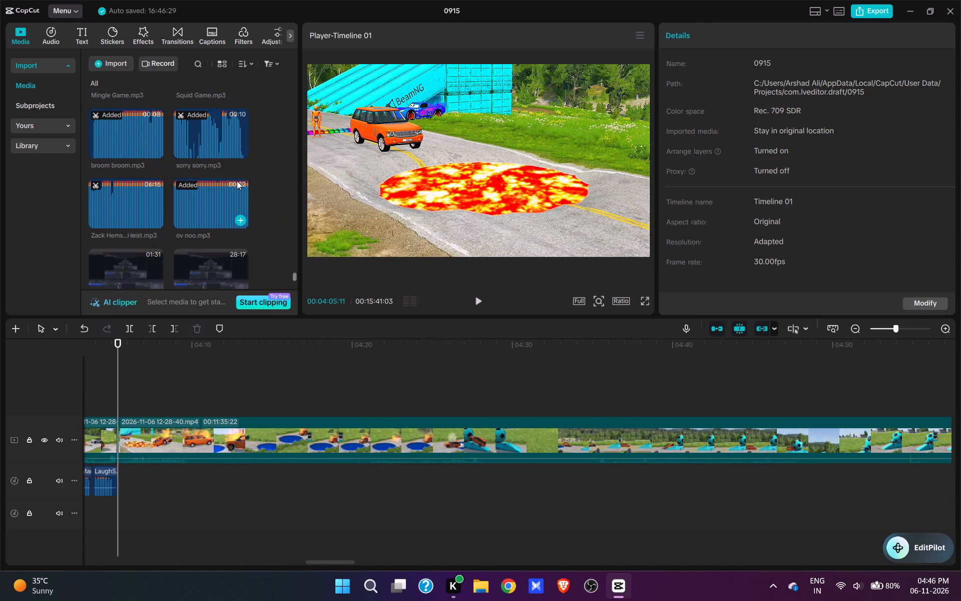
left_click(241, 218)
key("space")
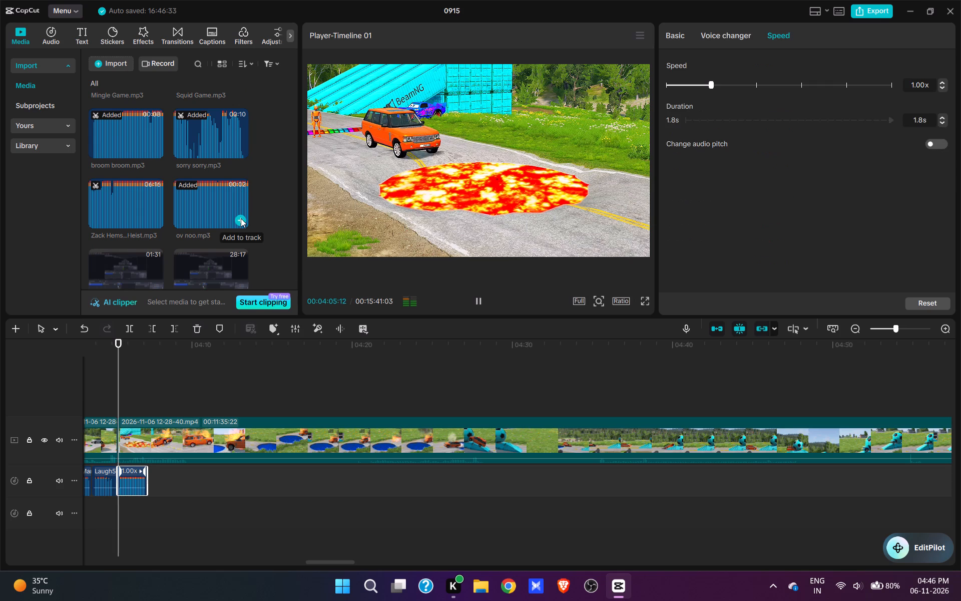
key("space")
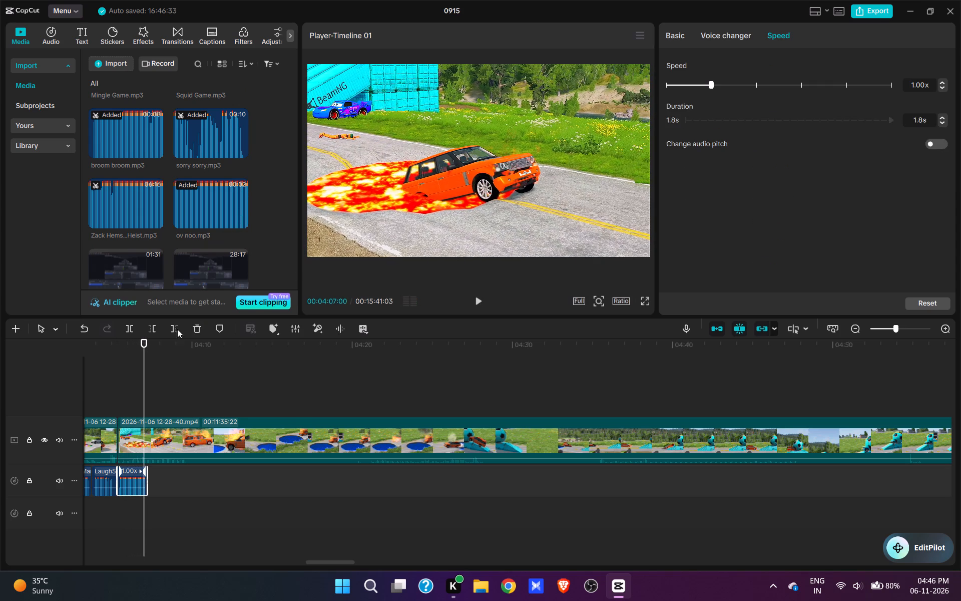
Add aaa.mp3 at 04:07:17, where the SUV bursts into flames leaving the lava, and play the shot.
left_click_drag(145, 384, 153, 393)
scroll(211, 211, "up", 13)
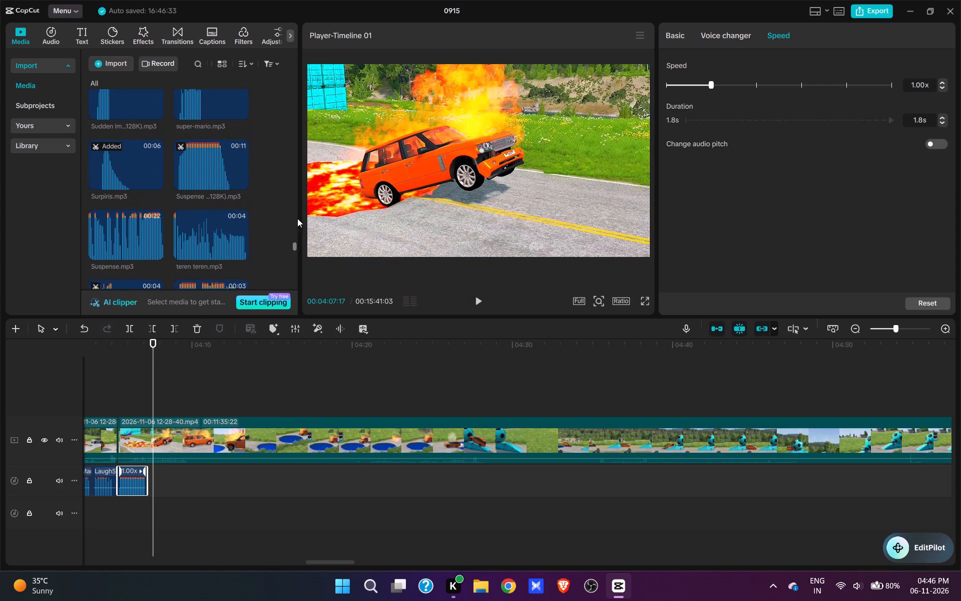
left_click_drag(293, 247, 287, 49)
left_click(153, 134)
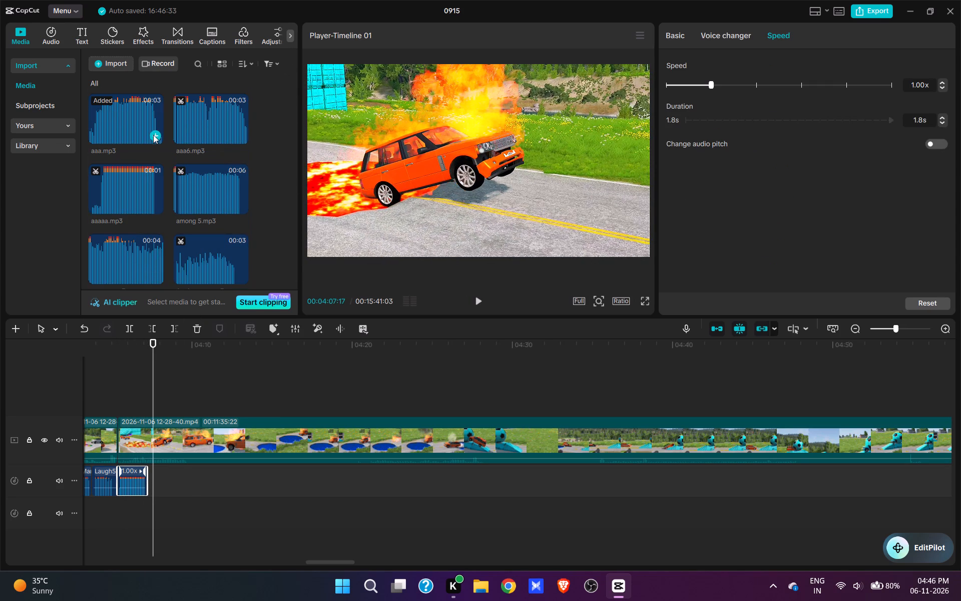
key("space")
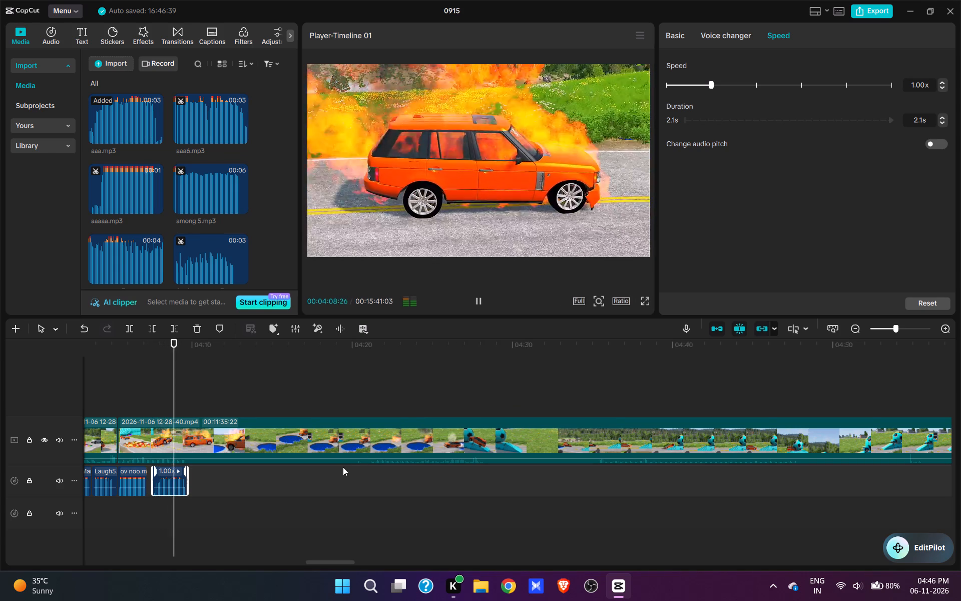
key("space")
Split the video at 04:09:06, remove the footage up to the burning SUV approaching the blue pool, and start playing that shot.
left_click(179, 401)
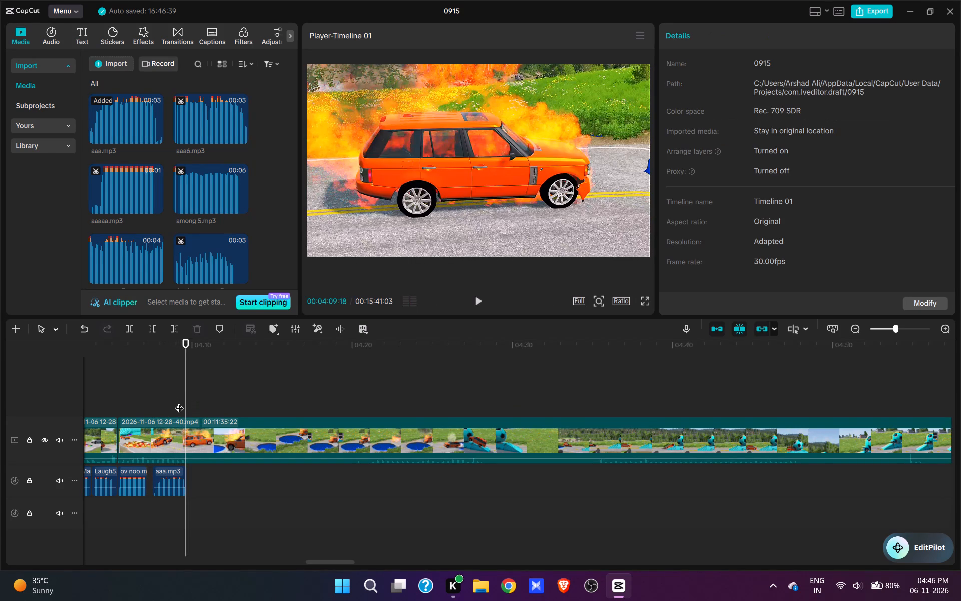
left_click(204, 445)
key("w")
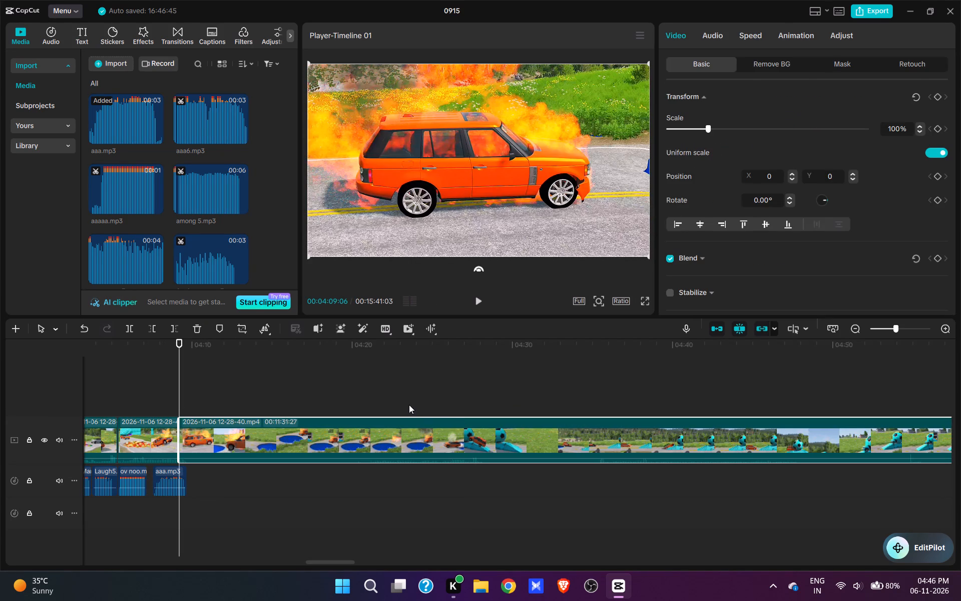
left_click(409, 405)
left_click(372, 411)
type("q")
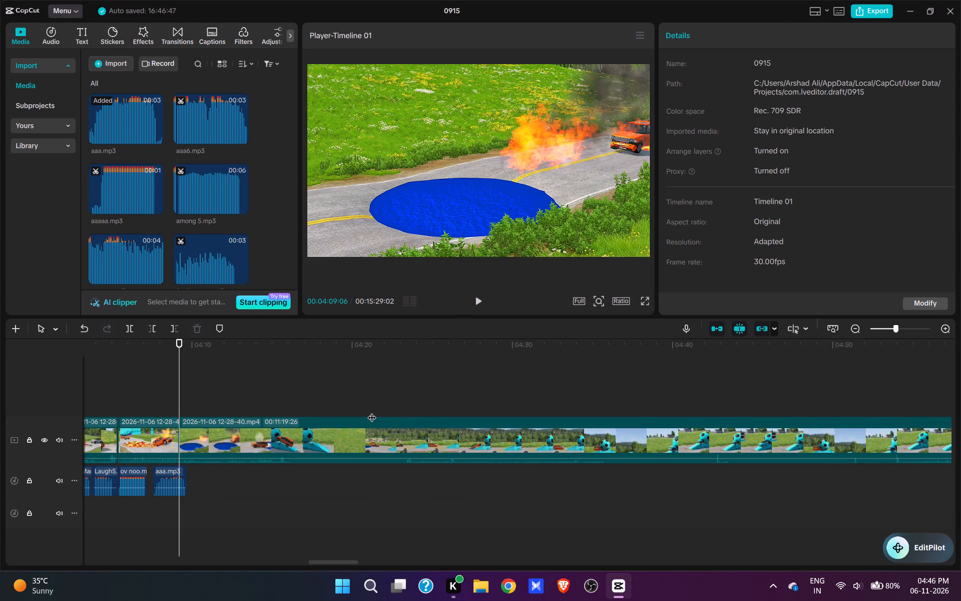
key("space")
key("space")
type("q")
key("space")
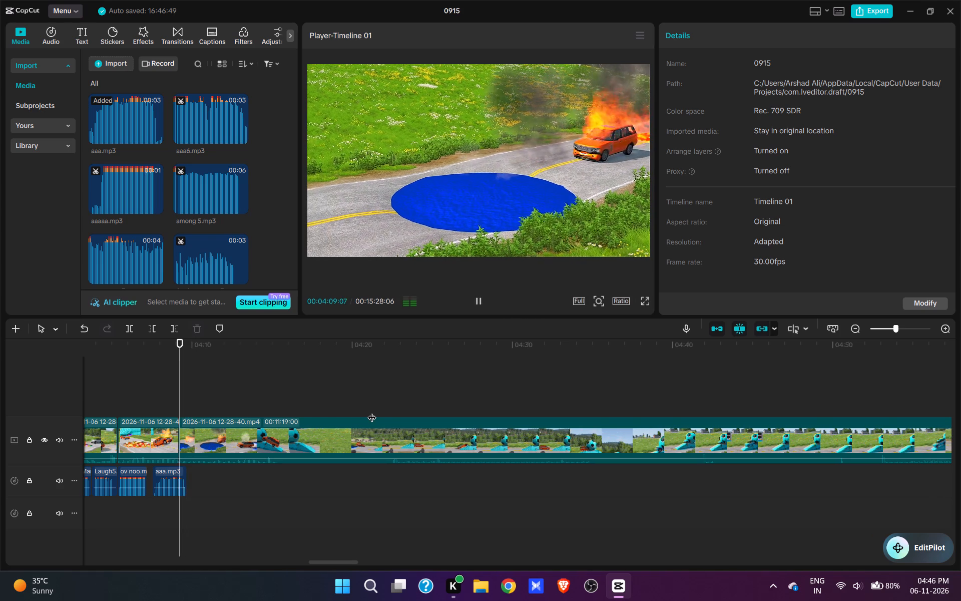
Add HOT HOT HOT - ).mp3 at 04:09:21, as the burning SUV nears the blue pool, and play the shot.
key("space")
left_click(180, 403)
key("space")
key("space")
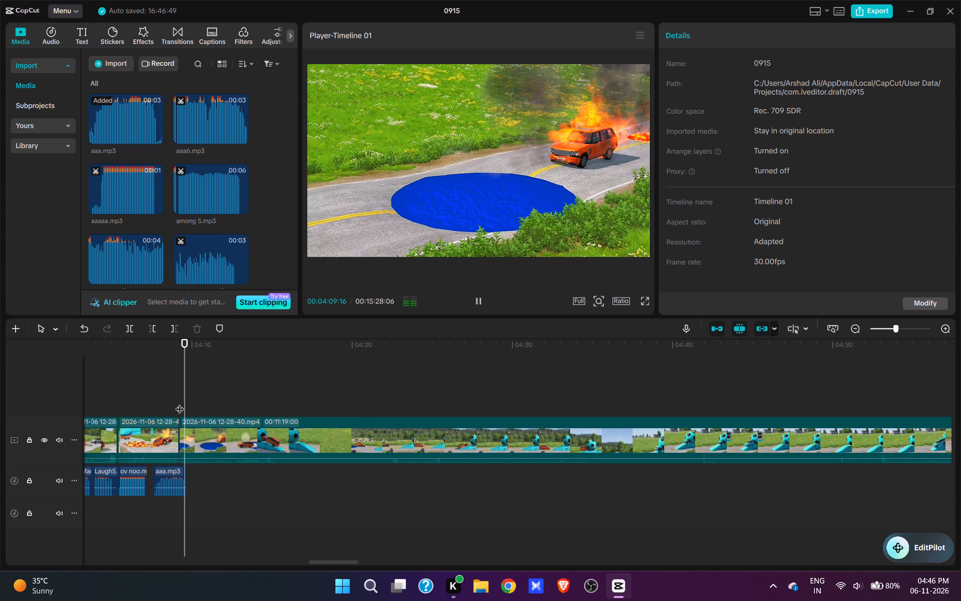
left_click(188, 401)
scroll(232, 153, "down", 2)
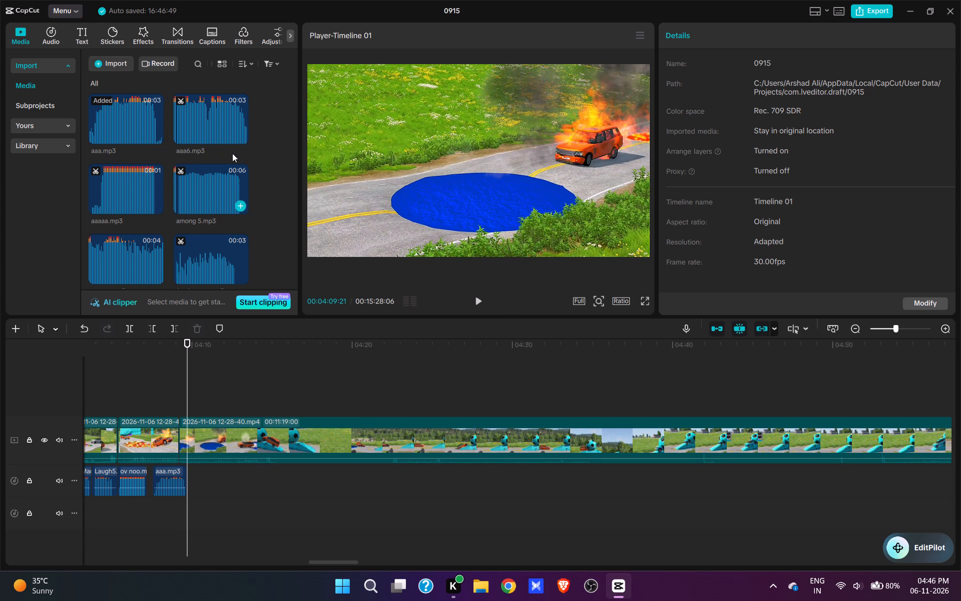
scroll(232, 153, "down", 5)
scroll(183, 193, "down", 14)
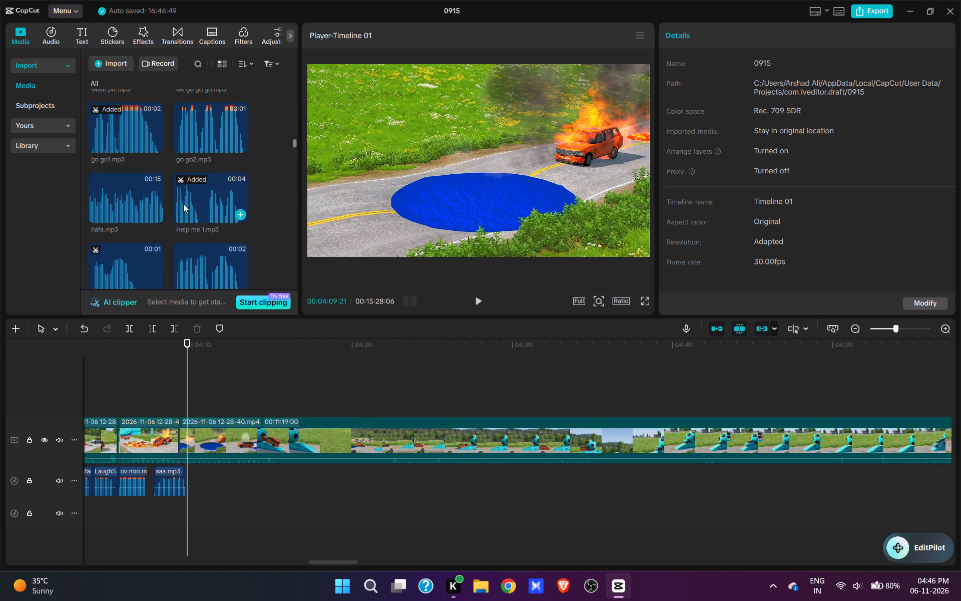
scroll(184, 204, "down", 5)
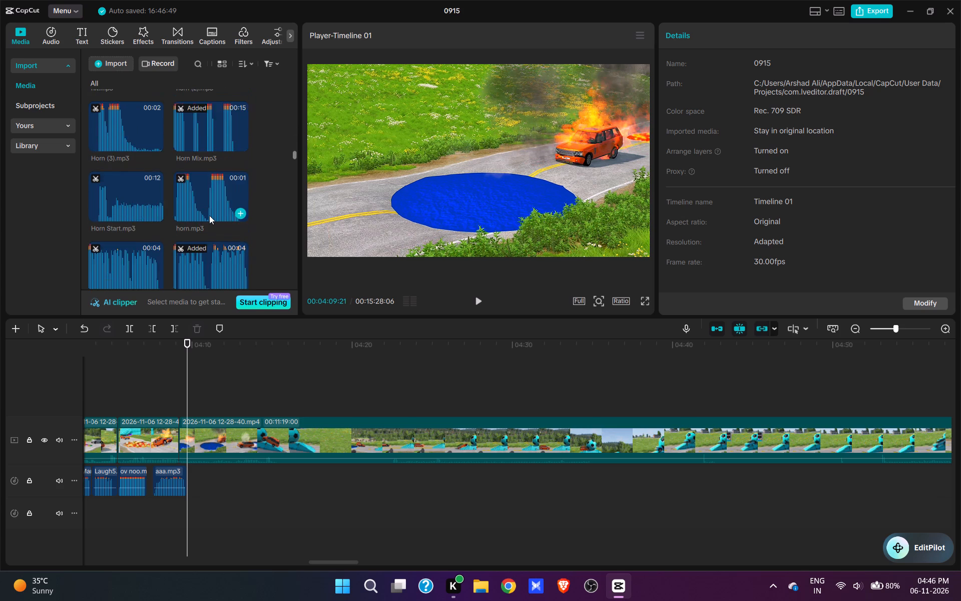
scroll(209, 215, "down", 2)
left_click(240, 172)
key("space")
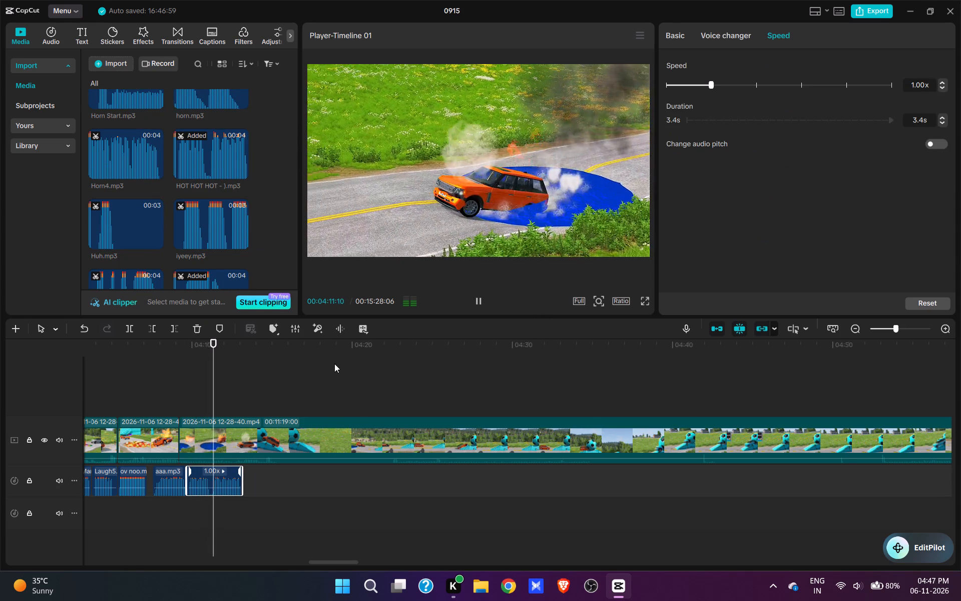
key("space")
left_click(119, 389)
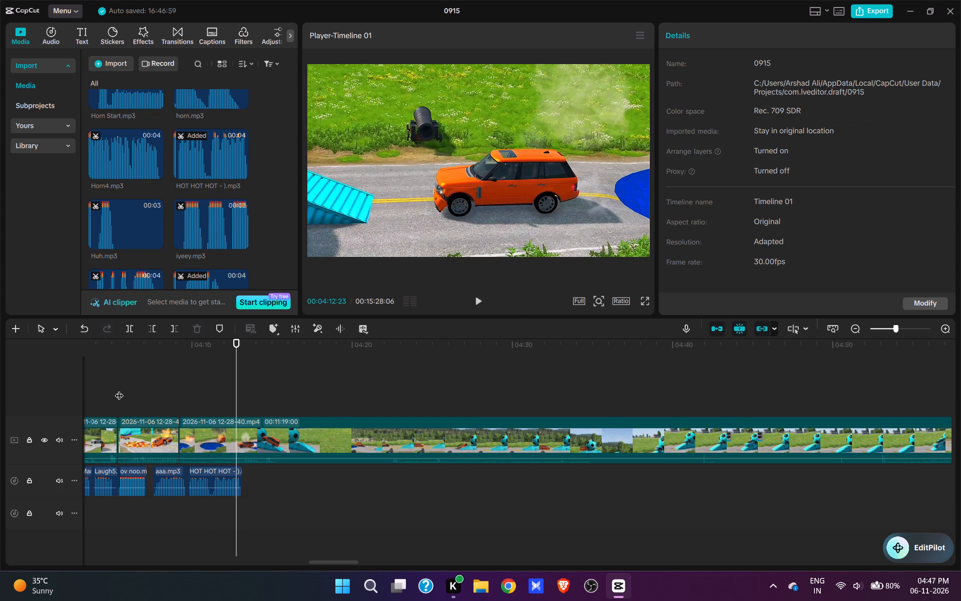
key("space")
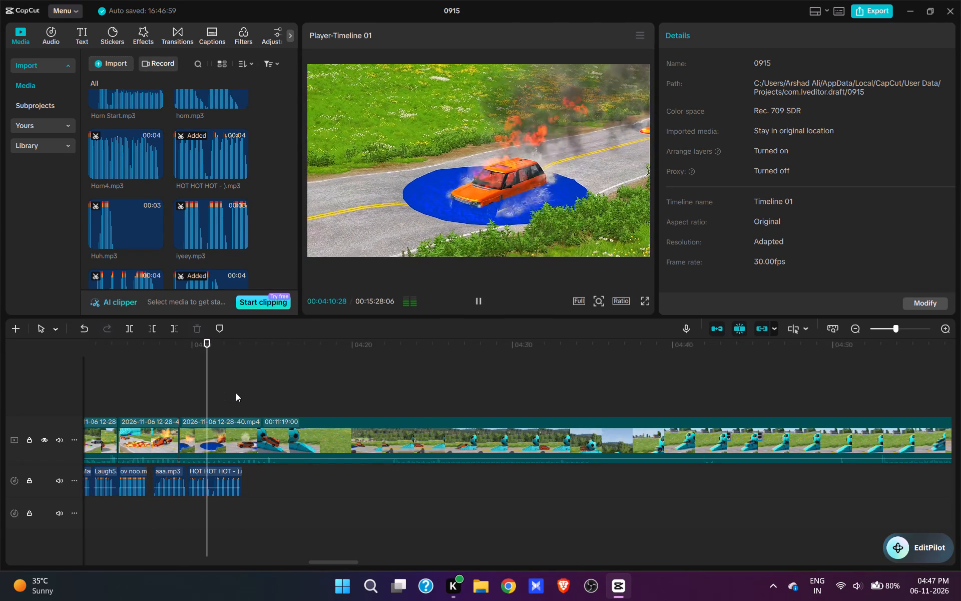
key("space")
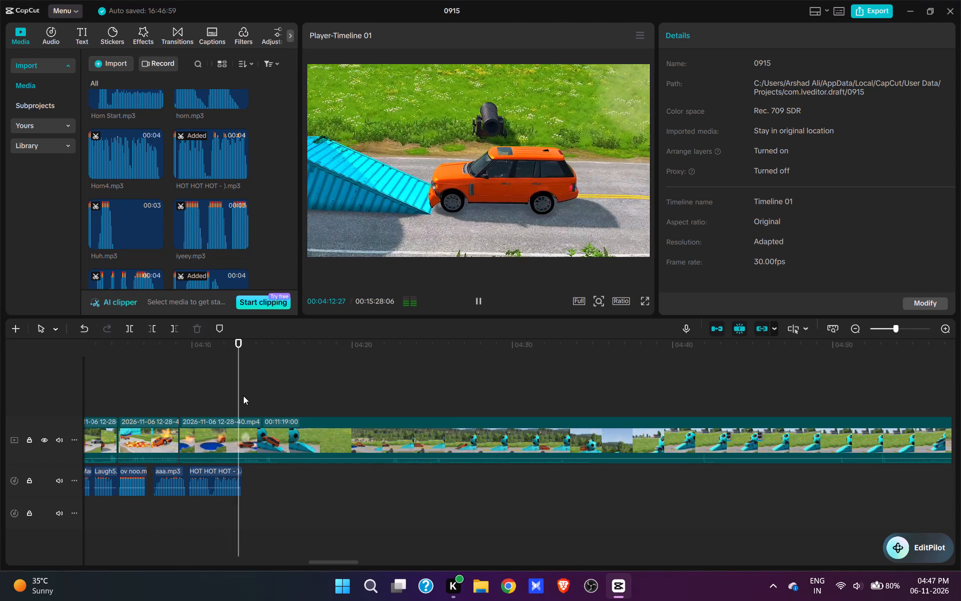
Split the video at 04:13:04, at the end of HOT HOT HOT - ).mp3, where the orange SUV reaches the ramp.
key("space")
key("space")
key("space")
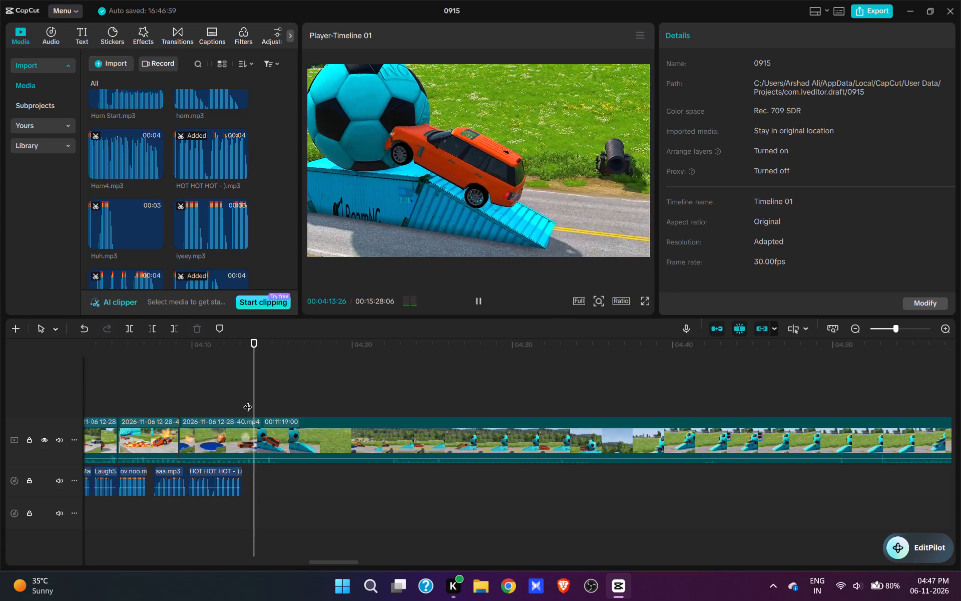
key("space")
key("space")
key("space")
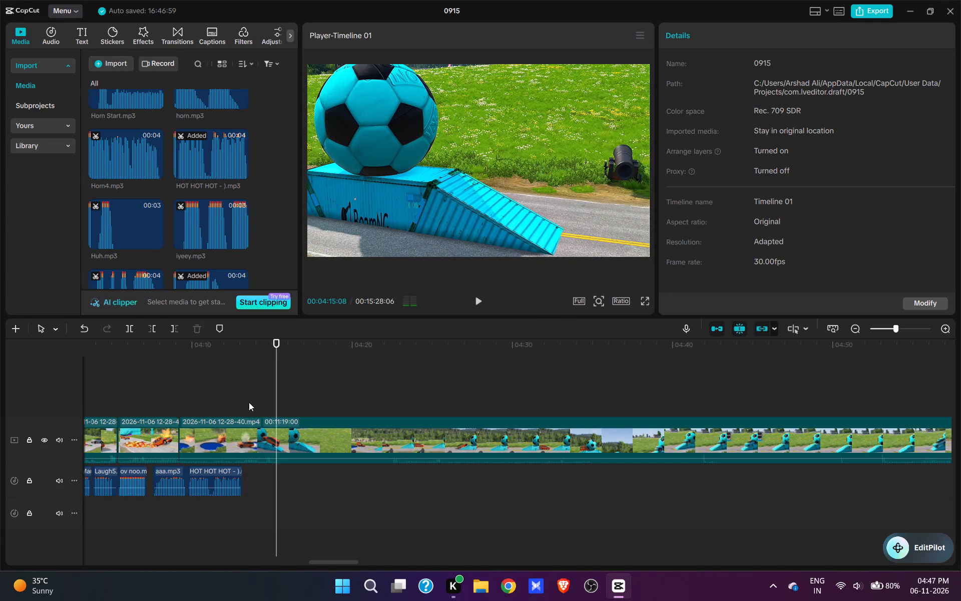
left_click(244, 397)
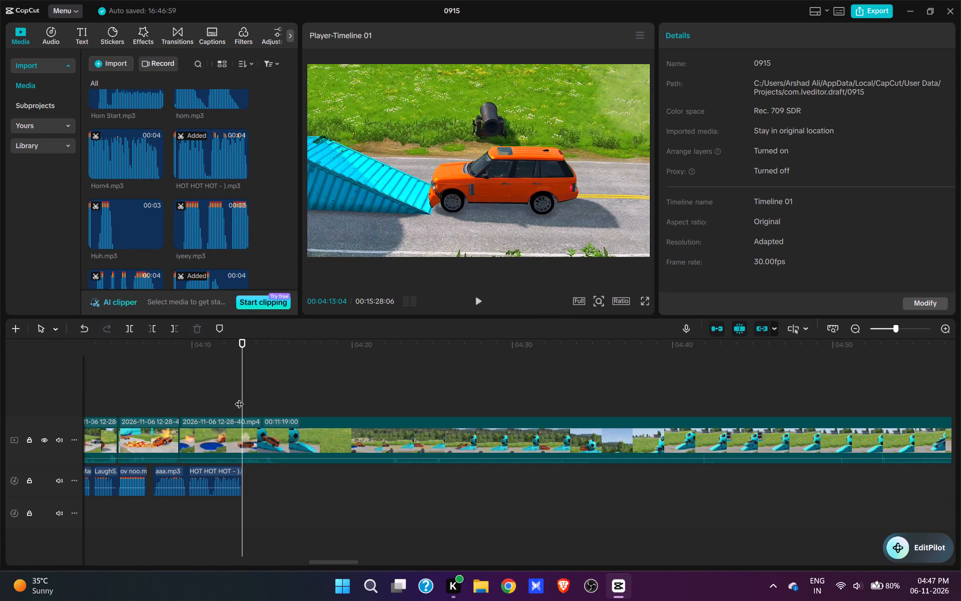
left_click(252, 433)
key("w")
Remove the footage after the split up to the wide shot of the orange SUV approaching the football ramp.
left_click(465, 396)
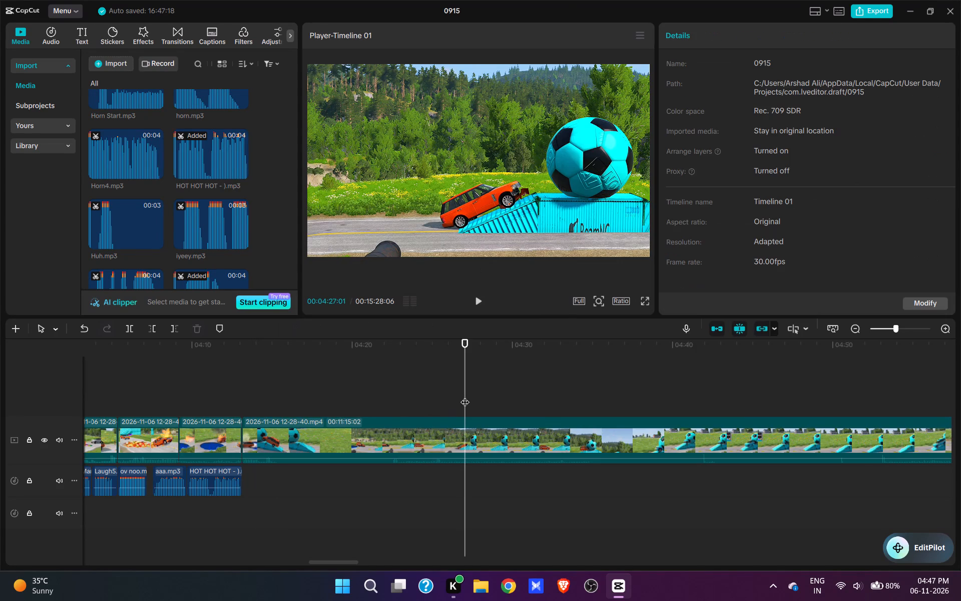
key("space")
left_click(535, 392)
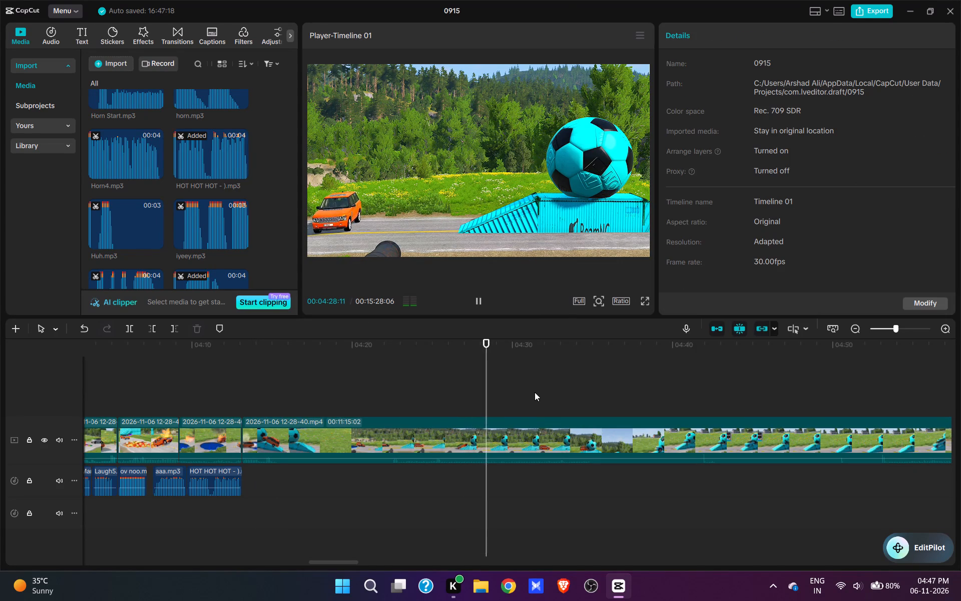
key("space")
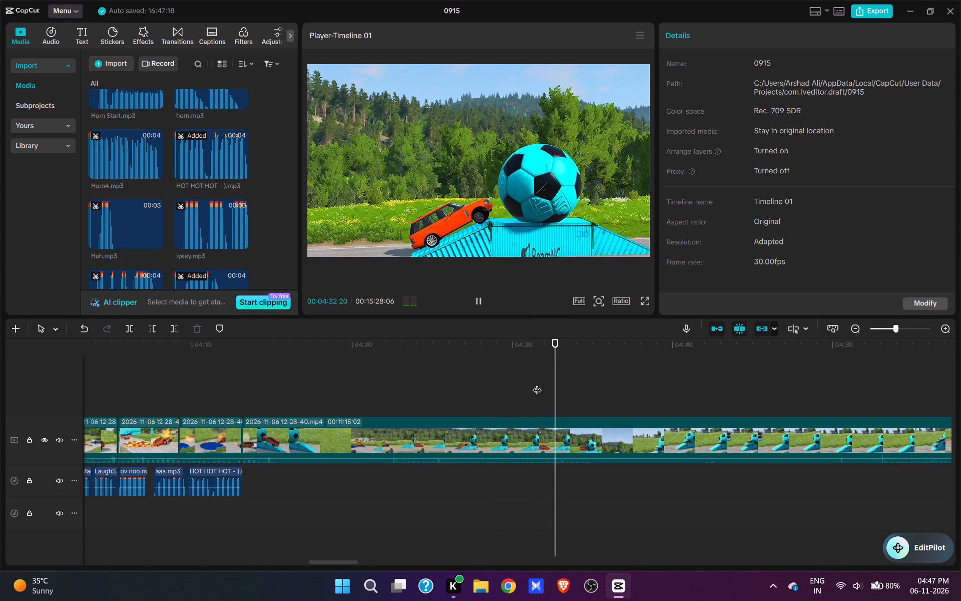
left_click(487, 387)
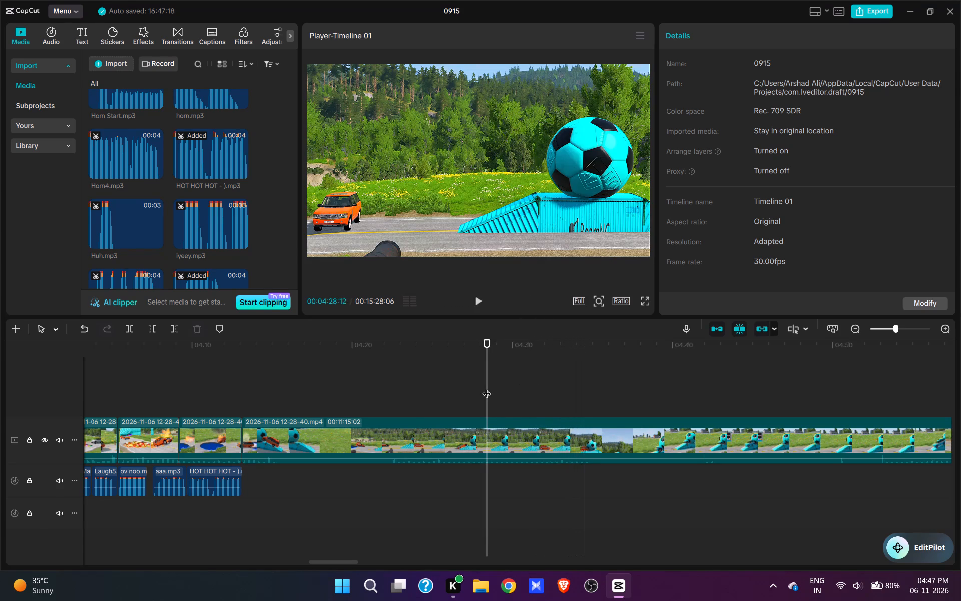
key("space")
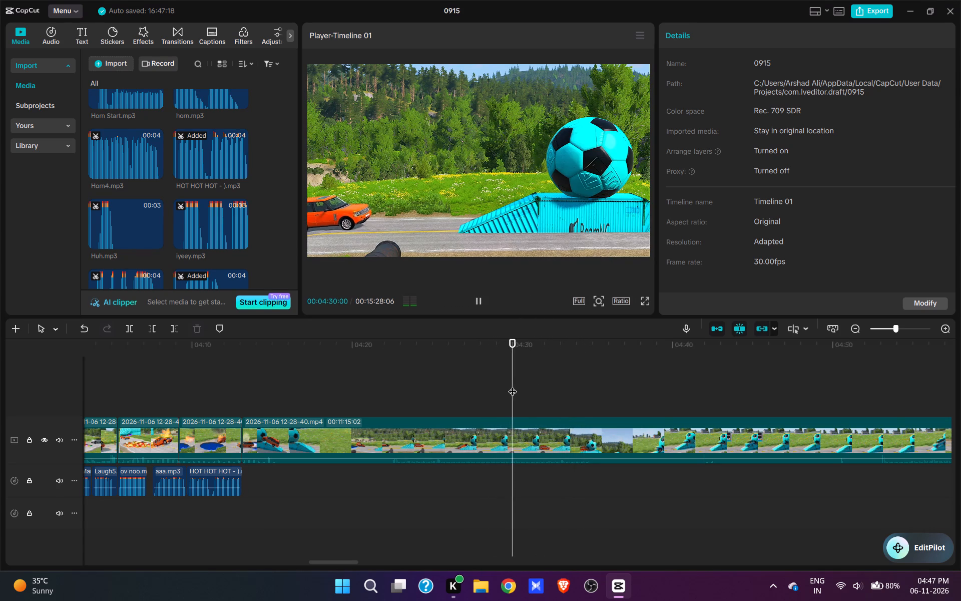
key("space")
type("q")
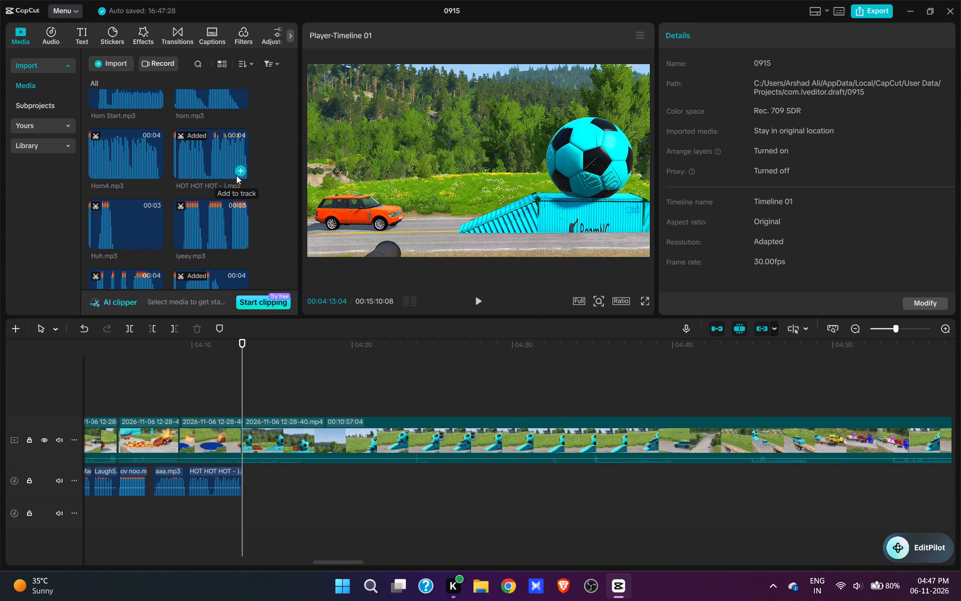
Add mixkit-RUN.wav at 04:13:04 and play the orange SUV driving up the ramp into the football.
scroll(204, 227, "up", 13)
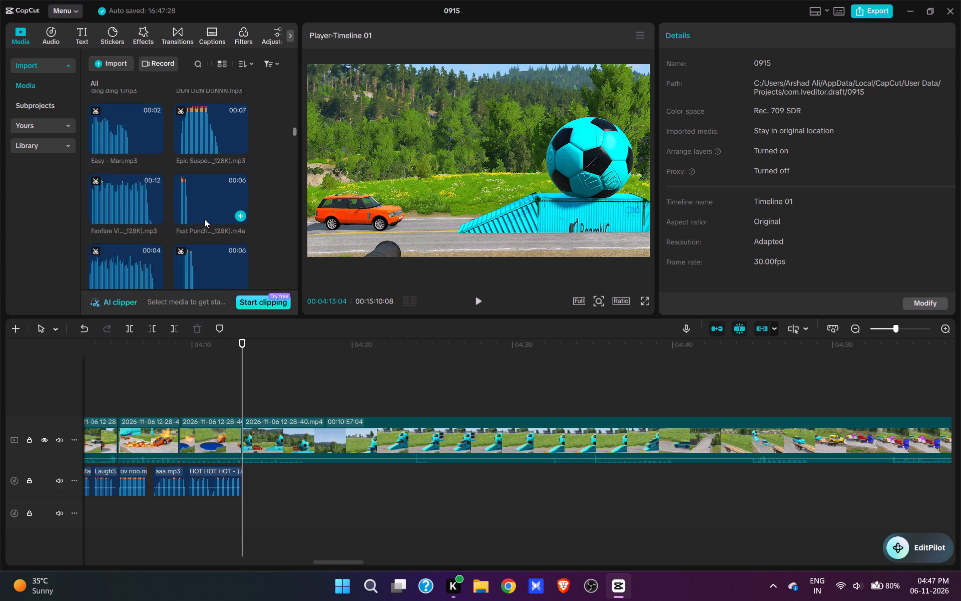
scroll(202, 201, "down", 18)
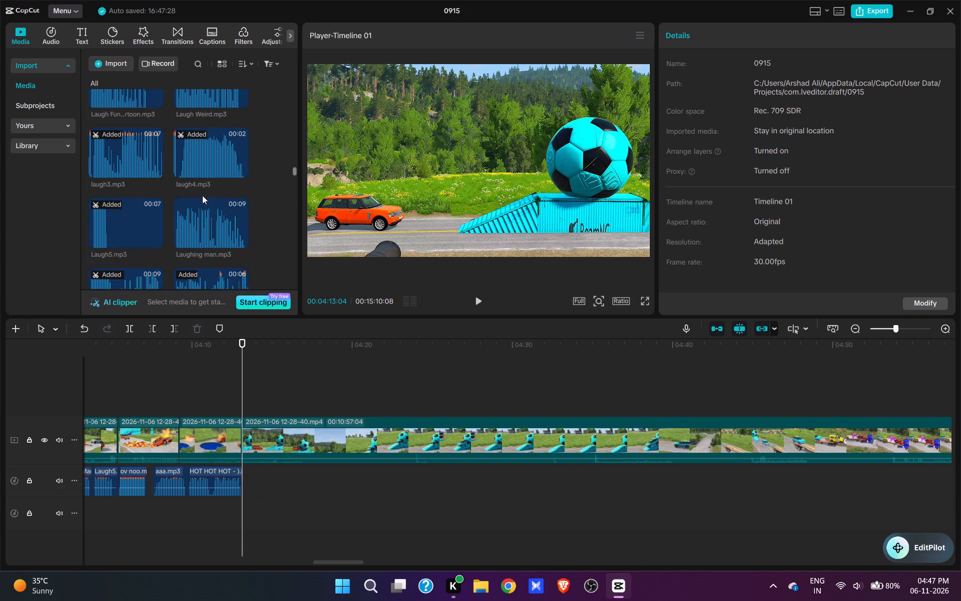
scroll(202, 195, "down", 7)
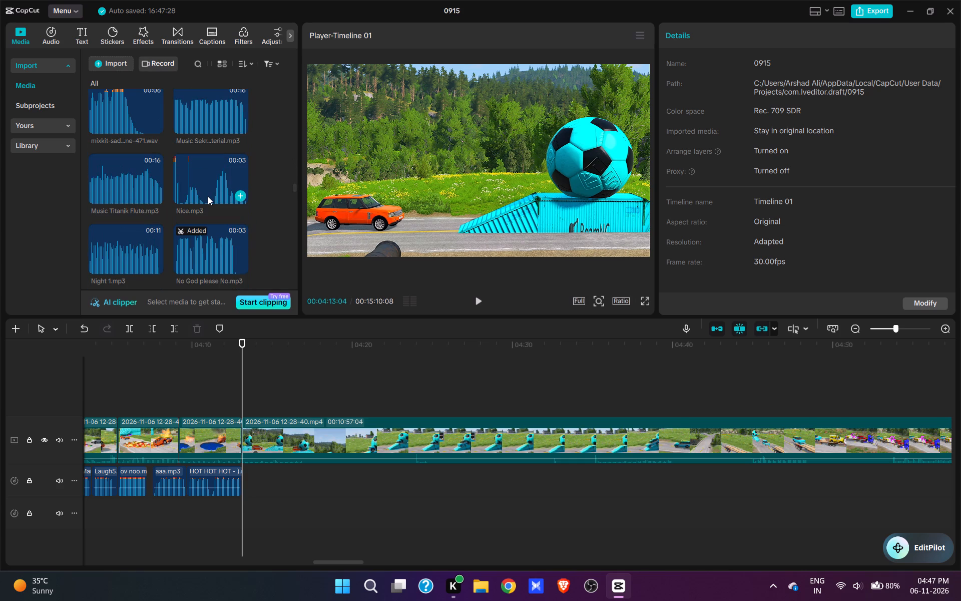
scroll(208, 196, "up", 1)
left_click(240, 112)
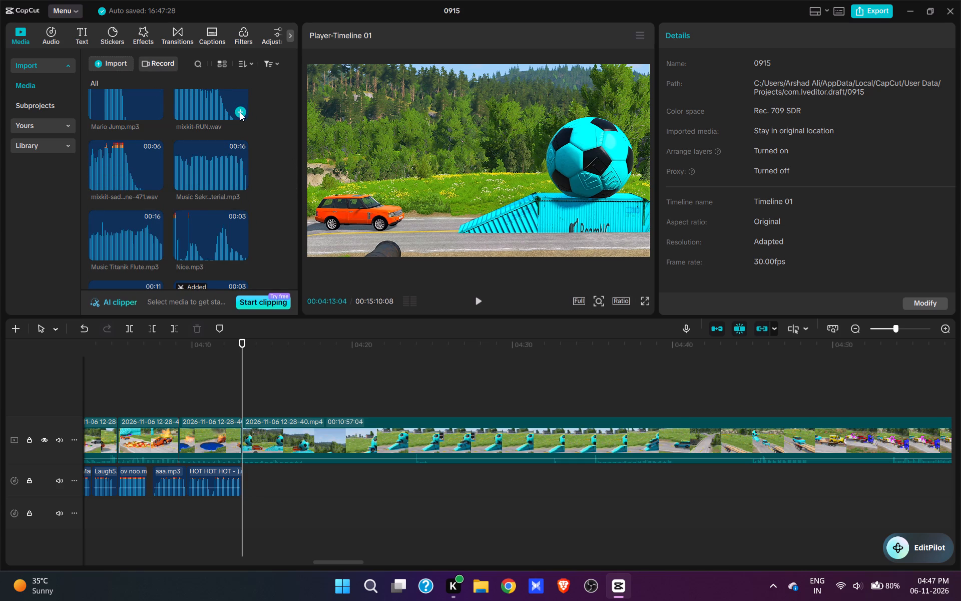
key("space")
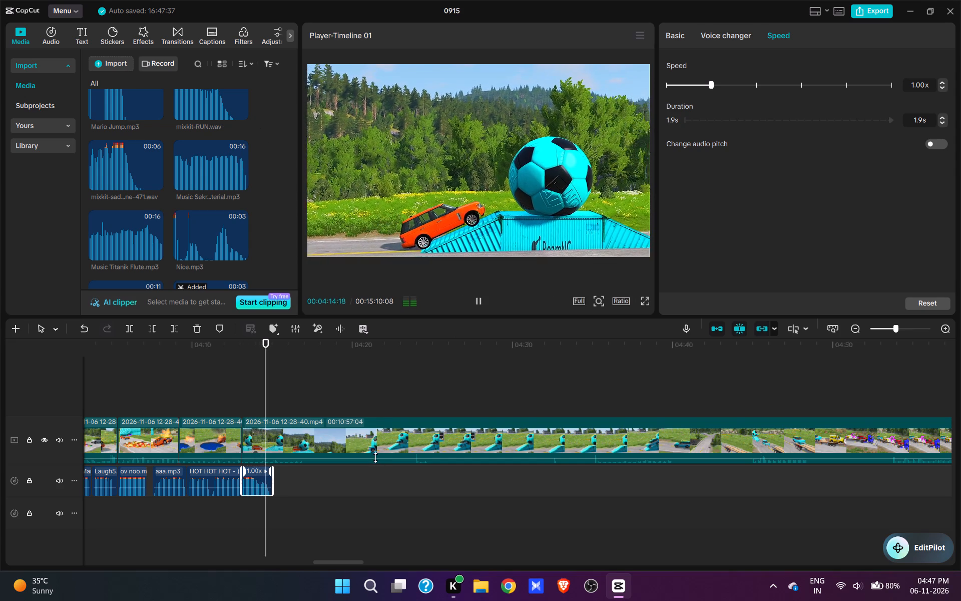
key("space")
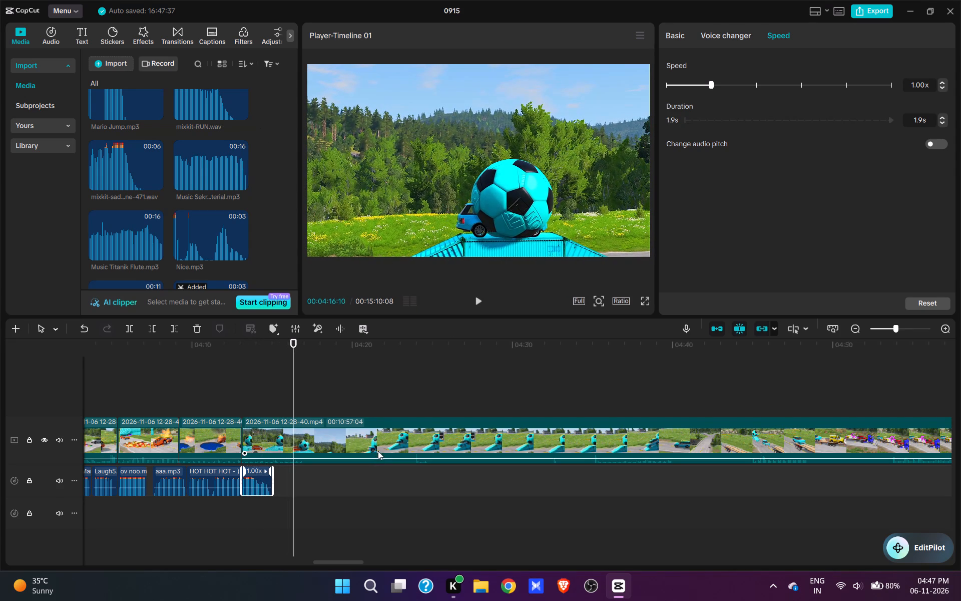
Split the video at 04:15:27, while the SUV is passing into the football.
left_click(290, 407)
left_click(286, 405)
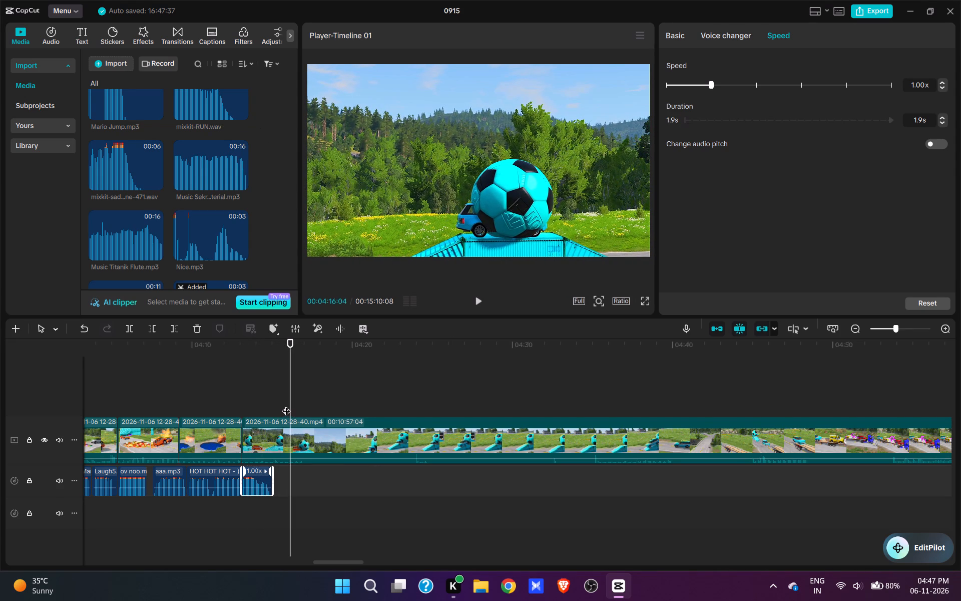
key("w")
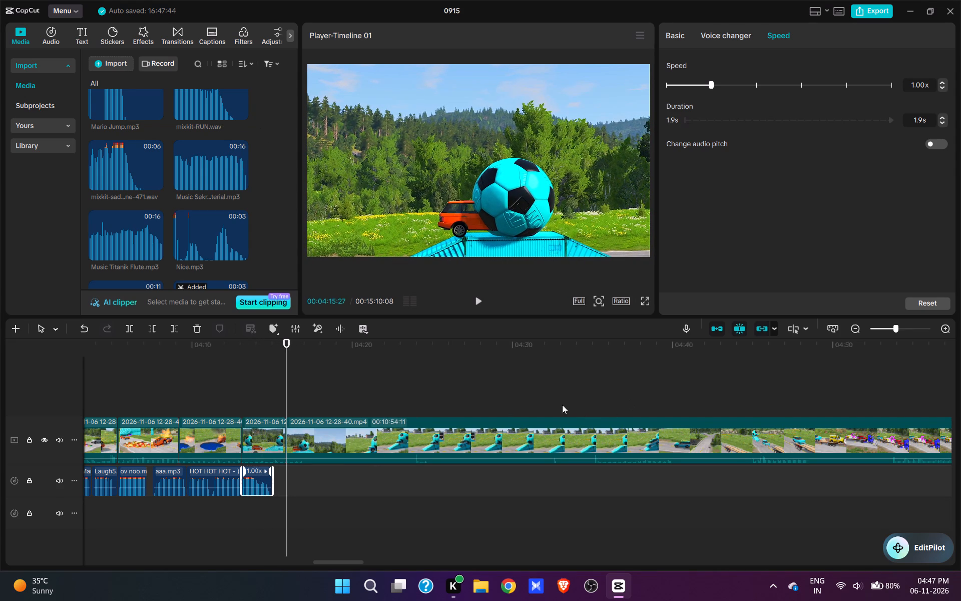
Remove the footage after the split up to just before the blue SUV comes out of the football.
left_click(558, 406)
key("space")
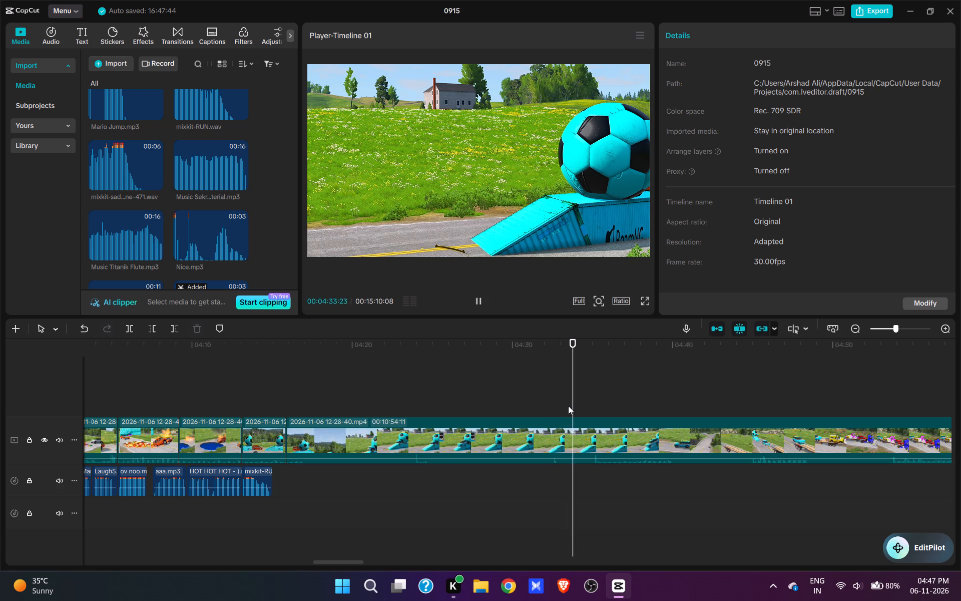
key("space")
left_click_drag(578, 427, 463, 495)
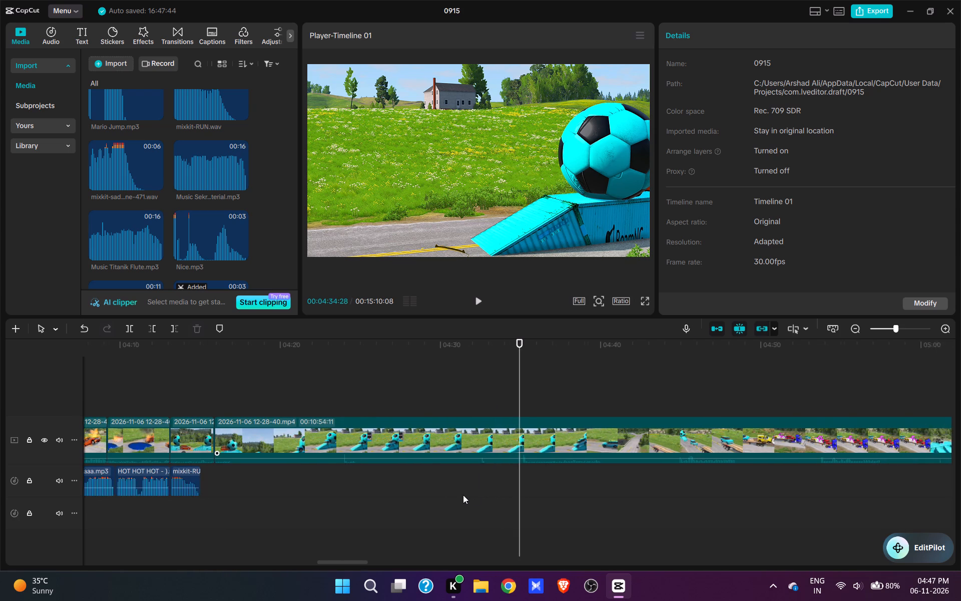
left_click_drag(463, 495, 462, 495)
left_click(428, 396)
left_click(408, 395)
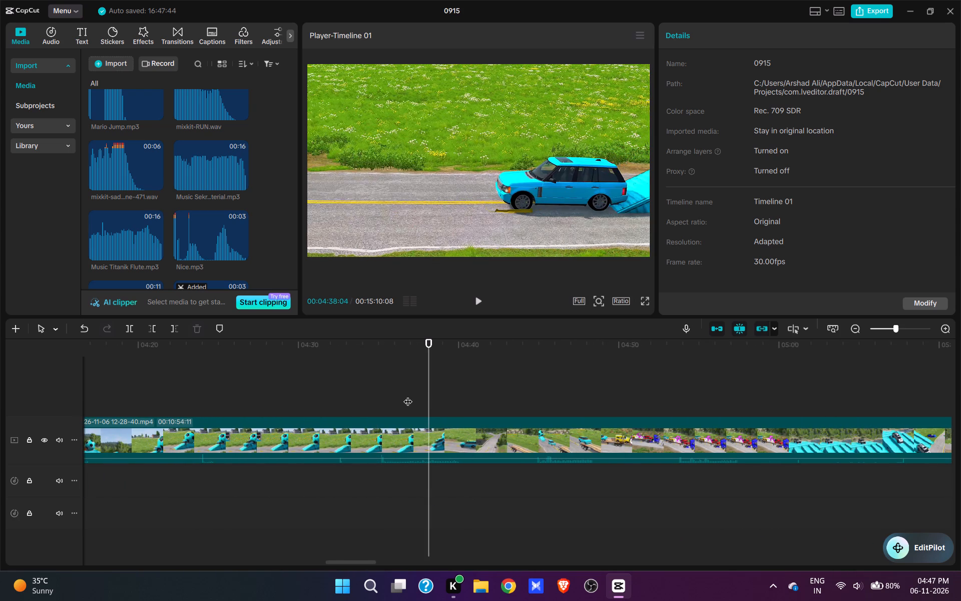
key("space")
left_click(401, 395)
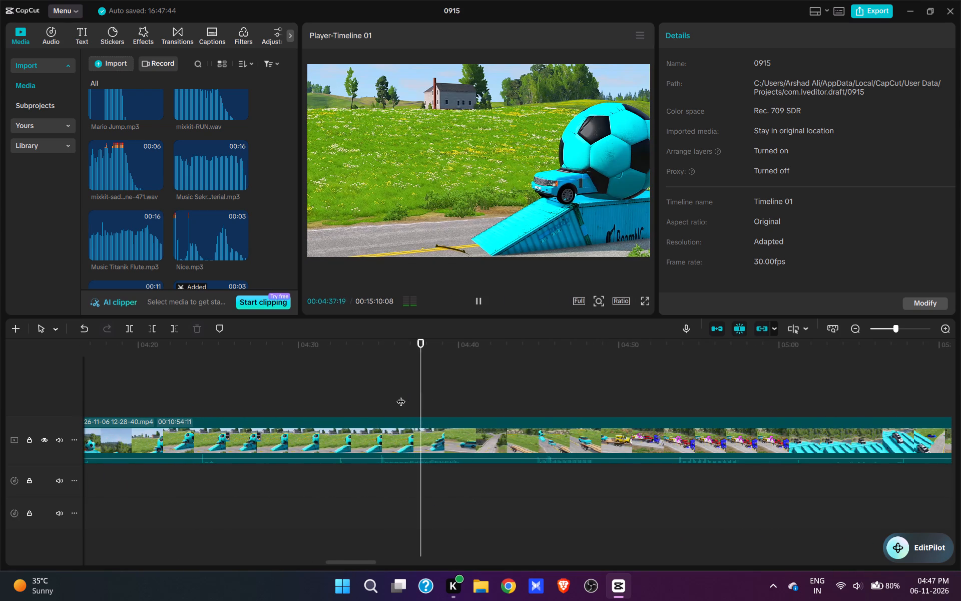
key("space")
key("space")
left_click(386, 395)
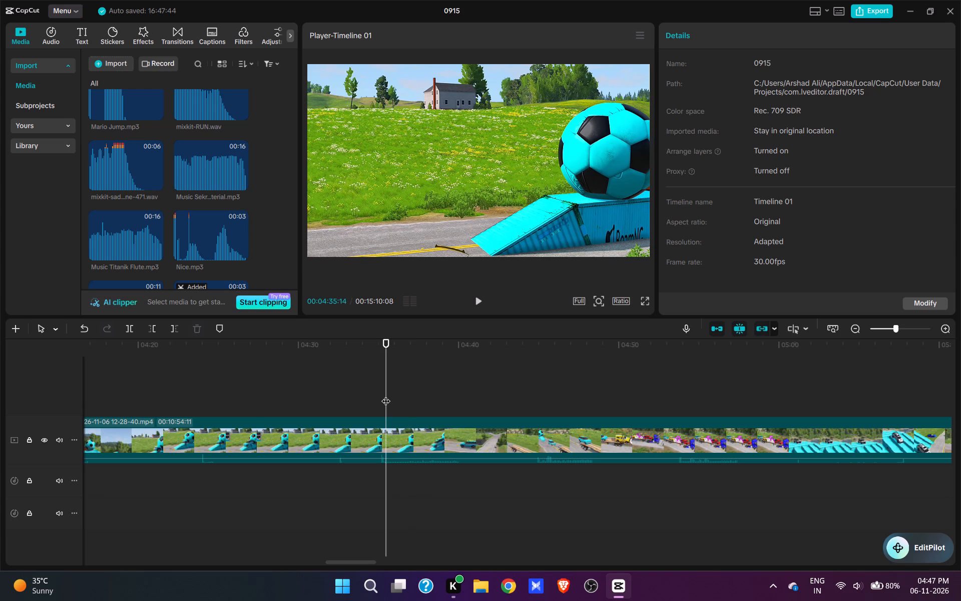
key("space")
key("space")
left_click(393, 401)
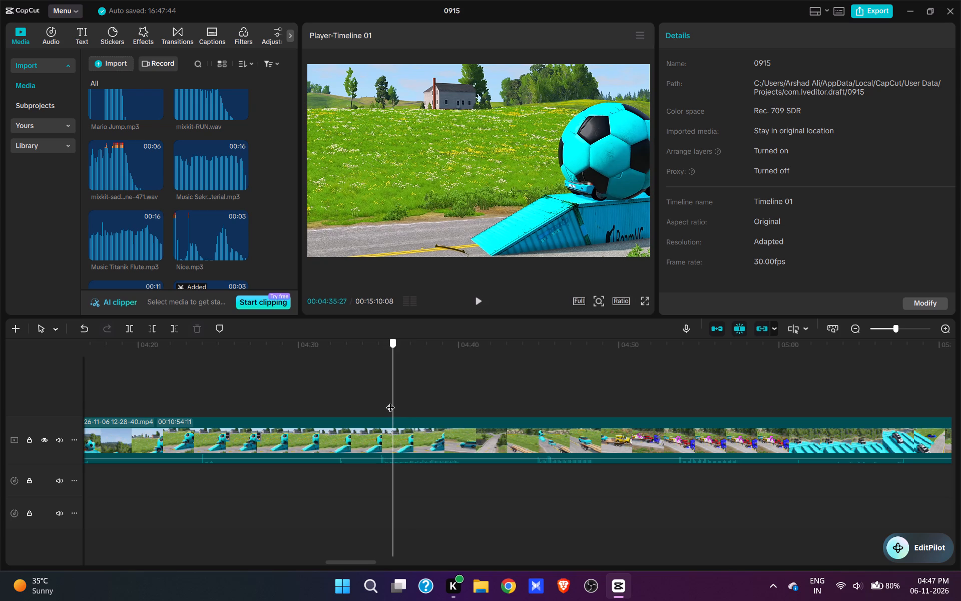
left_click(388, 401)
key("q")
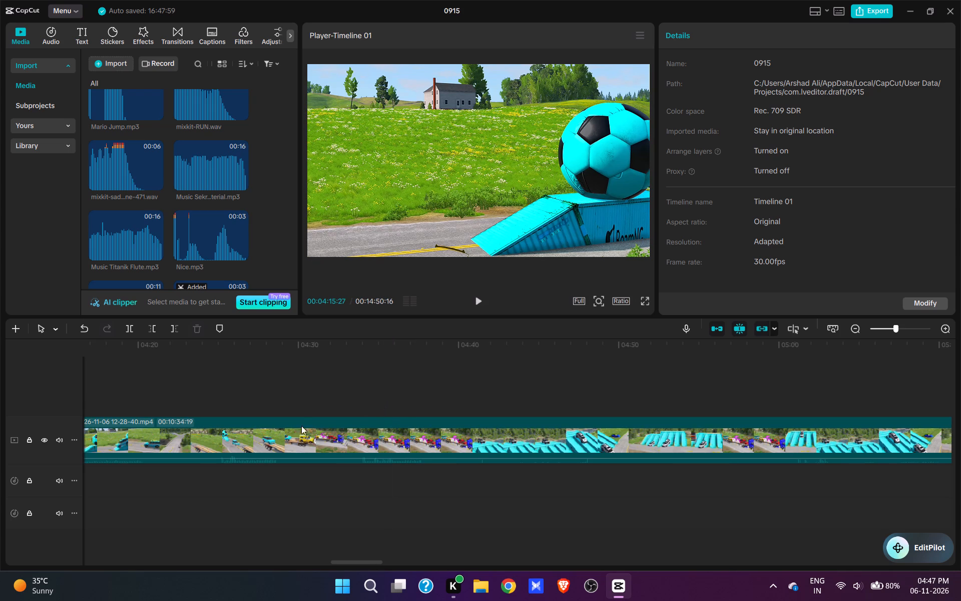
Add Surpiris.mp3 at 04:15:27, at the start of the blue SUV's exit shot.
scroll(144, 174, "up", 2)
scroll(144, 174, "down", 2)
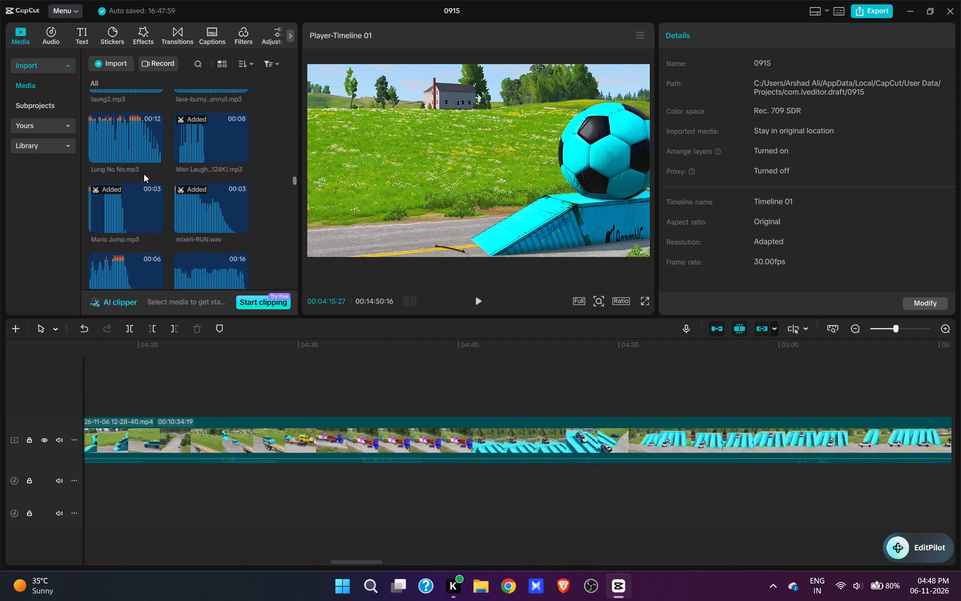
scroll(144, 174, "down", 20)
scroll(144, 172, "down", 6)
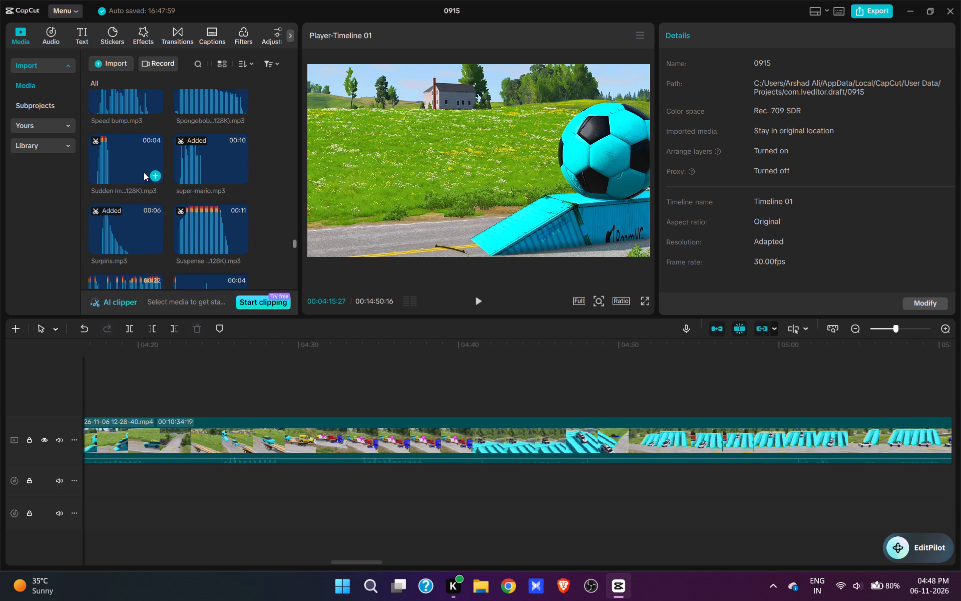
left_click(156, 187)
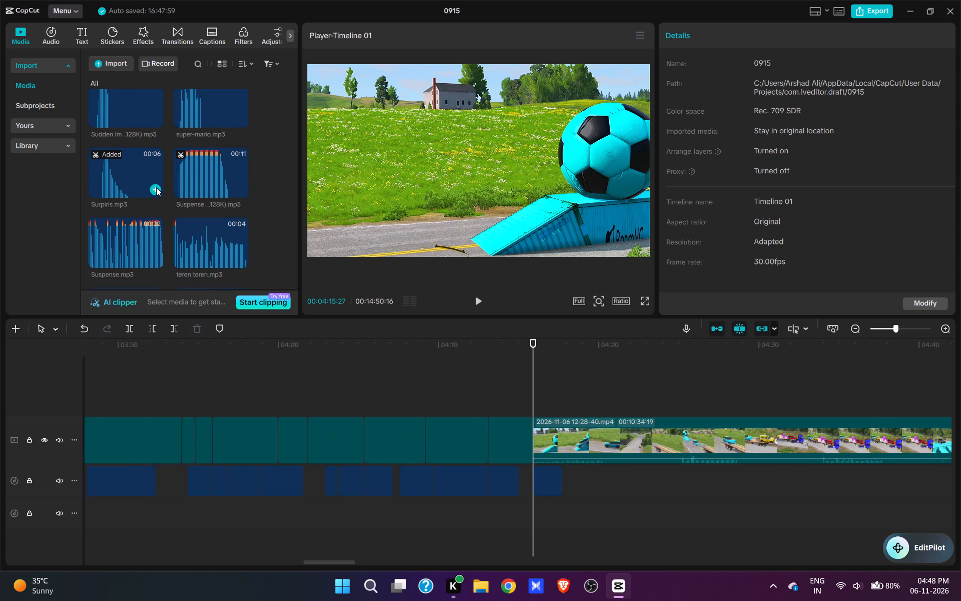
Play the blue SUV's exit from the football and delete the Surpiris.mp3 clip at 04:15:27.
key("space")
key("space")
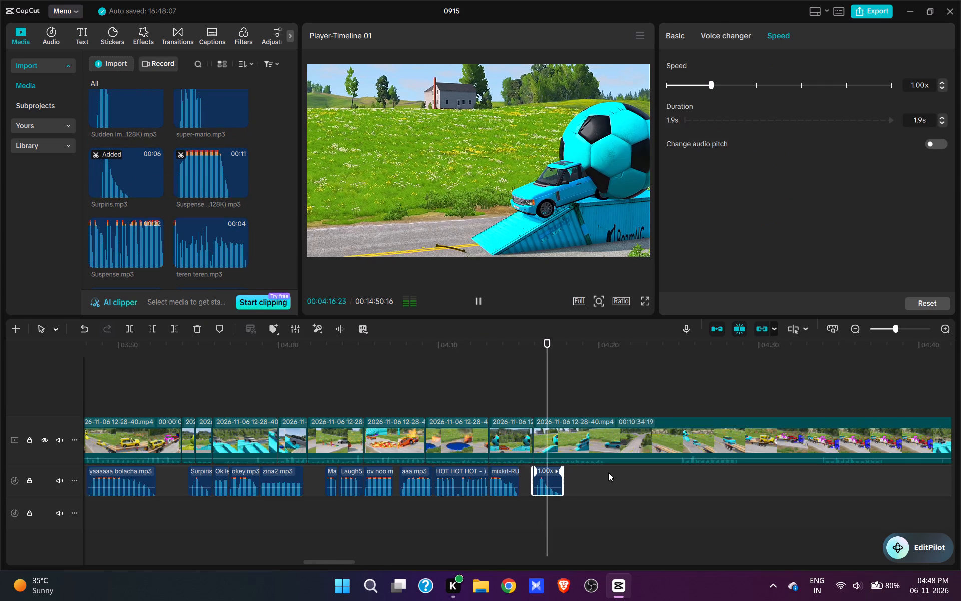
key("d")
left_click(532, 388)
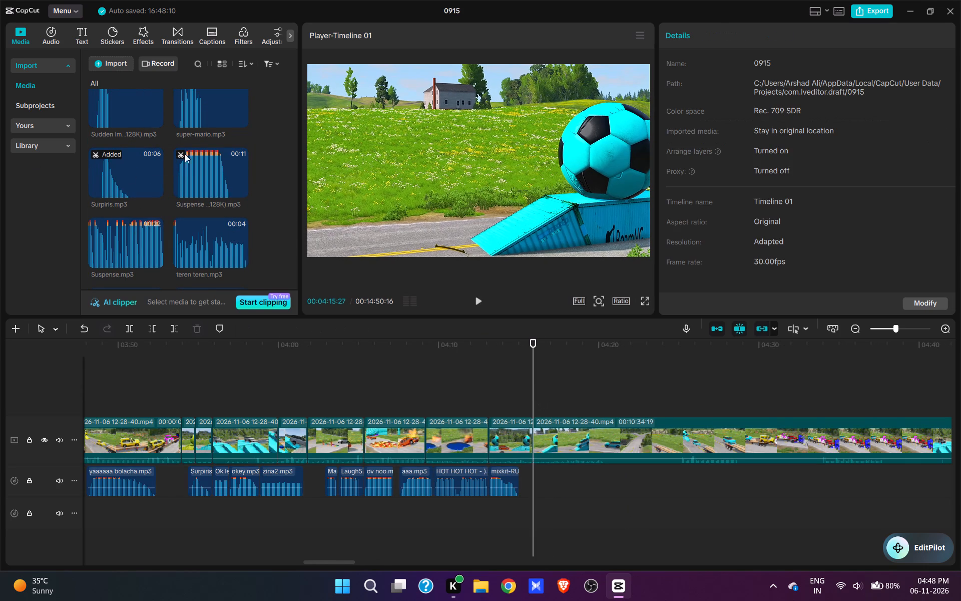
Add Wow Girl 1.mp3 at 04:15:27, at the start of the blue SUV's exit shot.
scroll(184, 191, "up", 4)
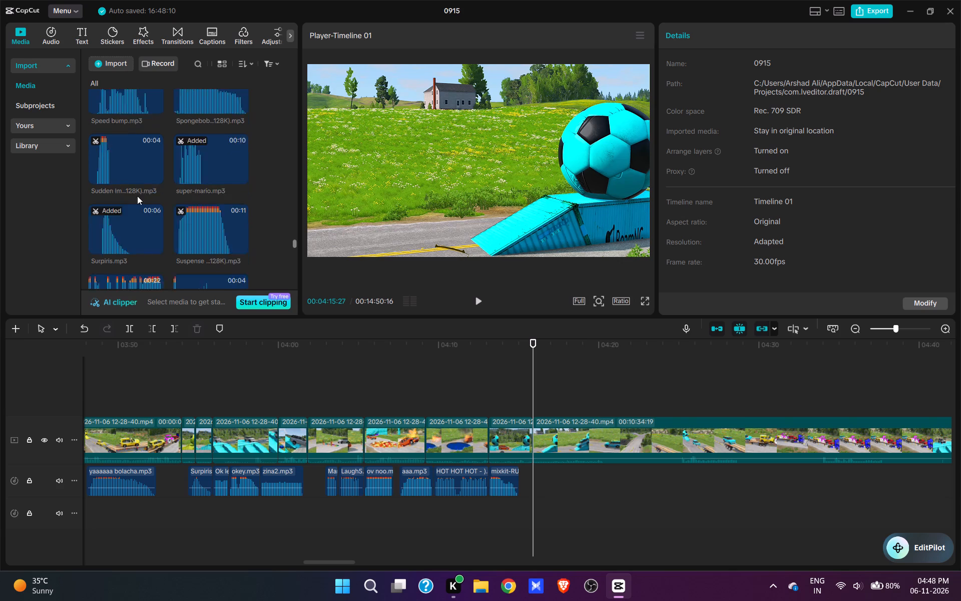
scroll(123, 192, "up", 4)
scroll(124, 199, "down", 17)
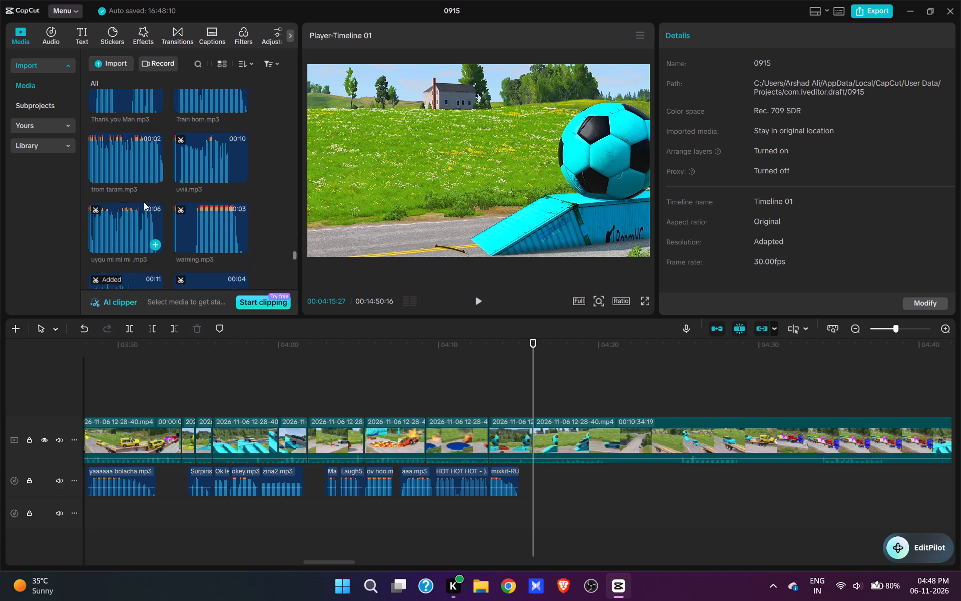
scroll(144, 202, "down", 12)
scroll(144, 230, "up", 1)
scroll(144, 230, "down", 1)
scroll(146, 225, "up", 6)
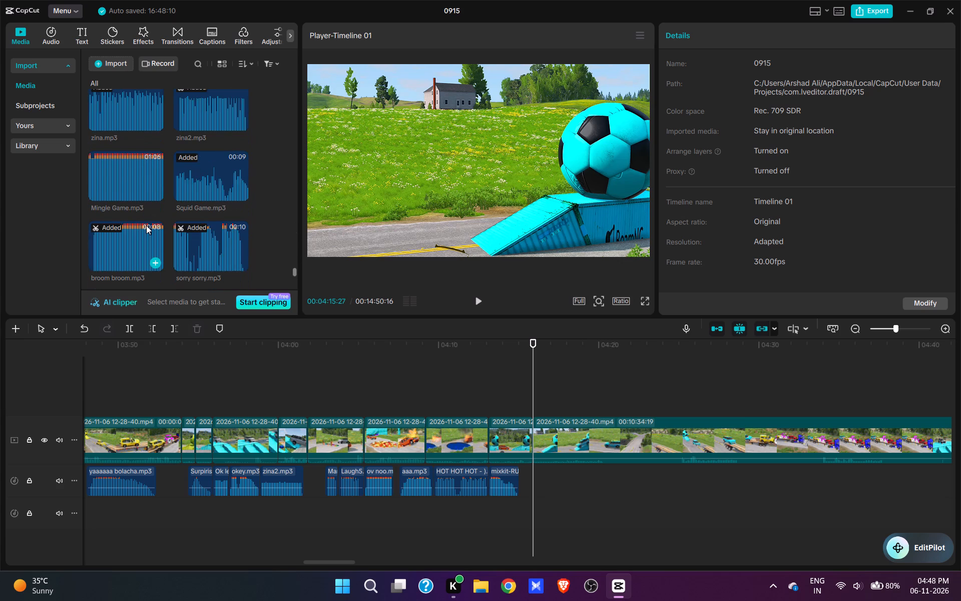
scroll(146, 225, "up", 2)
left_click(156, 150)
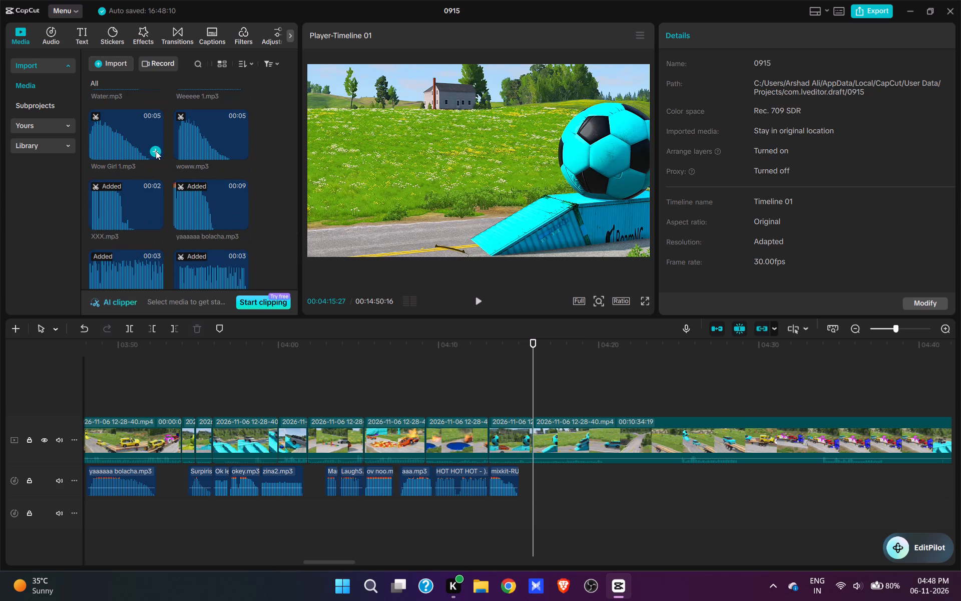
Split the video shortly after the Wow Girl 1.mp3 clip ends and remove the following footage up to the blue SUV approaching the trailer.
key("space")
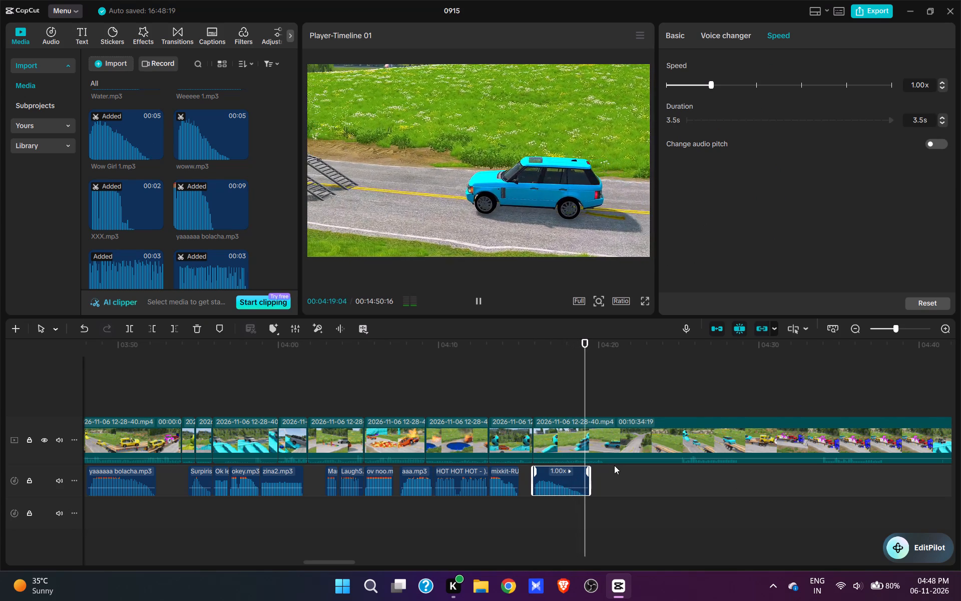
key("space")
type("w")
left_click(678, 390)
key("space")
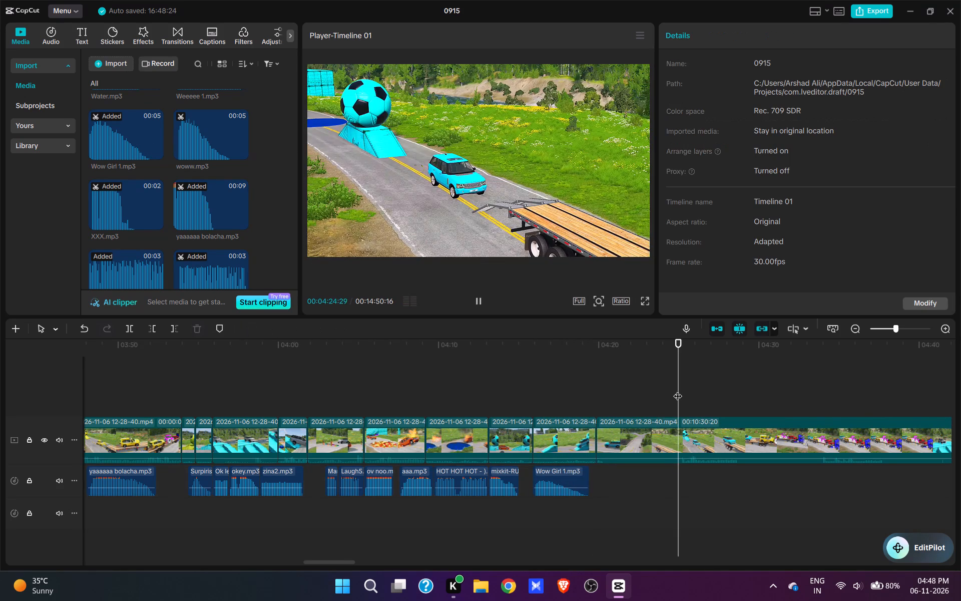
key("space")
type("q")
Add yaaaaaa bolacha.mp3 at about 04:20:18, where the blue SUV jumps onto the trailer, and play the landing.
key("space")
key("space")
key("space")
key("space")
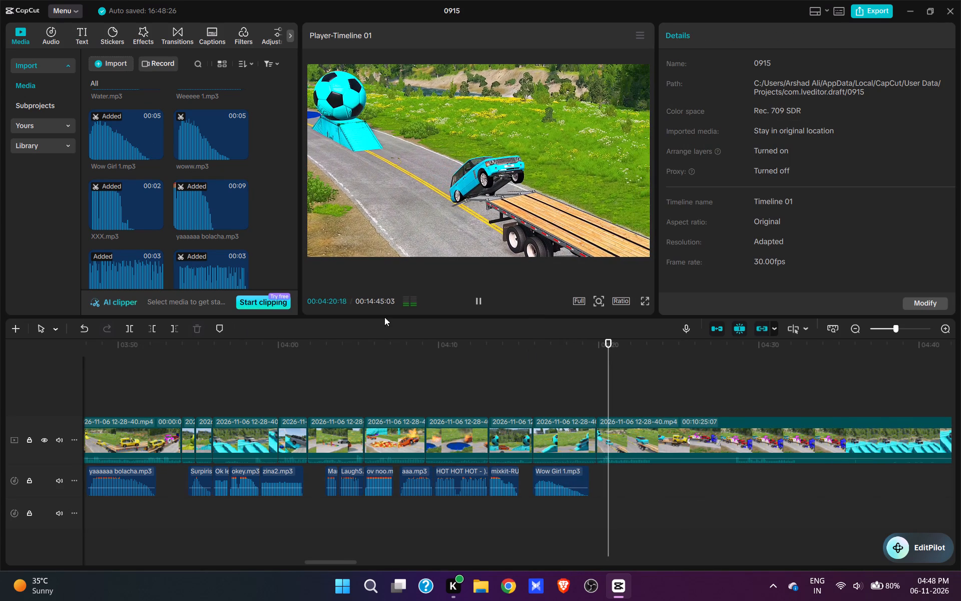
left_click(242, 223)
key("space")
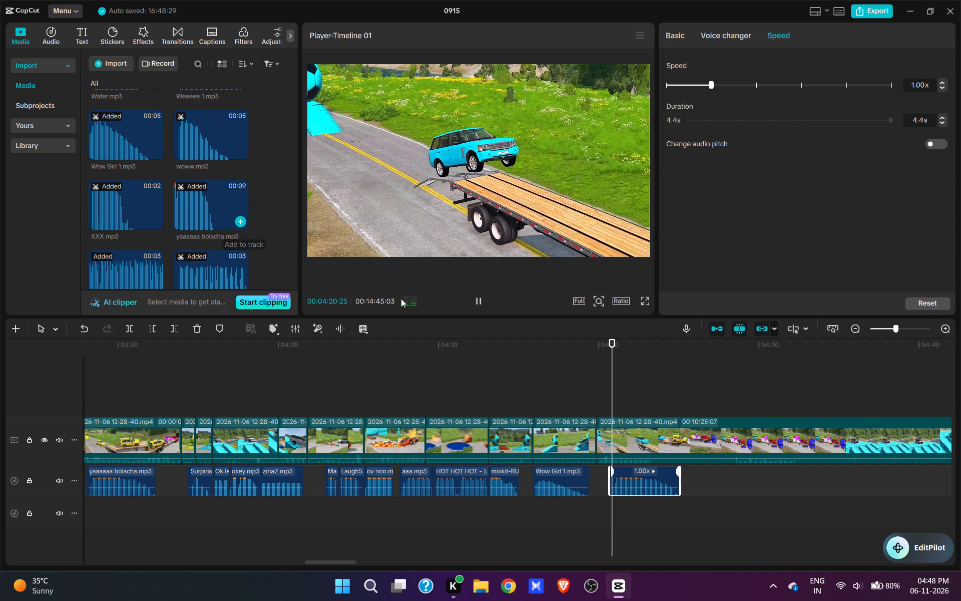
key("space")
key("space")
key("space")
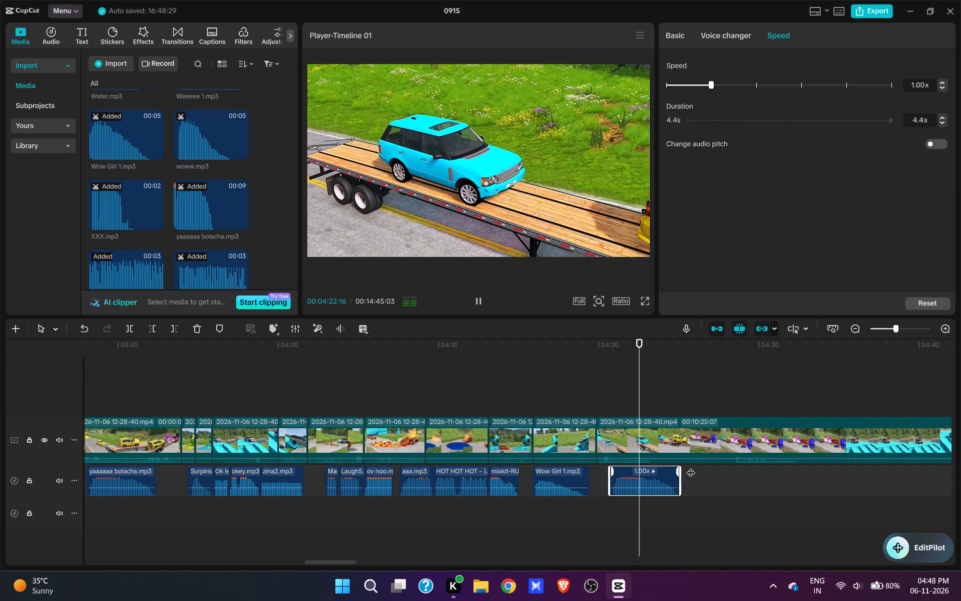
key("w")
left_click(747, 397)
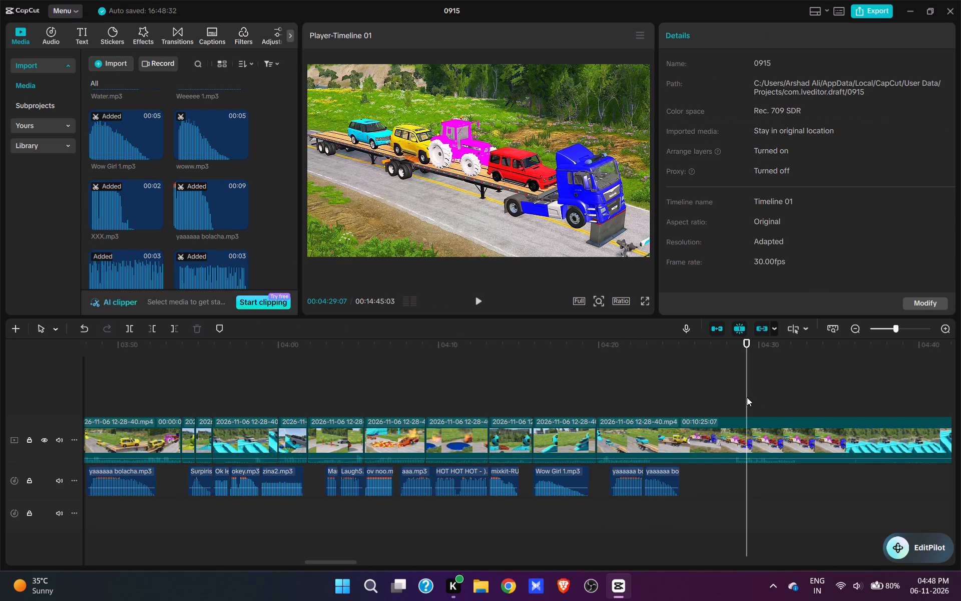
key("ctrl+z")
Split the video at 04:22:16 and remove the following footage up to the wide shot of all four vehicles on the trailer.
left_click(639, 406)
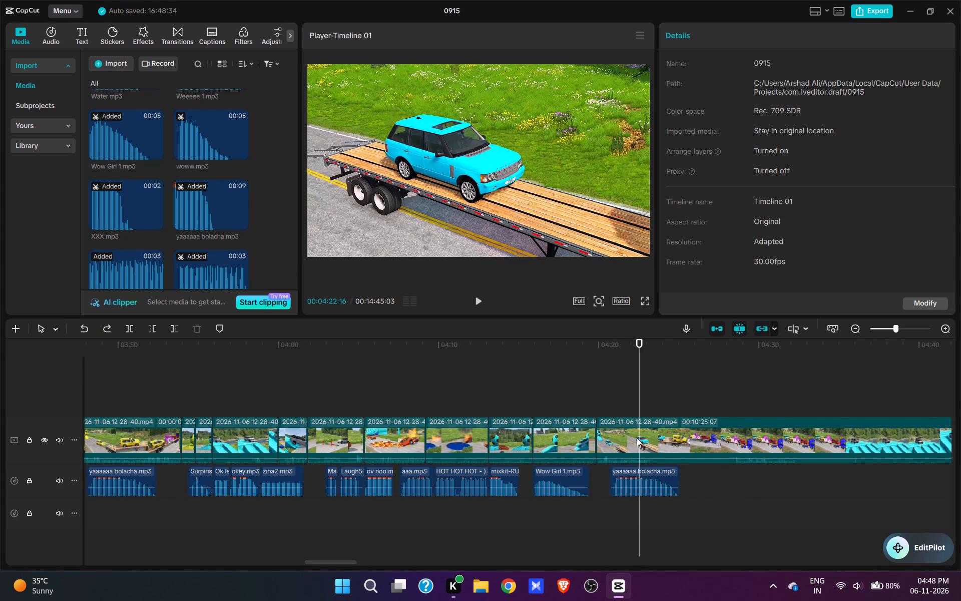
left_click(637, 434)
key("w")
left_click(733, 397)
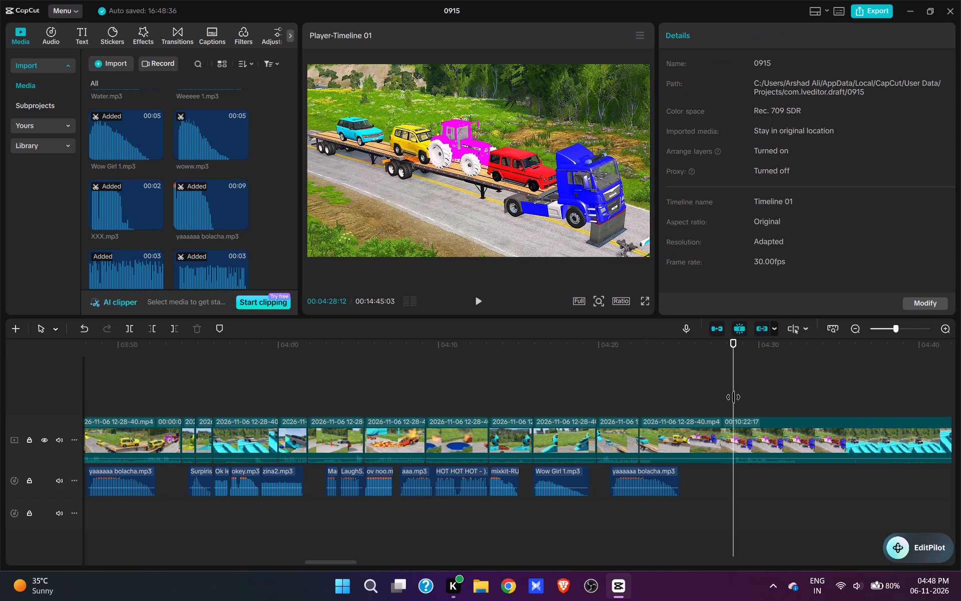
key("space")
key("space")
type("q")
Play the loaded trailer shot and split the video at 04:25:02, near the end of the yaaaaaa bolacha.mp3 clip.
key("space")
left_click(624, 403)
key("space")
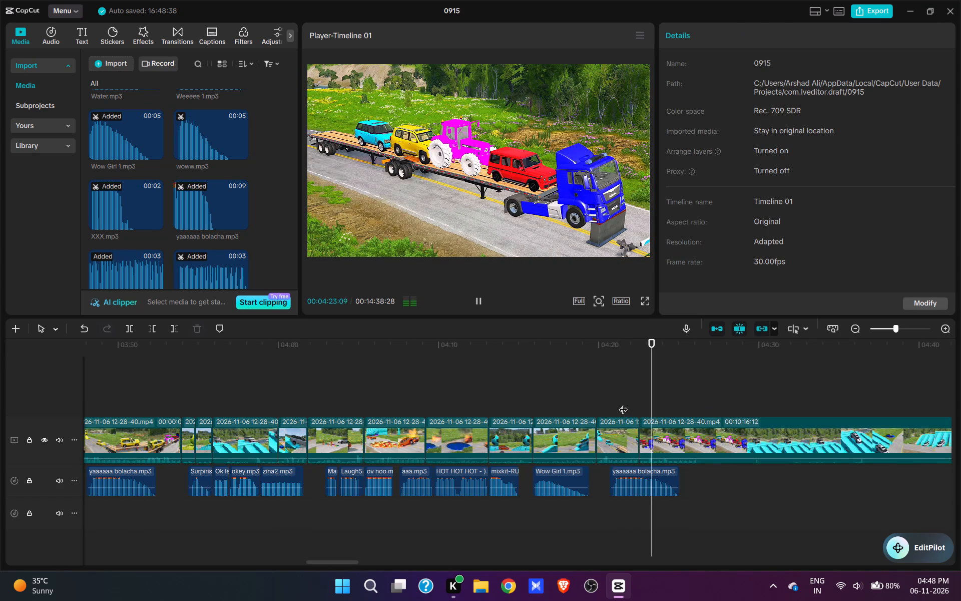
key("space")
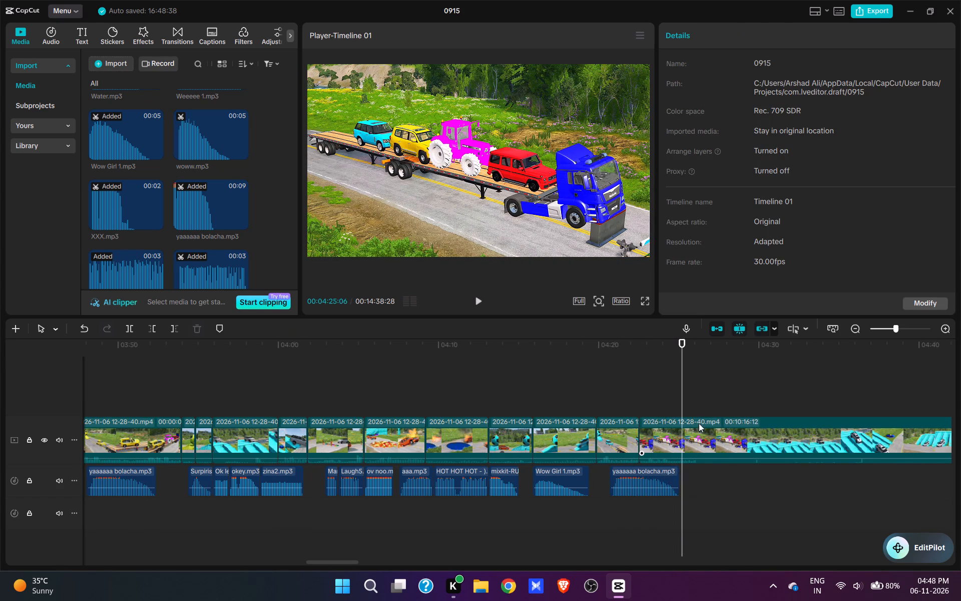
left_click(681, 393)
left_click(680, 436)
key("w")
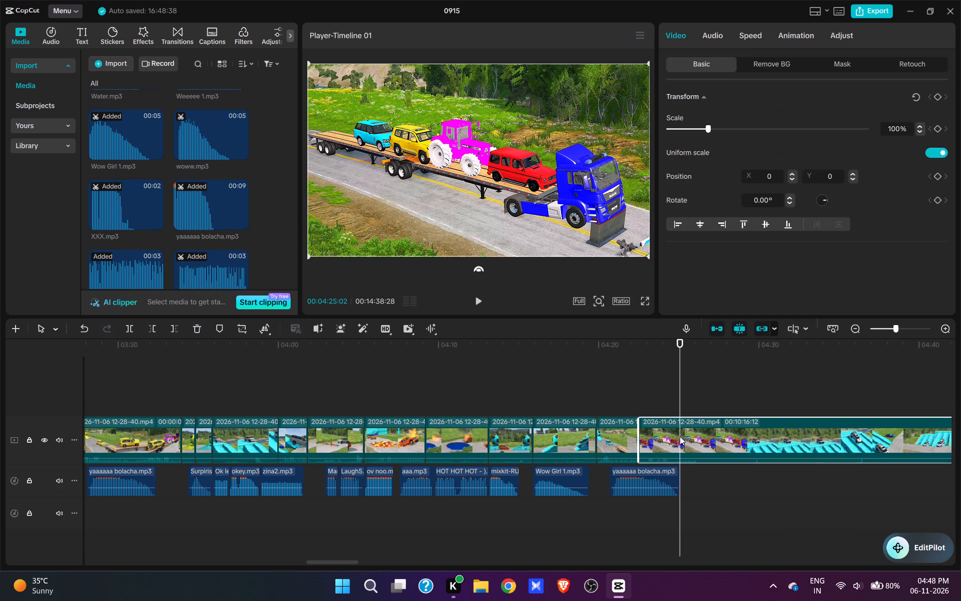
Remove the footage after 04:25:02 up to the shot of the white SUV on the cyan containers.
left_click_drag(703, 462, 661, 525)
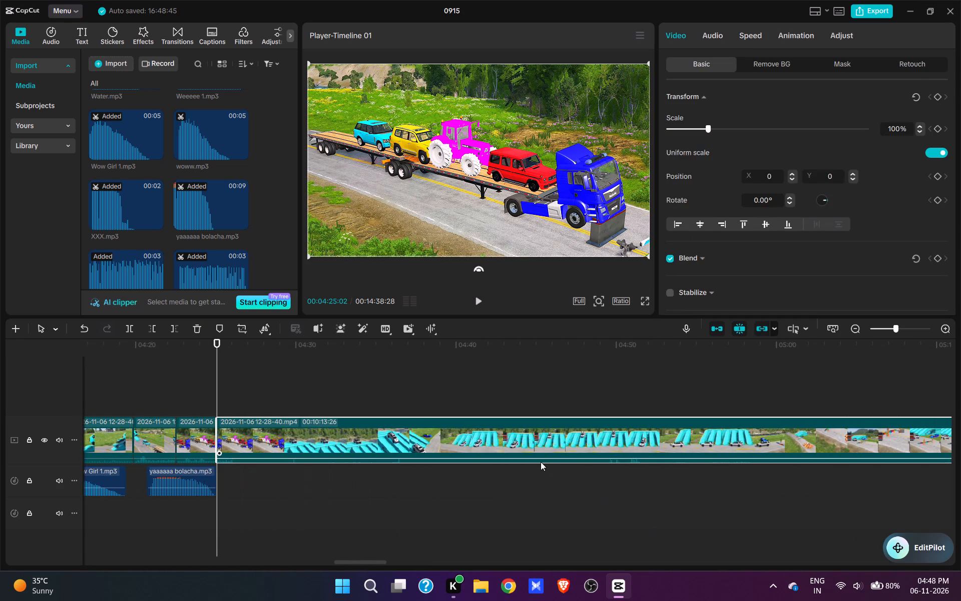
left_click(305, 384)
key("space")
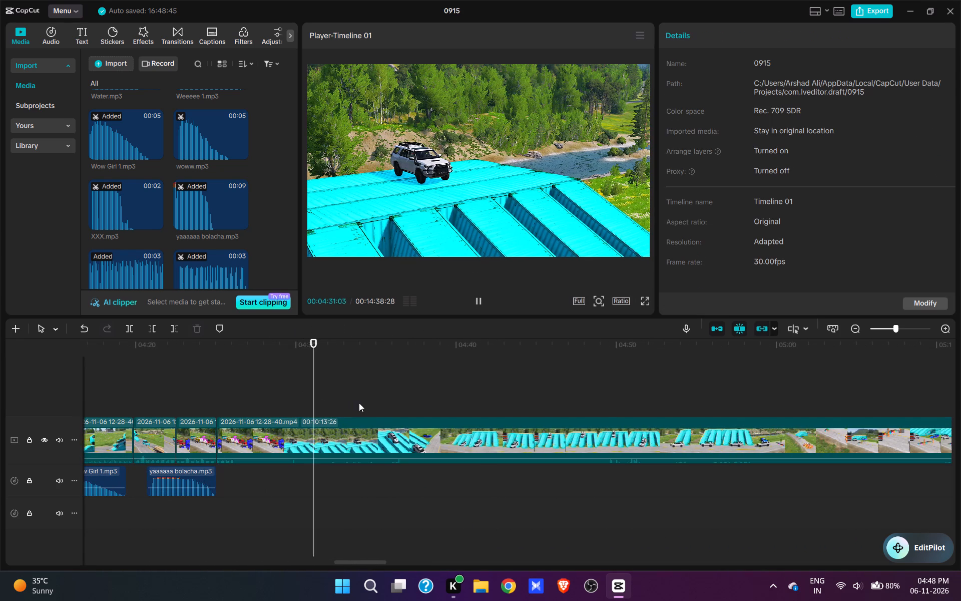
left_click(375, 409)
key("space")
left_click(357, 406)
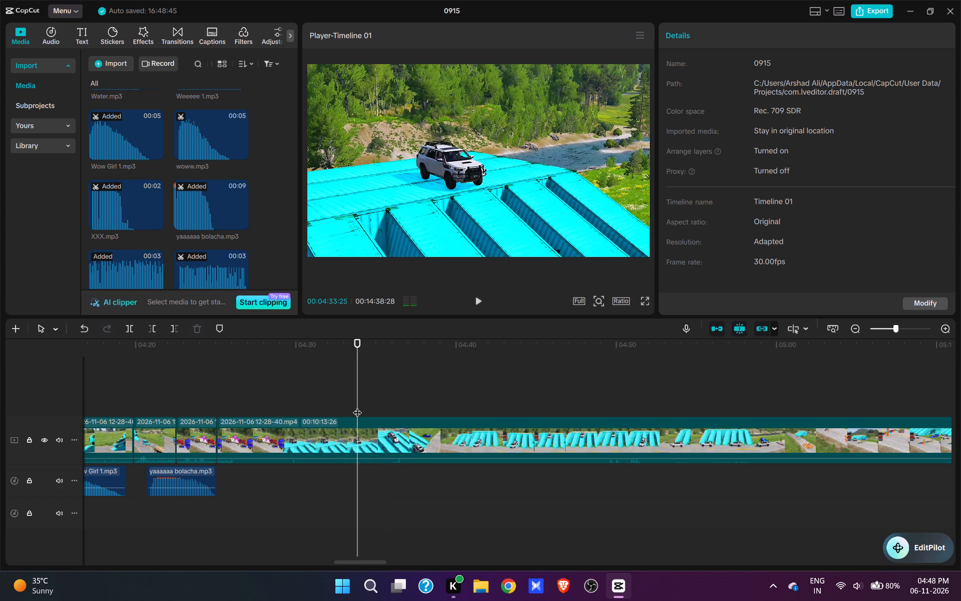
key("space")
left_click(335, 399)
key("space")
left_click(335, 399)
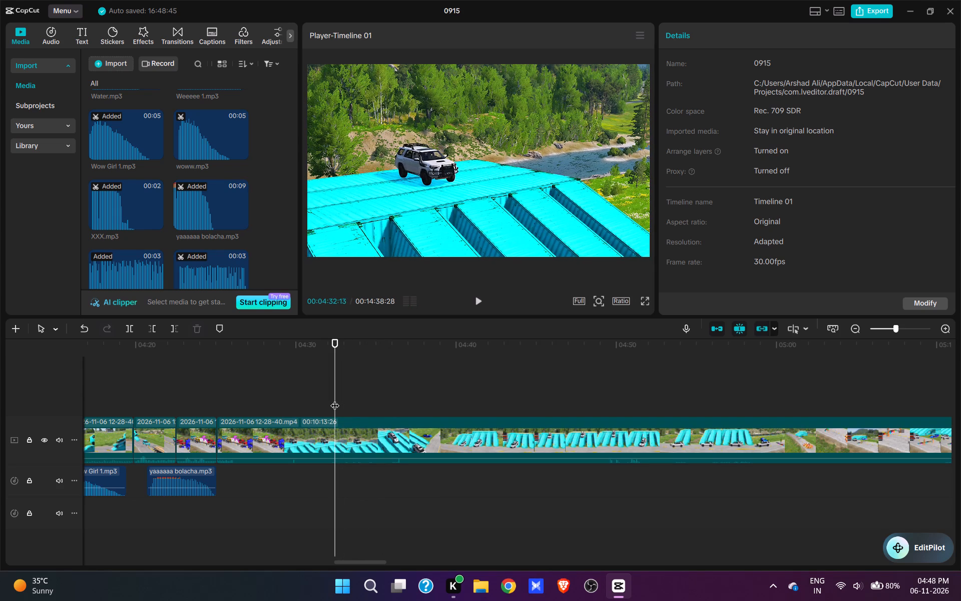
left_click(316, 396)
key("q")
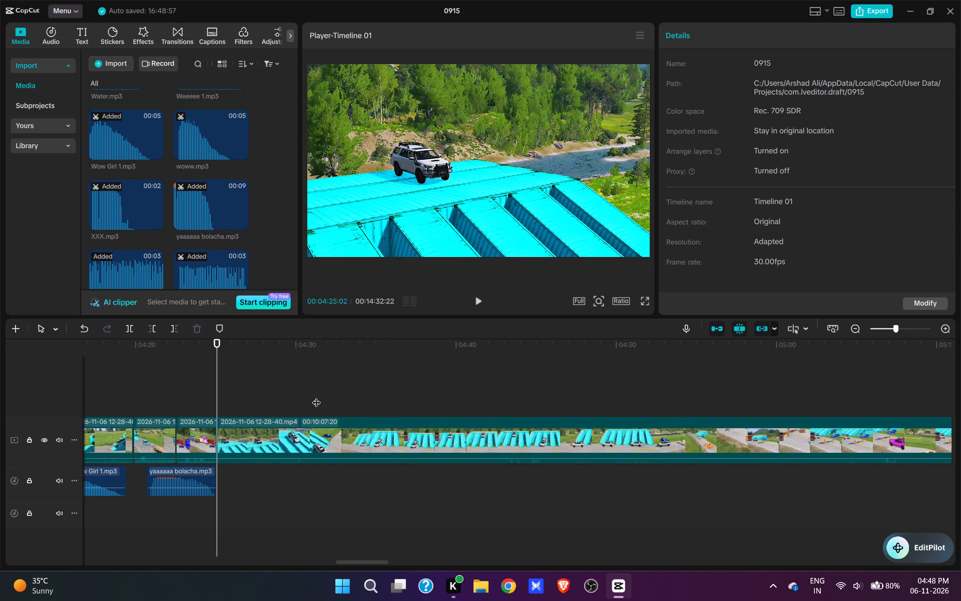
Trim a little more off the start of the white SUV shot at 04:25:02 and check the new start.
key("space")
key("space")
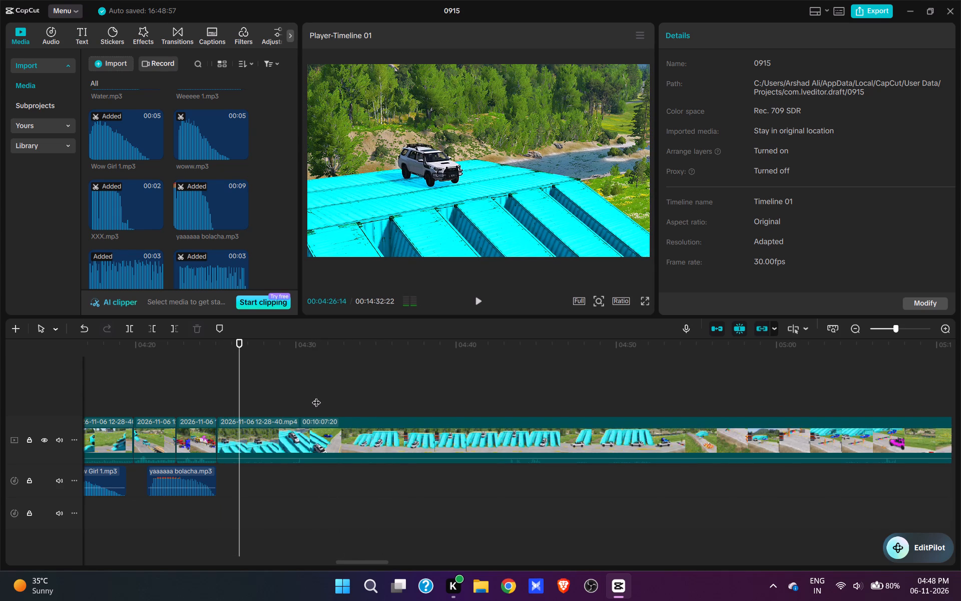
scroll(316, 396, "up", 1)
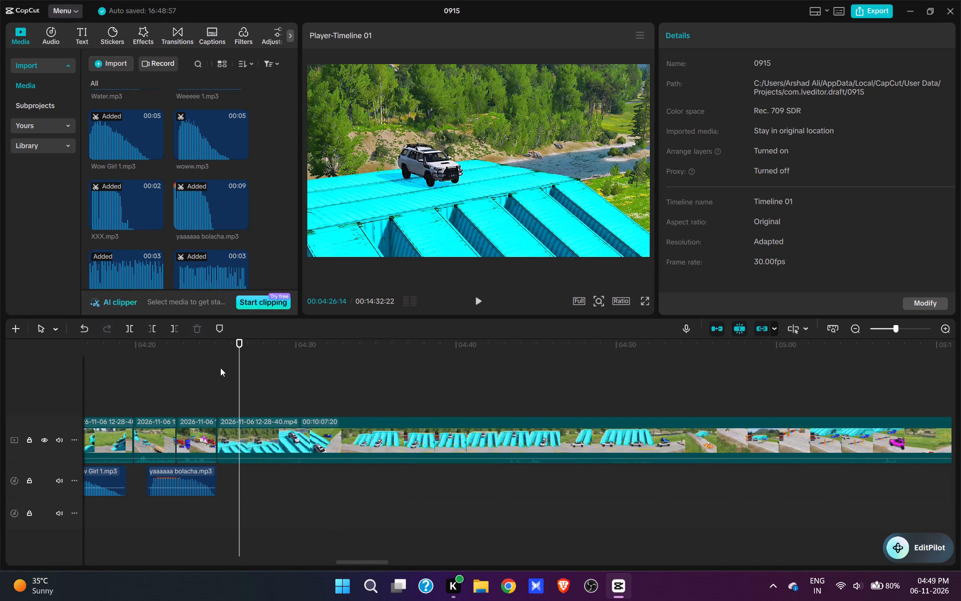
left_click(220, 368)
key("space")
key("space")
type("q")
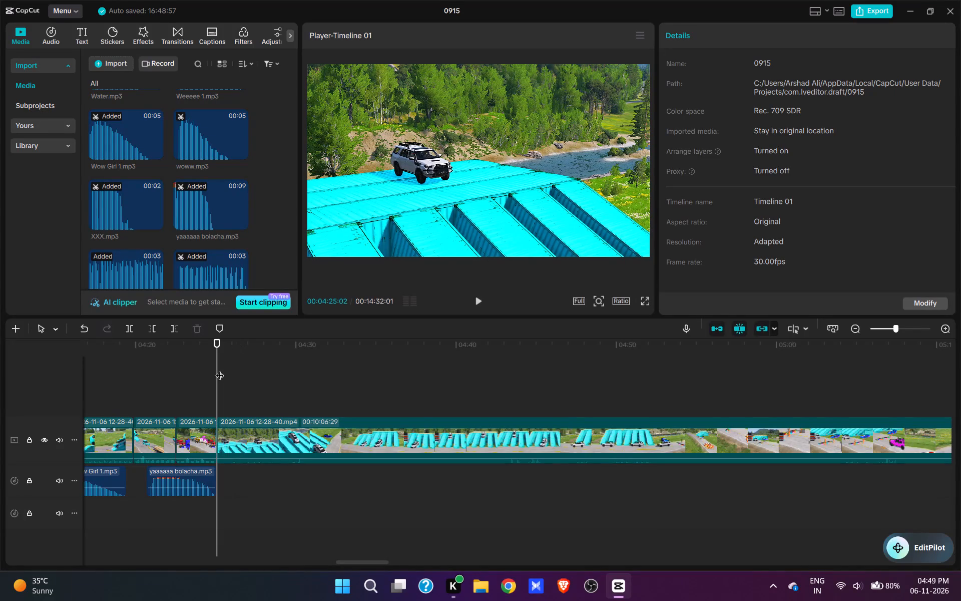
key("space")
left_click(224, 383)
left_click(222, 384)
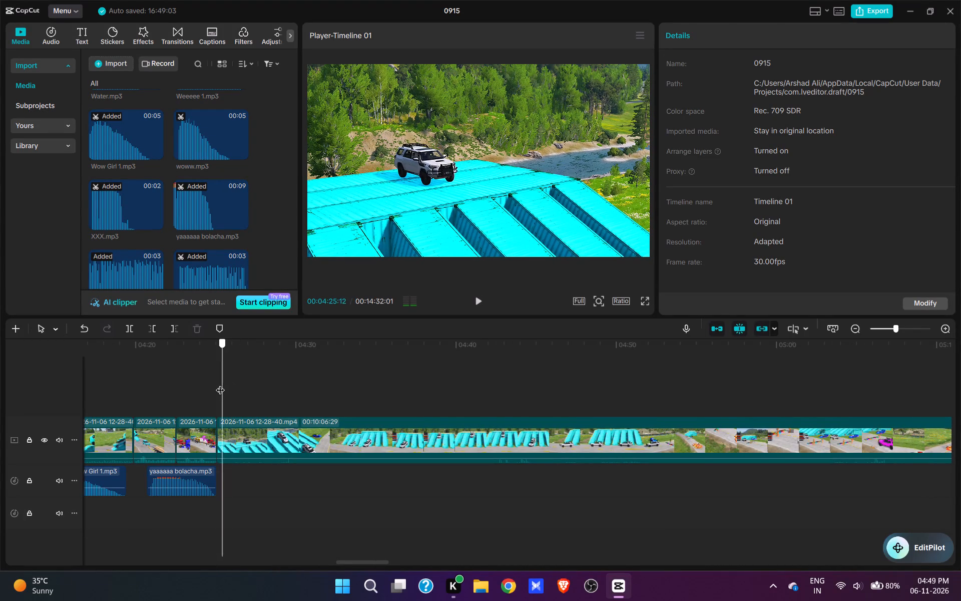
Add kavboy iyyhaa.mp3 at 04:25:02, at the start of the white SUV shot.
scroll(221, 209, "up", 13)
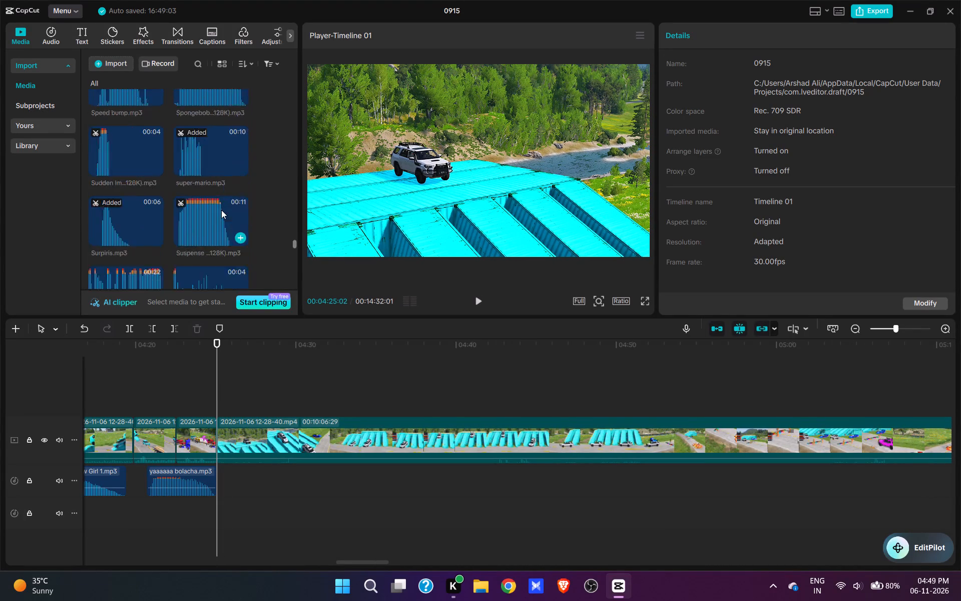
scroll(221, 210, "up", 16)
left_click_drag(297, 196, 296, 37)
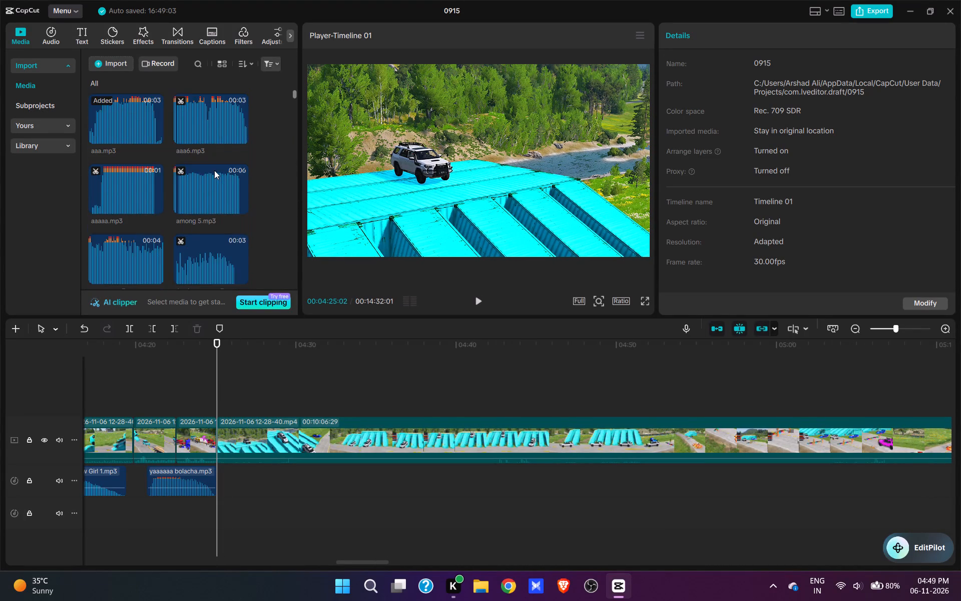
scroll(214, 170, "down", 13)
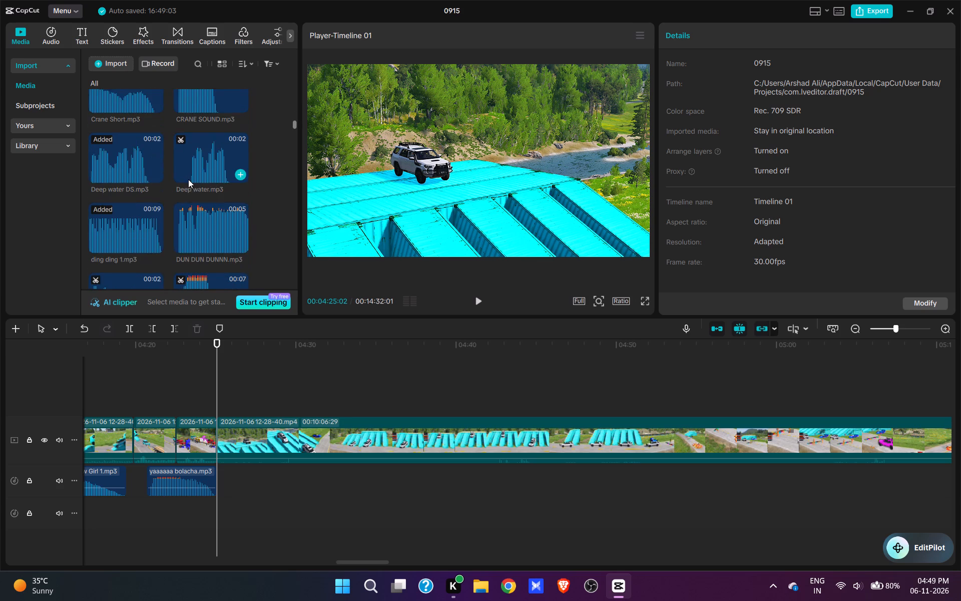
scroll(188, 179, "down", 8)
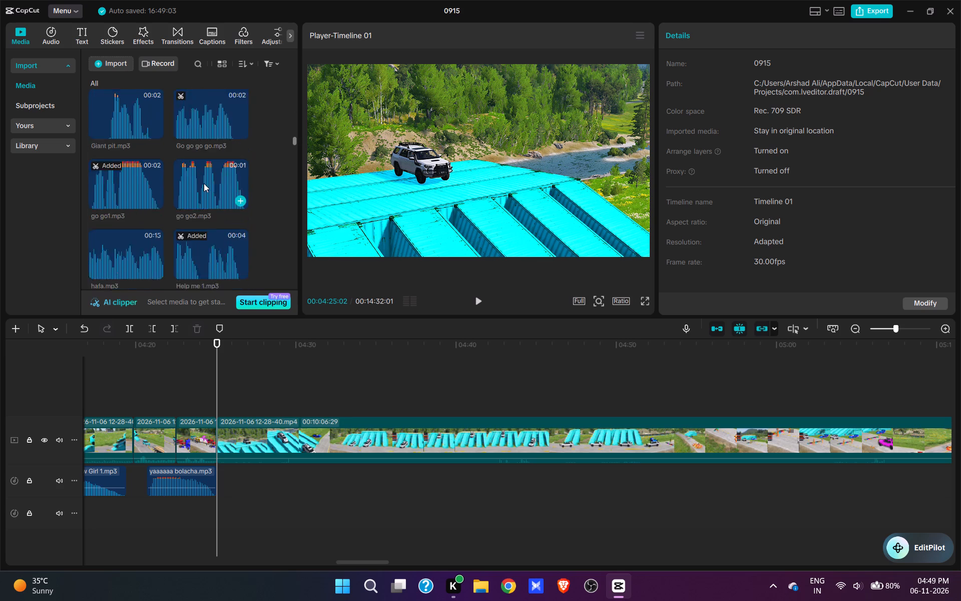
scroll(204, 187, "down", 5)
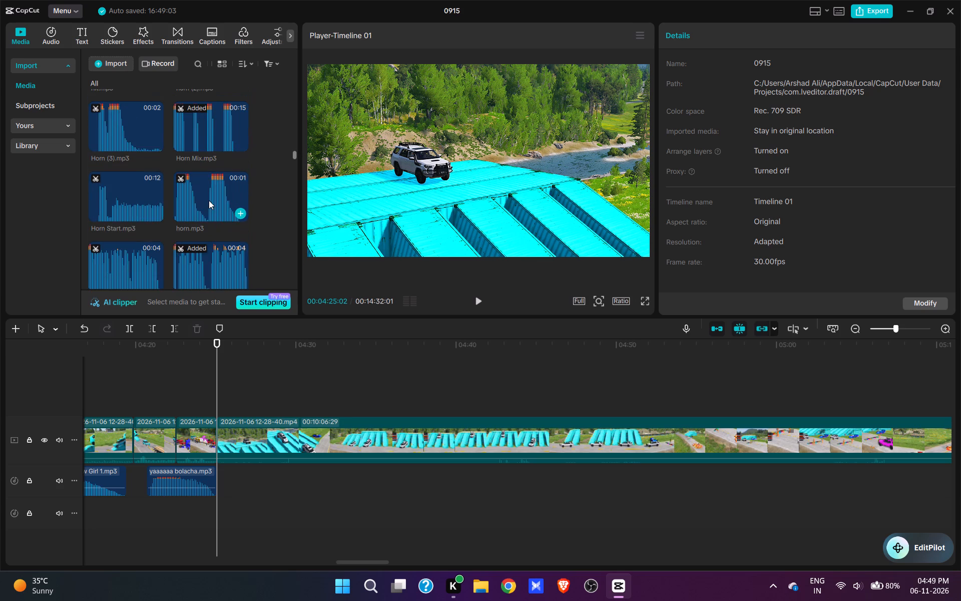
scroll(209, 200, "down", 4)
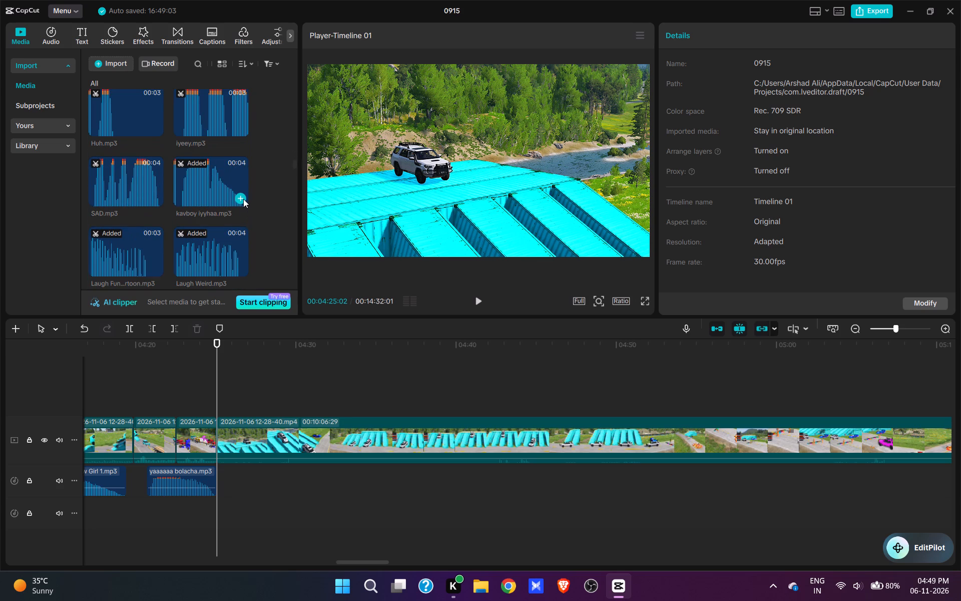
left_click(243, 199)
Trim the end of the kavboy iyyhaa.mp3 clip at 04:27:16 and replay the white SUV shot.
key("space")
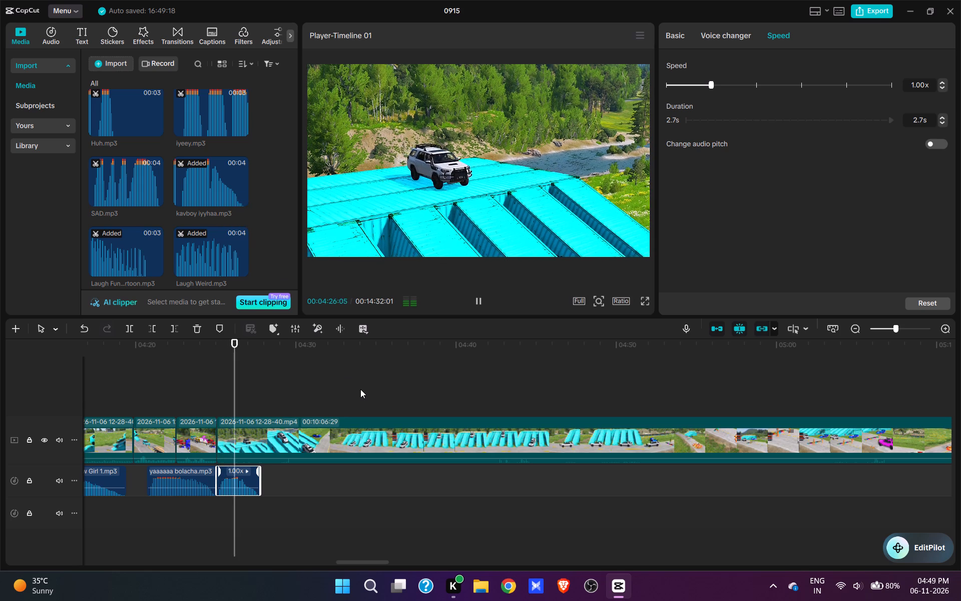
key("space")
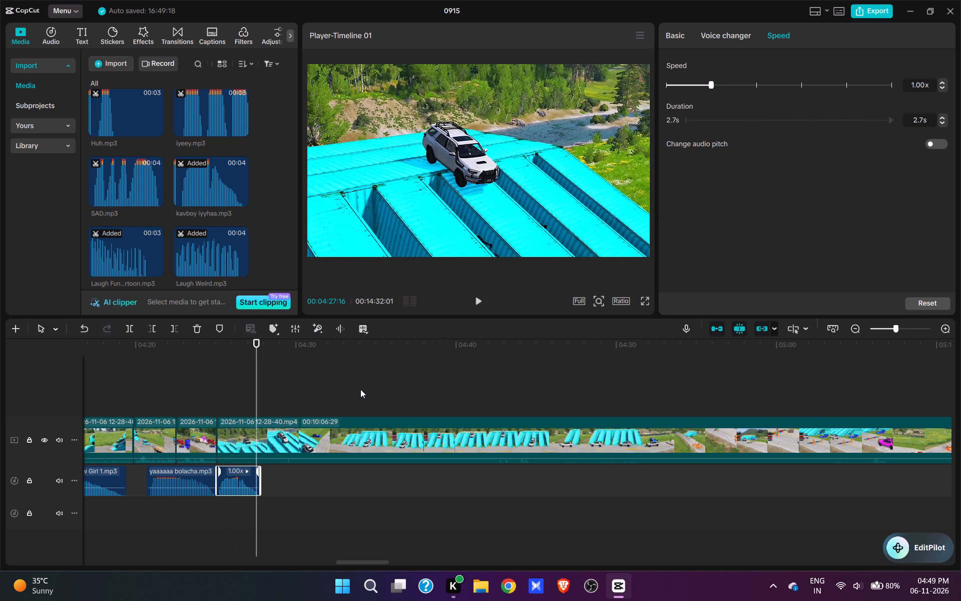
key("e")
left_click(205, 389)
key("space")
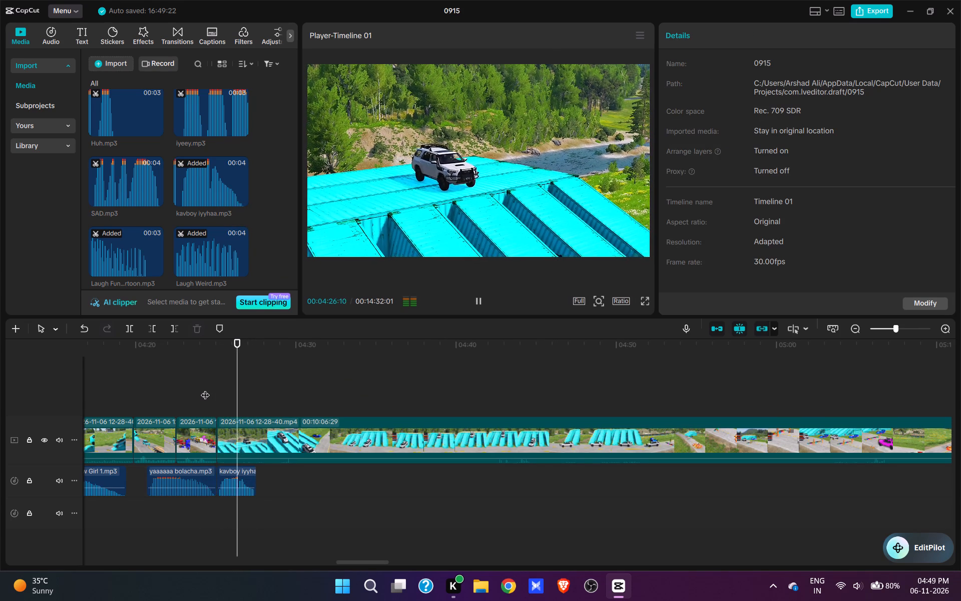
Add zina2.mp3 at 04:27:16, directly after kavboy iyyhaa.mp3, and play the white SUV shot with it.
key("space")
left_click(258, 396)
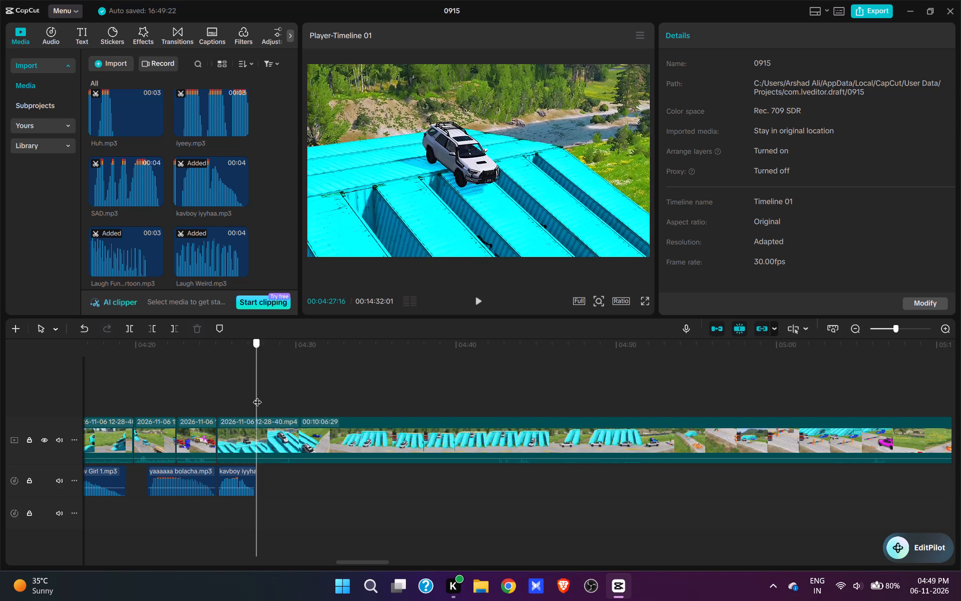
scroll(203, 114, "down", 7)
scroll(264, 185, "down", 7)
left_click_drag(293, 198, 306, 275)
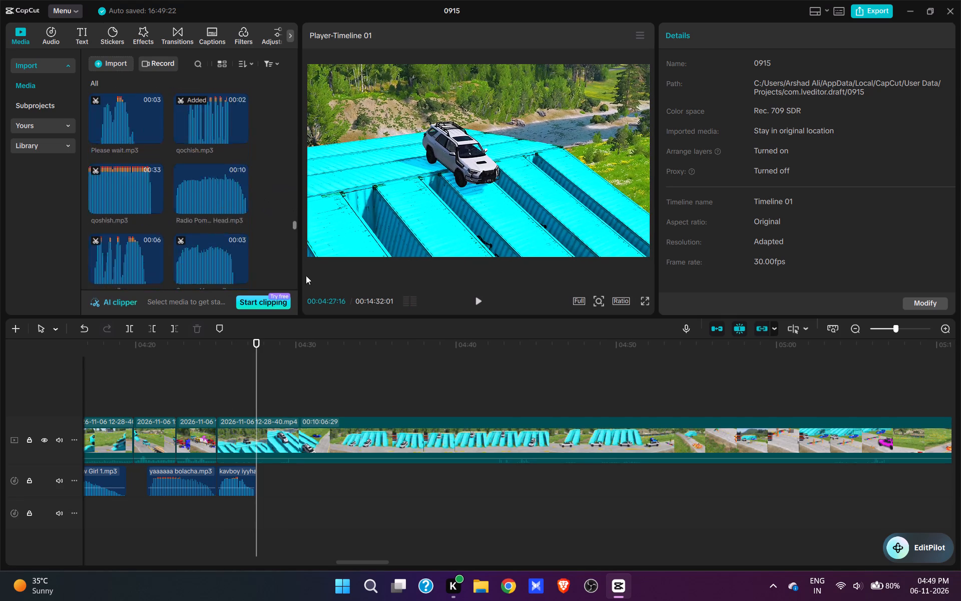
left_click_drag(306, 275, 320, 329)
scroll(175, 200, "up", 6)
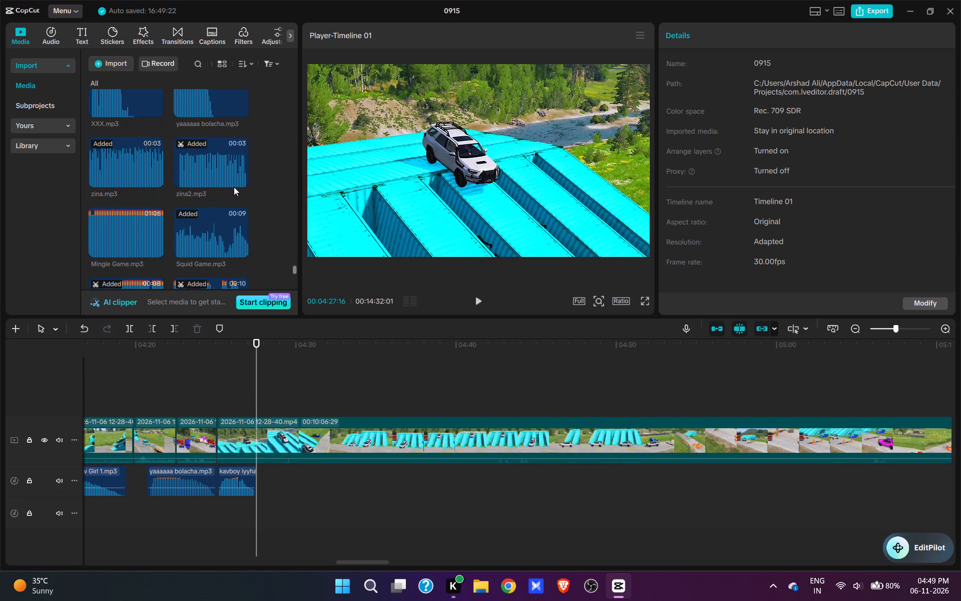
left_click(243, 179)
key("space")
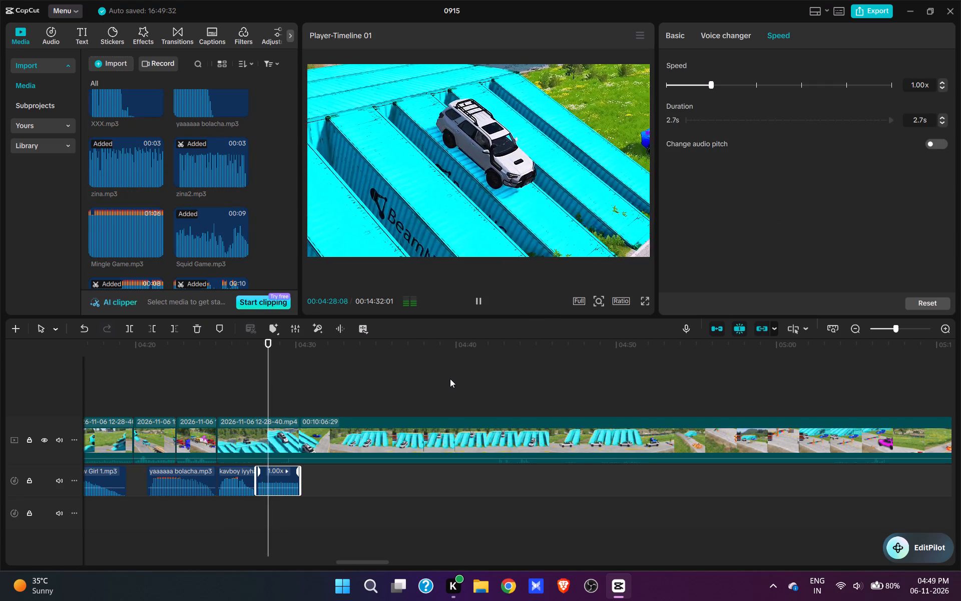
key("space")
key("space")
key("space")
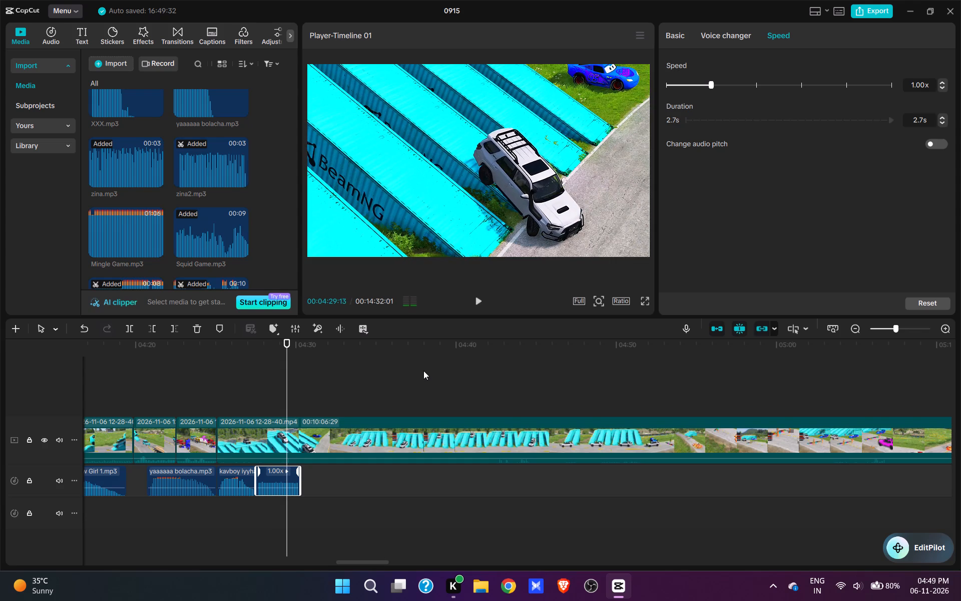
key("space")
key("space")
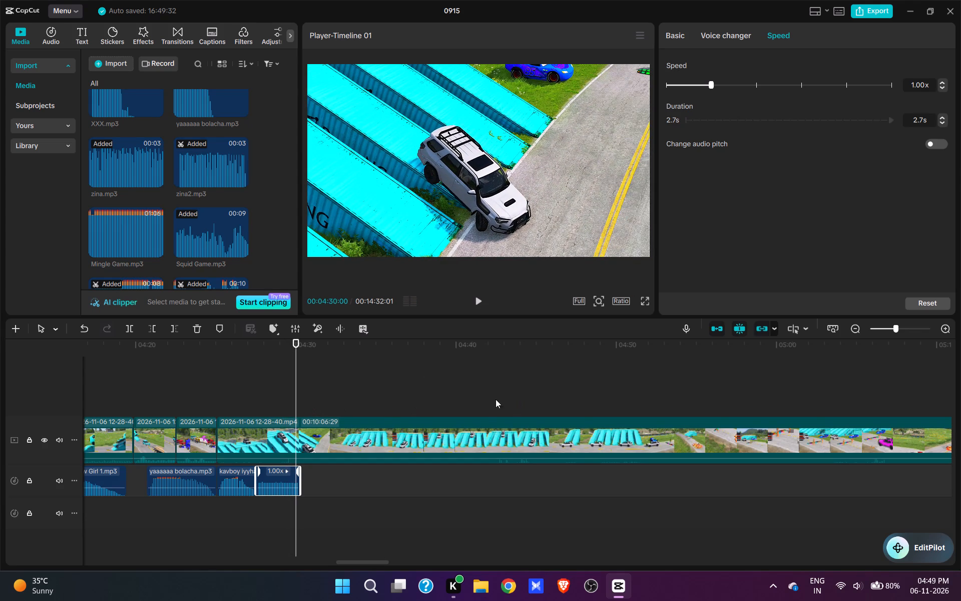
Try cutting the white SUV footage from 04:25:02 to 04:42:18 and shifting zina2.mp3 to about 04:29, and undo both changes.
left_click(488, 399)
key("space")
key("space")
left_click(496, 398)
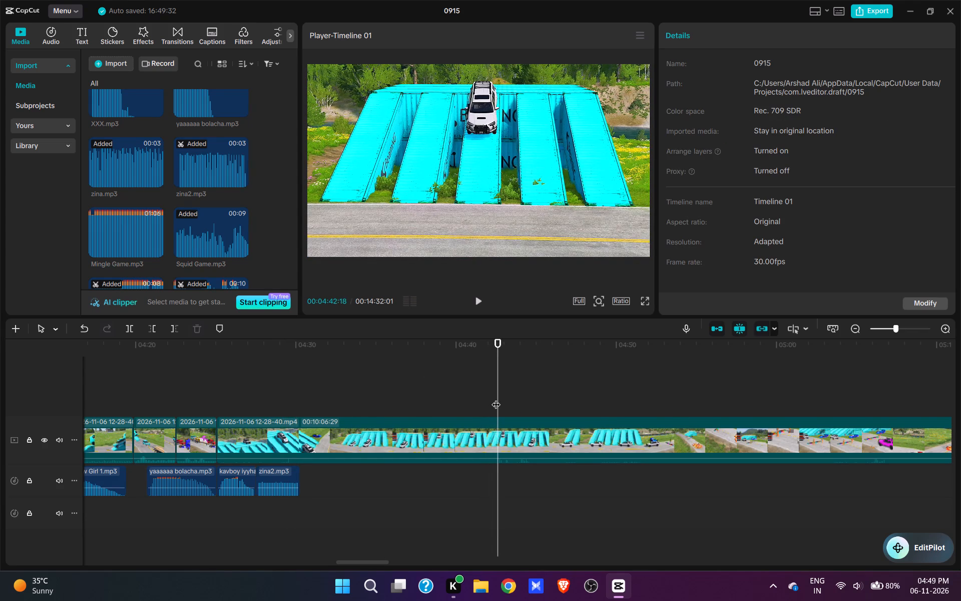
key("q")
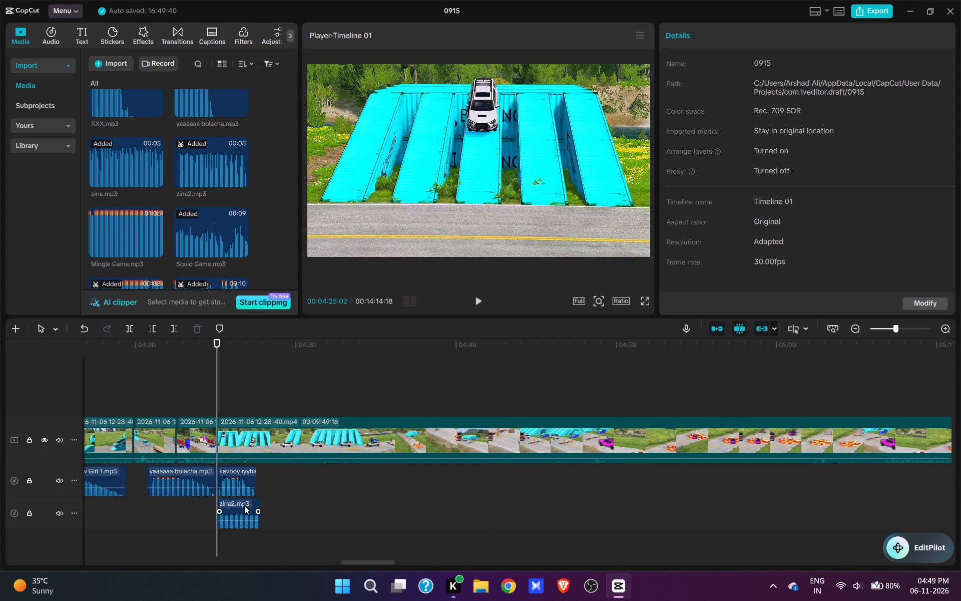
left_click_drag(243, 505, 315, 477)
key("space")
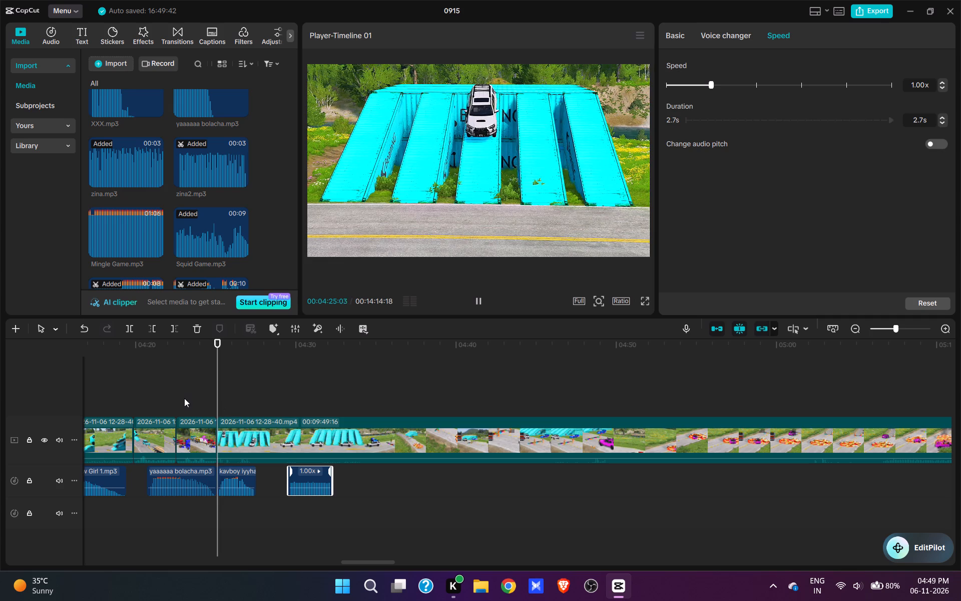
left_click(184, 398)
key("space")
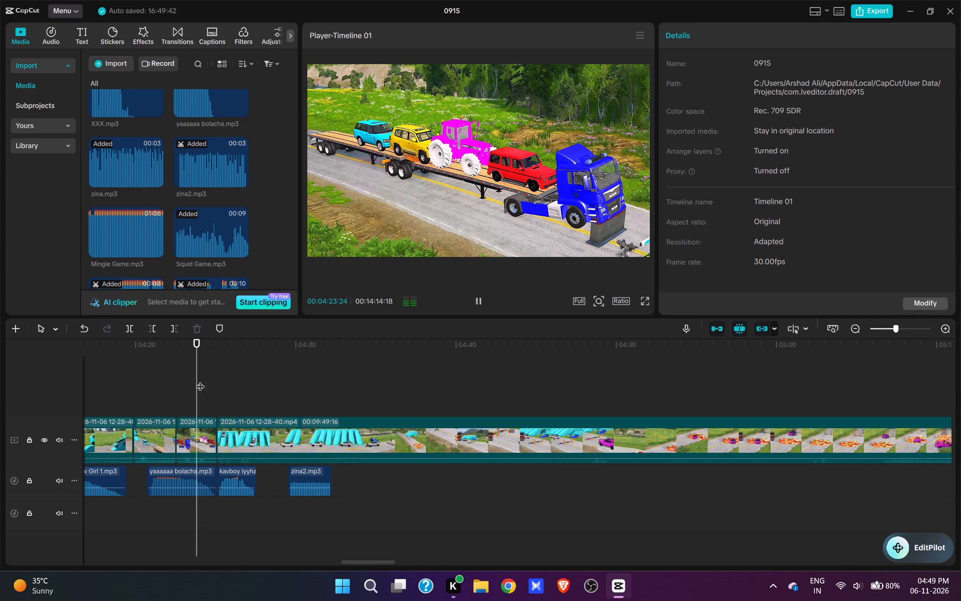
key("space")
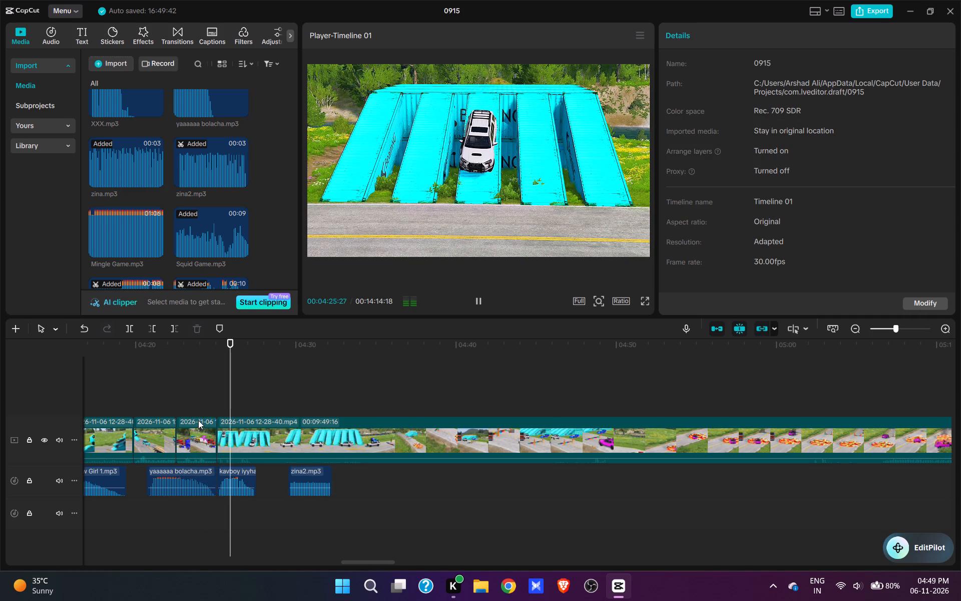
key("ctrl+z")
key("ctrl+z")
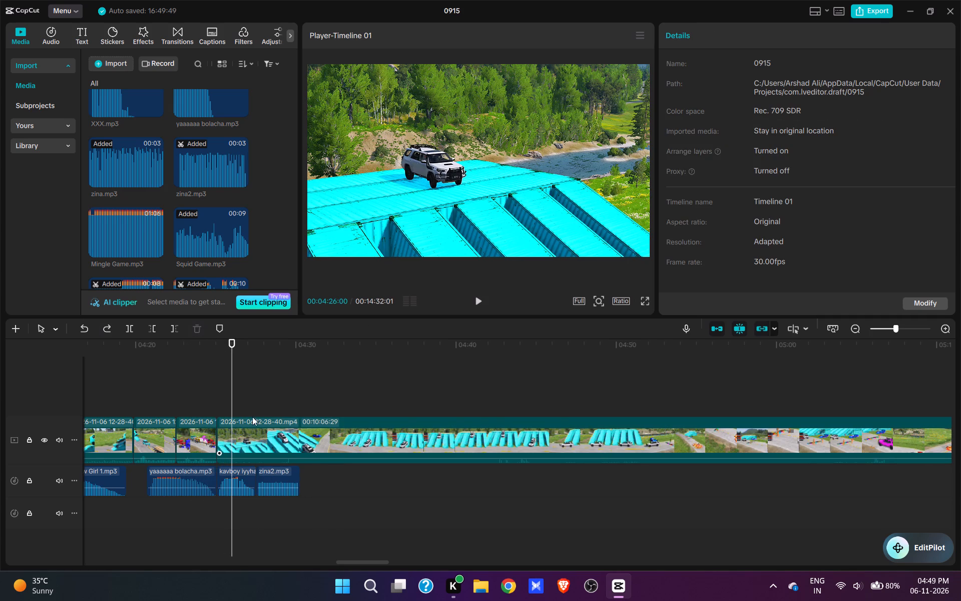
Replay the white SUV shot from 04:25:02 and split the video at 04:28:16, while the SUV slides down the containers.
left_click(218, 397)
key("space")
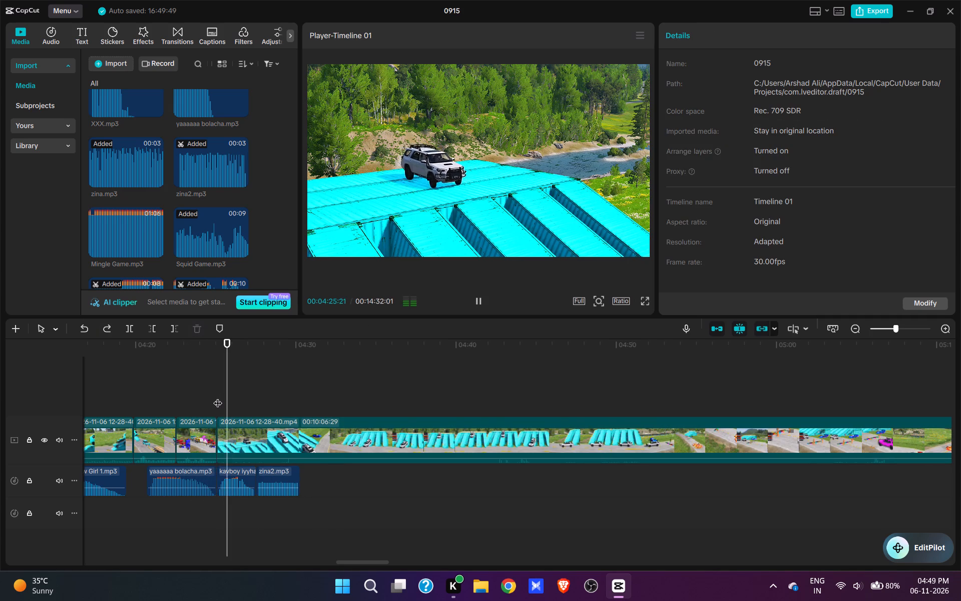
key("space")
key("space")
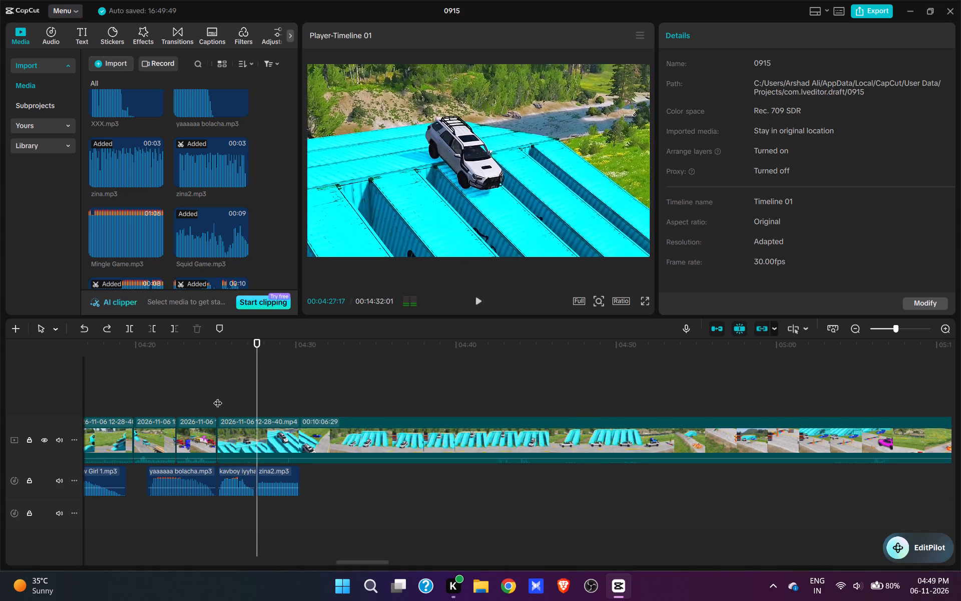
key("space")
key("space")
key("space")
left_click(275, 429)
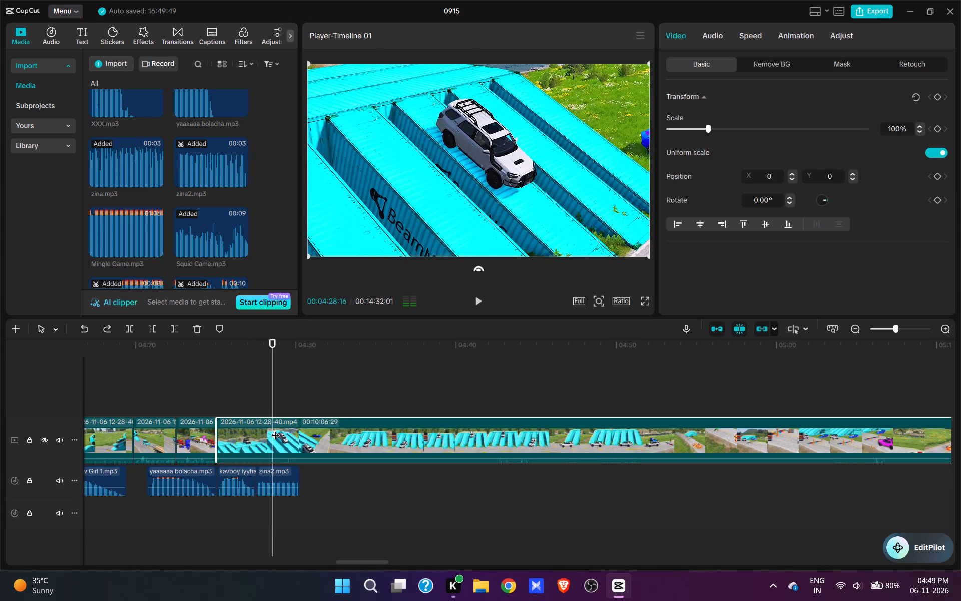
key("w")
Remove the footage after the 04:28:16 split up to the front view of the white SUV coming down the containers.
left_click(402, 395)
left_click(373, 397)
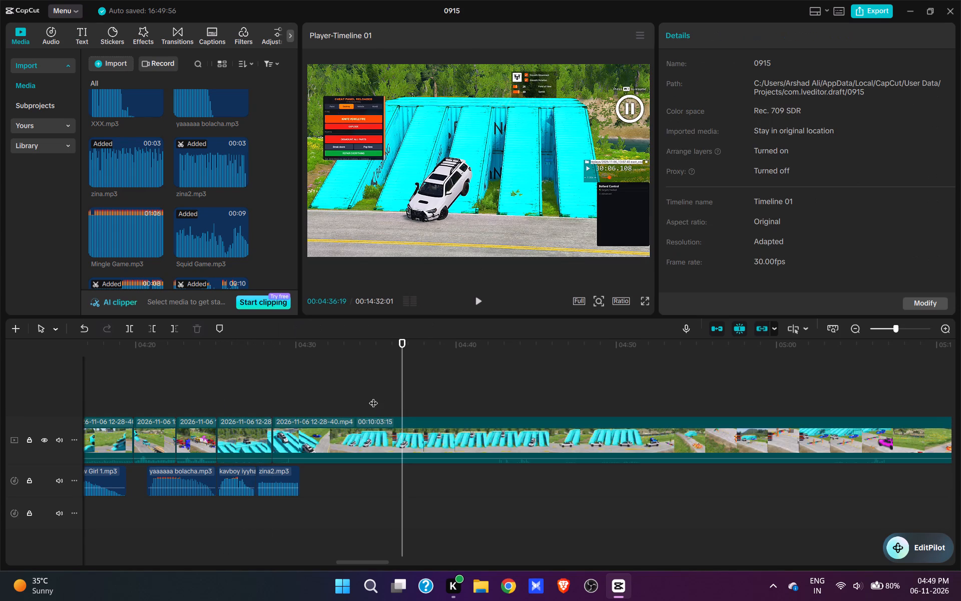
key("space")
left_click(491, 394)
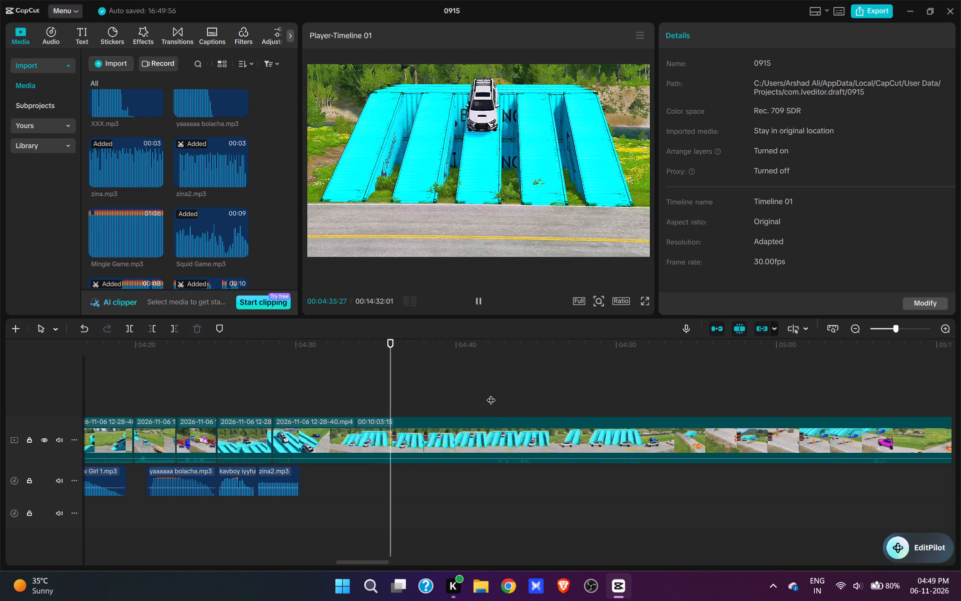
key("space")
key("space")
key("space")
key("space")
type("q")
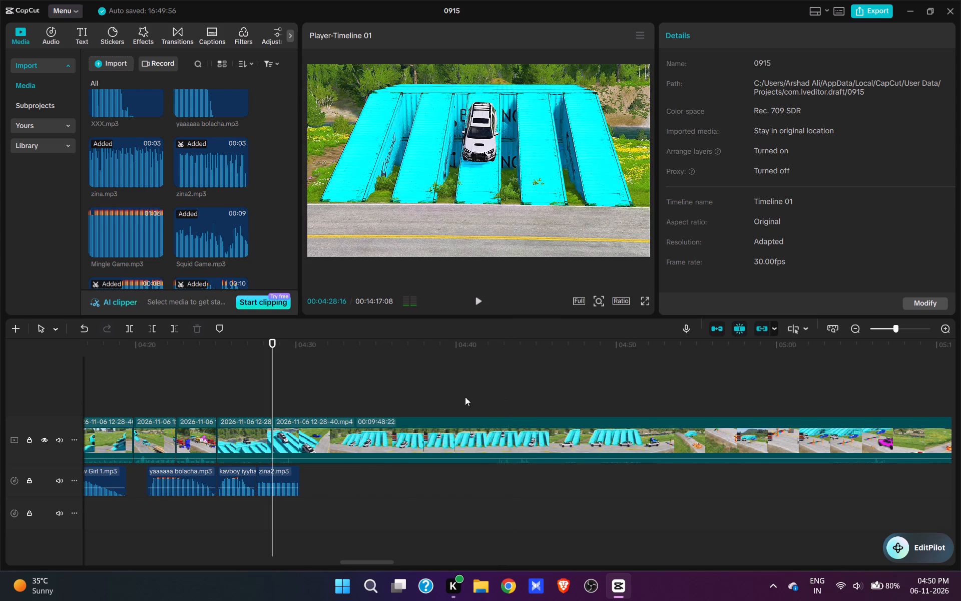
Replay the cut at 04:28:16 to check how the front view of the white SUV follows on.
left_click(262, 403)
key("space")
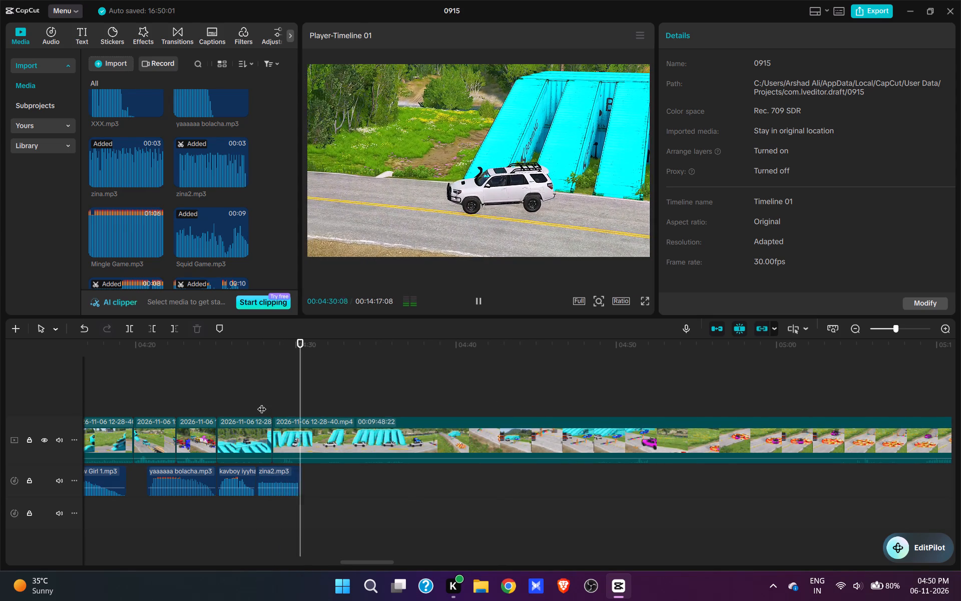
key("space")
left_click(301, 404)
left_click(258, 395)
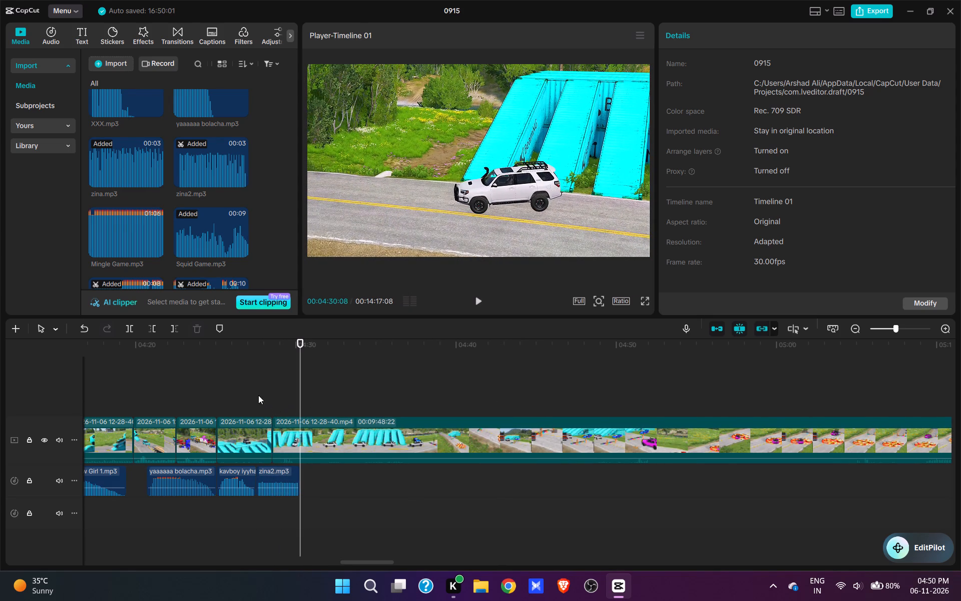
key("space")
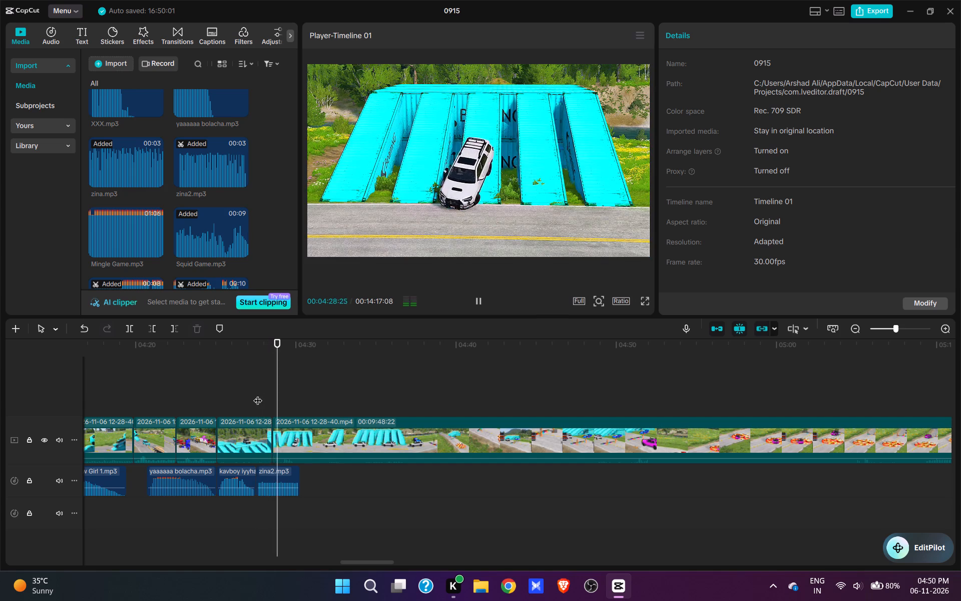
key("space")
key("space")
key("space")
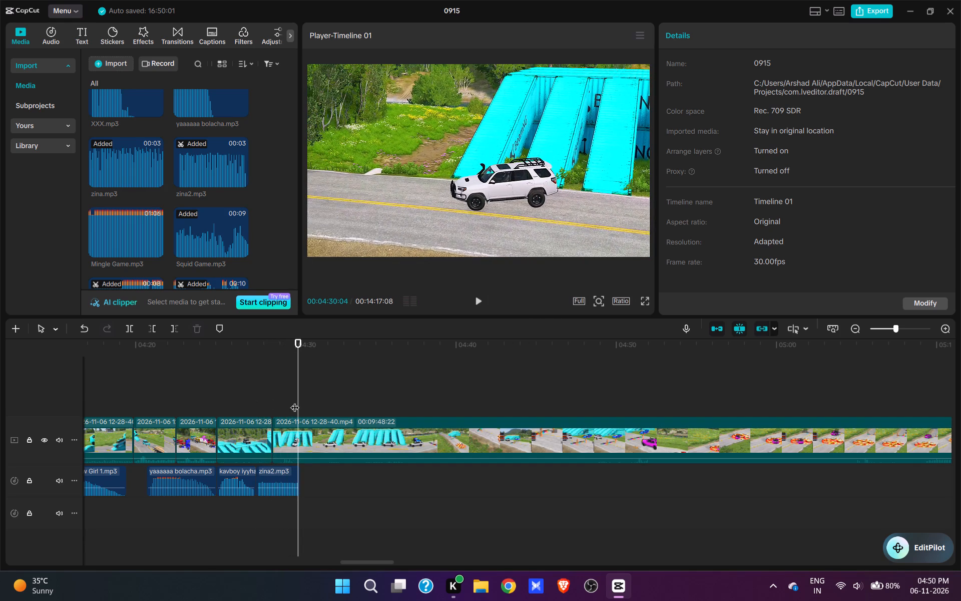
Look through the imported sound effects for one to use from 04:30:08, auditioning Fastr Run Cartoon.mp3 among them.
left_click(296, 402)
scroll(140, 200, "up", 8)
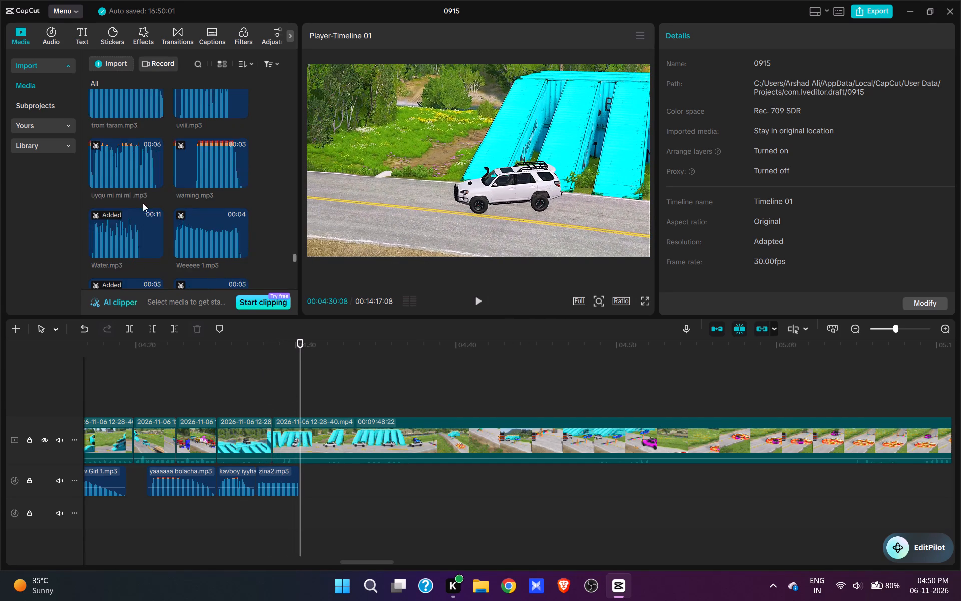
scroll(143, 203, "up", 10)
left_click_drag(295, 228, 292, 102)
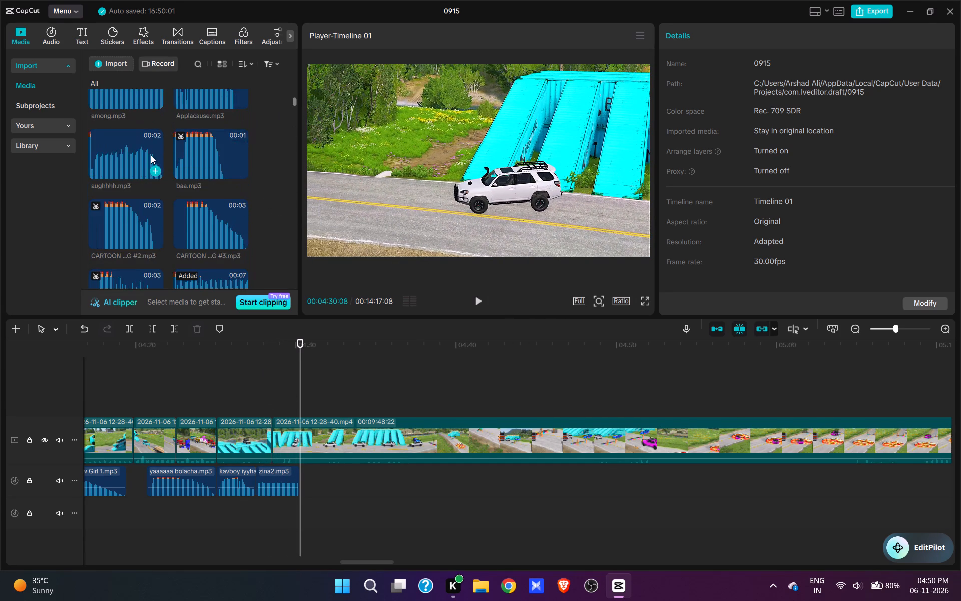
scroll(150, 165, "up", 14)
scroll(151, 178, "down", 12)
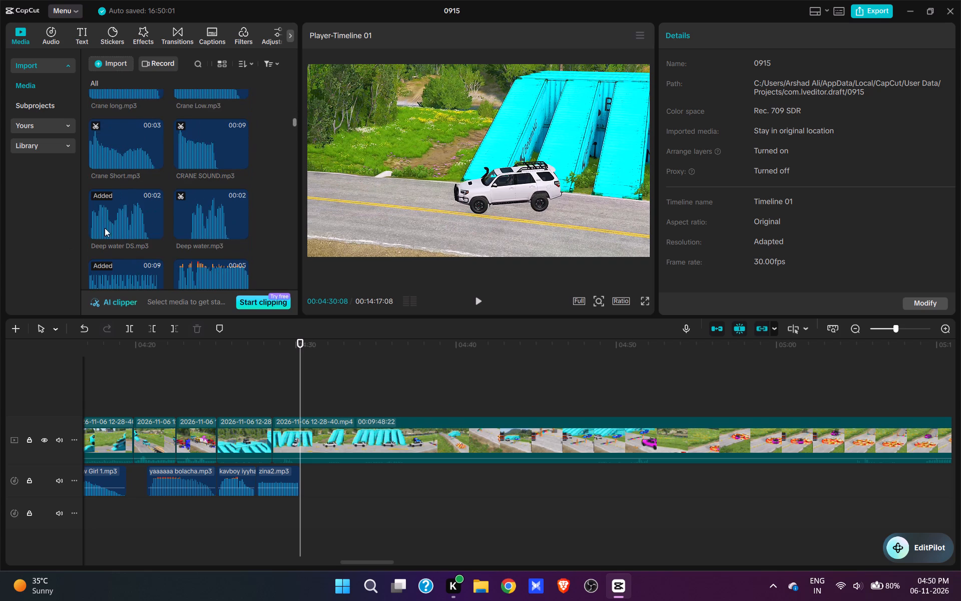
scroll(123, 222, "down", 5)
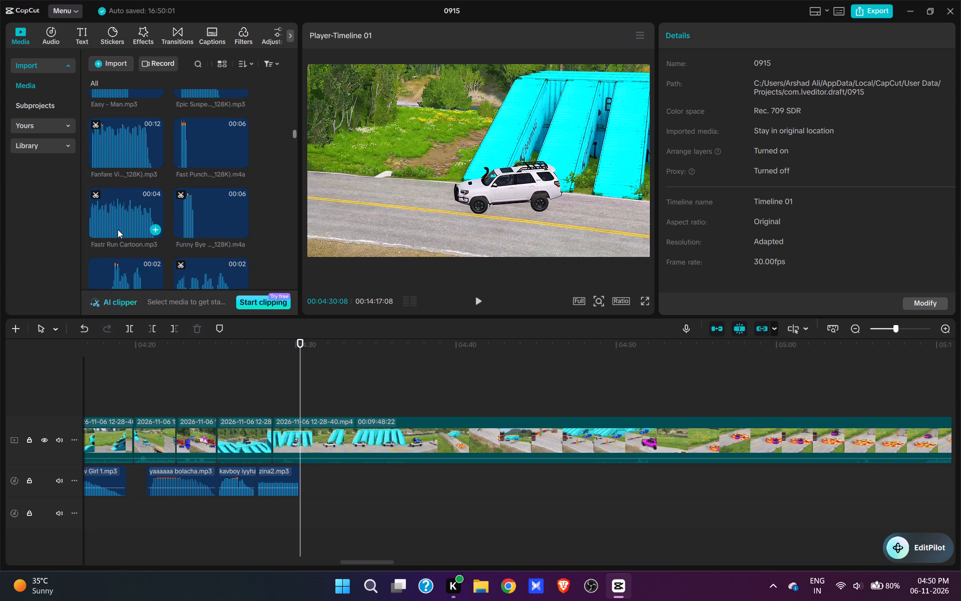
left_click(115, 215)
scroll(116, 214, "down", 6)
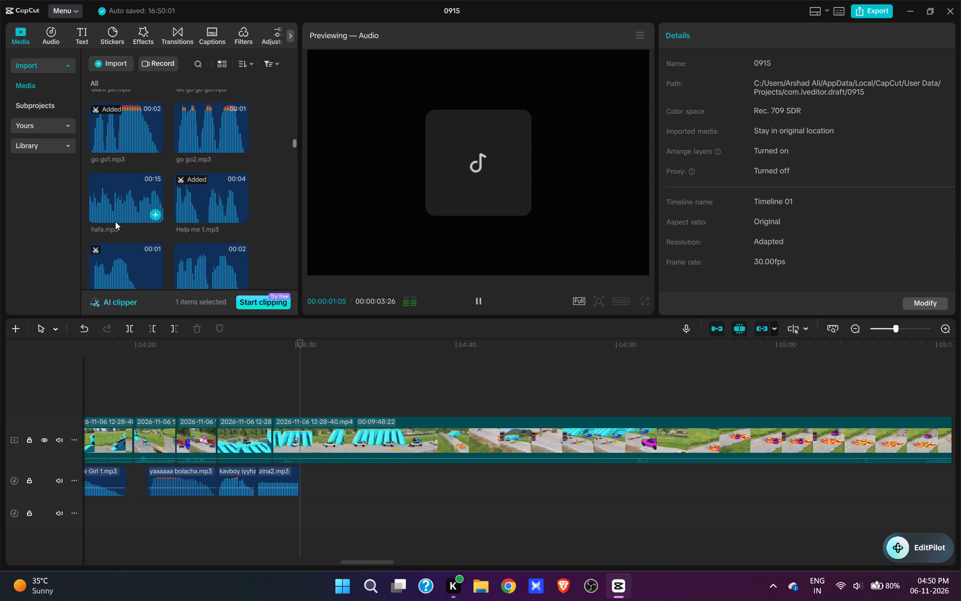
left_click(105, 162)
scroll(113, 164, "down", 4)
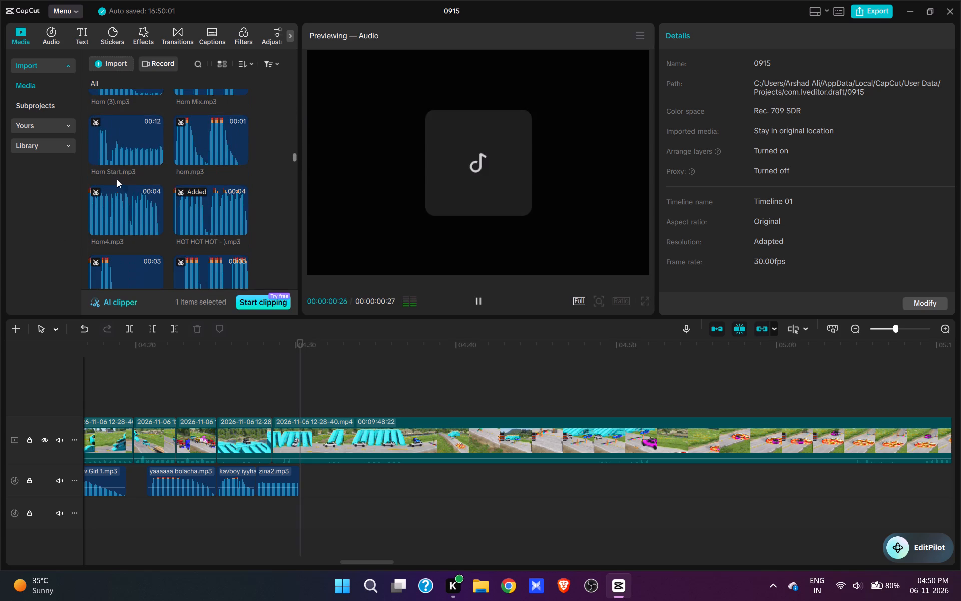
scroll(128, 225, "down", 2)
scroll(130, 228, "up", 4)
scroll(130, 228, "down", 6)
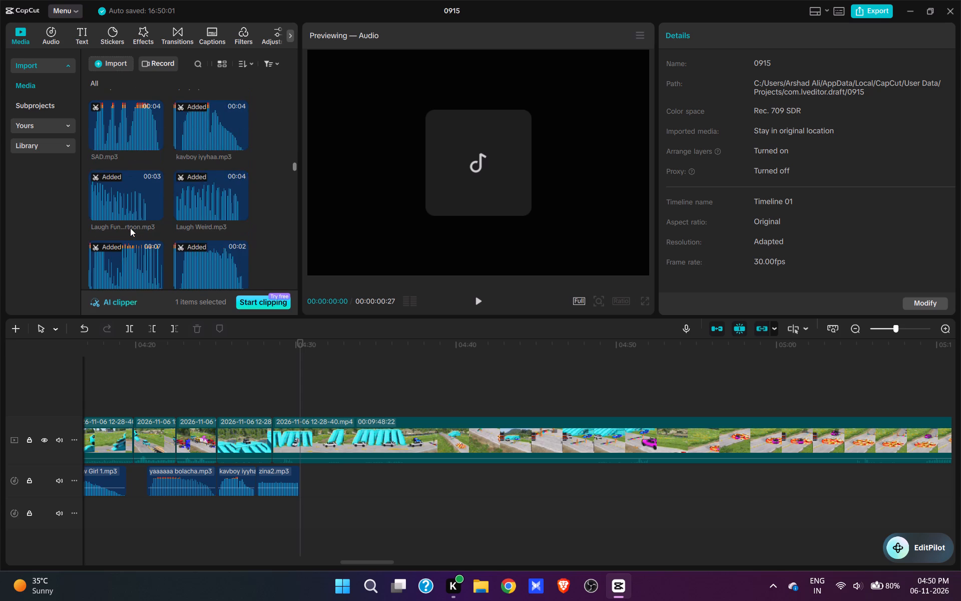
scroll(130, 228, "down", 1)
Audition the laugh sounds, add laugh3.mp3 at 04:30:08 after zina2.mp3, and play the white SUV shot with it.
left_click(121, 213)
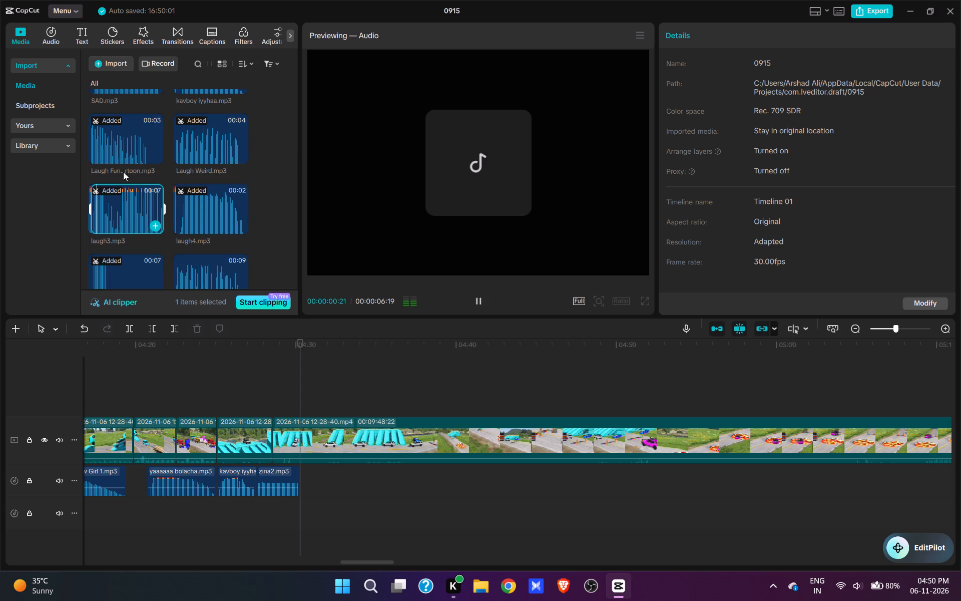
left_click(123, 156)
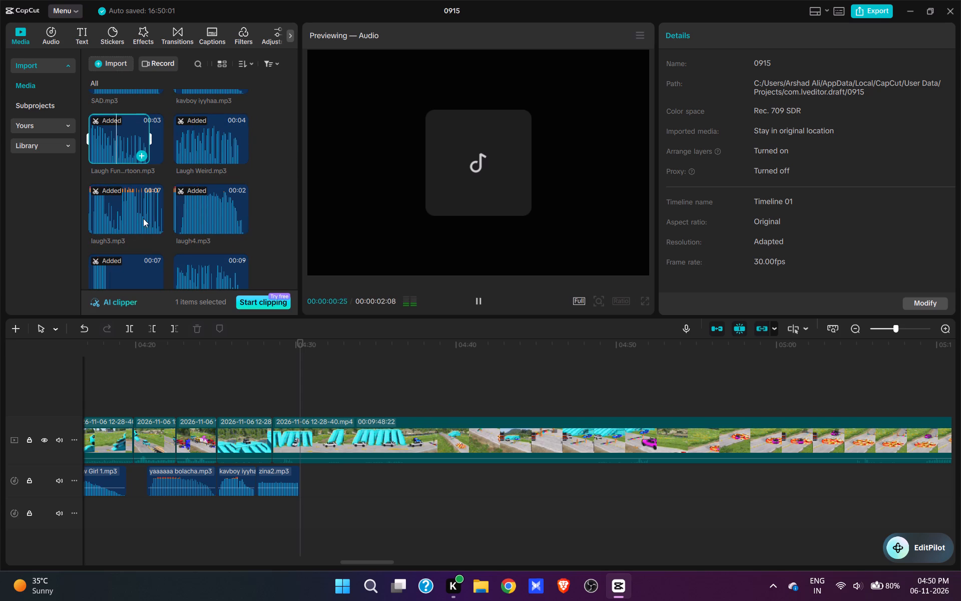
left_click(151, 225)
key("space")
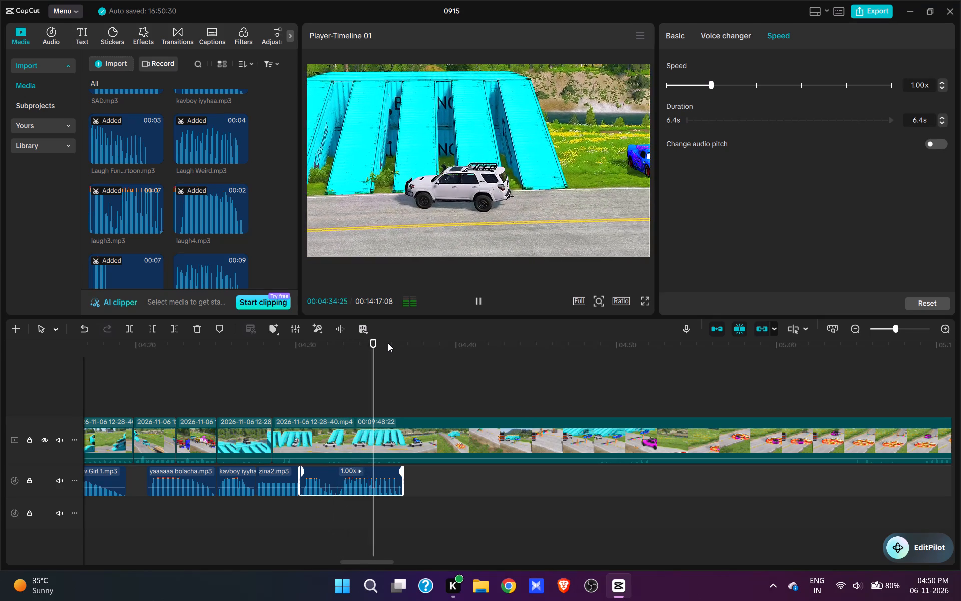
key("space")
key("space")
key("space")
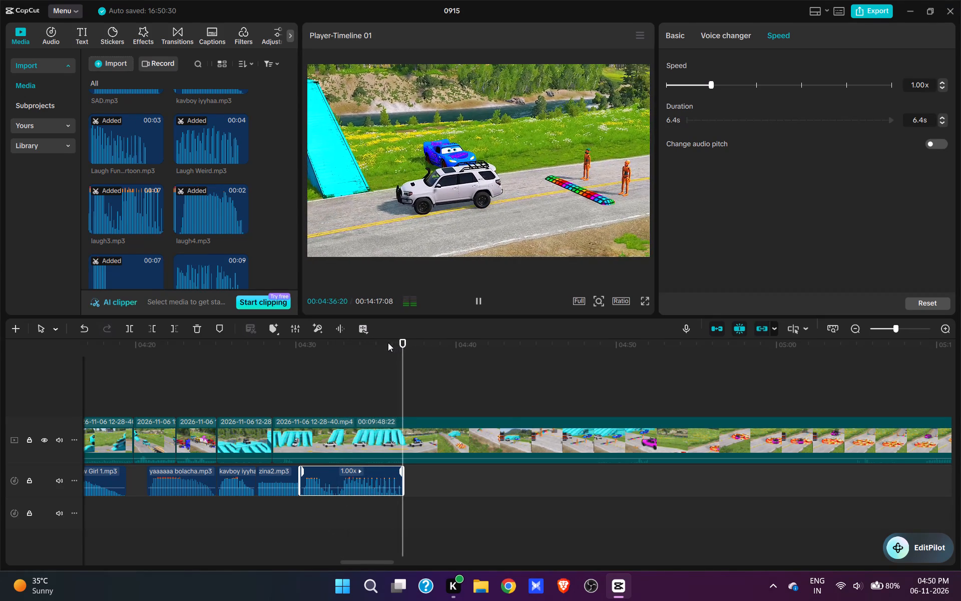
key("space")
Trim the end of the laugh3.mp3 clip at 04:36:05.
left_click(387, 382)
key("space")
key("space")
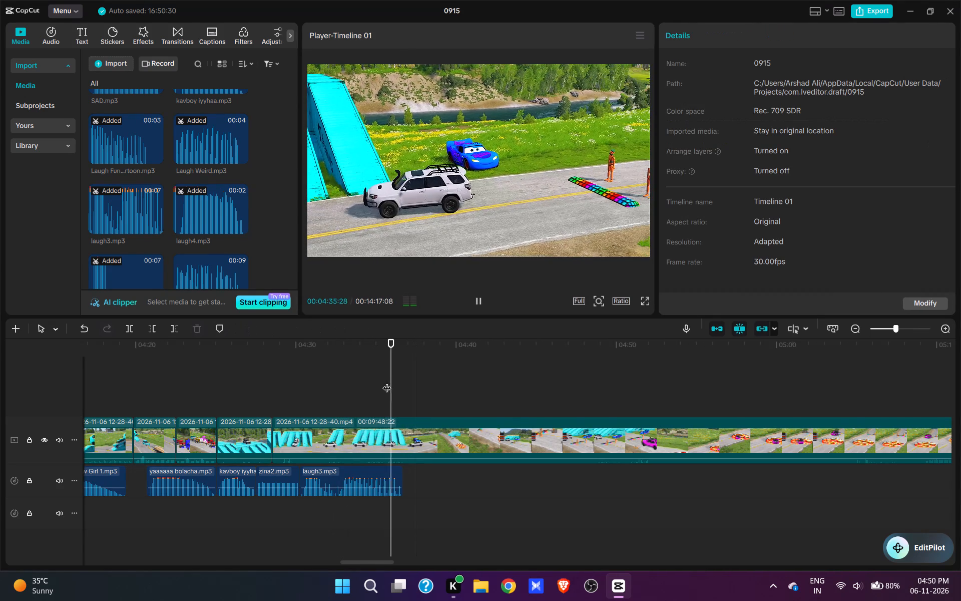
left_click(385, 478)
key("e")
Split the video at 04:36:05, where the trimmed laugh3.mp3 clip ends.
left_click(404, 444)
key("w")
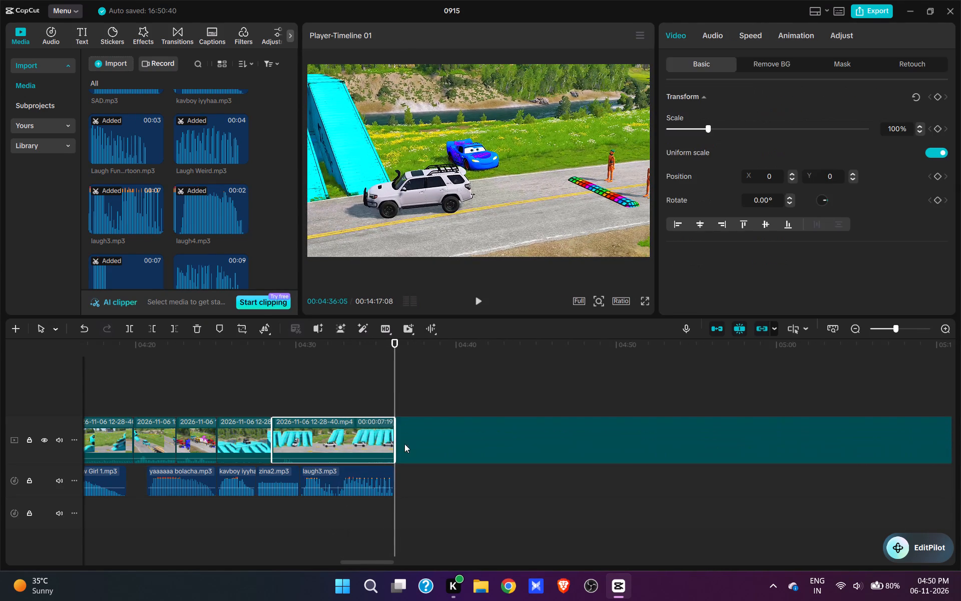
Find where the white SUV approaches the orange dummies and cut the footage from 04:36:05 up to 04:48:20.
left_click(560, 398)
key("space")
left_click(628, 392)
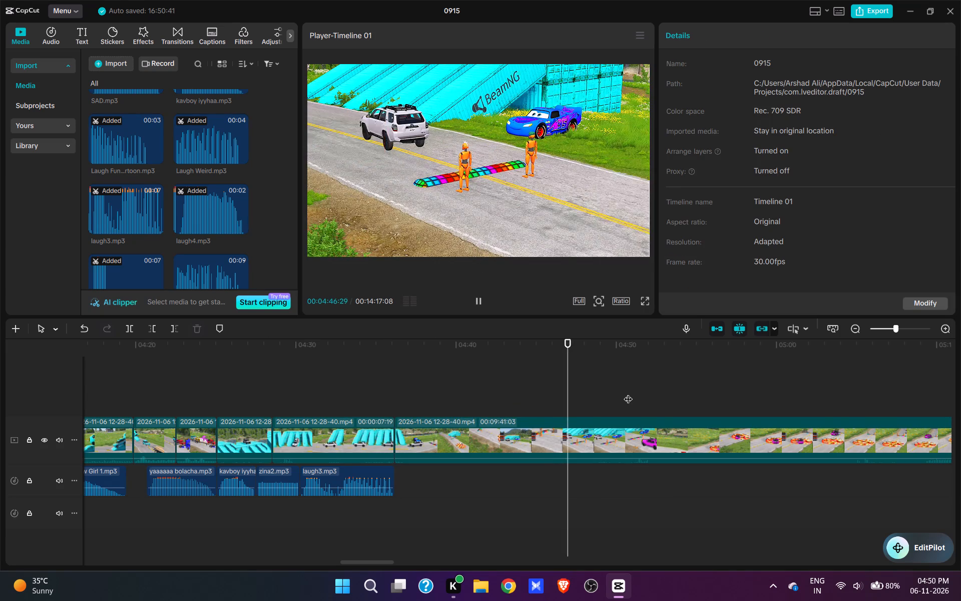
key("space")
left_click(571, 392)
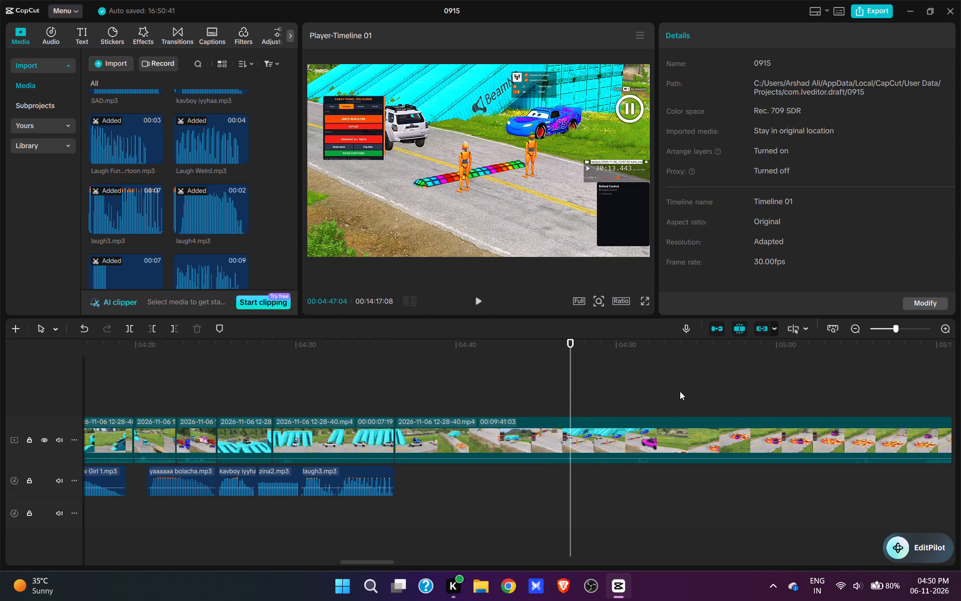
left_click(803, 406)
key("space")
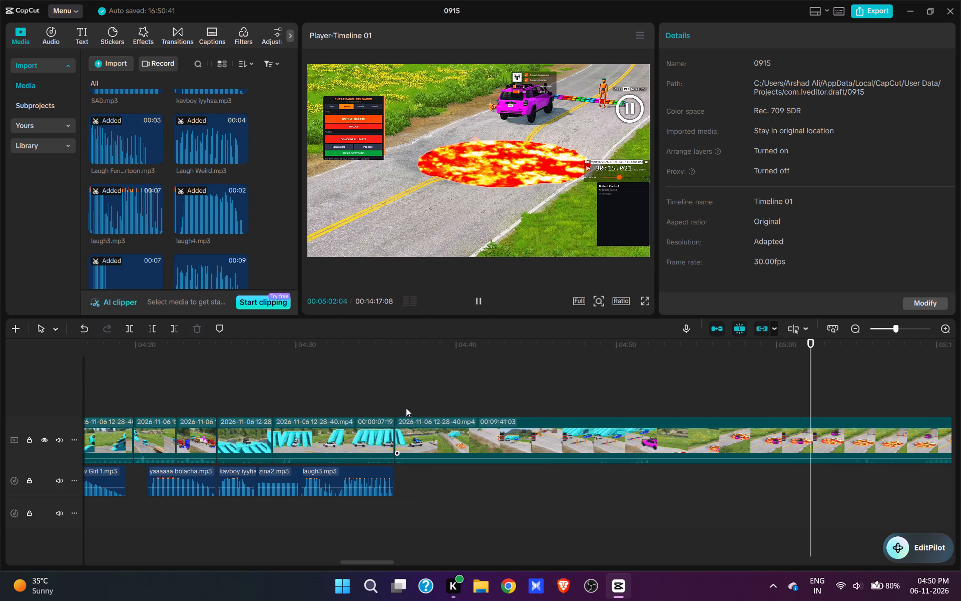
left_click(428, 405)
key("space")
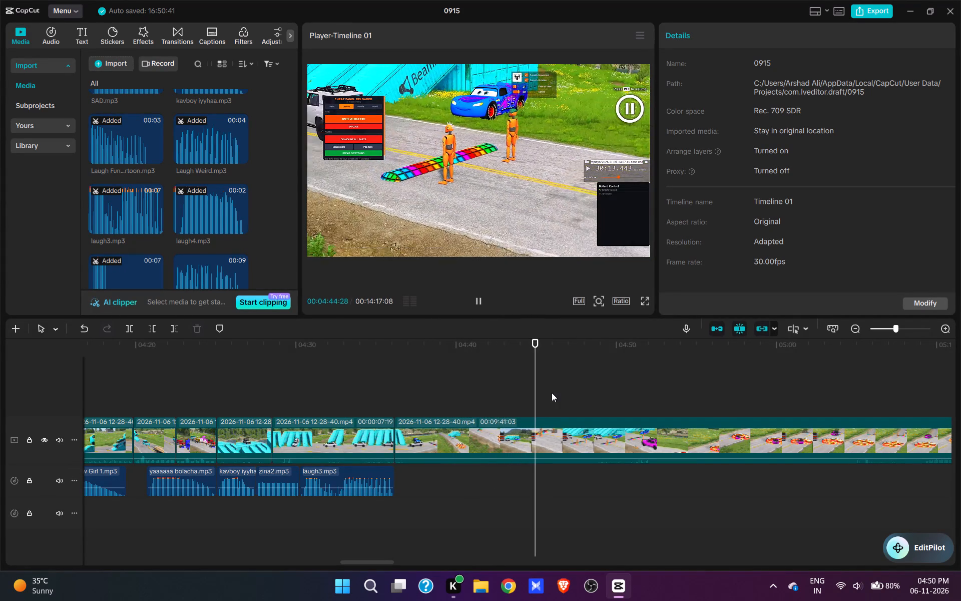
left_click(586, 390)
key("space")
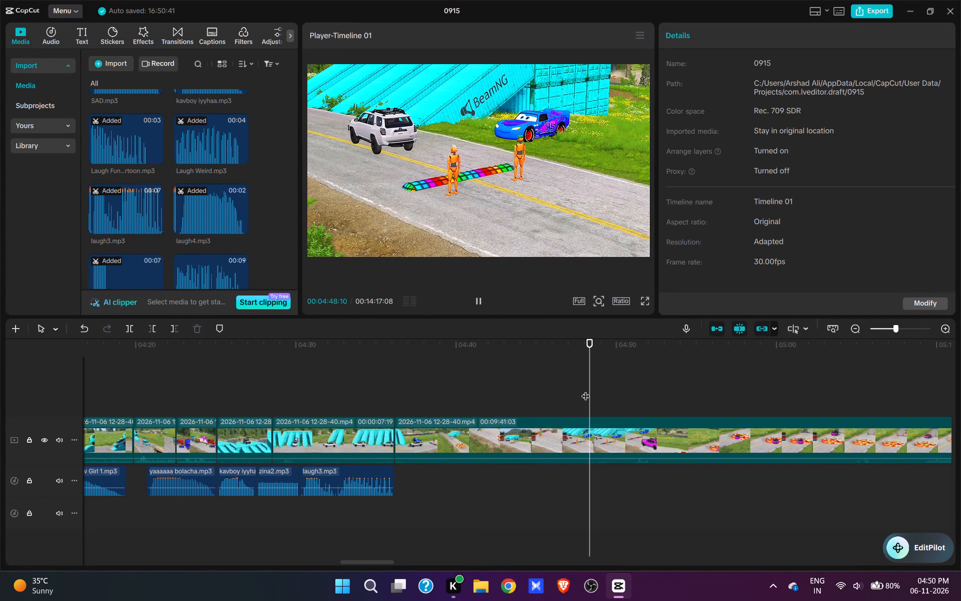
key("space")
left_click(595, 403)
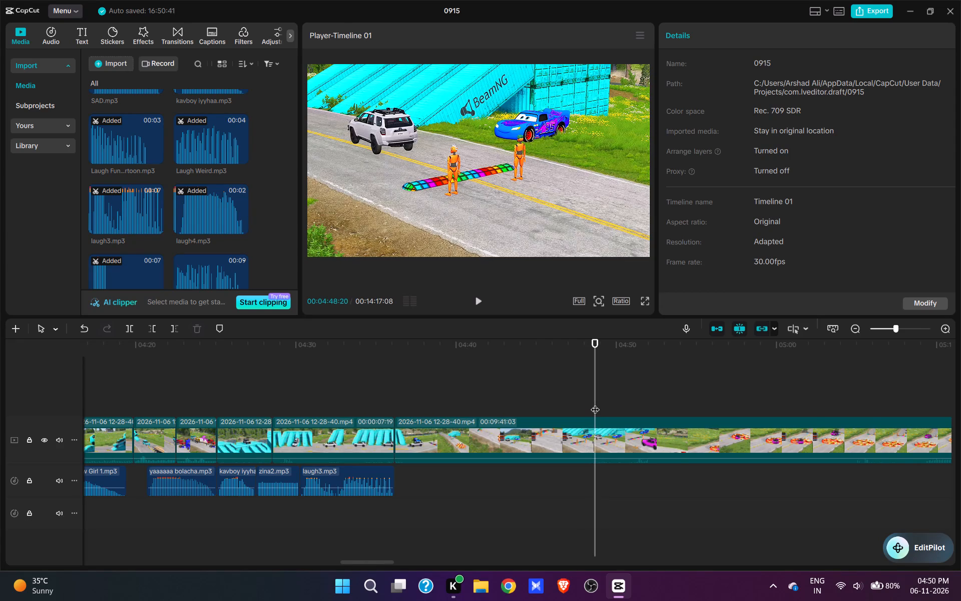
key("q")
Play across the new cut, add laugh4.mp3 at 04:36:25 as the SUV reaches the dummies, and play the shot with it.
left_click(389, 406)
left_click(368, 402)
key("space")
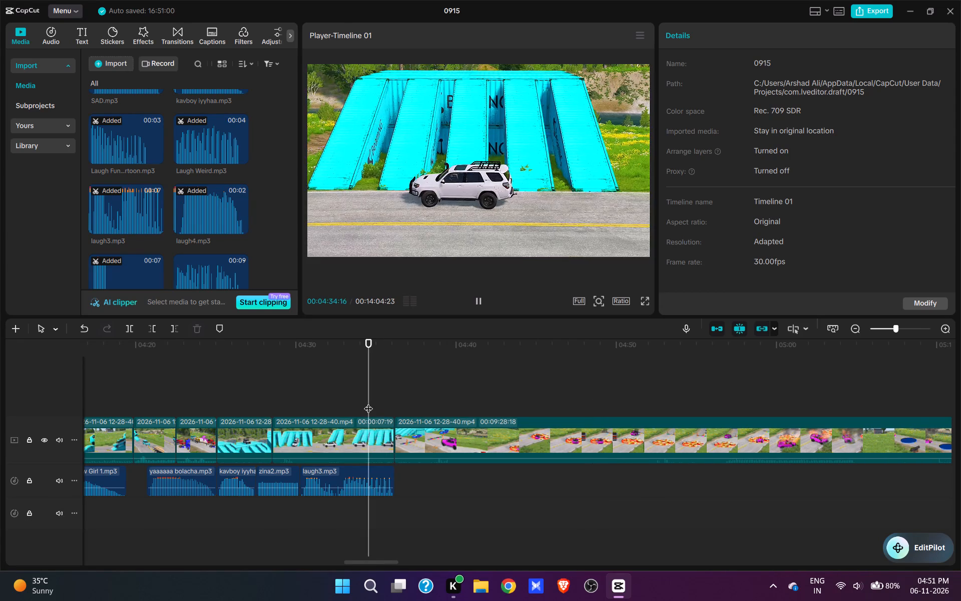
key("space")
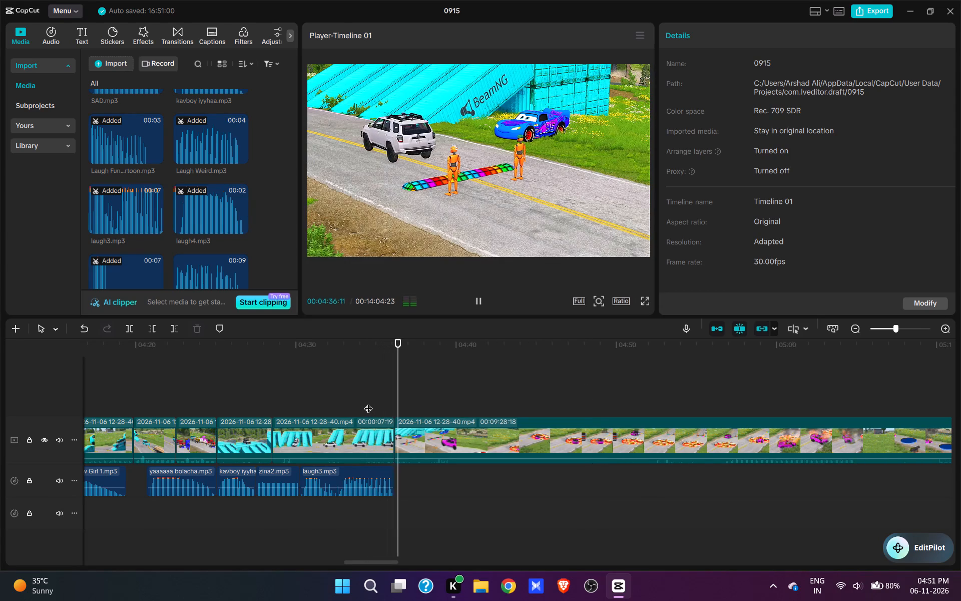
key("space")
key("space")
scroll(209, 209, "down", 1)
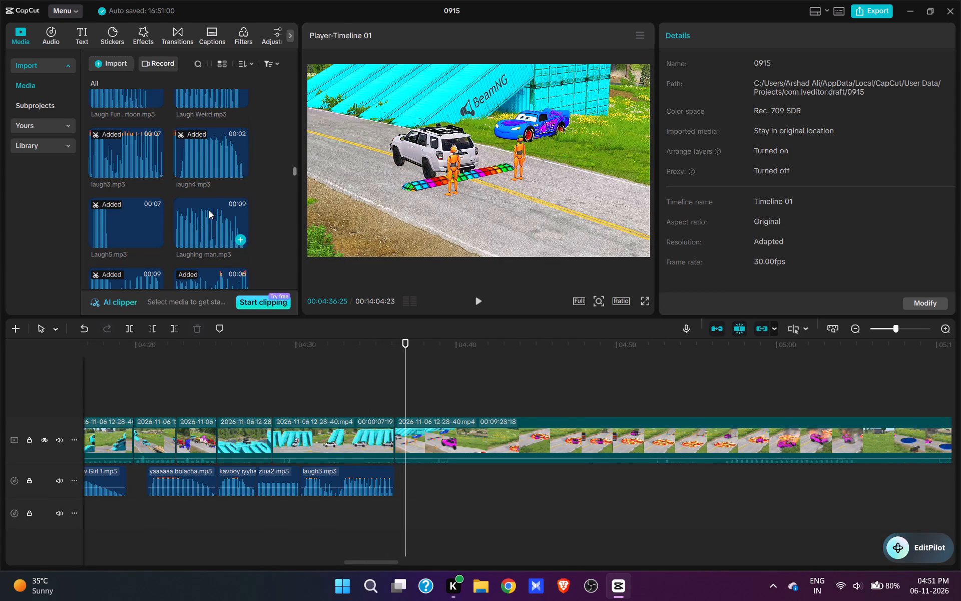
left_click(240, 171)
key("space")
key("space")
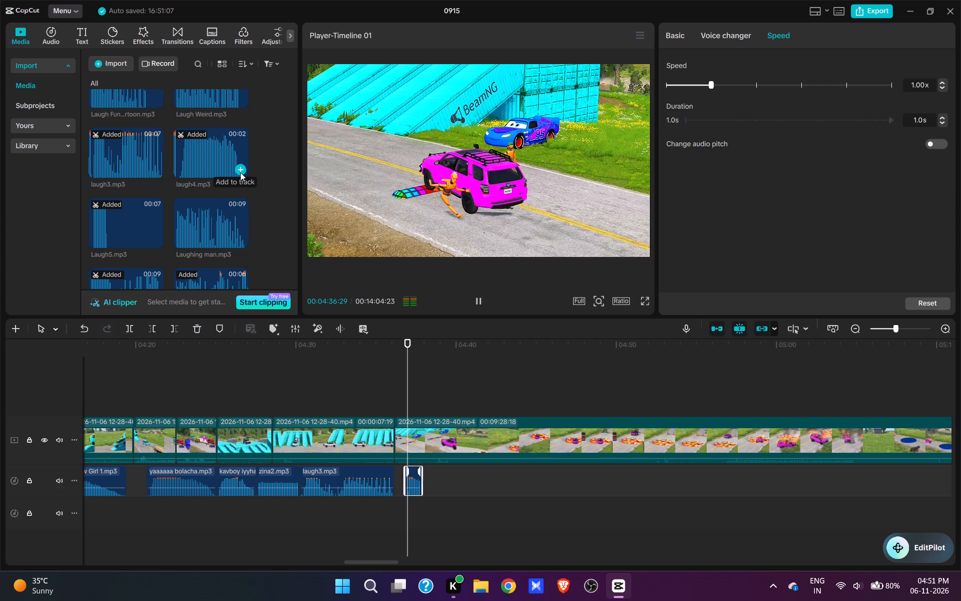
key("space")
key("space")
key("space")
key("space")
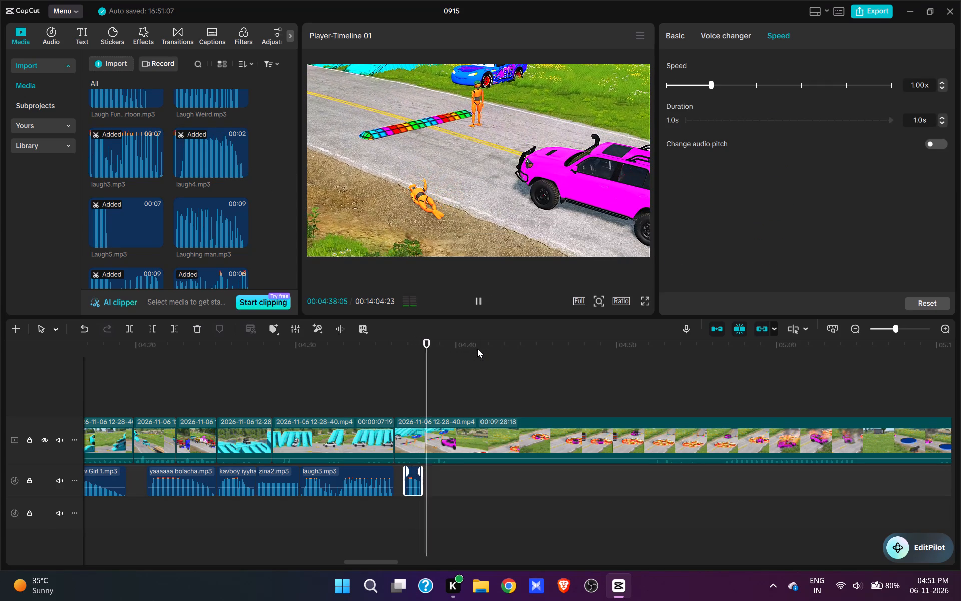
key("space")
key("space")
Add Laugh5.mp3 directly after laugh4.mp3 and play the pink SUV shot with it.
left_click(421, 400)
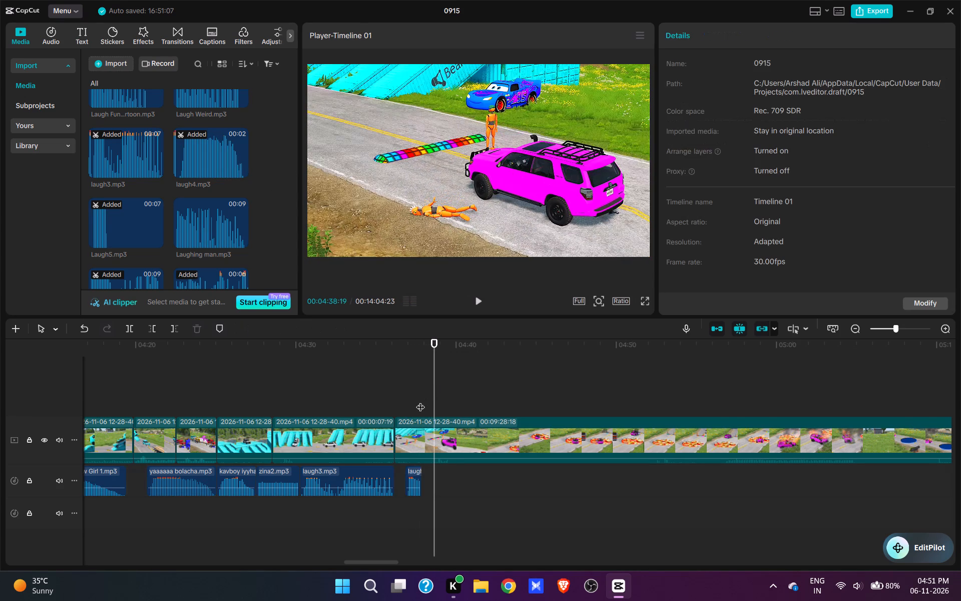
left_click(152, 237)
key("space")
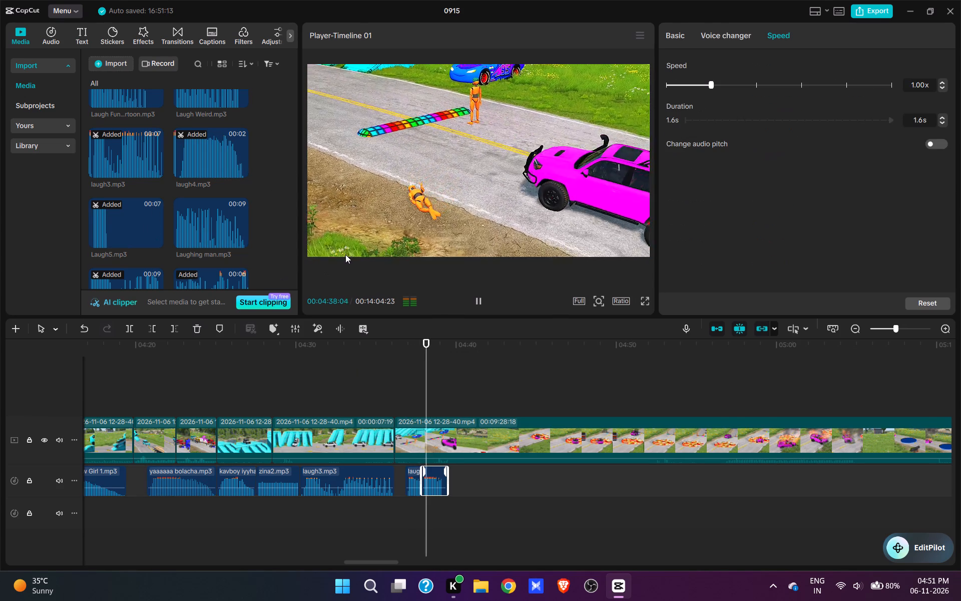
key("space")
key("space")
key("space")
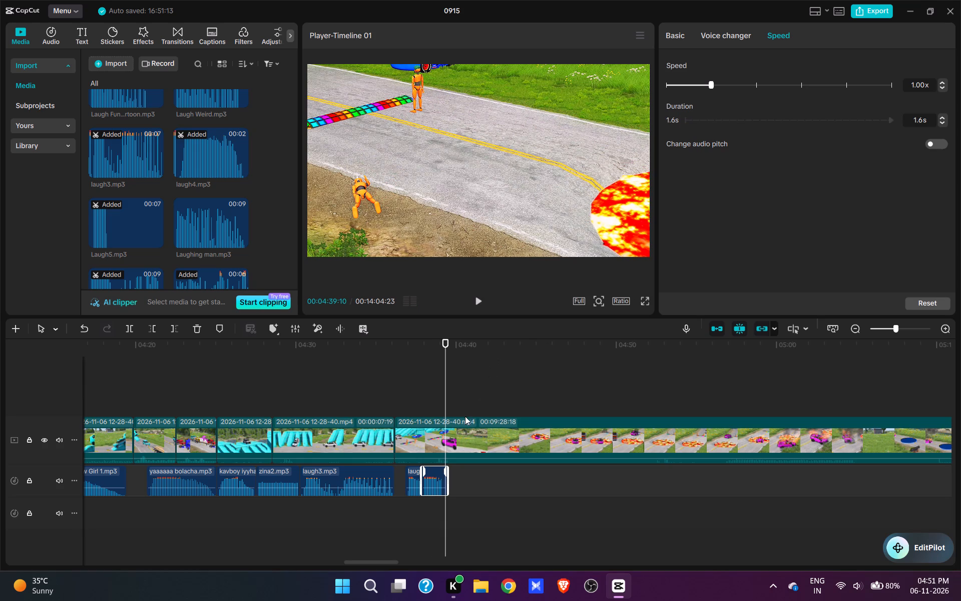
Split the video at 04:39:10, once the pink SUV has left the dummy behind.
left_click(454, 427)
key("w")
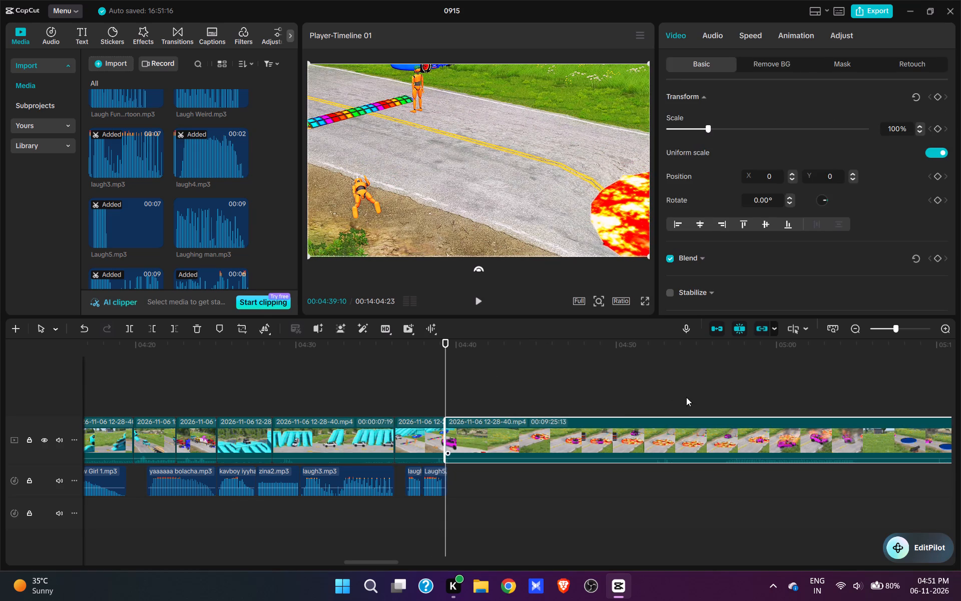
Preview the following lava pool footage and replay the dummy hit shot with its laugh sounds to compare the SUV's position.
left_click(644, 395)
key("space")
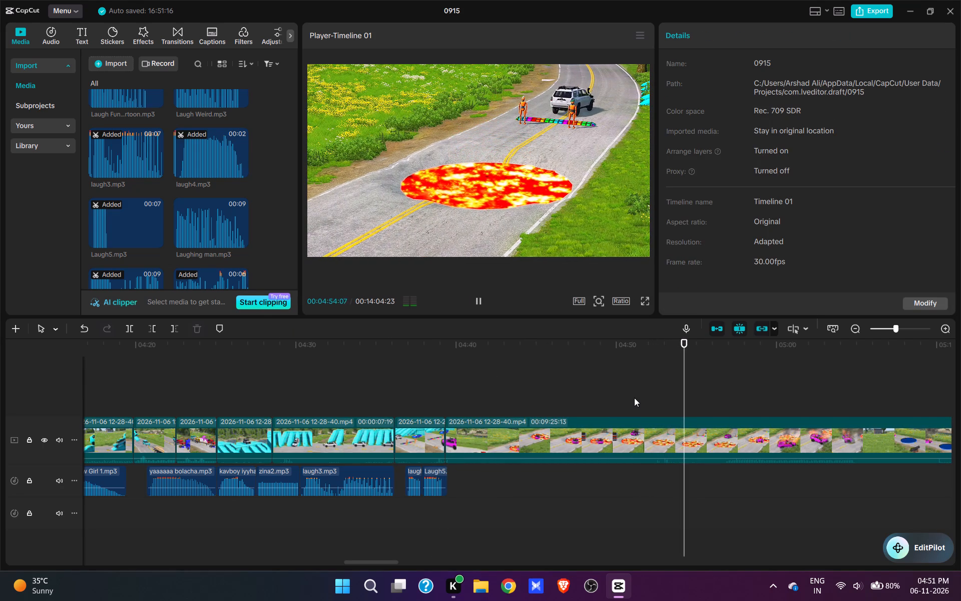
key("space")
key("space")
key("space")
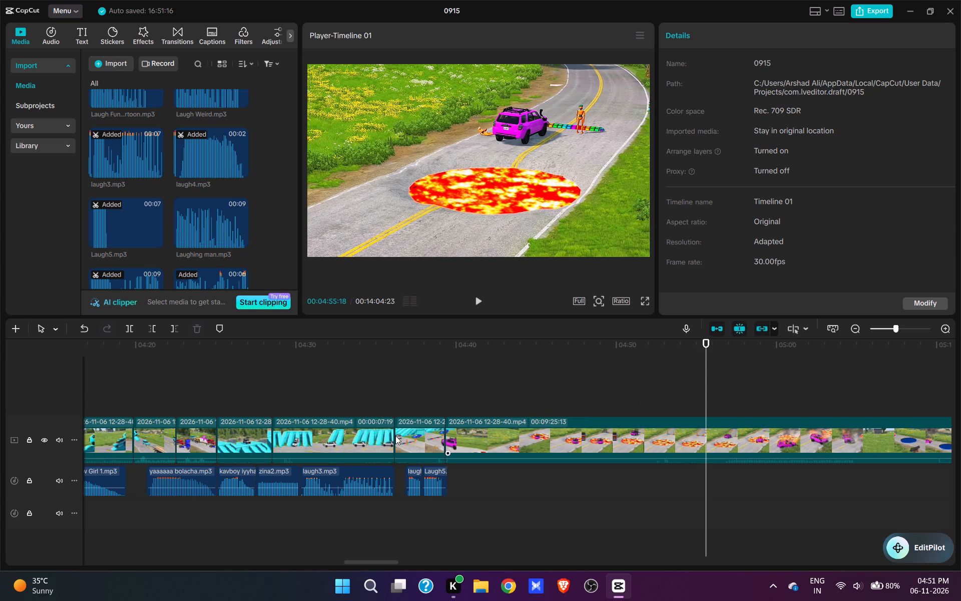
left_click(376, 394)
key("space")
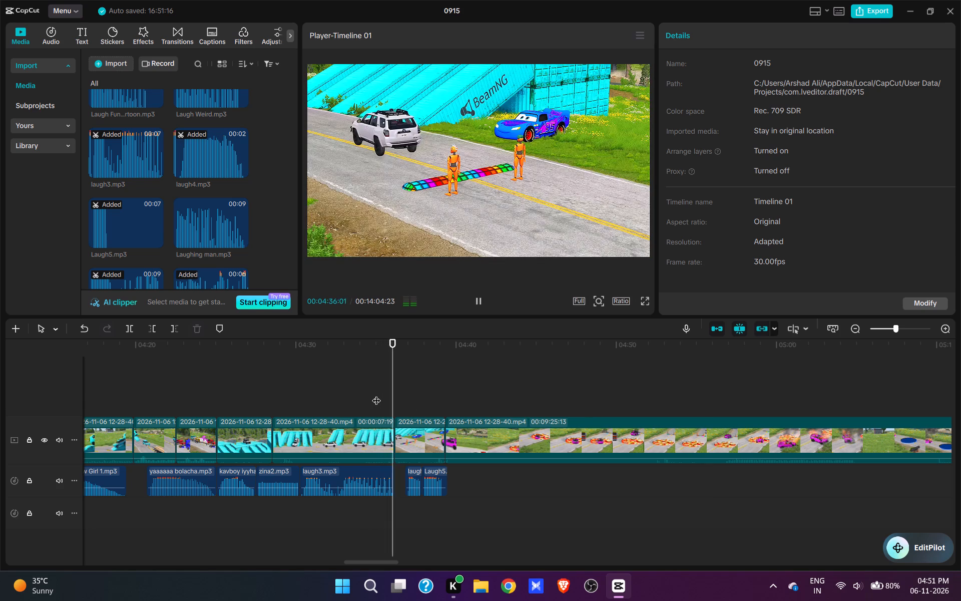
key("space")
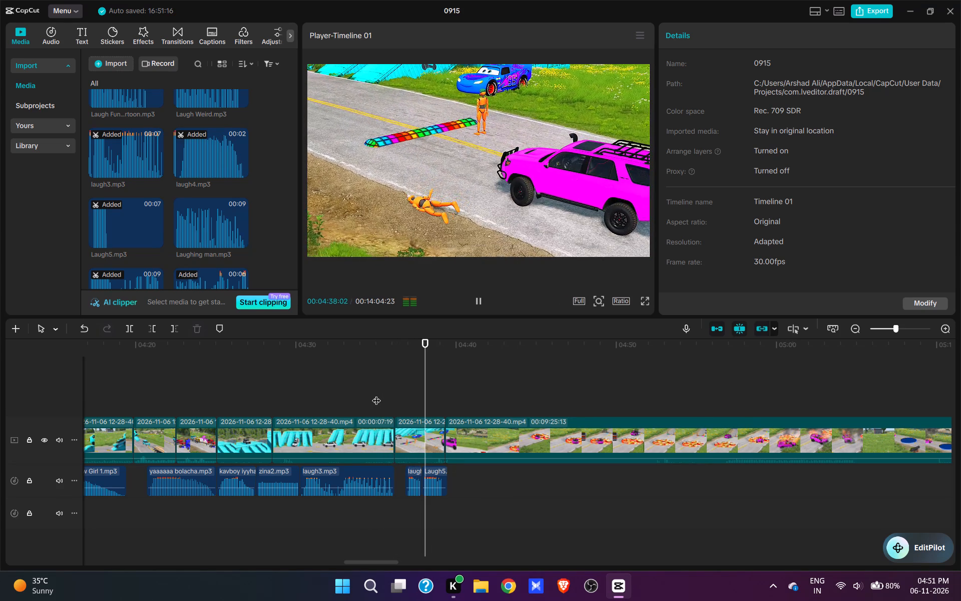
key("space")
left_click(645, 388)
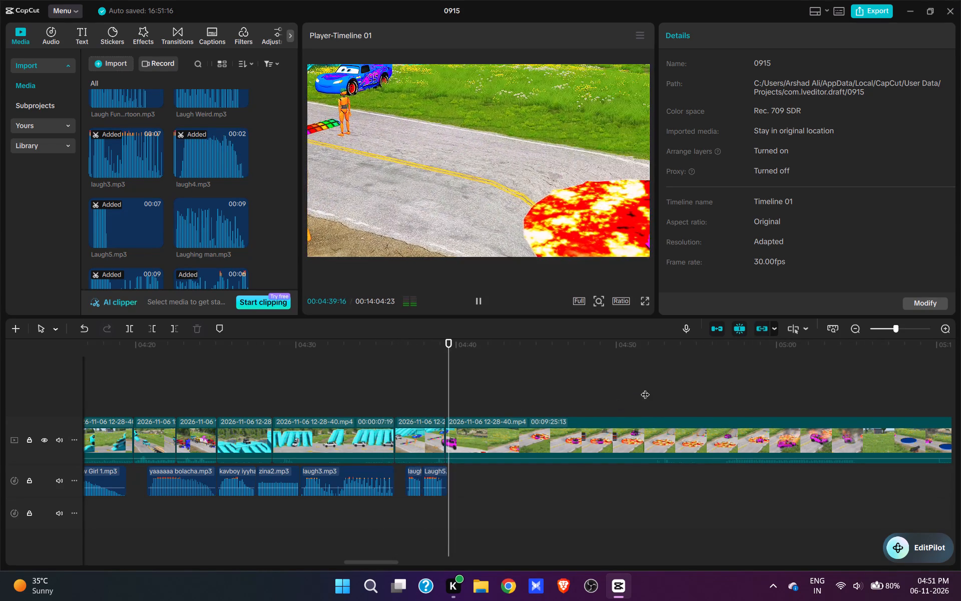
key("space")
Find where the pink SUV passes the dummies toward the lava pool and cut the footage from 04:39:10 up to there.
left_click(716, 389)
key("space")
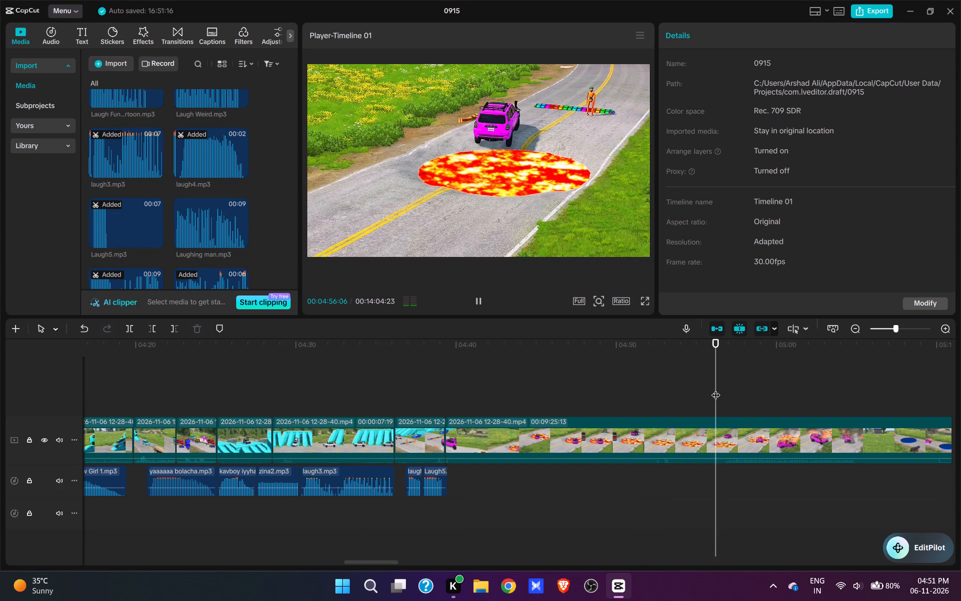
left_click(608, 396)
key("space")
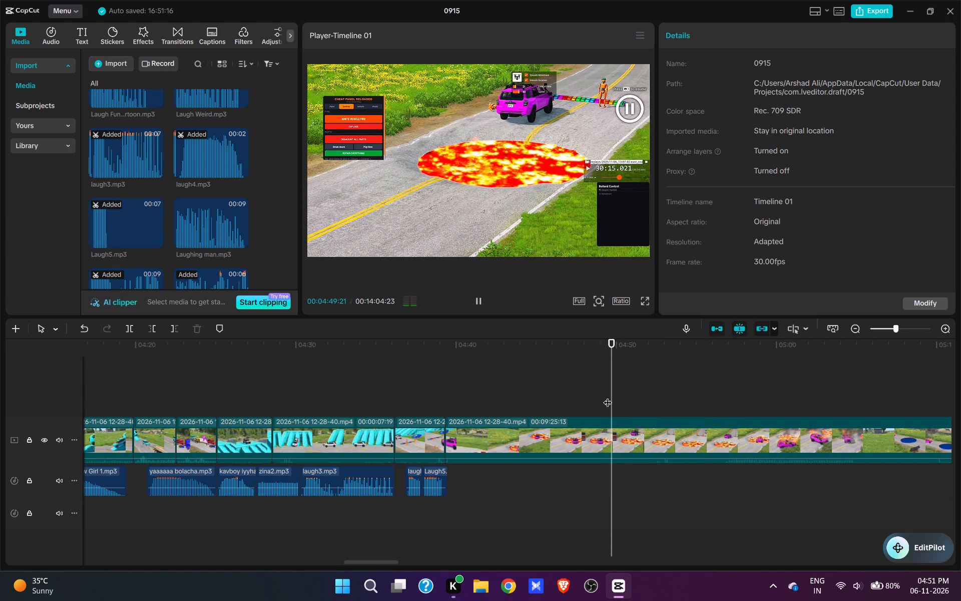
left_click(638, 390)
key("space")
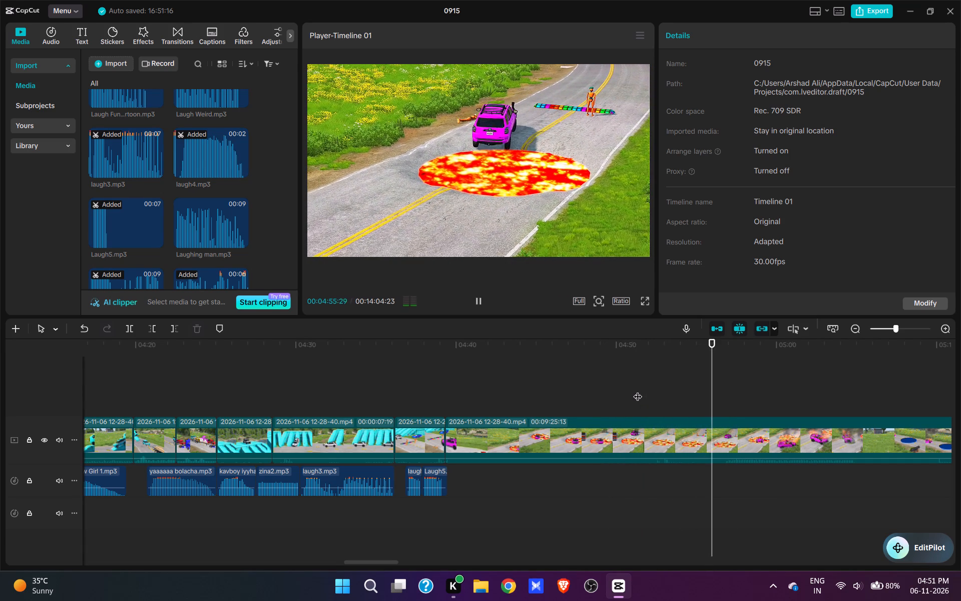
key("space")
key("space")
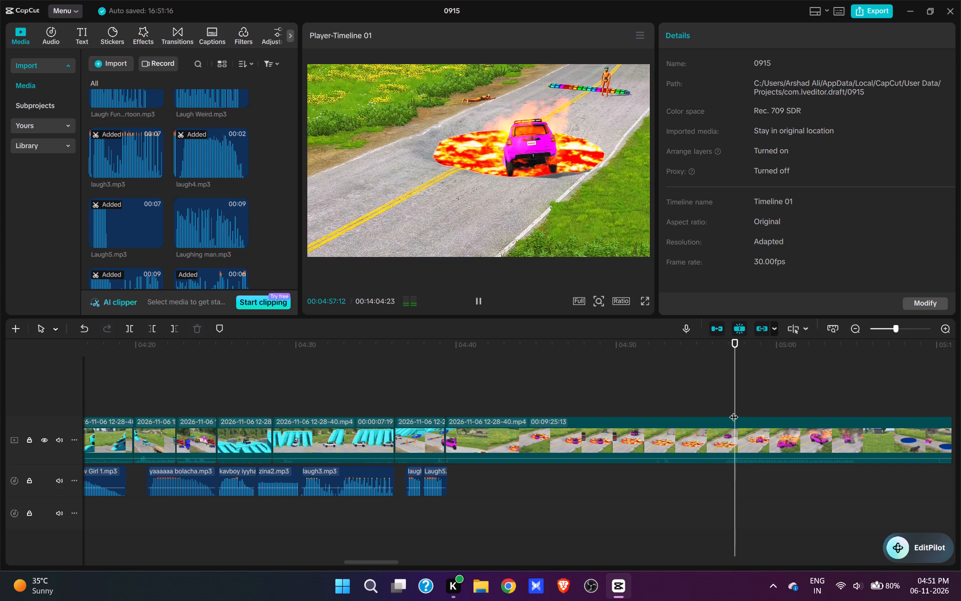
left_click(713, 399)
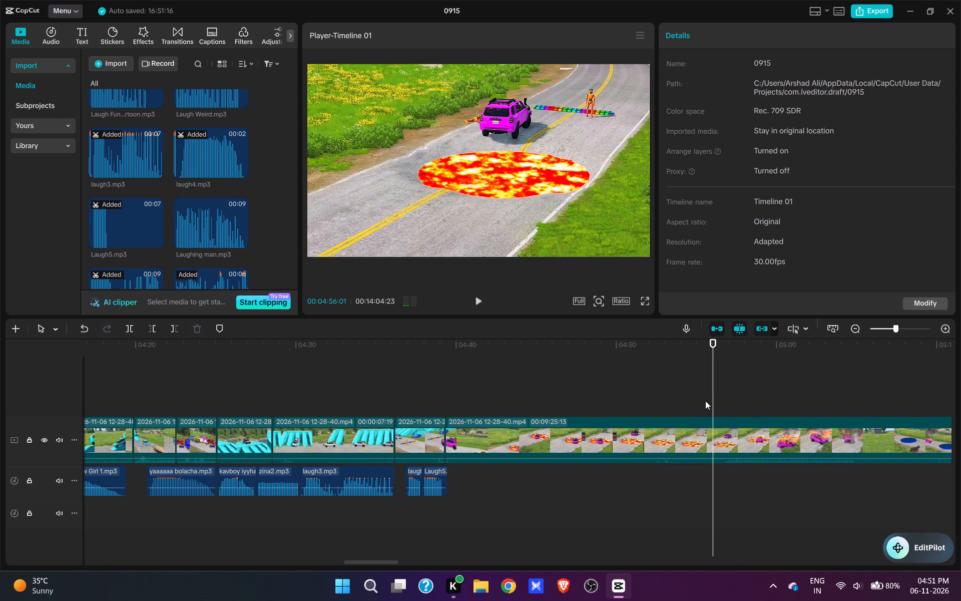
left_click(698, 403)
key("q")
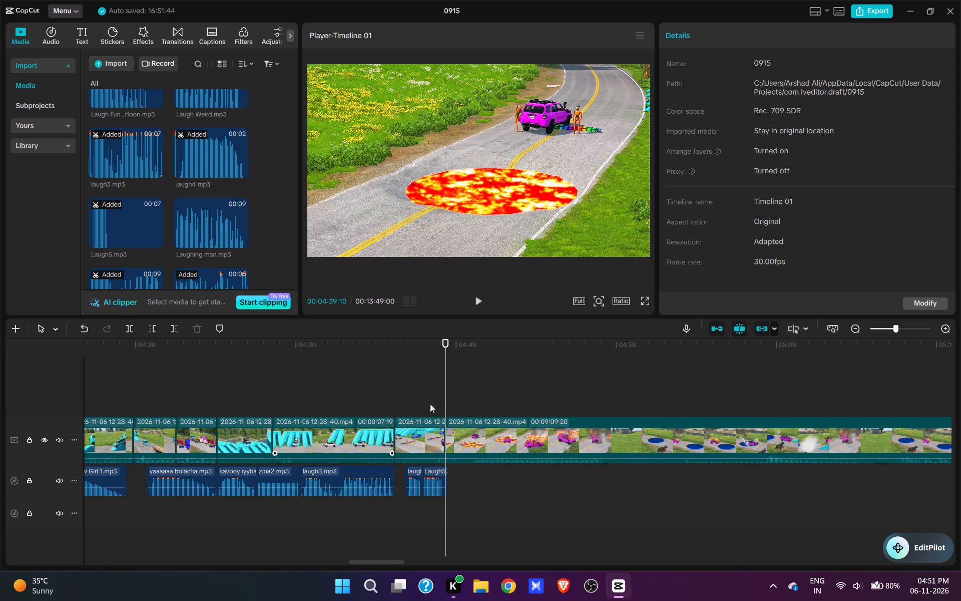
Play across the cut at 04:39:10 and trim about half a second more off the start of the lava pool shot.
left_click(420, 403)
key("space")
key("space")
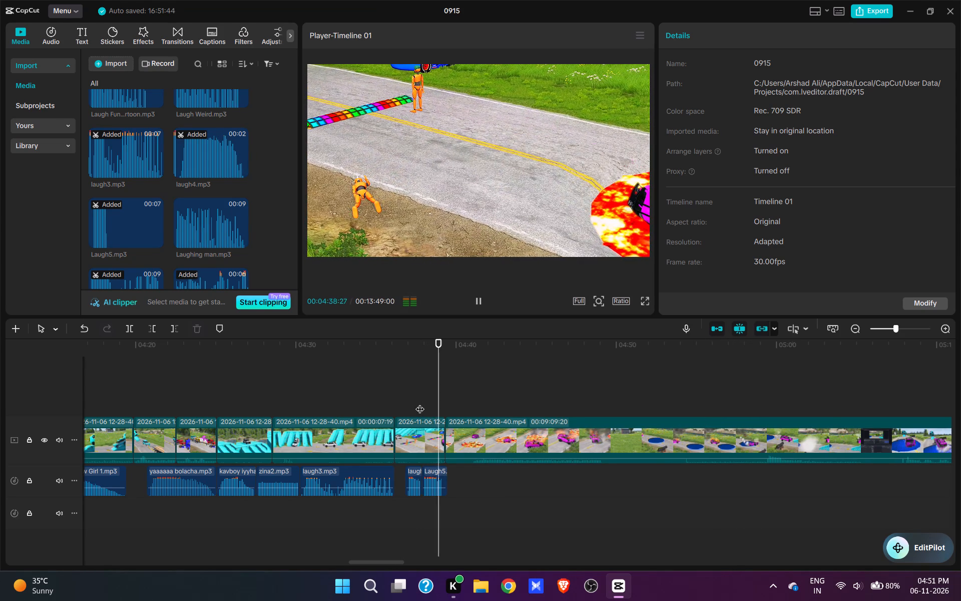
key("space")
key("space")
type("q")
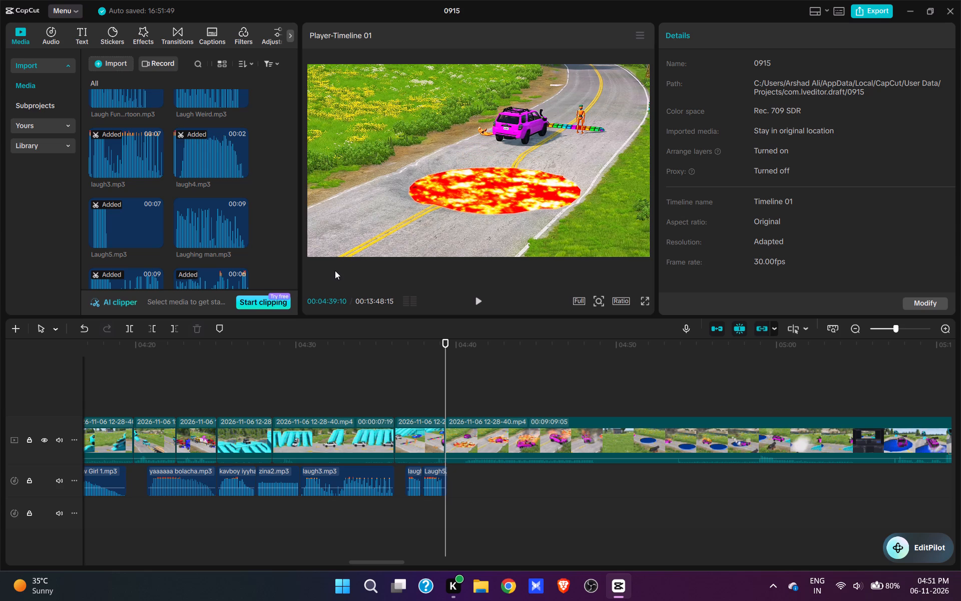
Add the no no .mp3 sound at 04:39:10, where the pink SUV heads for the lava pool.
key("space")
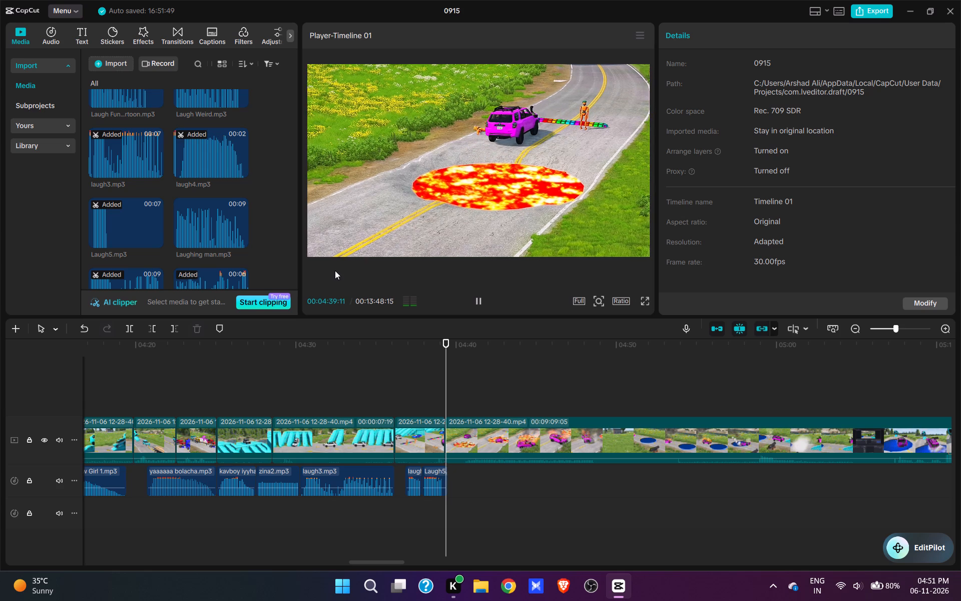
left_click(442, 398)
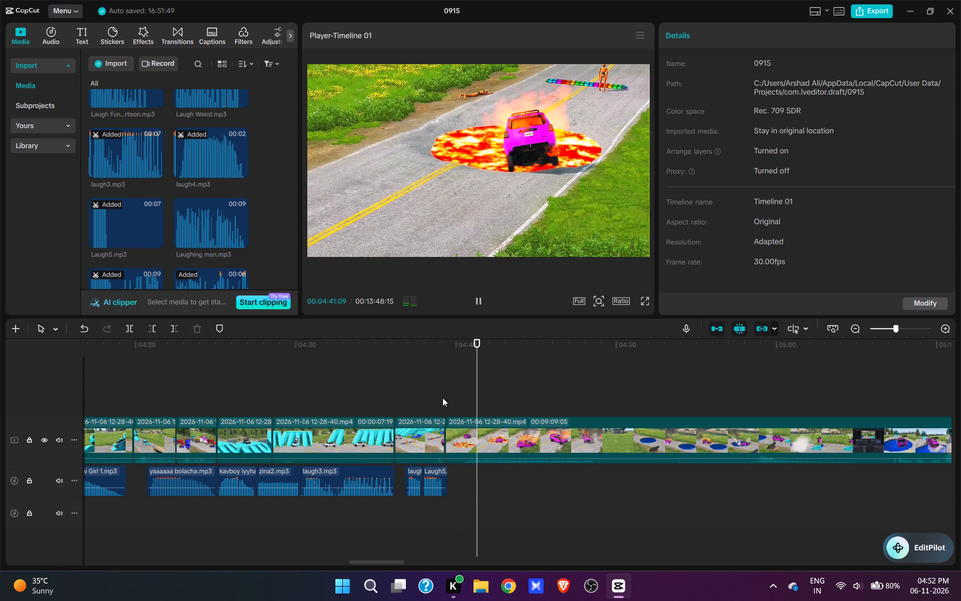
scroll(219, 180, "up", 15)
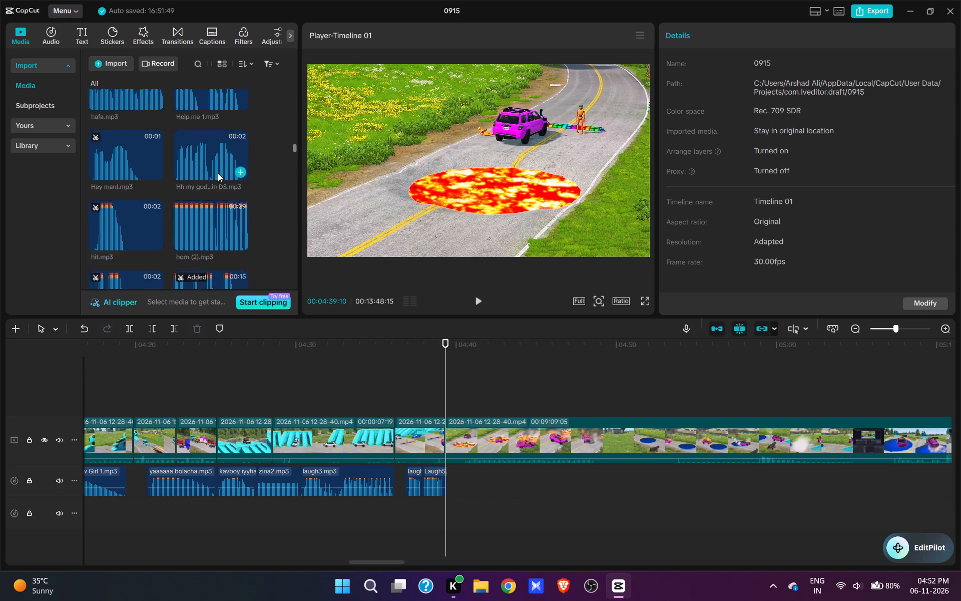
scroll(218, 173, "up", 3)
left_click_drag(293, 125, 289, 18)
scroll(159, 145, "down", 8)
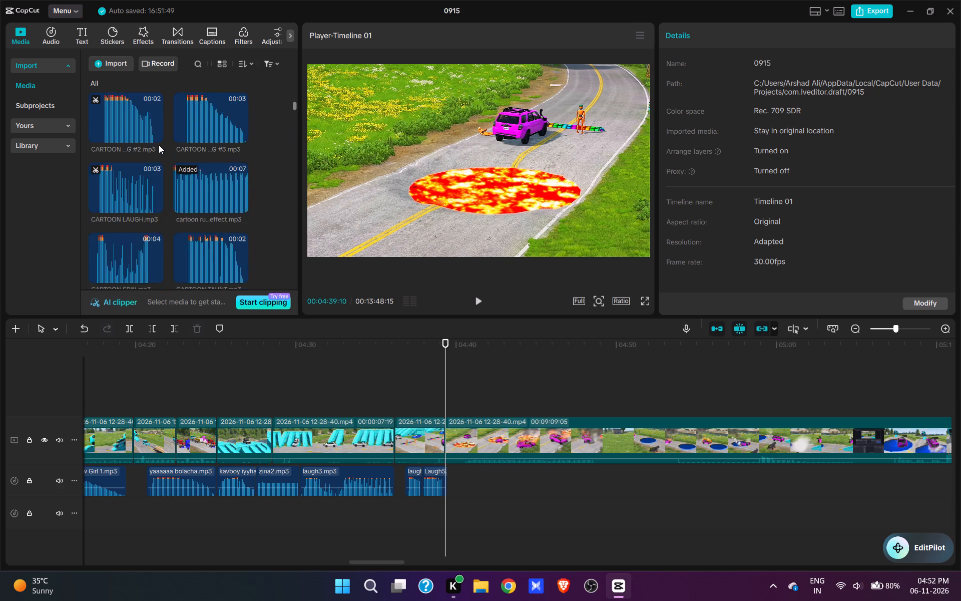
scroll(159, 145, "down", 18)
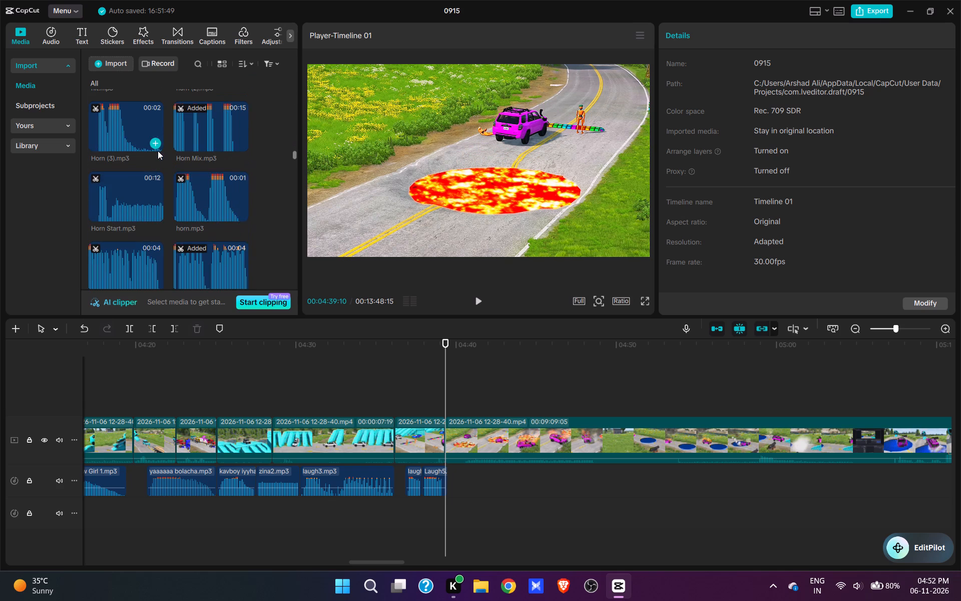
scroll(152, 159, "down", 6)
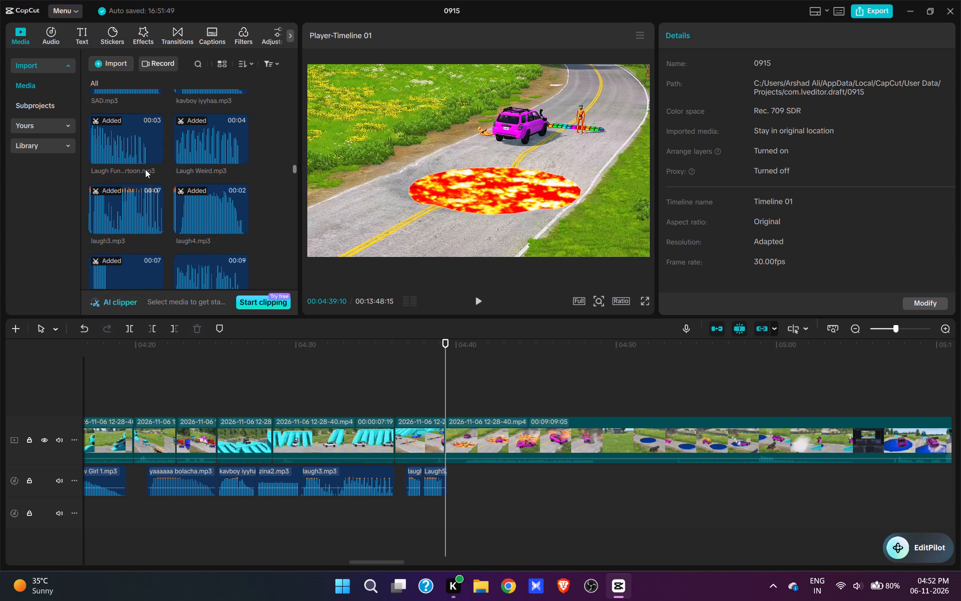
scroll(134, 171, "down", 5)
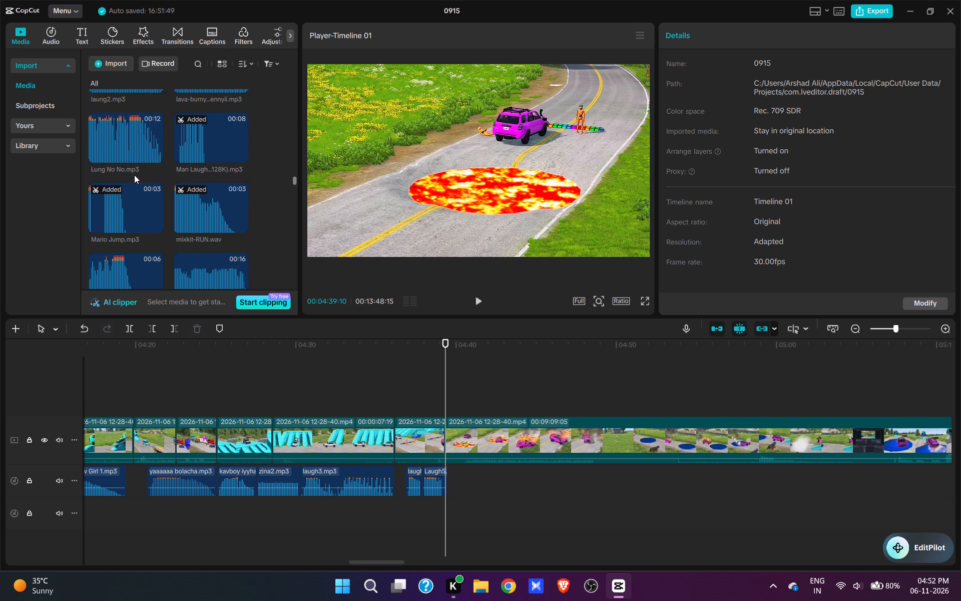
scroll(135, 175, "down", 5)
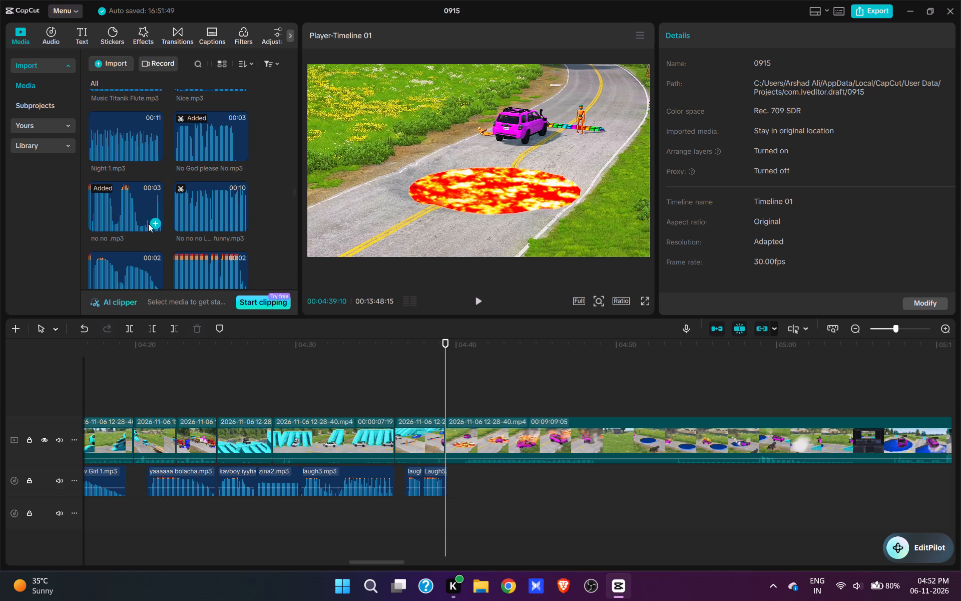
left_click(152, 223)
Add the aaa.mp3 scream at 04:41:12, as the pink SUV burns in the lava pool, and play past it.
key("space")
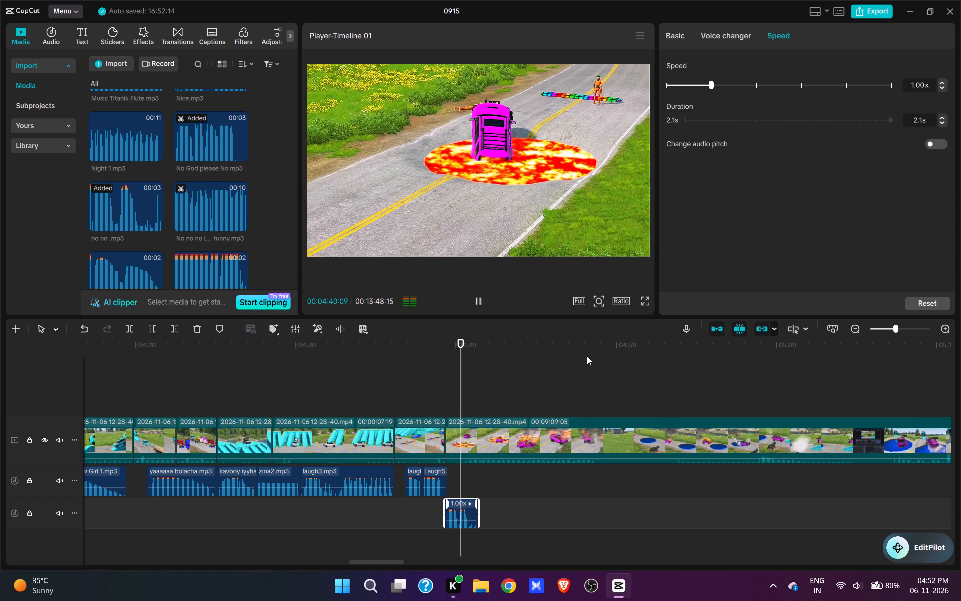
key("space")
key("space")
key("space")
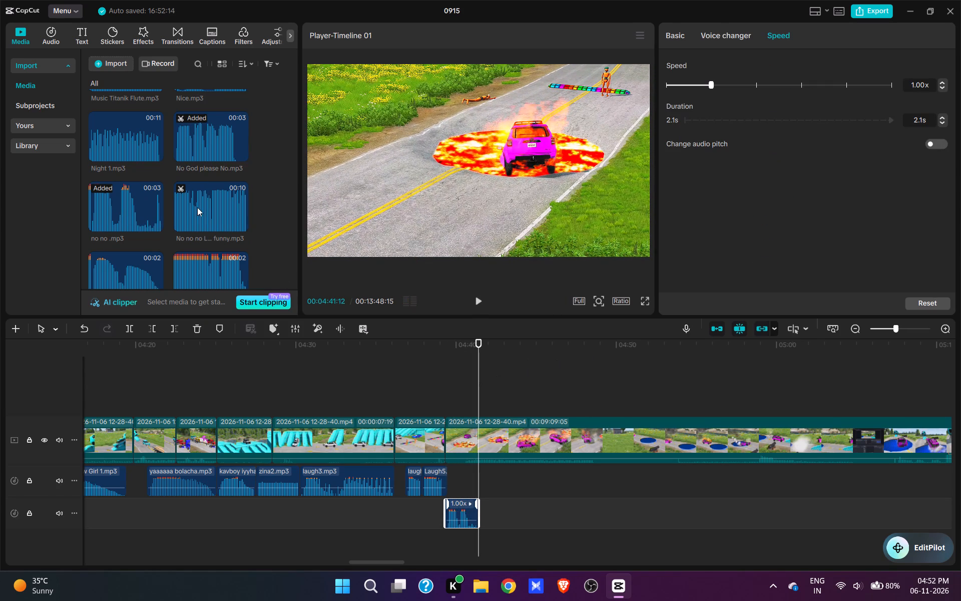
scroll(206, 203, "up", 6)
left_click_drag(295, 176, 293, 163)
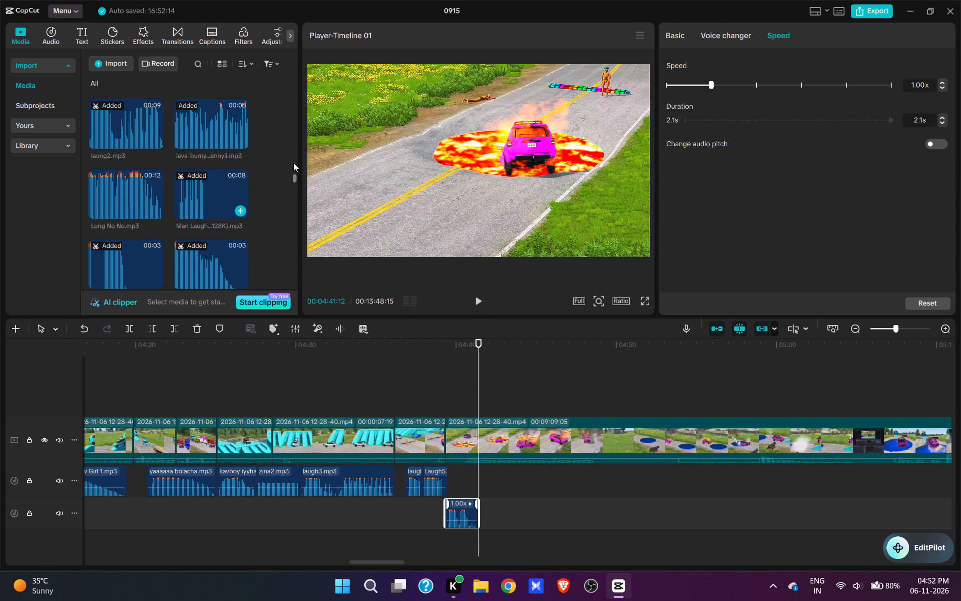
left_click_drag(293, 163, 290, 26)
left_click(157, 137)
key("space")
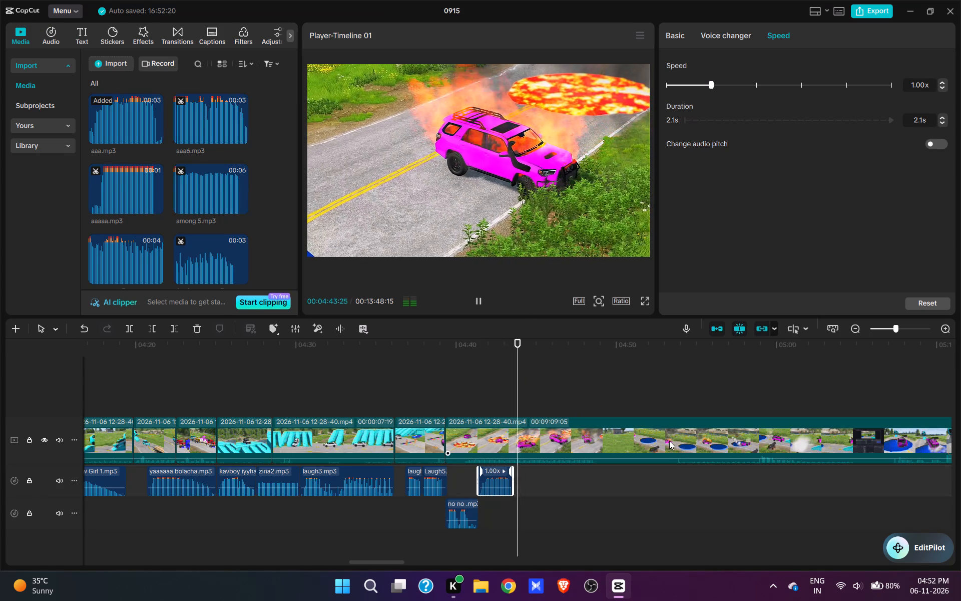
key("space")
key("space")
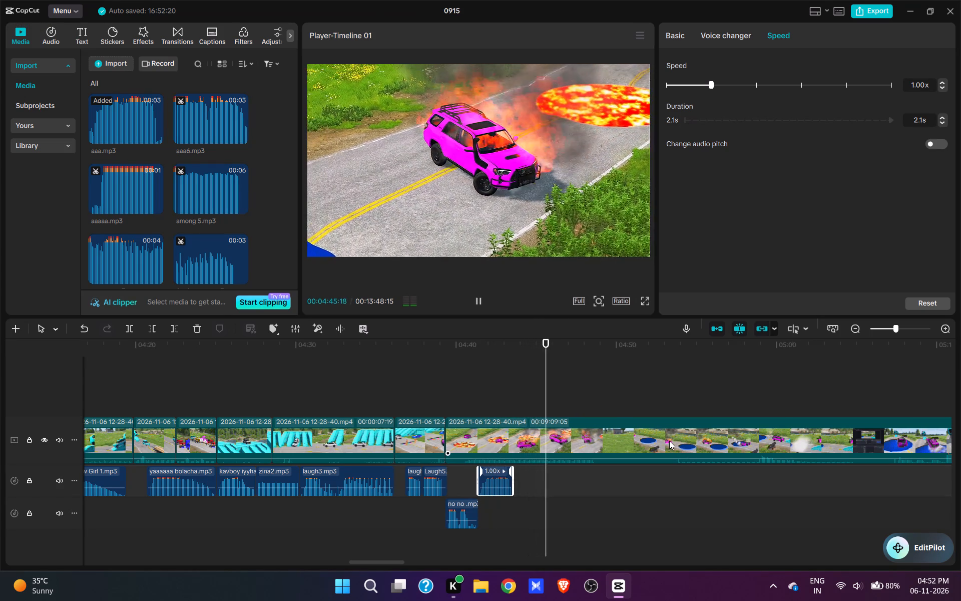
key("space")
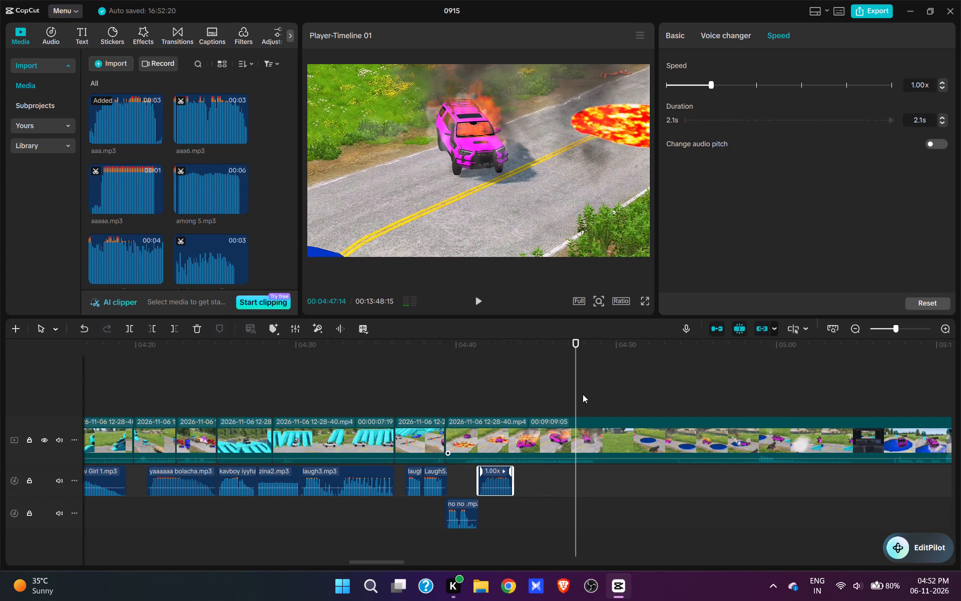
Audition laugh sounds for the burning SUV shot and add Laugh Weird.mp3 at 04:45:13.
left_click(535, 402)
key("space")
key("space")
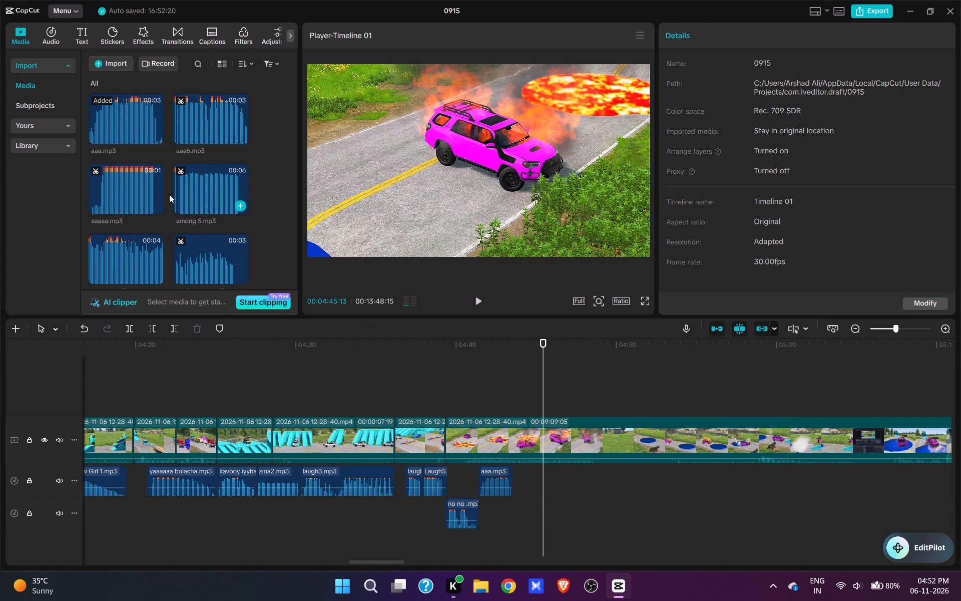
scroll(202, 206, "down", 20)
scroll(174, 225, "down", 2)
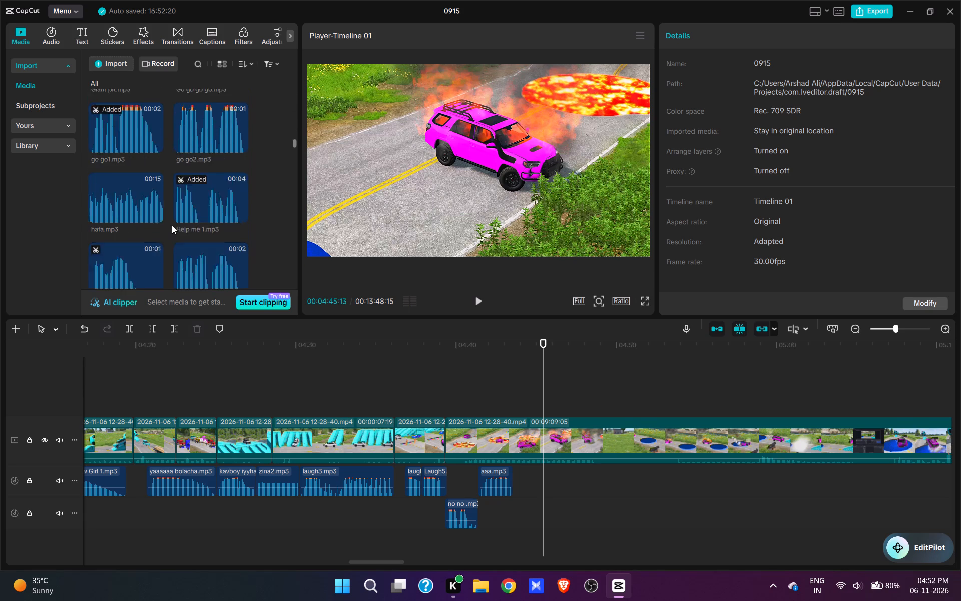
scroll(172, 225, "down", 5)
scroll(128, 207, "down", 2)
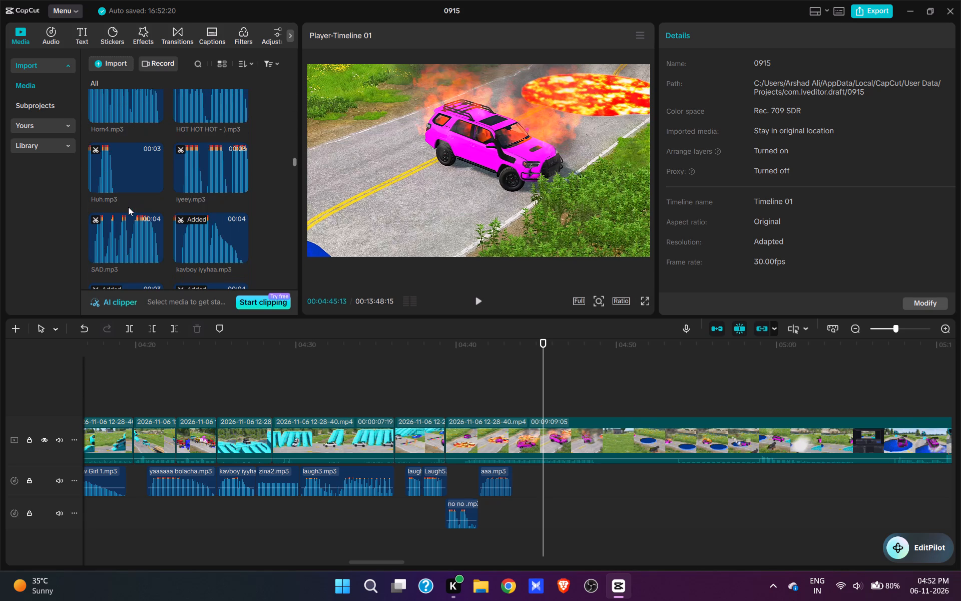
scroll(123, 226, "down", 2)
scroll(123, 227, "up", 5)
scroll(123, 227, "down", 5)
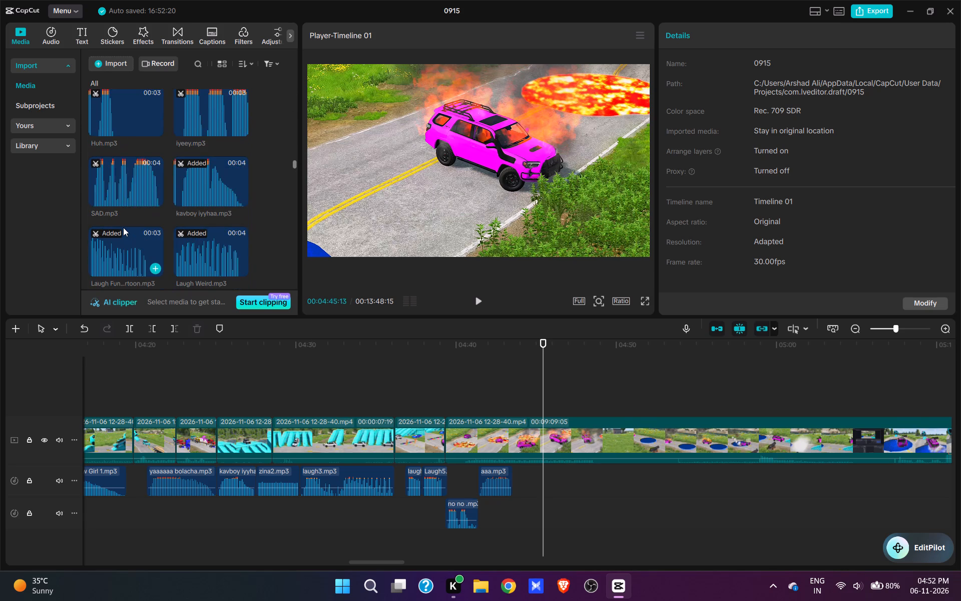
left_click(124, 195)
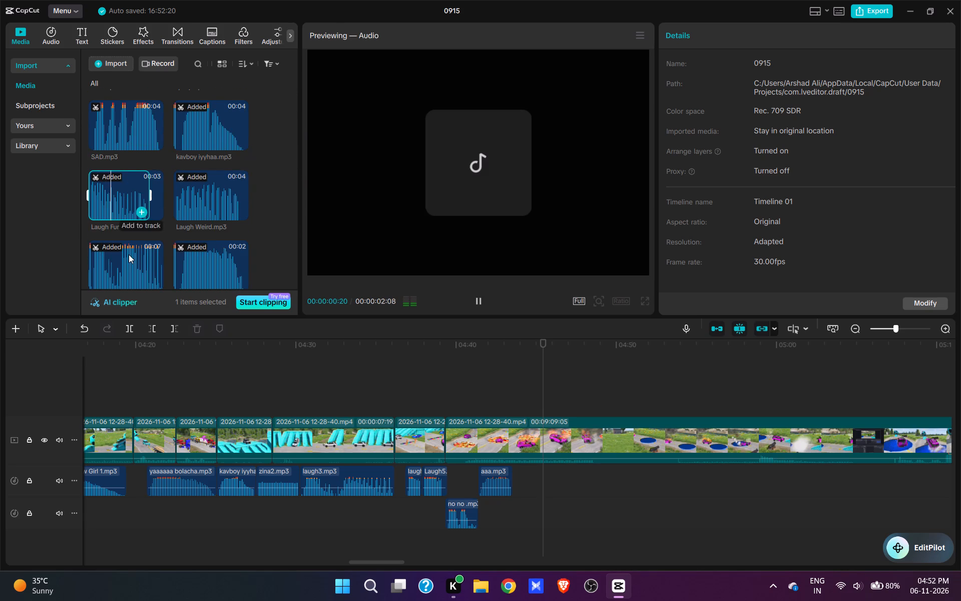
left_click(129, 254)
scroll(130, 248, "down", 2)
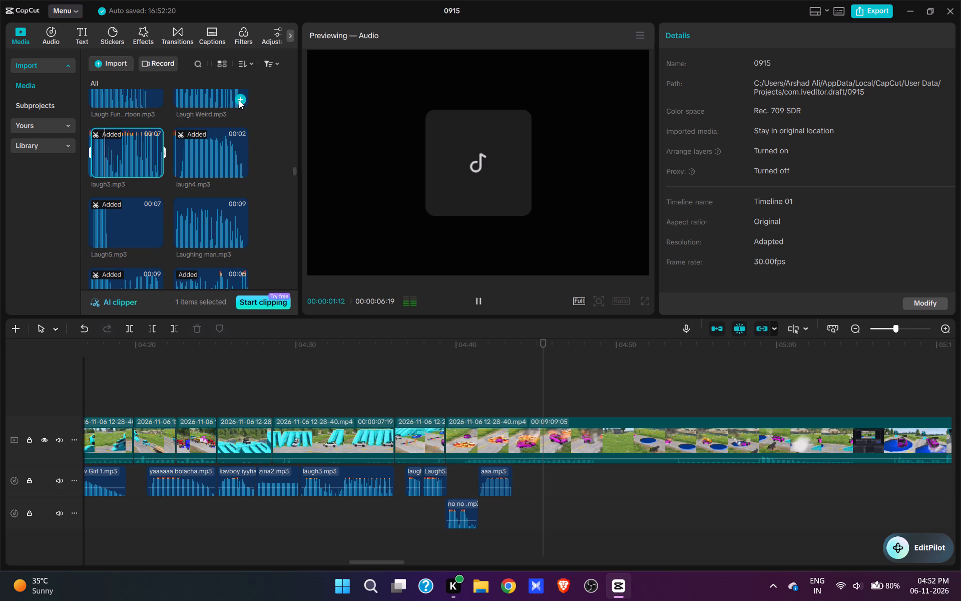
left_click(239, 100)
key("space")
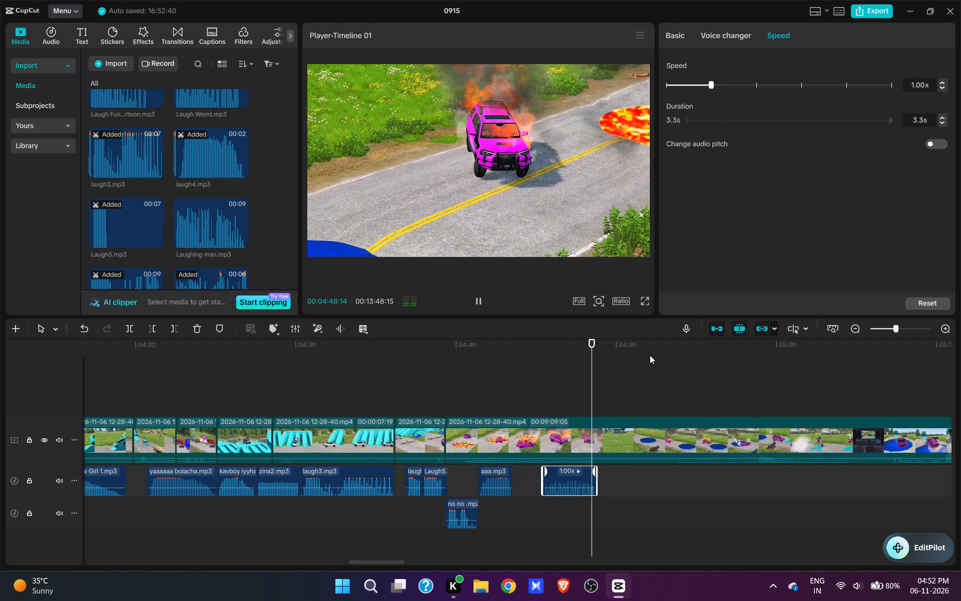
key("space")
Look ahead through the footage of the pink SUV crossing the blue pool toward the cannon.
left_click(749, 406)
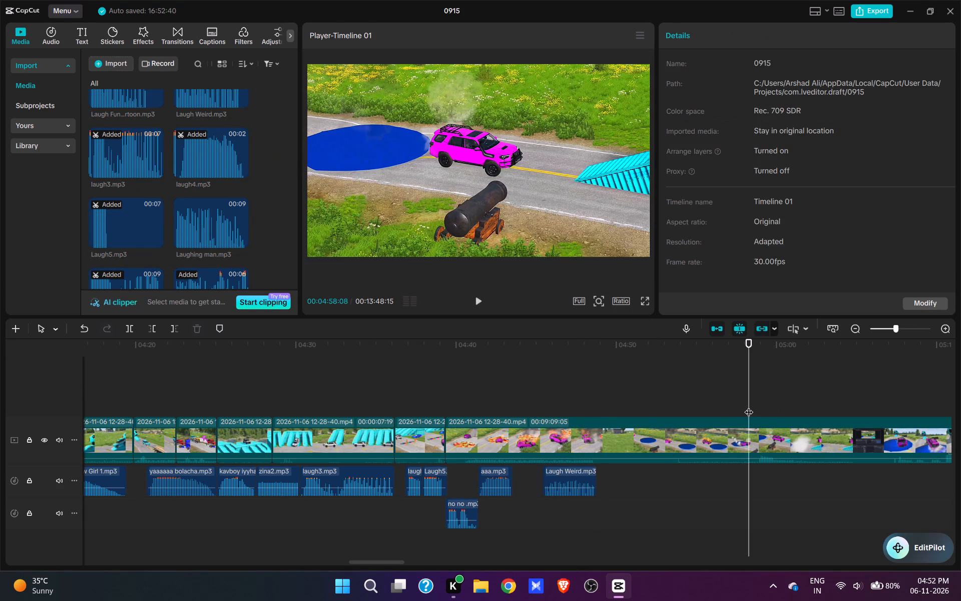
key("space")
left_click(714, 406)
key("space")
left_click(660, 402)
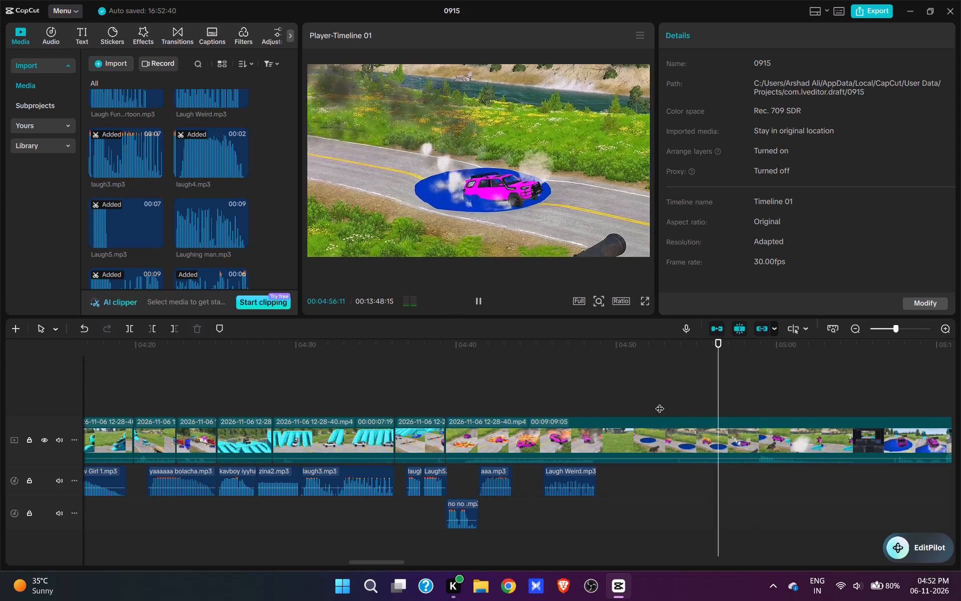
key("space")
key("space")
Cut the footage from 04:48:13 up to just before the burning SUV reaches the blue pool.
left_click(543, 403)
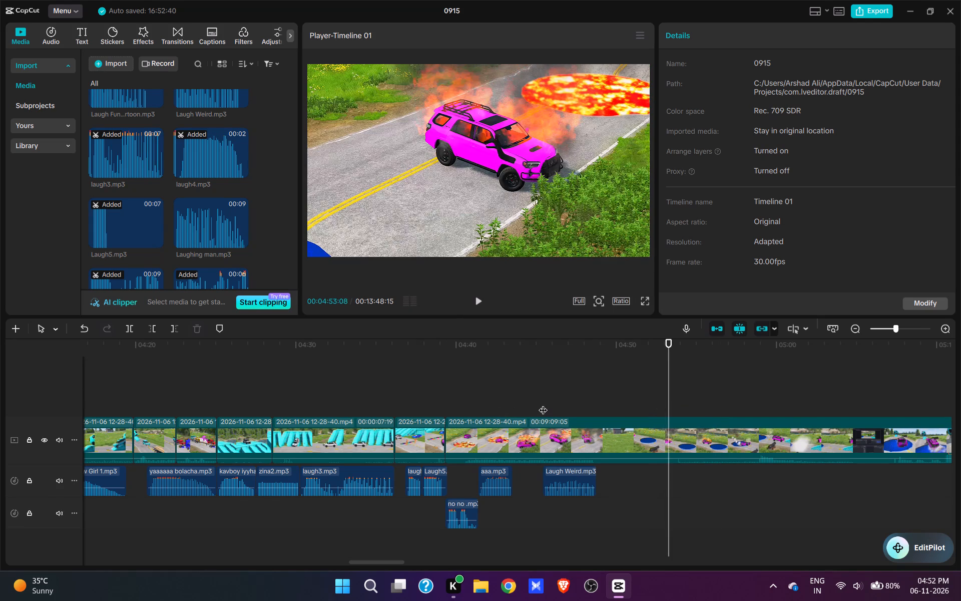
key("space")
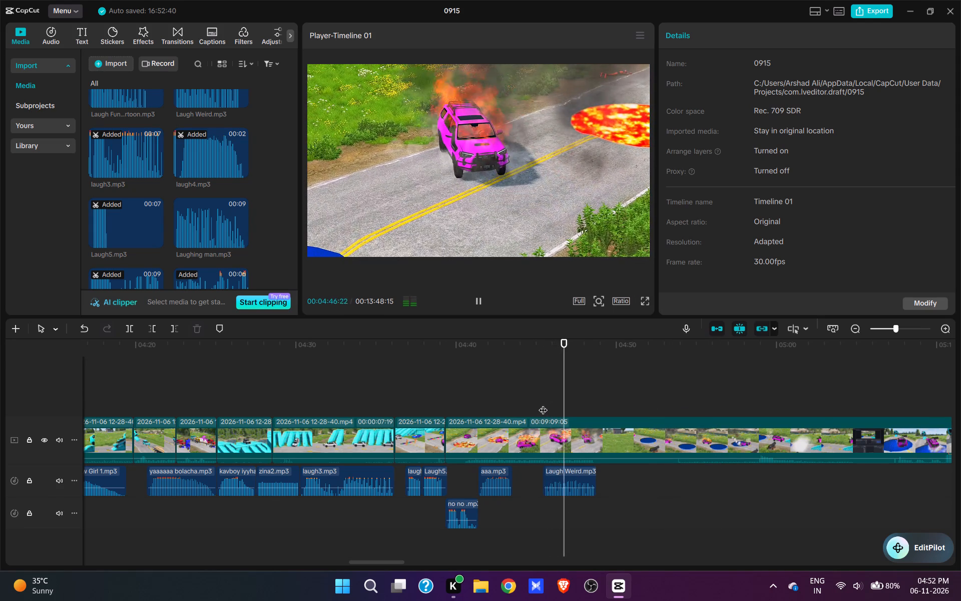
key("space")
key("space")
key("space")
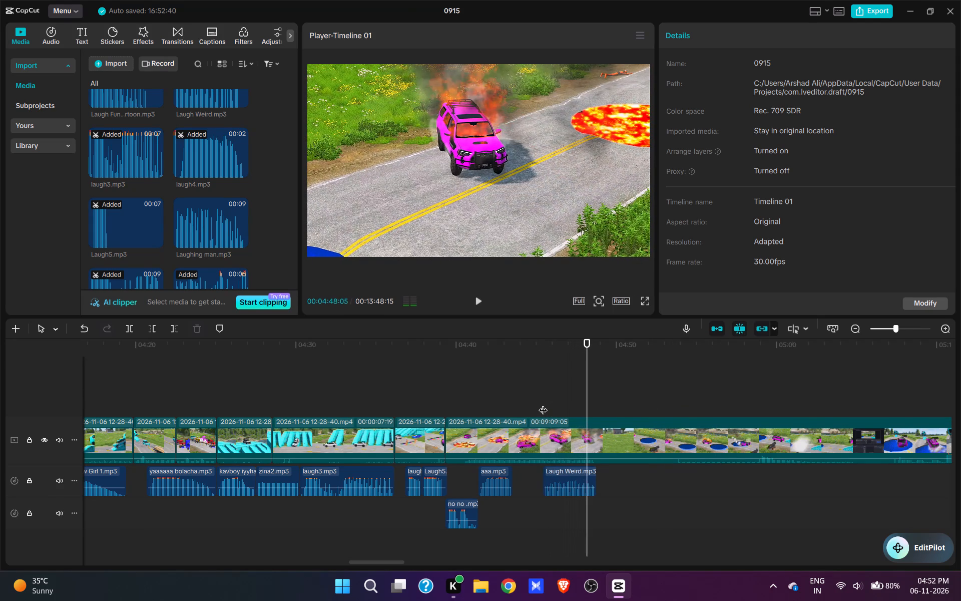
key("space")
key("space")
left_click(602, 445)
key("w")
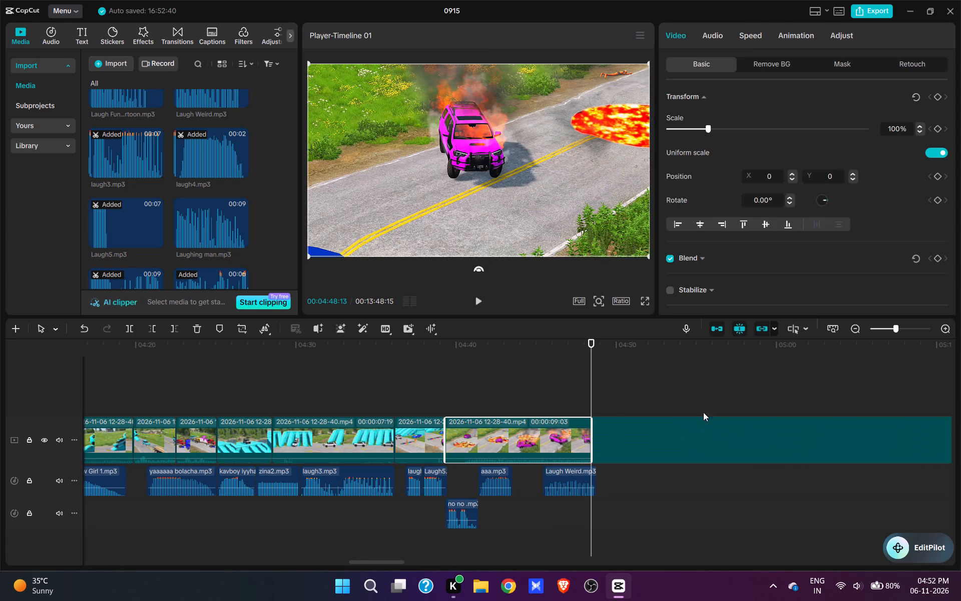
left_click(669, 403)
key("space")
key("space")
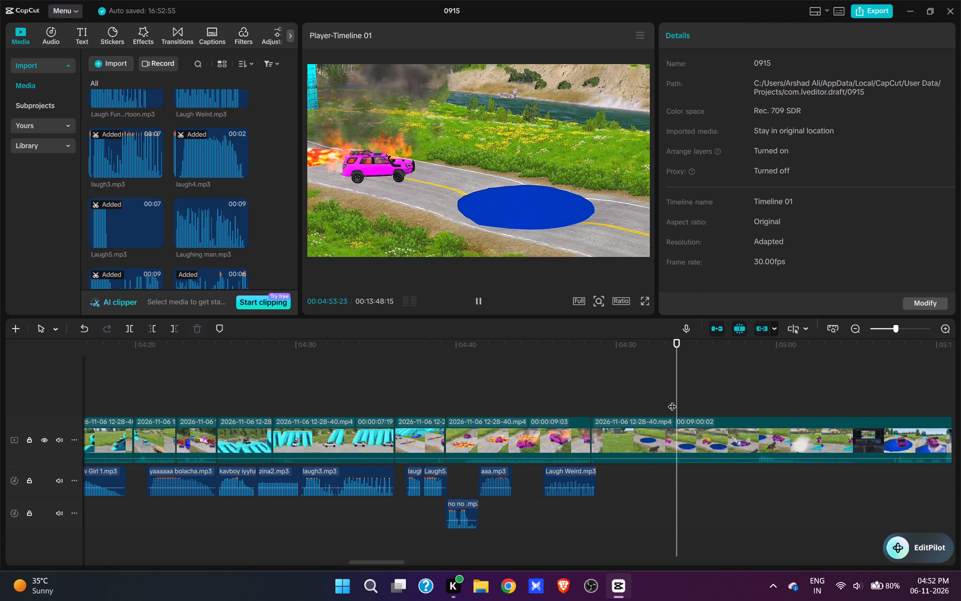
type("q")
Add Laughing man.mp3 at 04:49:23, as the SUV drops into the blue pool, and trim its end at 04:52:08.
key("space")
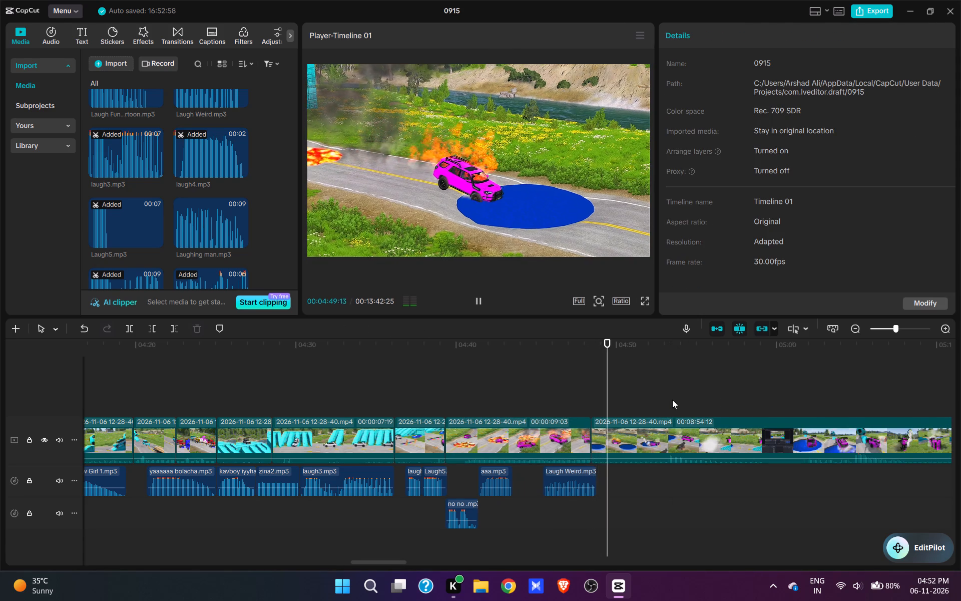
key("space")
scroll(214, 194, "down", 1)
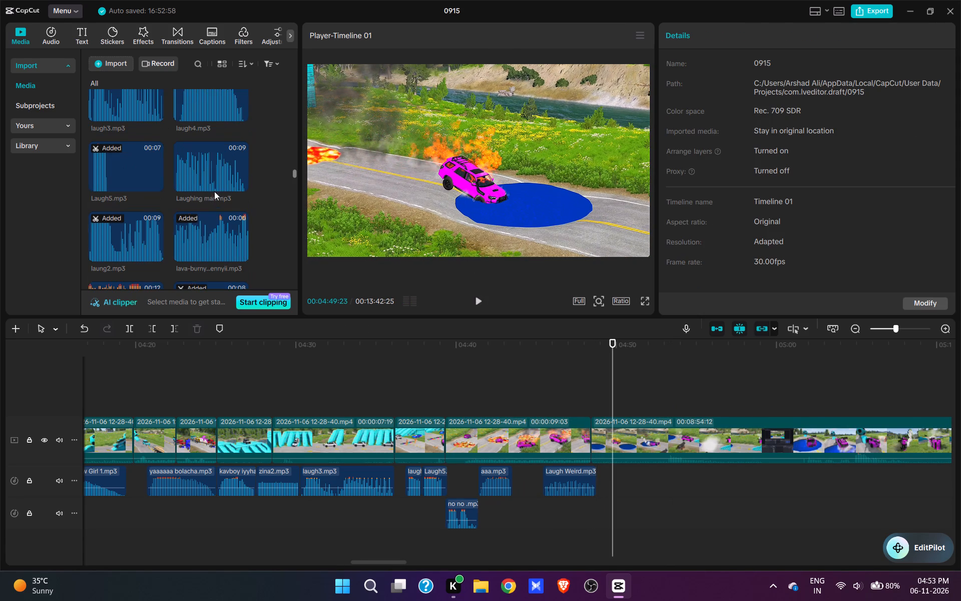
left_click(214, 183)
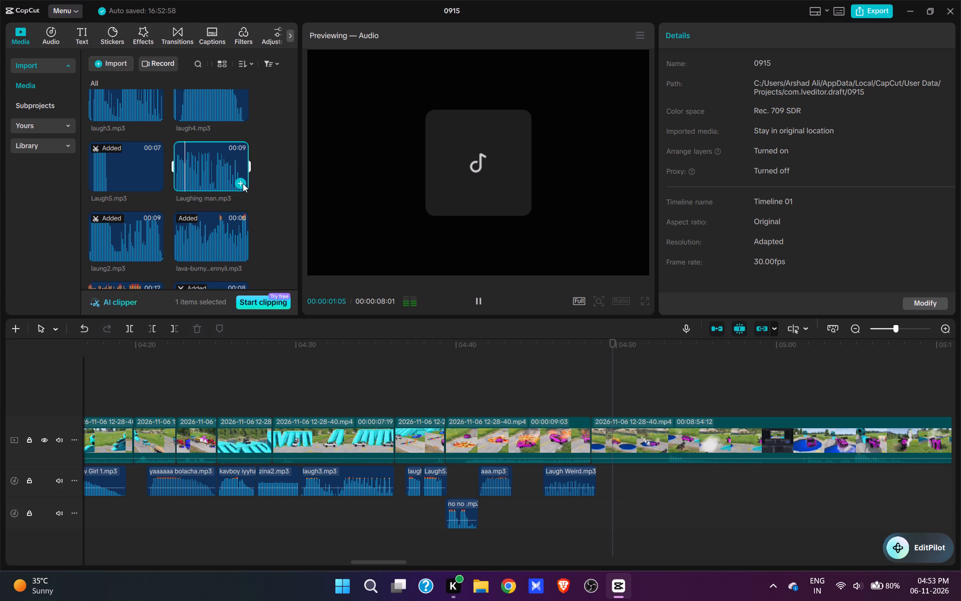
left_click(243, 183)
key("space")
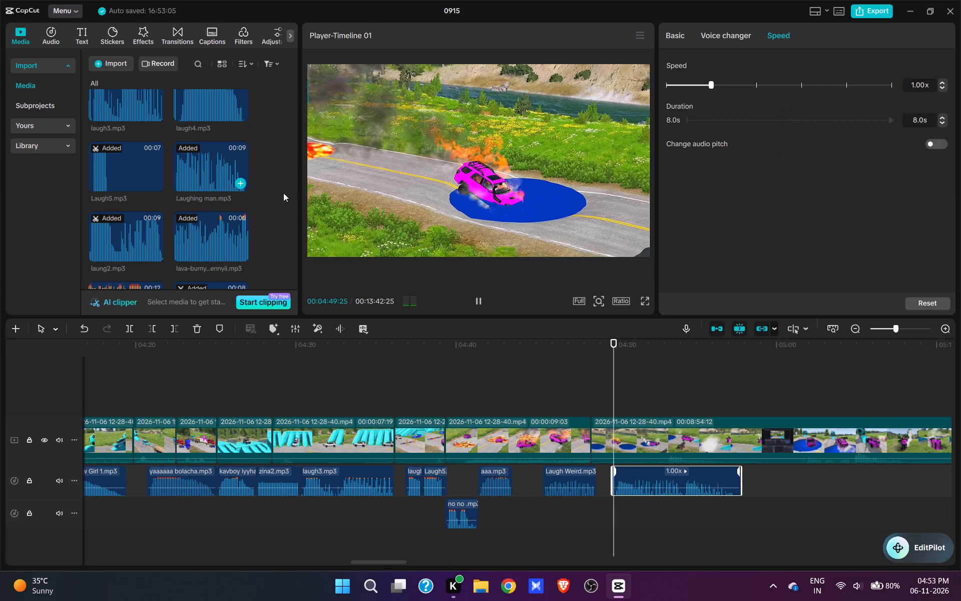
key("space")
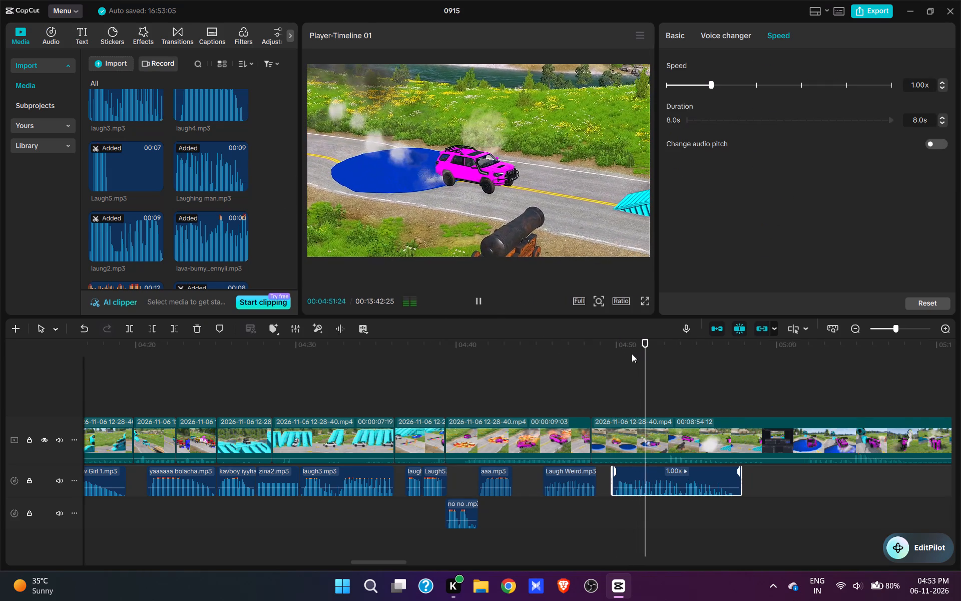
key("space")
key("space")
type("e")
key("space")
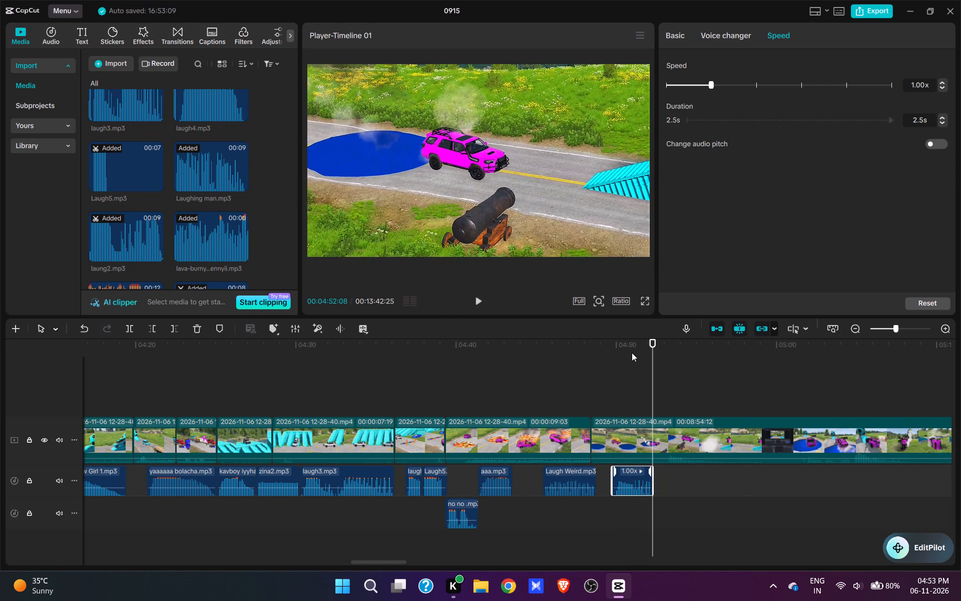
key("space")
key("space")
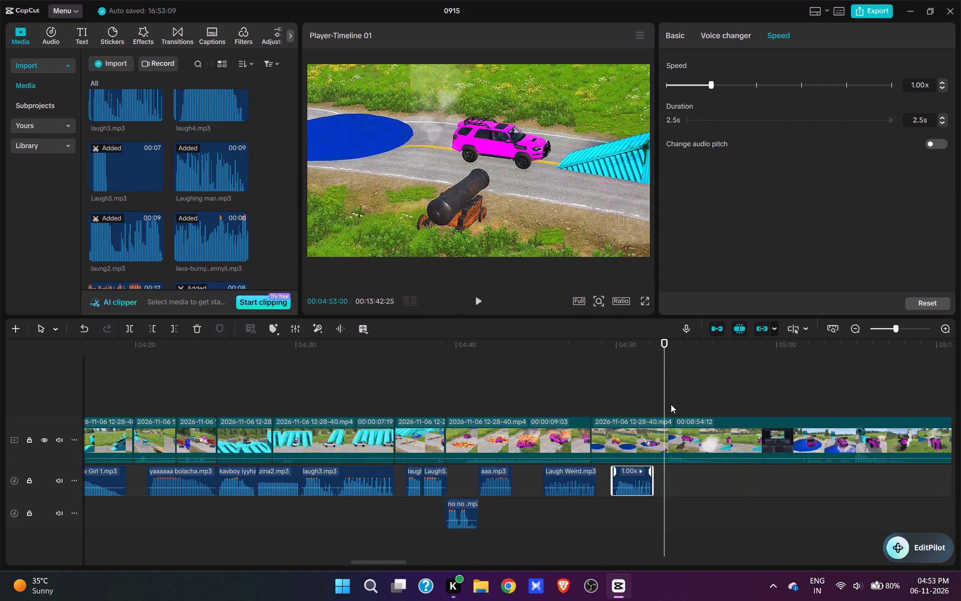
Browse the imported sounds and add super-mario.mp3 at 04:53:27, as the cannon blast throws the pink SUV into the air.
key("space")
key("space")
key("space")
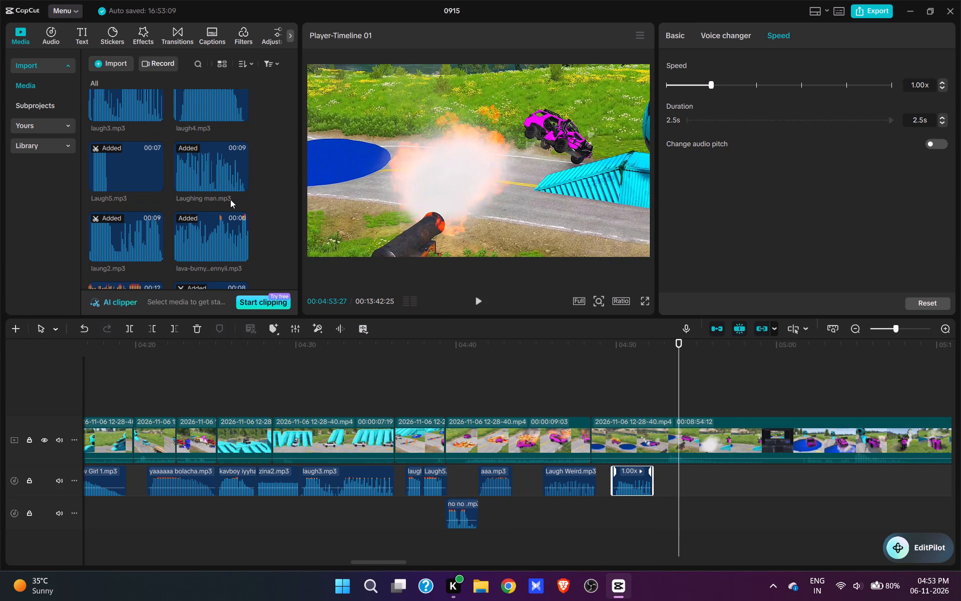
scroll(228, 199, "down", 1)
scroll(214, 240, "down", 8)
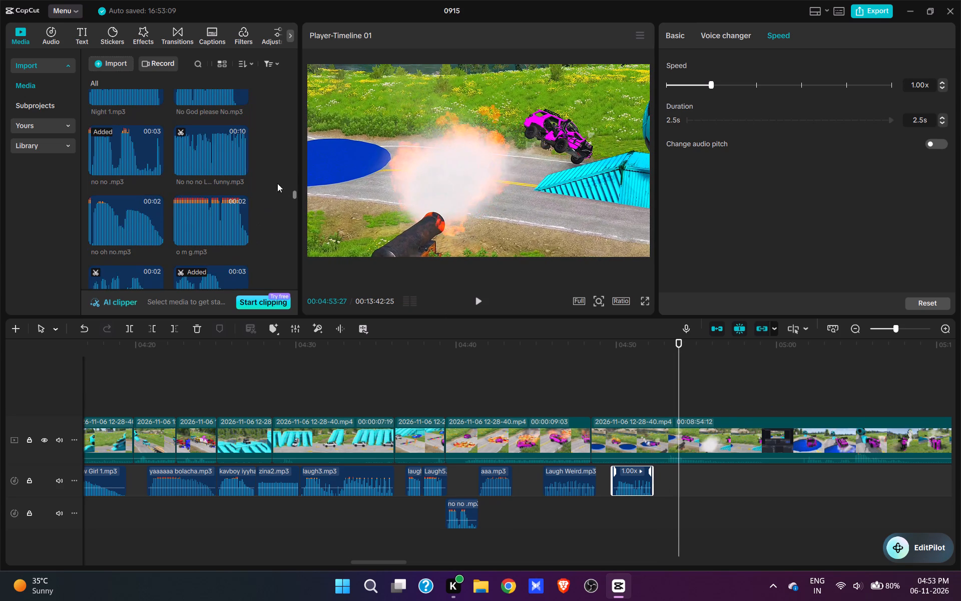
left_click_drag(292, 194, 343, 378)
scroll(244, 250, "up", 8)
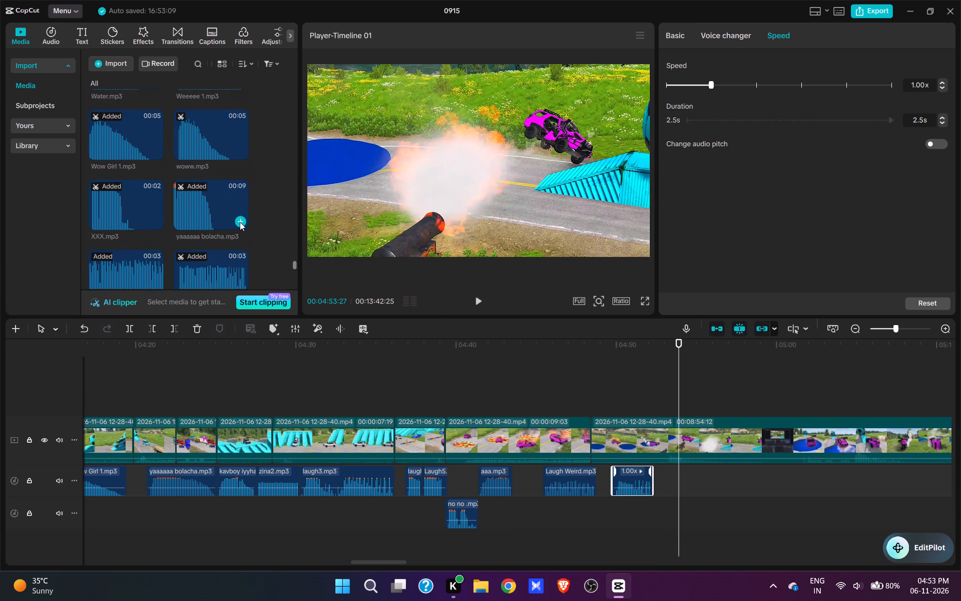
scroll(240, 222, "up", 8)
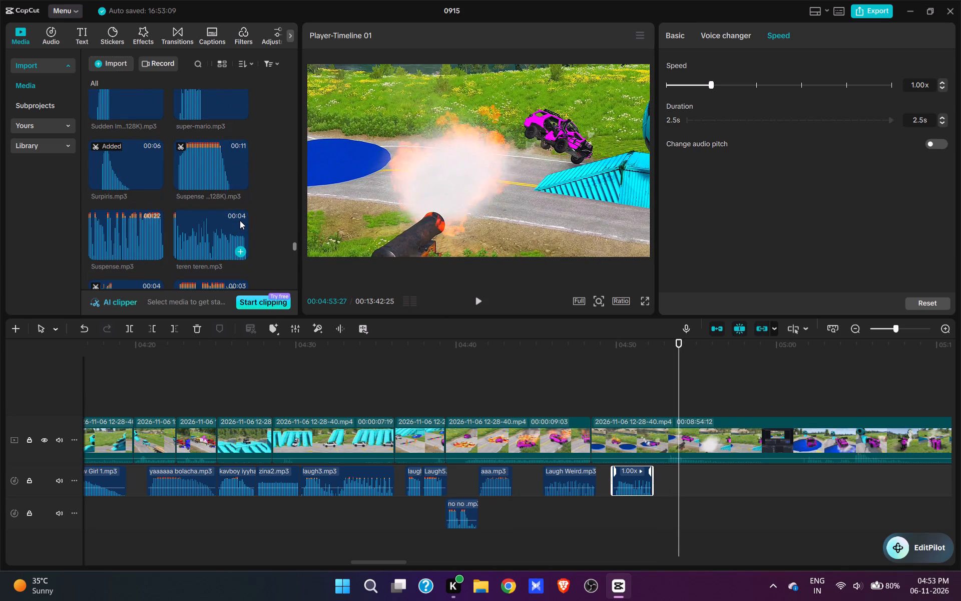
scroll(201, 212, "up", 3)
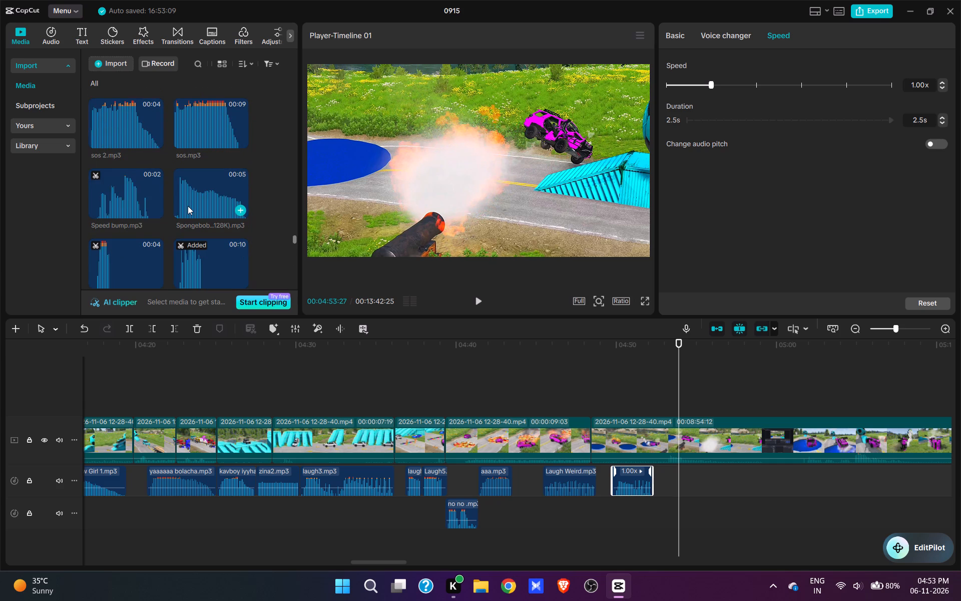
scroll(187, 203, "up", 3)
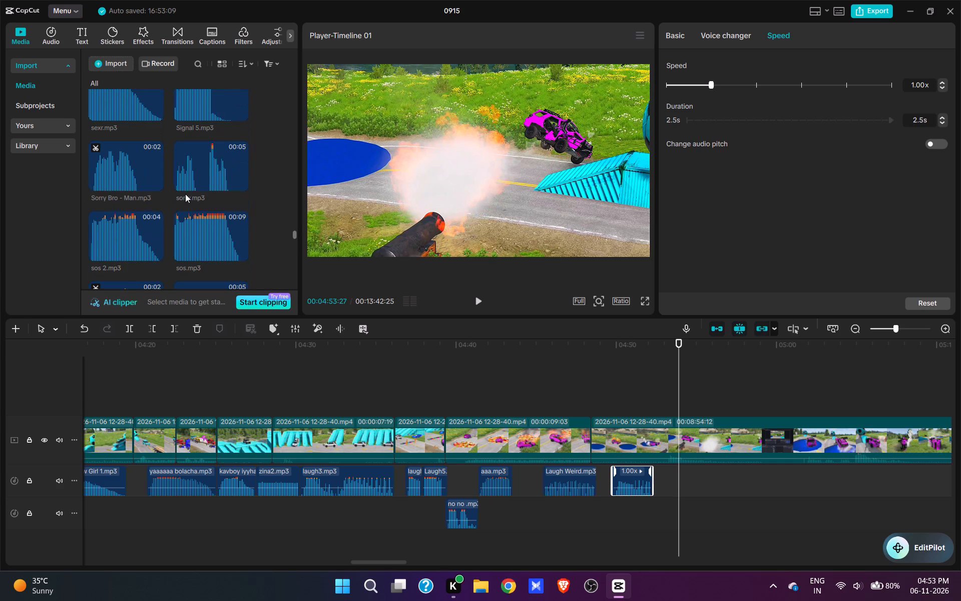
scroll(185, 194, "up", 2)
scroll(206, 193, "down", 2)
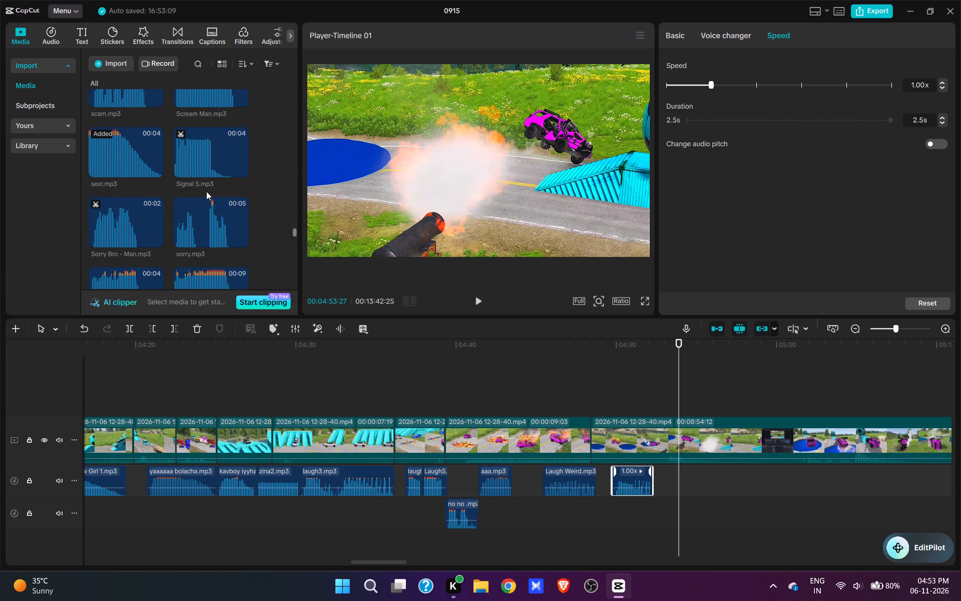
scroll(209, 187, "down", 3)
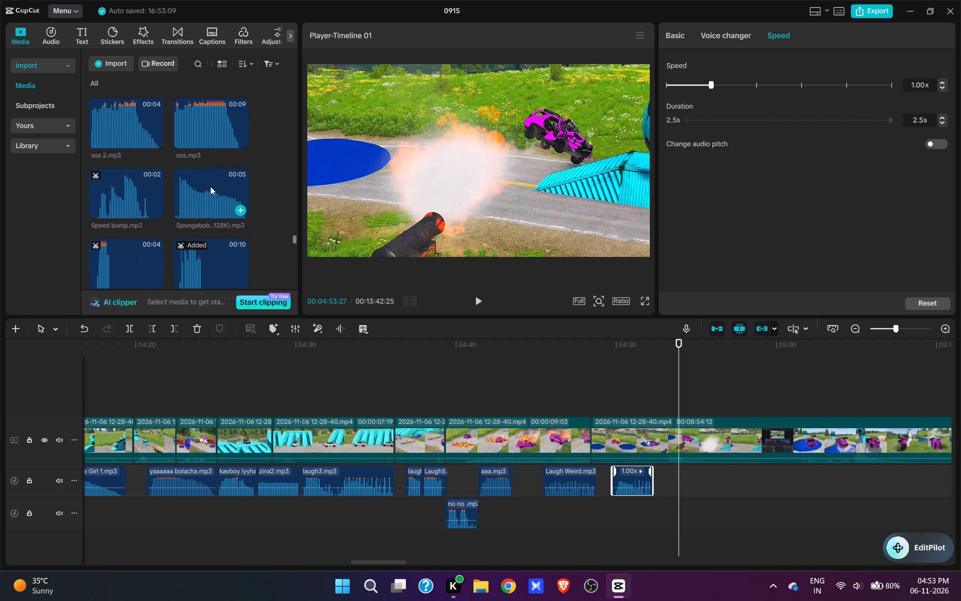
scroll(210, 186, "down", 2)
left_click(239, 170)
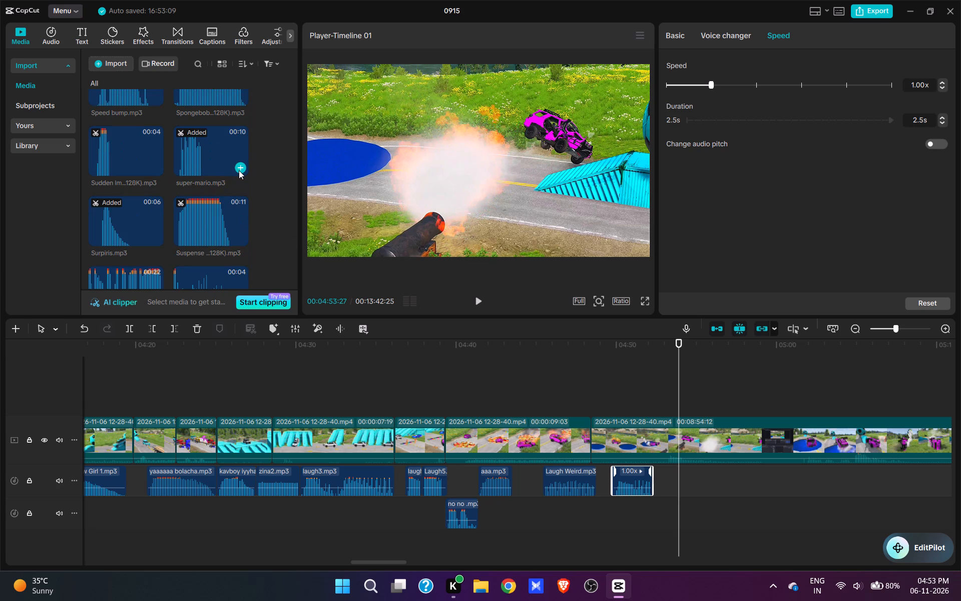
Cut the footage from 04:57:18 up to the pink SUV splashing through the blue pool on its next run.
key("space")
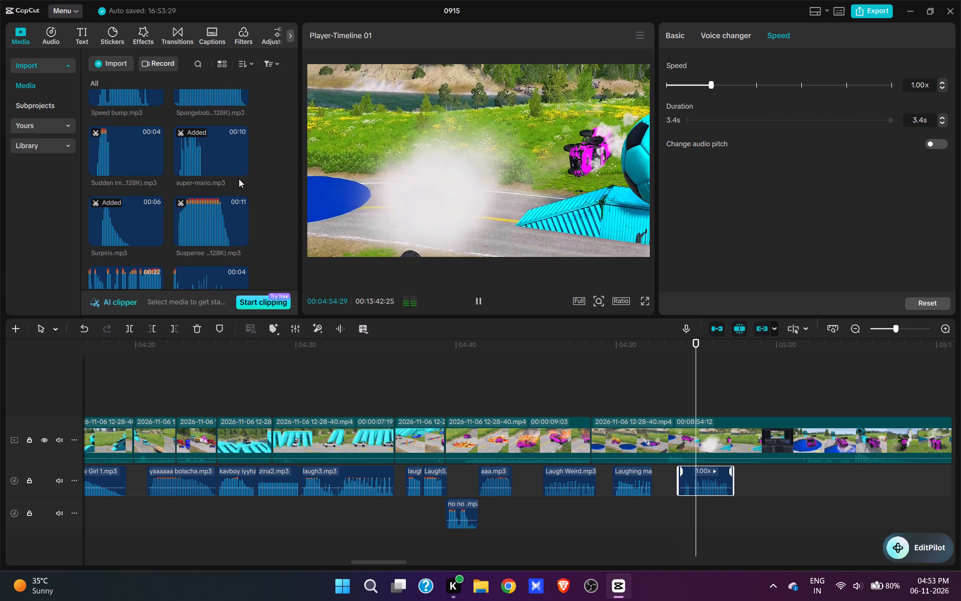
key("space")
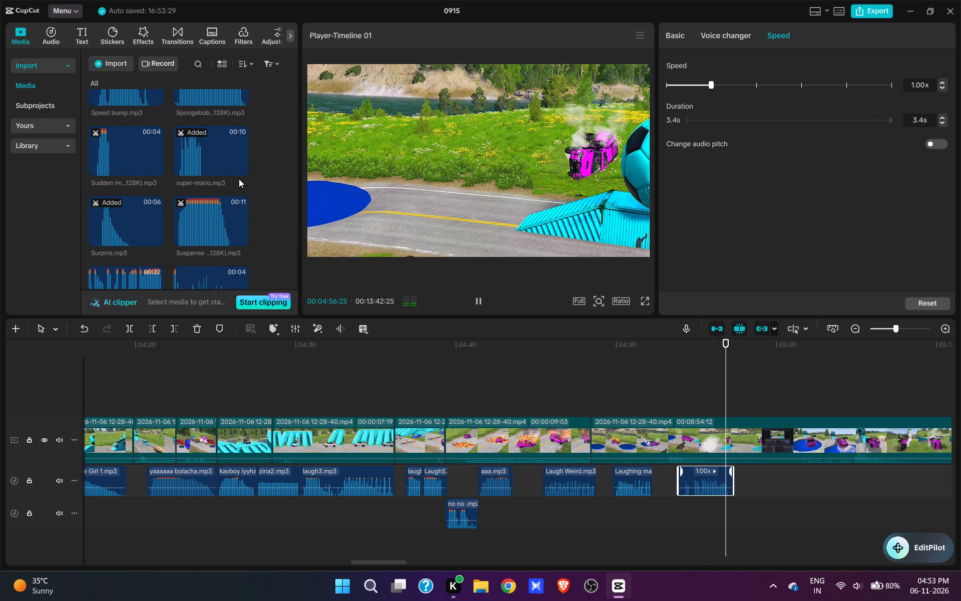
key("space")
key("space")
key("w")
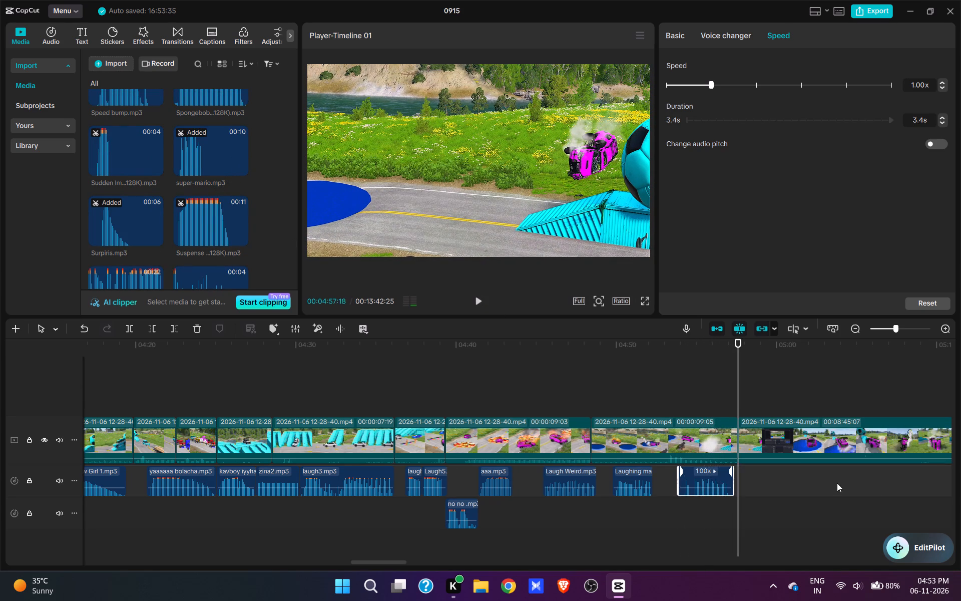
left_click_drag(841, 477, 676, 535)
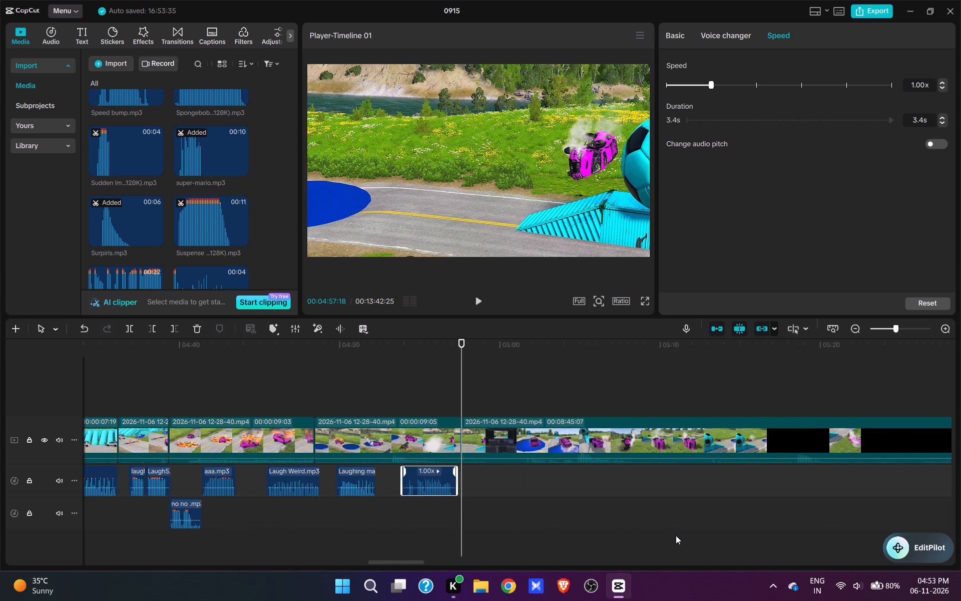
left_click_drag(676, 535, 675, 535)
left_click(408, 390)
key("space")
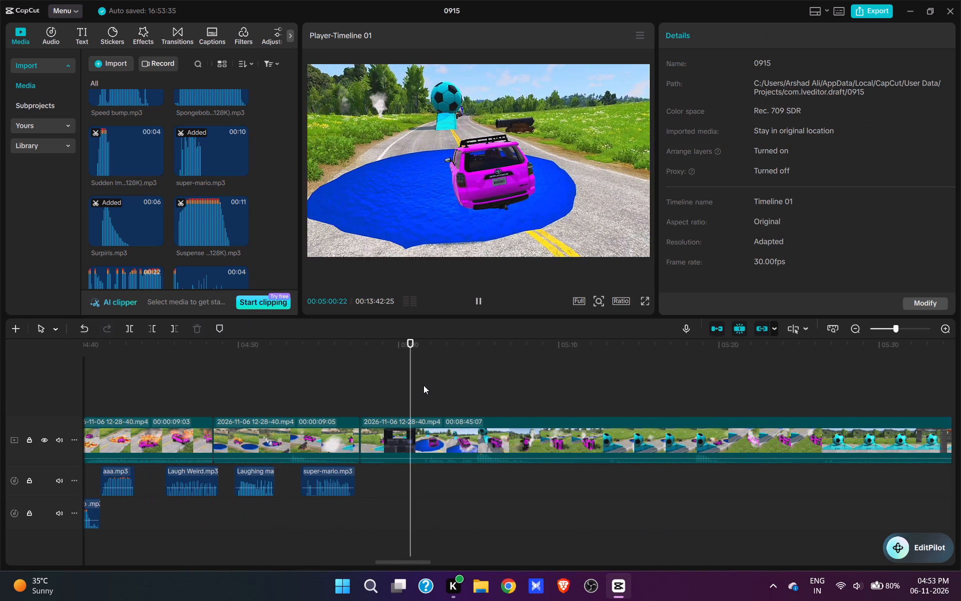
key("space")
type("q")
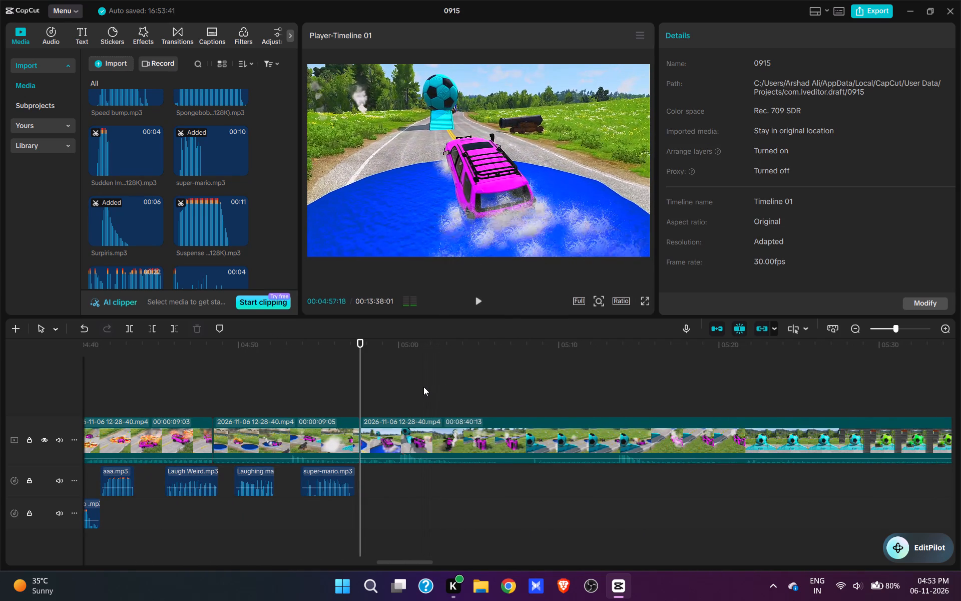
Audition voice and laugh sounds for the SUV crash beside the football ramp and add Laughing man.mp3 at 05:00:21.
key("space")
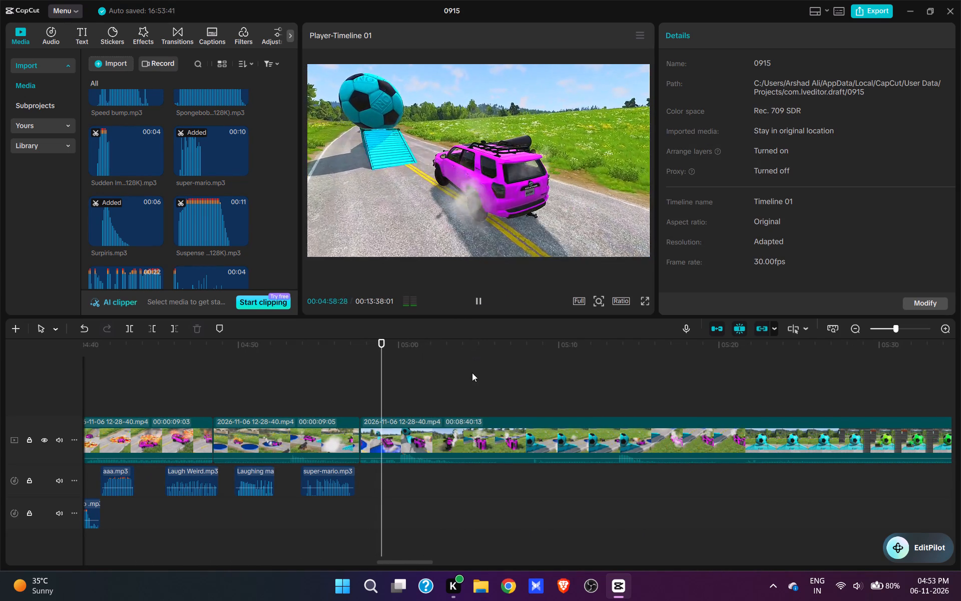
key("space")
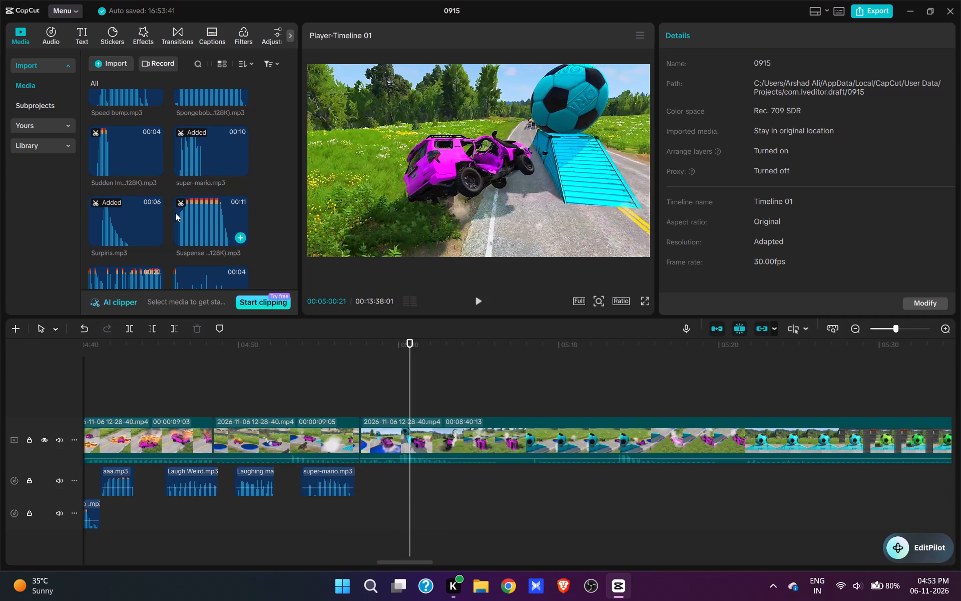
scroll(203, 229, "up", 16)
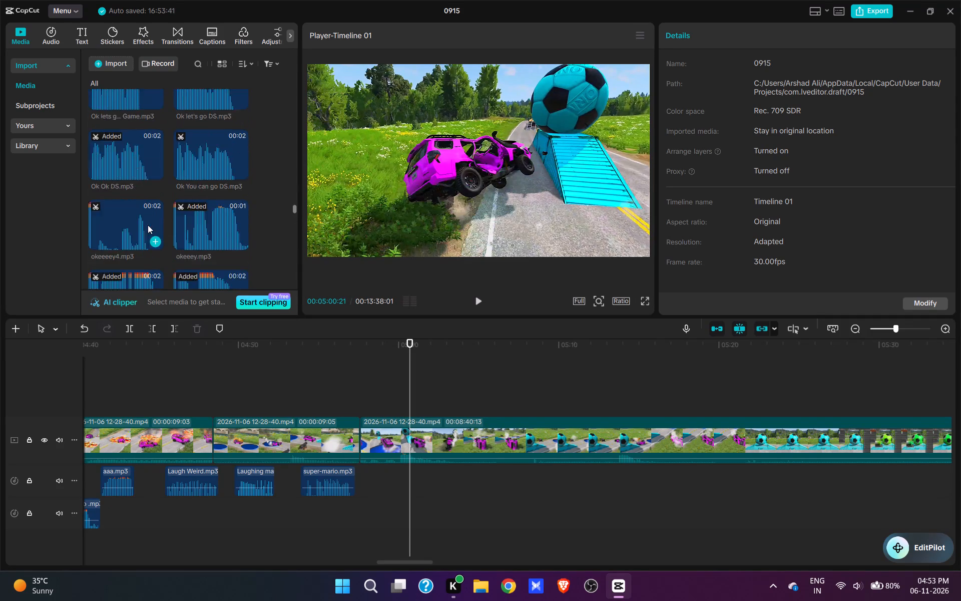
scroll(148, 225, "up", 1)
left_click(128, 210)
left_click(106, 123)
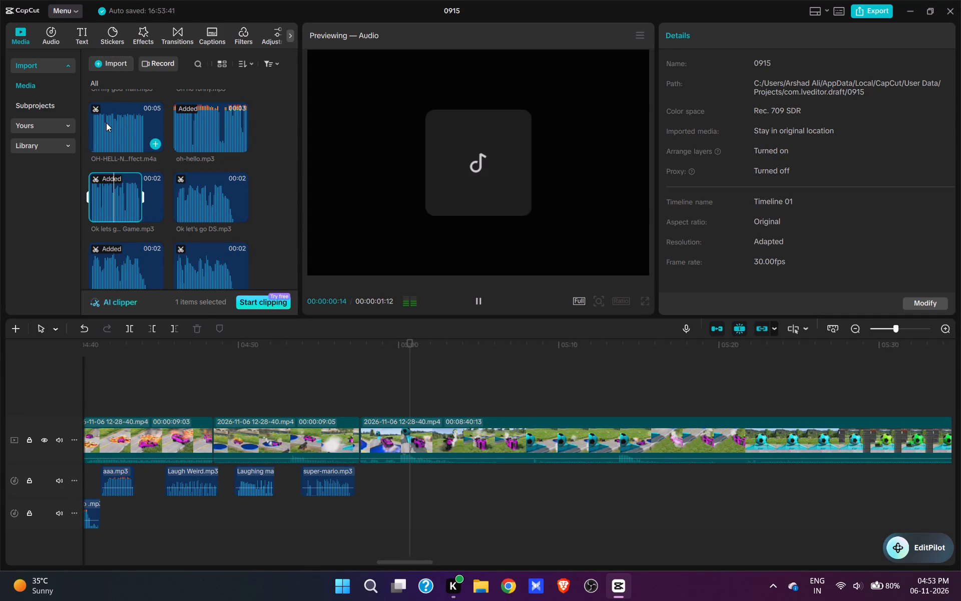
scroll(161, 205, "up", 4)
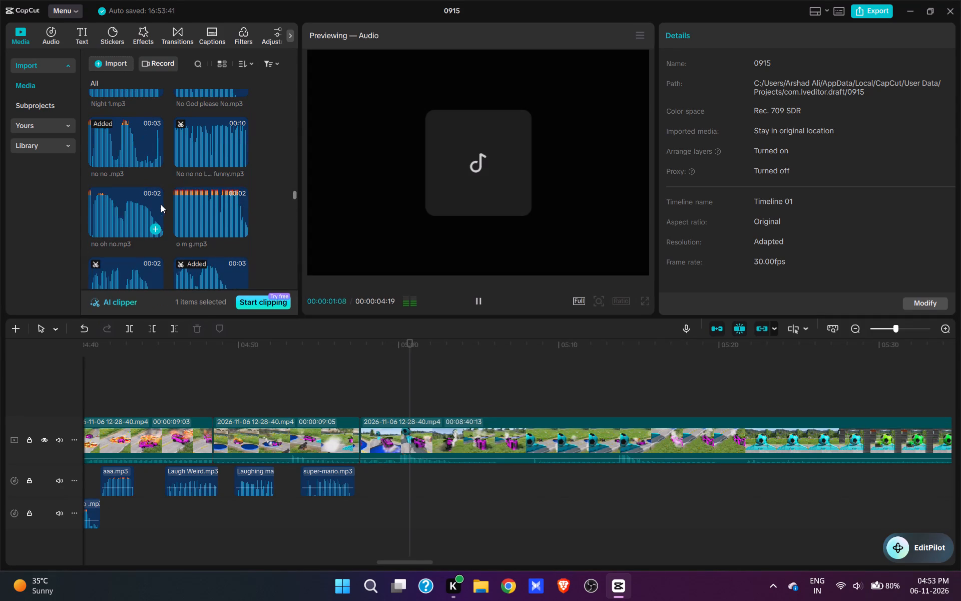
left_click(116, 217)
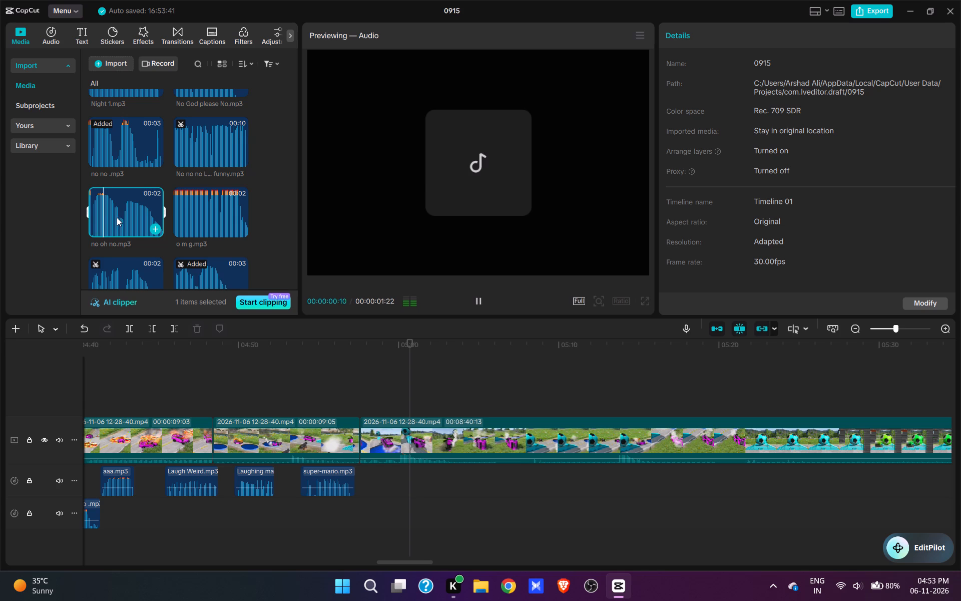
left_click(138, 152)
scroll(138, 154, "up", 6)
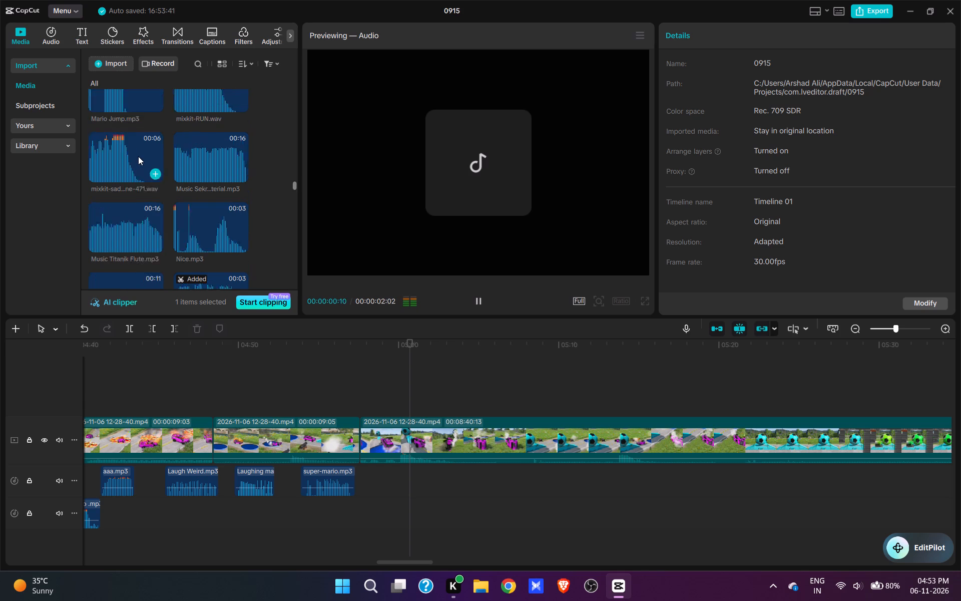
scroll(141, 161, "up", 4)
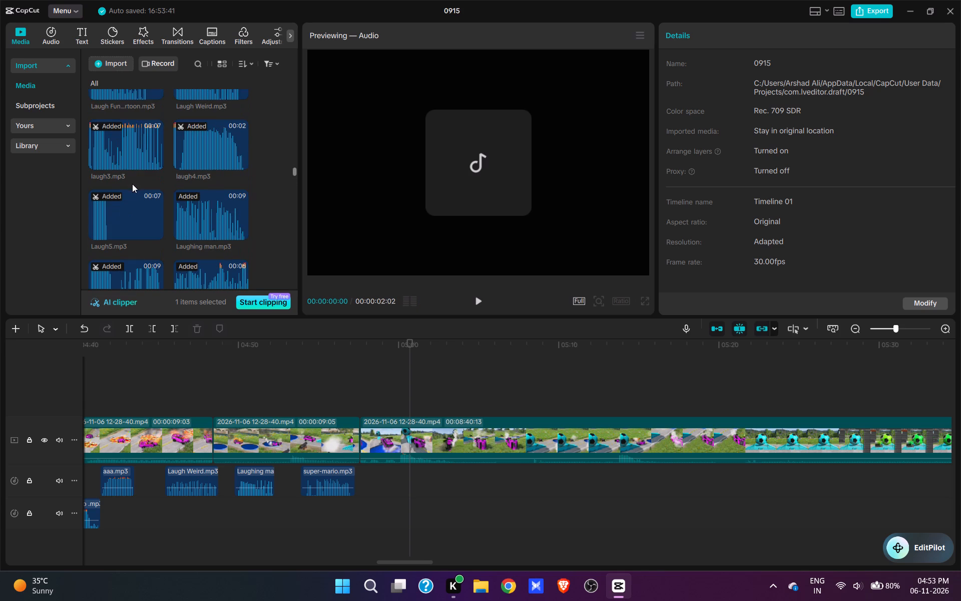
left_click(123, 164)
left_click(210, 222)
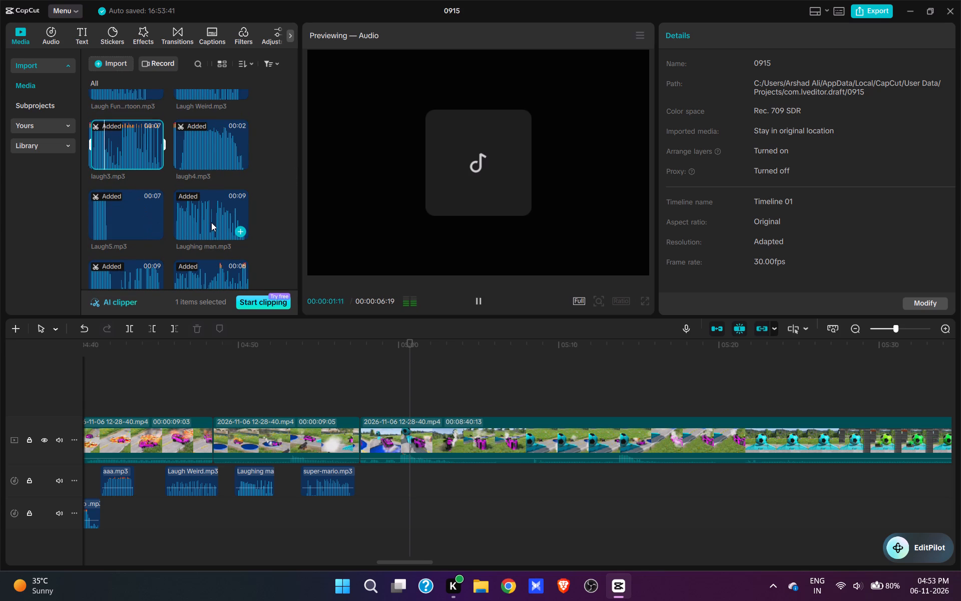
left_click(239, 231)
Trim the end of the new Laughing man.mp3 clip at 05:05:21, while the wrecked SUV lies on the grass.
key("space")
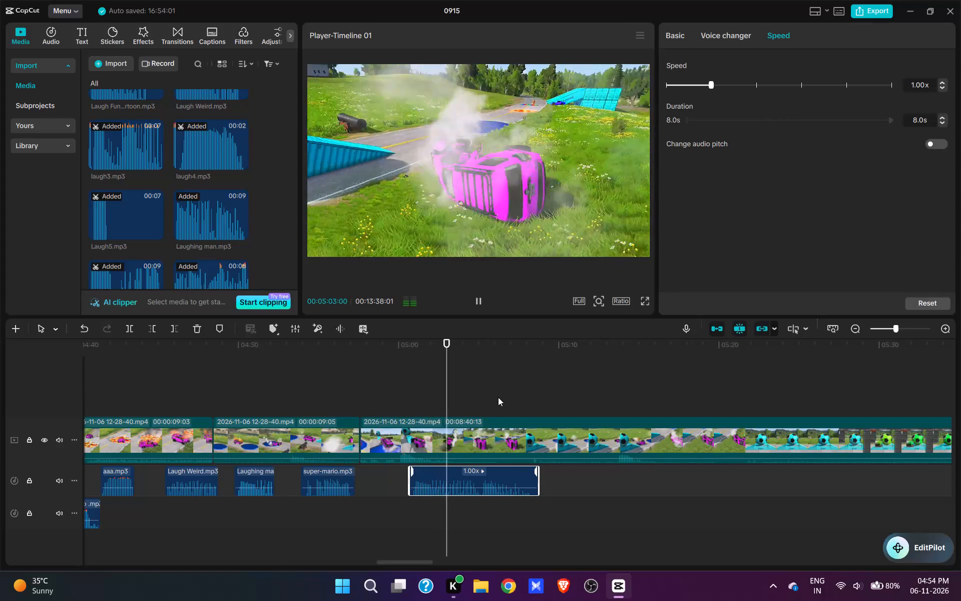
key("space")
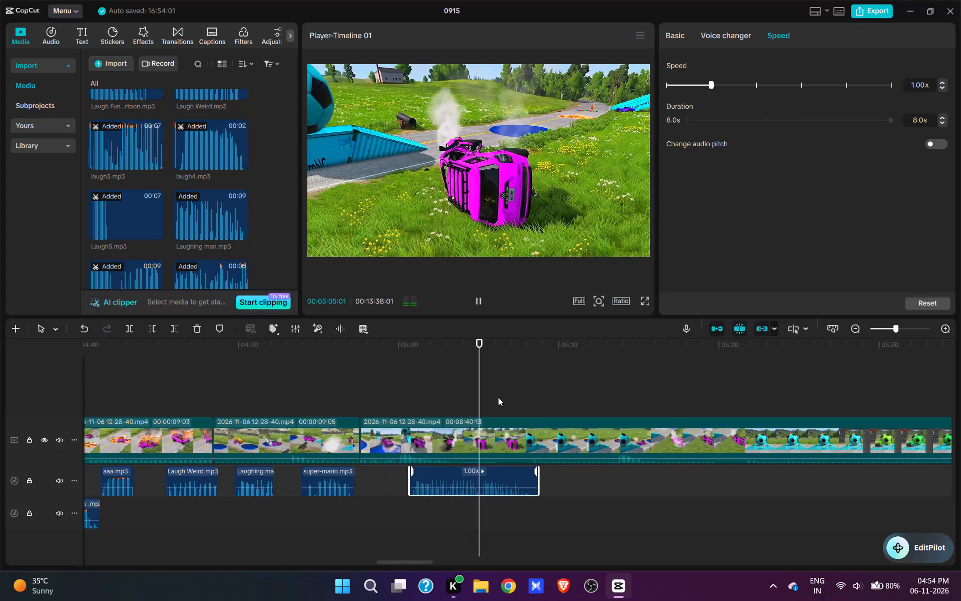
key("space")
key("space")
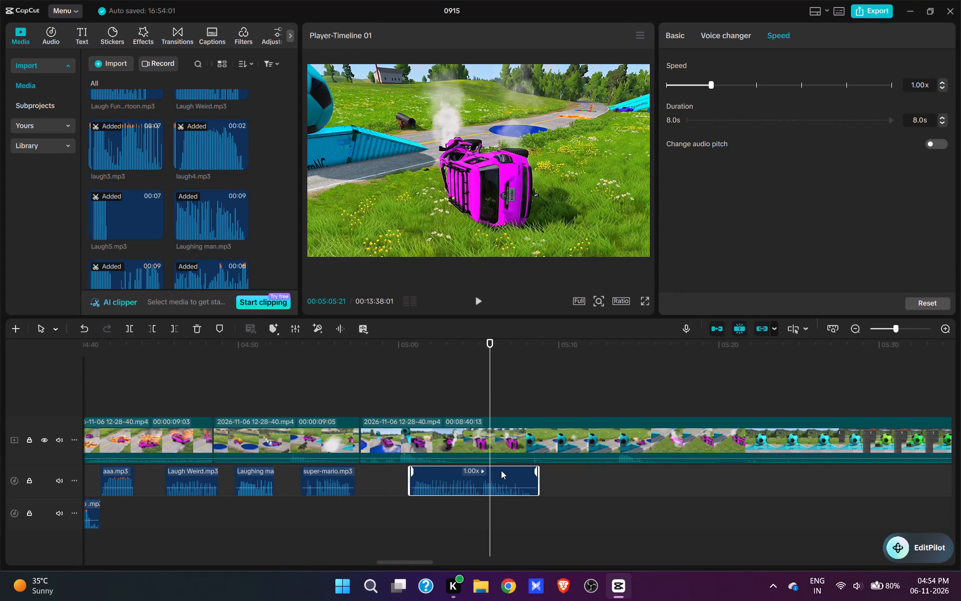
key("e")
Split the footage at 05:05:21 and cut the part from there up to the next SUV crossing the blue pool.
left_click(500, 451)
key("w")
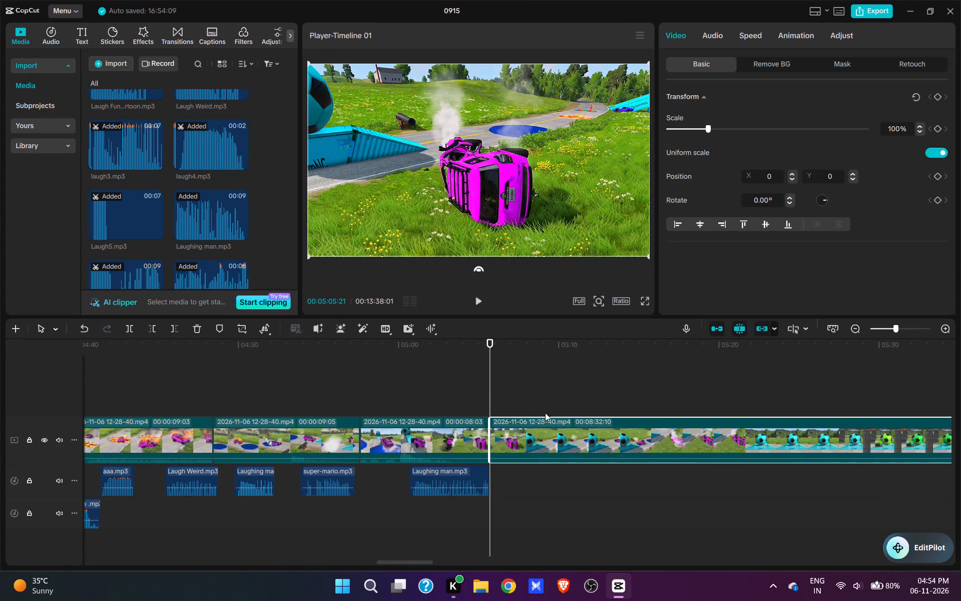
left_click(533, 401)
key("space")
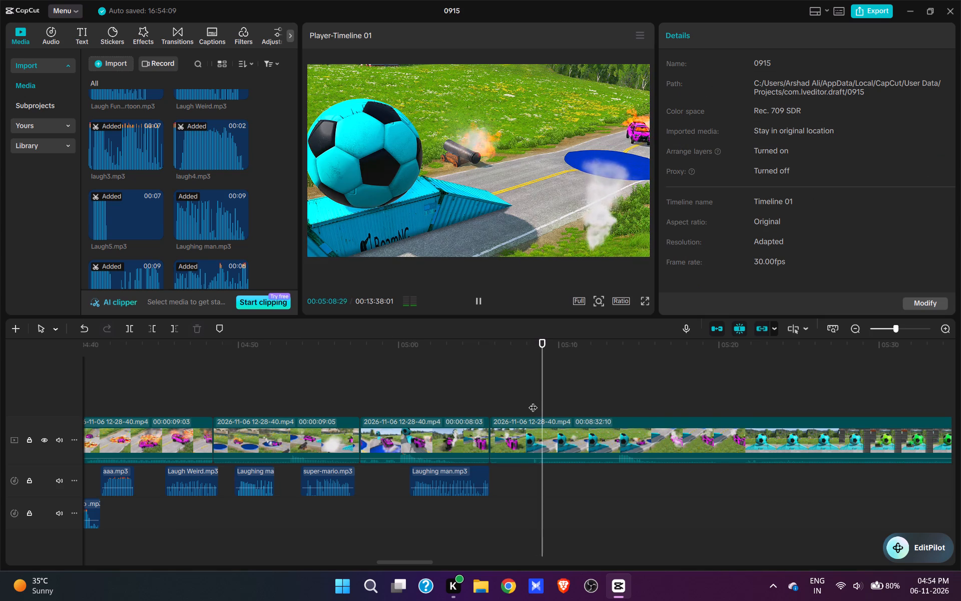
key("space")
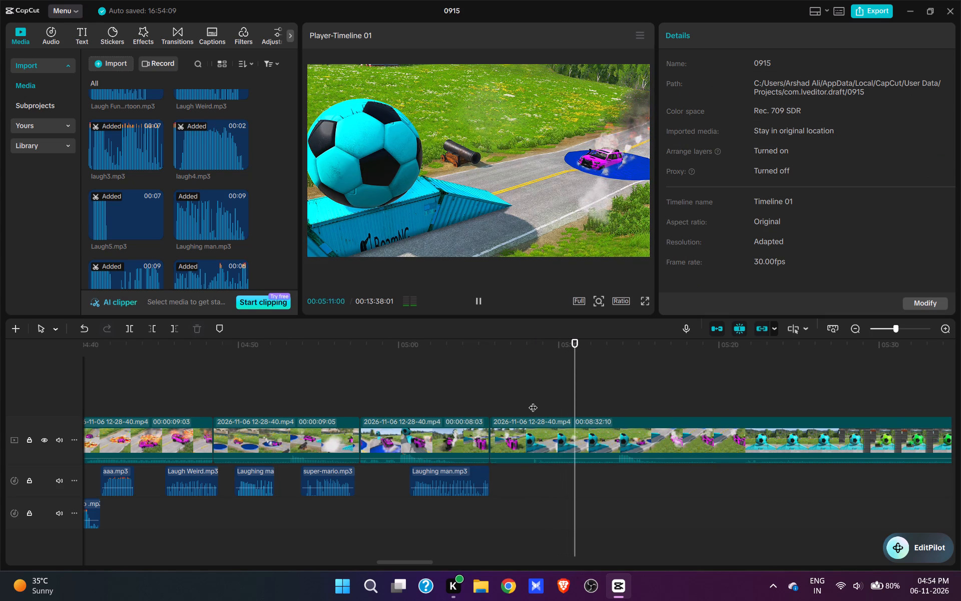
key("q")
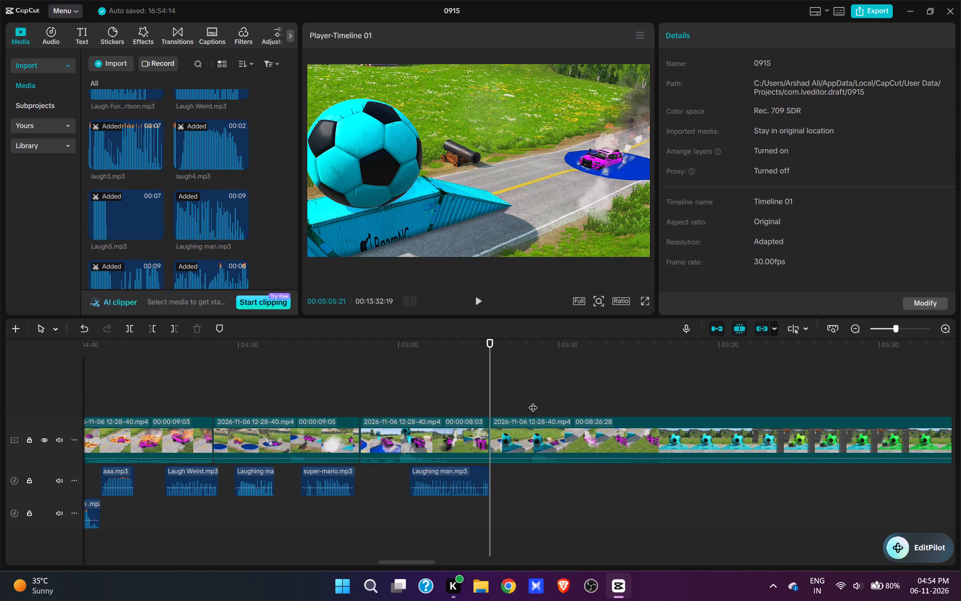
Audition the Man Laughing sound and add it at 05:08:15, where the pink SUV hits the football ramp.
key("space")
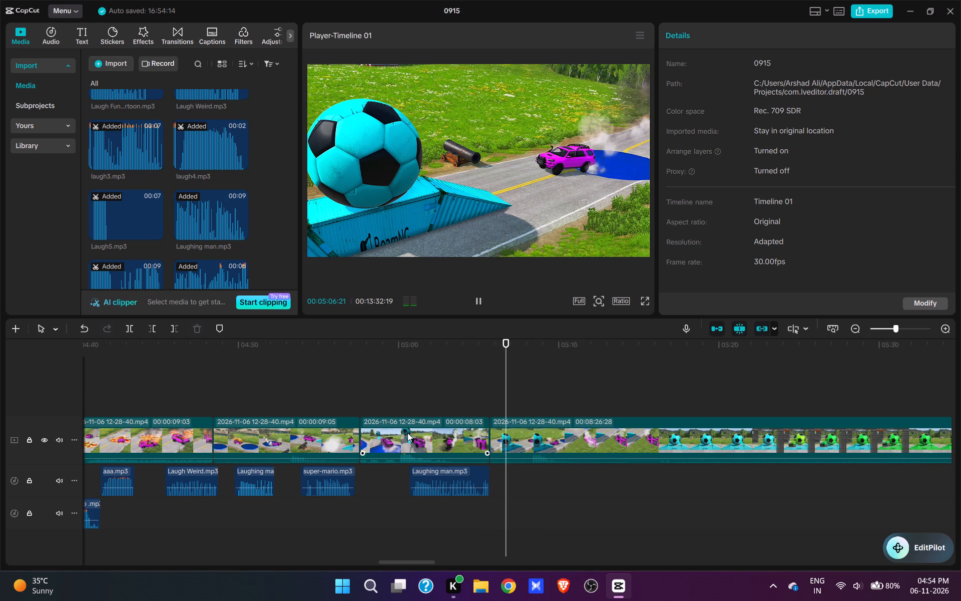
key("space")
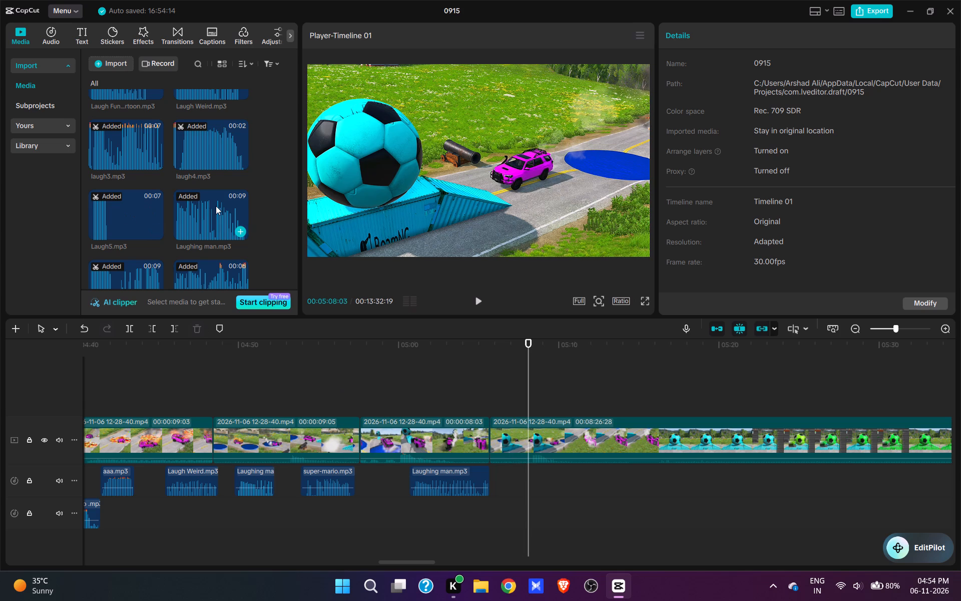
key("space")
key("space")
left_click(222, 222)
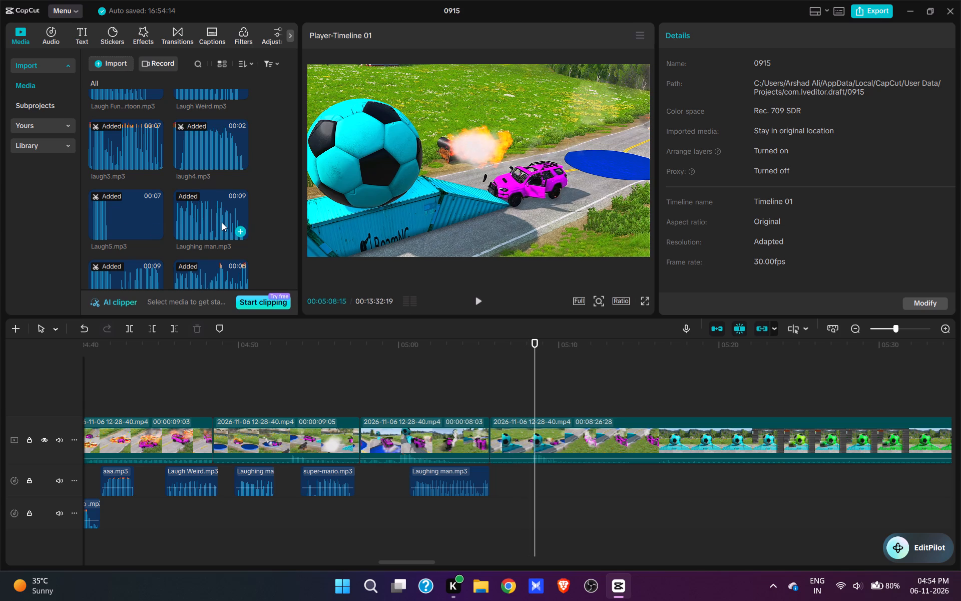
scroll(222, 222, "down", 3)
left_click(211, 186)
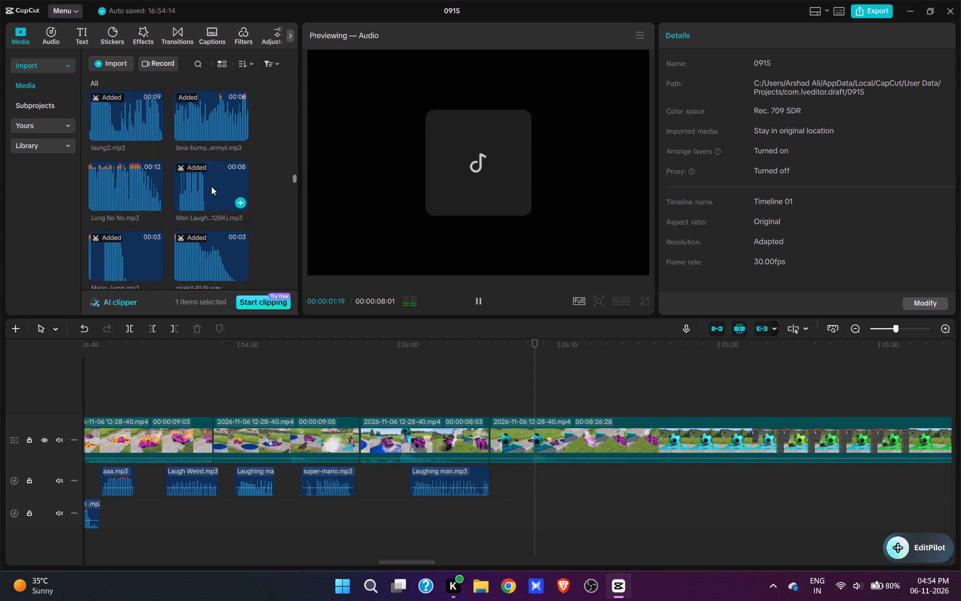
left_click(201, 202)
Split the footage at 05:11:17 and cut the overturned SUV from there up to the shot of the cyan football.
key("space")
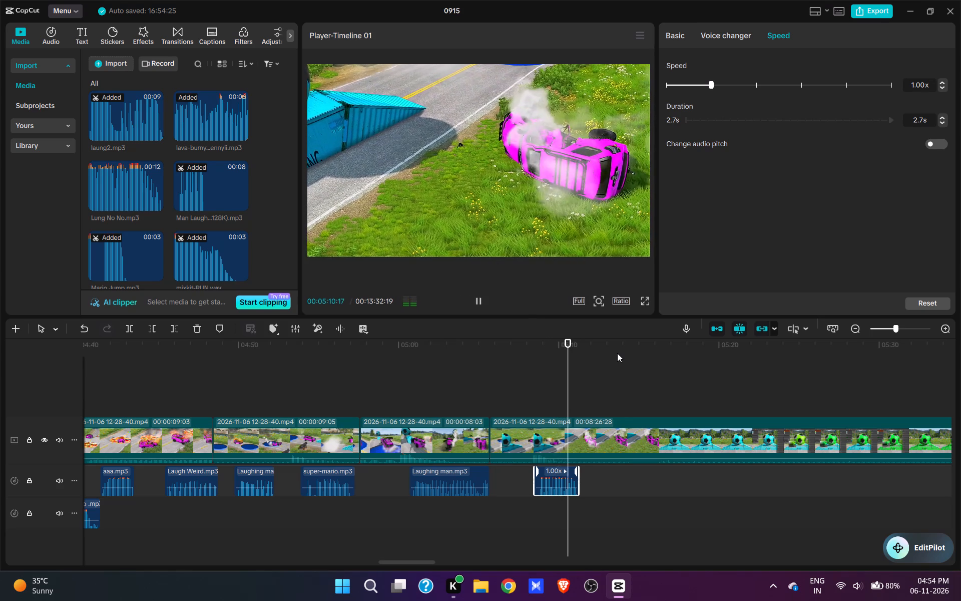
key("space")
type("w")
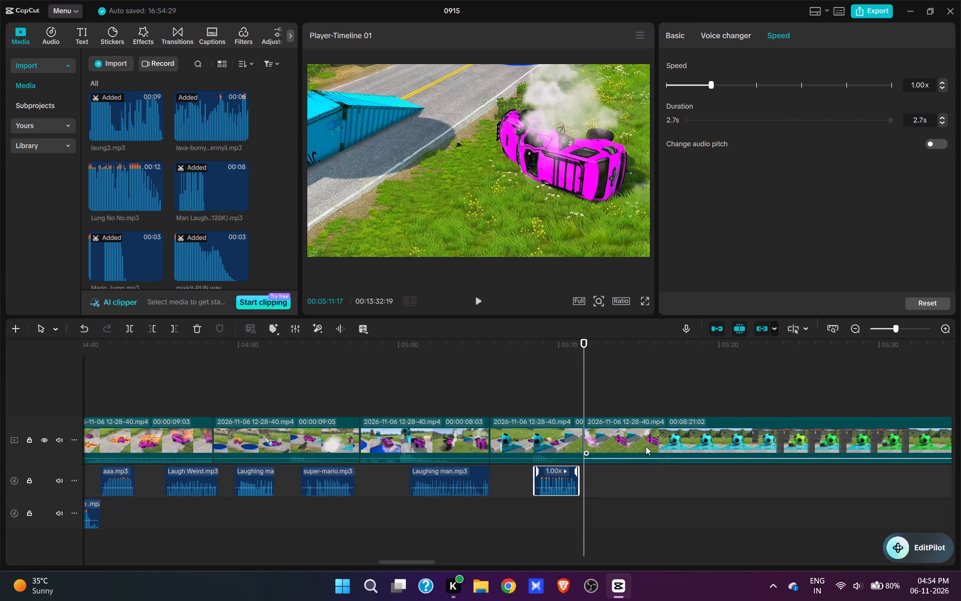
left_click_drag(651, 451, 503, 489)
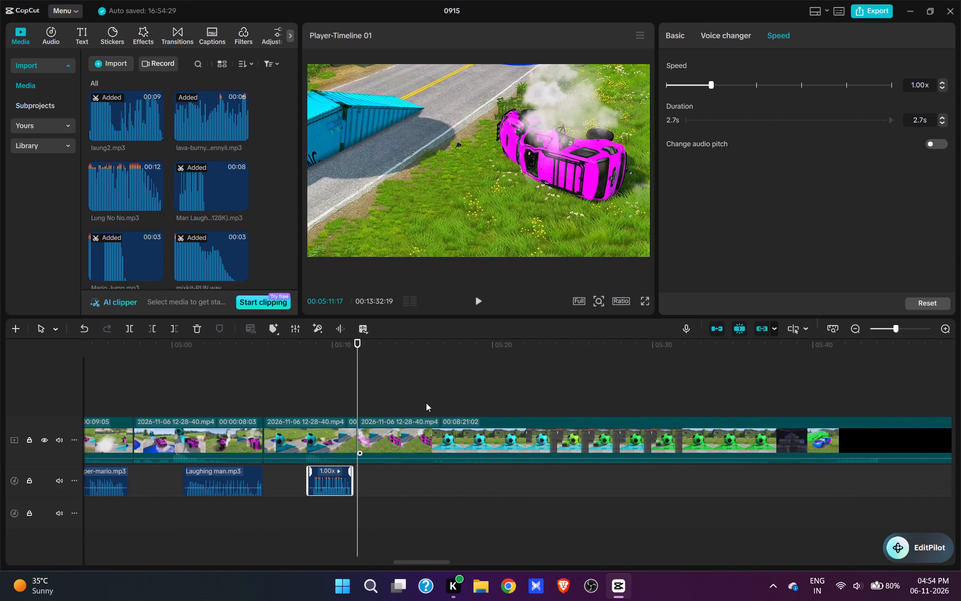
left_click(434, 397)
type("q")
Split the football shot at 05:12:13 and cut from there up to the football and ramps turned green.
key("space")
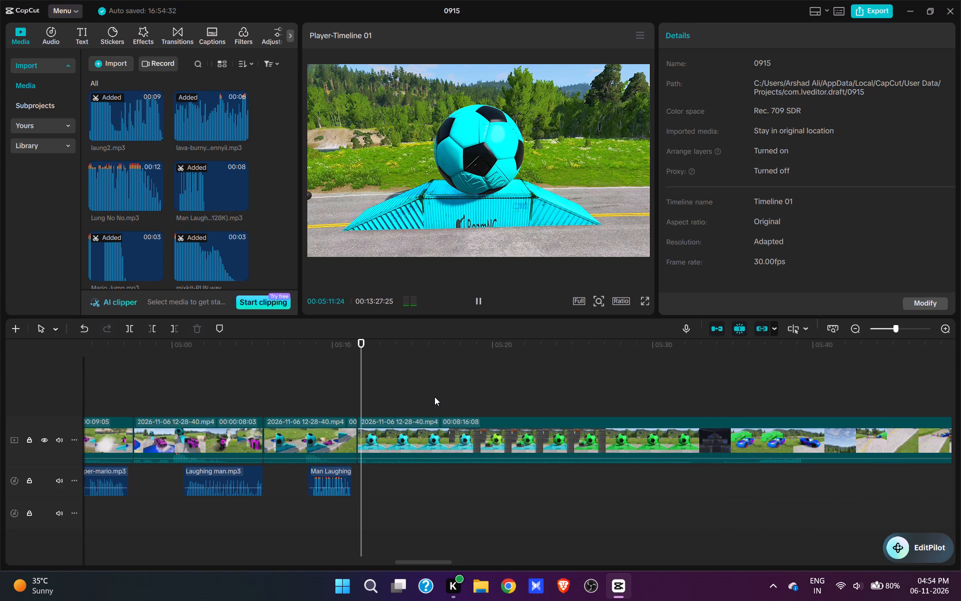
key("space")
type("w")
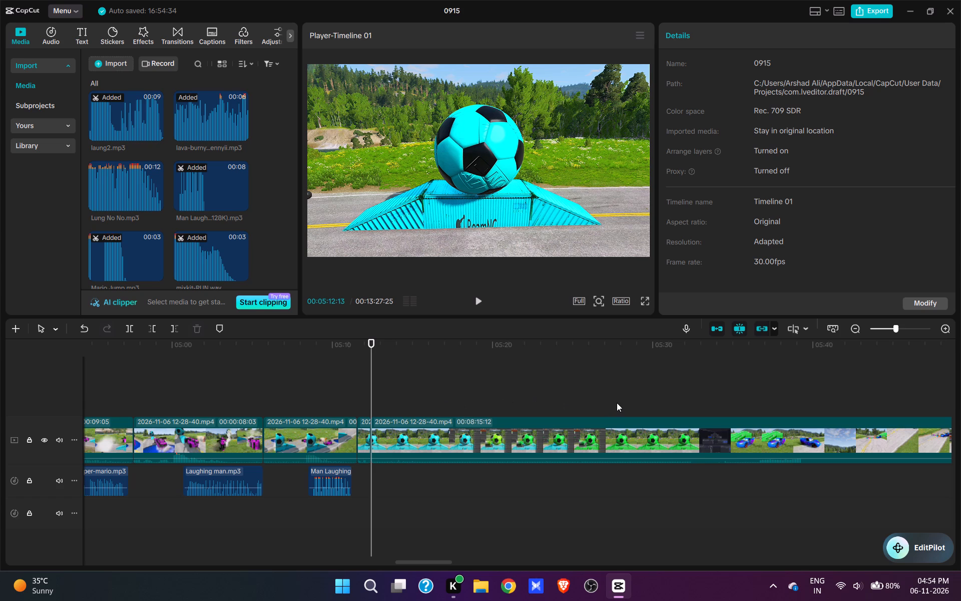
left_click(617, 403)
key("q")
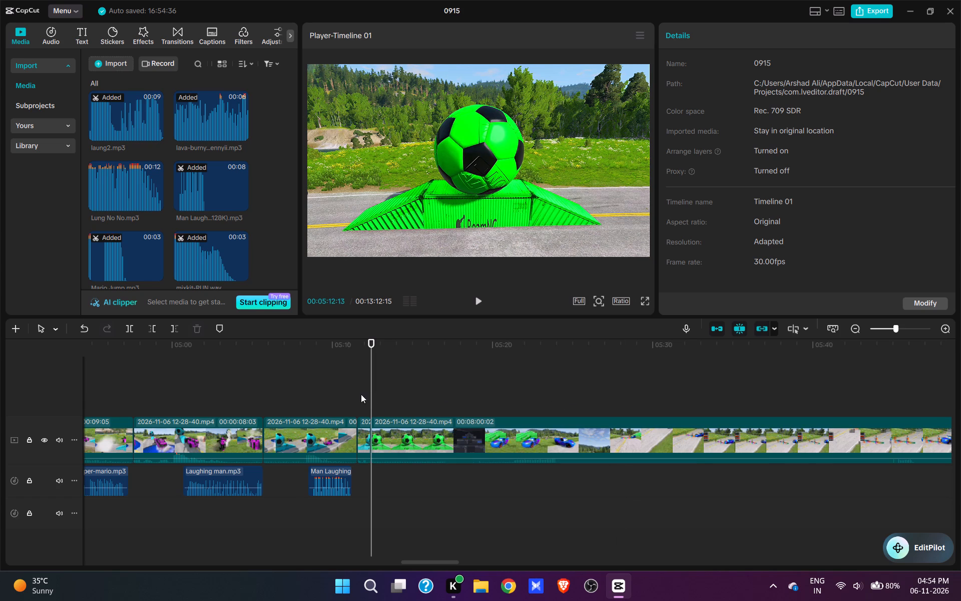
Add Surpiris.mp3 at 05:12:01, just before the football changes from cyan to green.
left_click(361, 394)
left_click(361, 394)
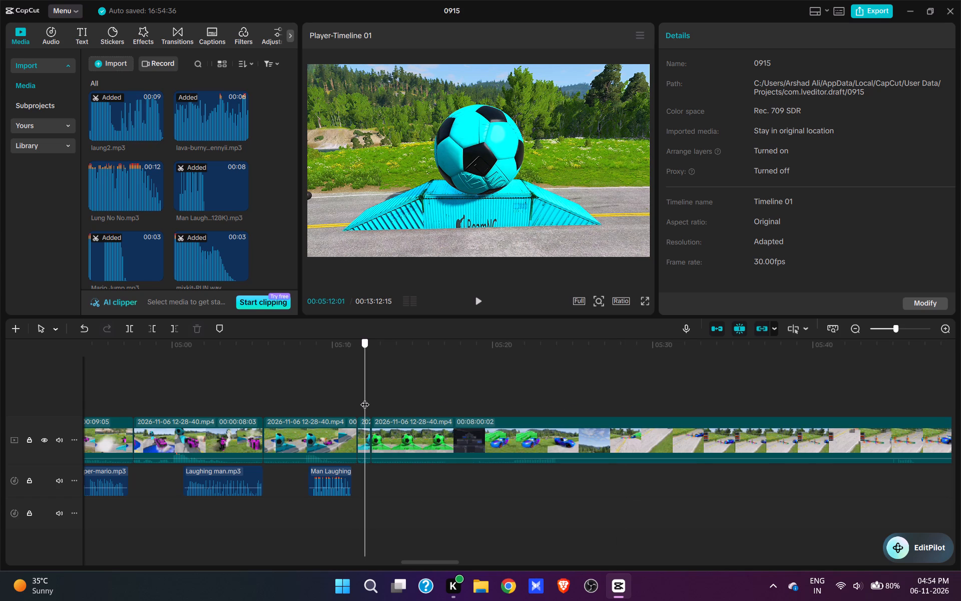
scroll(211, 235, "down", 20)
scroll(211, 235, "down", 4)
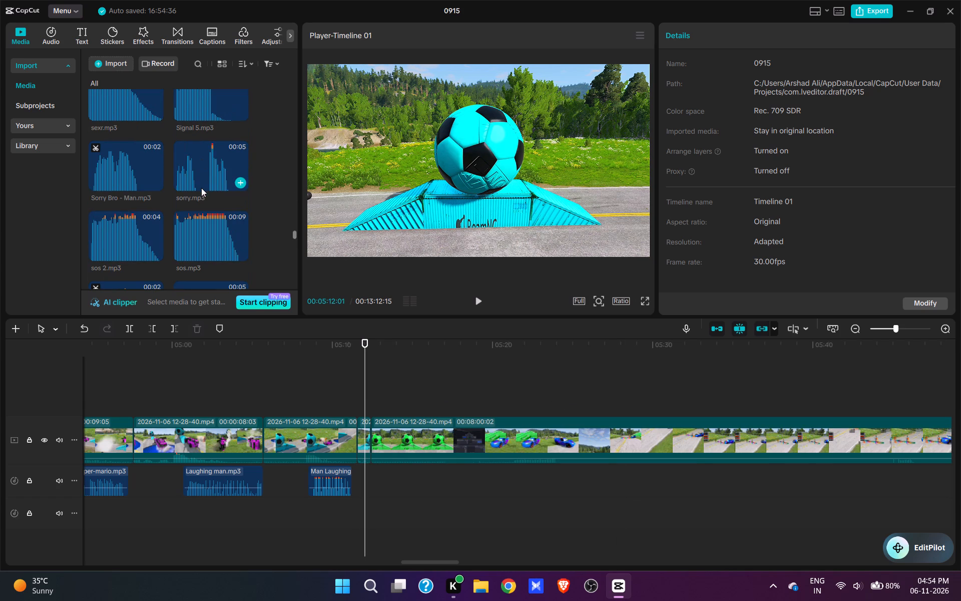
scroll(199, 200, "down", 13)
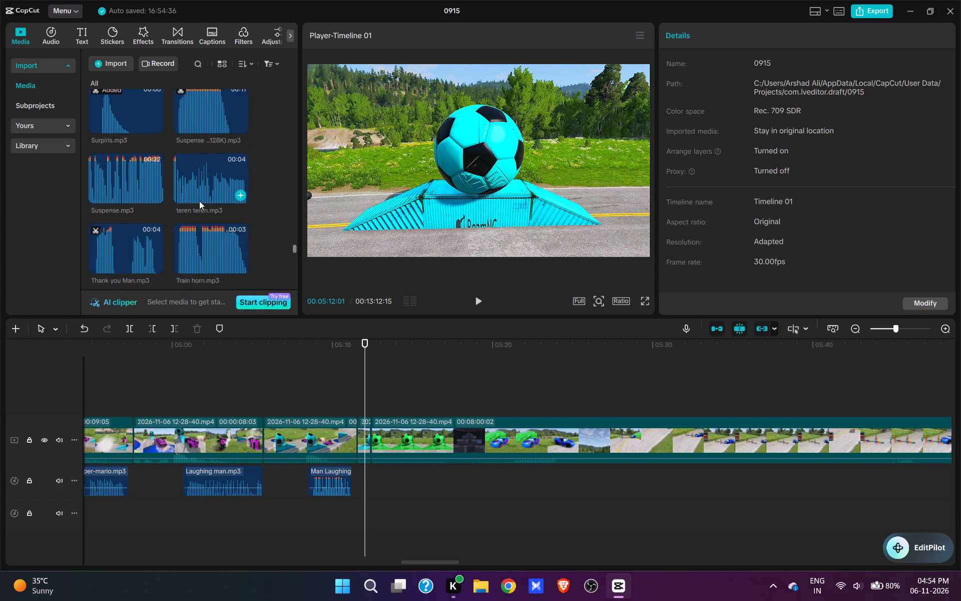
scroll(199, 201, "down", 20)
scroll(199, 201, "down", 14)
scroll(195, 202, "up", 10)
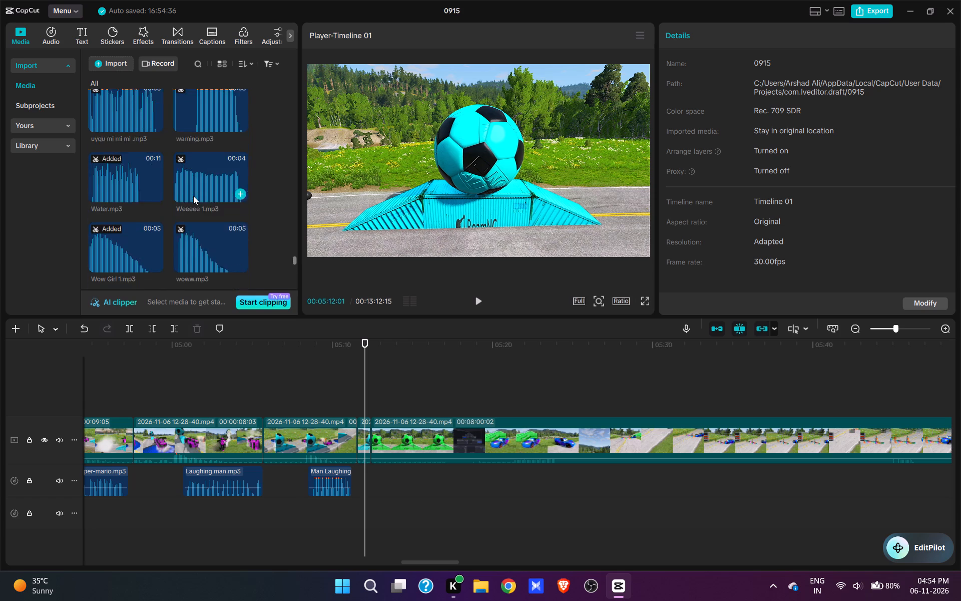
scroll(193, 196, "up", 3)
scroll(145, 191, "up", 4)
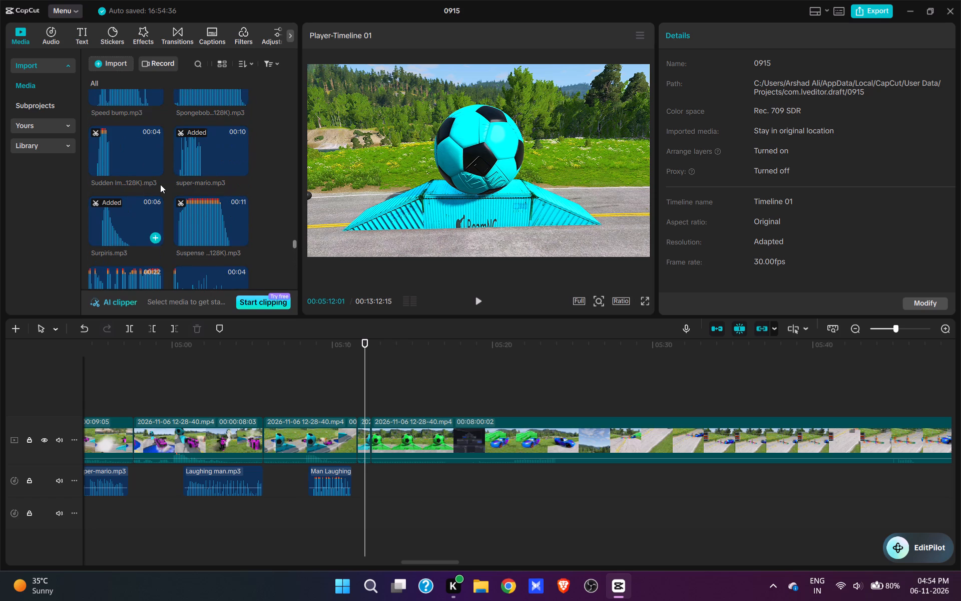
left_click(155, 239)
Split the footage at 05:13:27 and cut from there up to the blue 95 car beside the green ramp.
key("space")
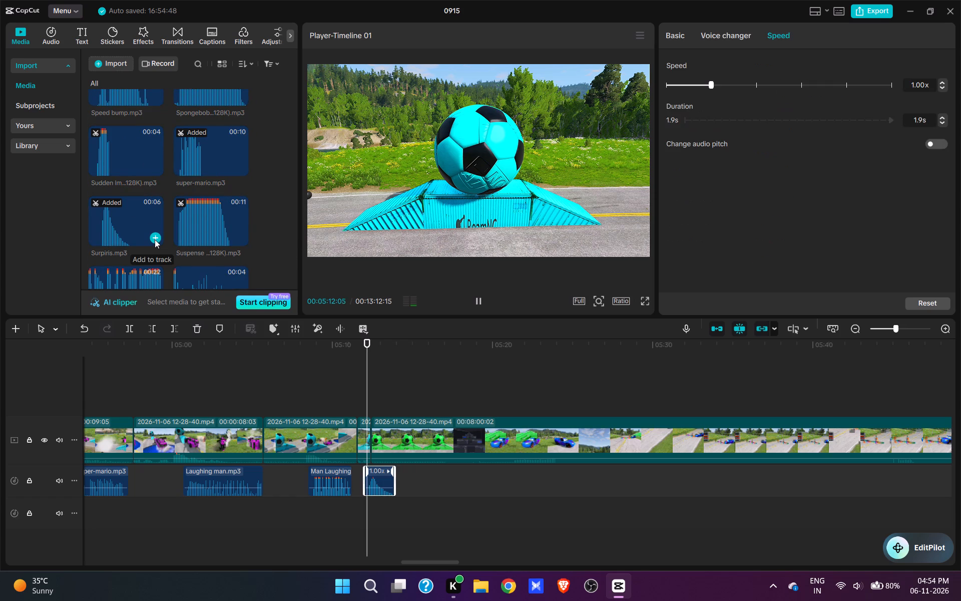
key("space")
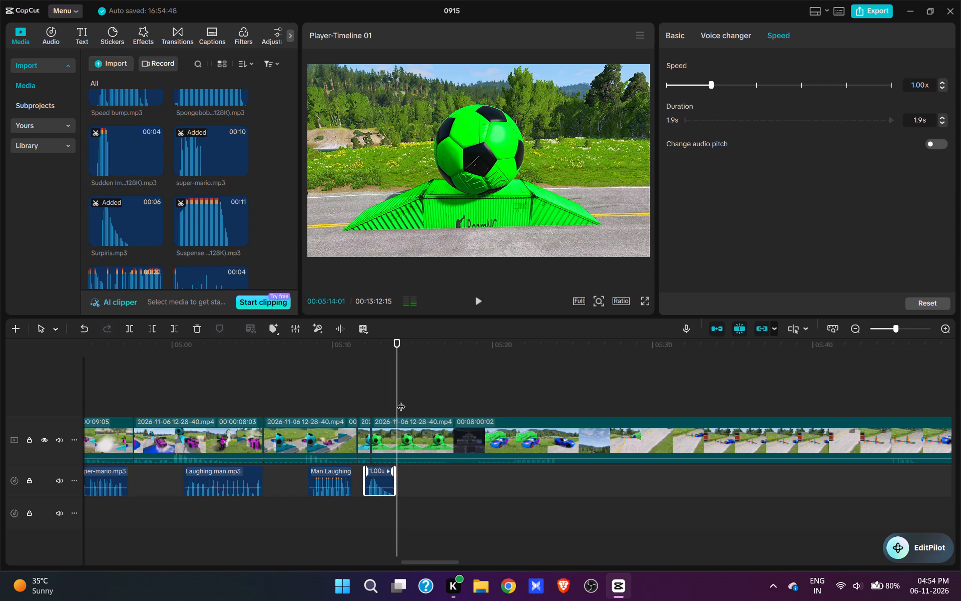
left_click(398, 399)
left_click(402, 441)
key("w")
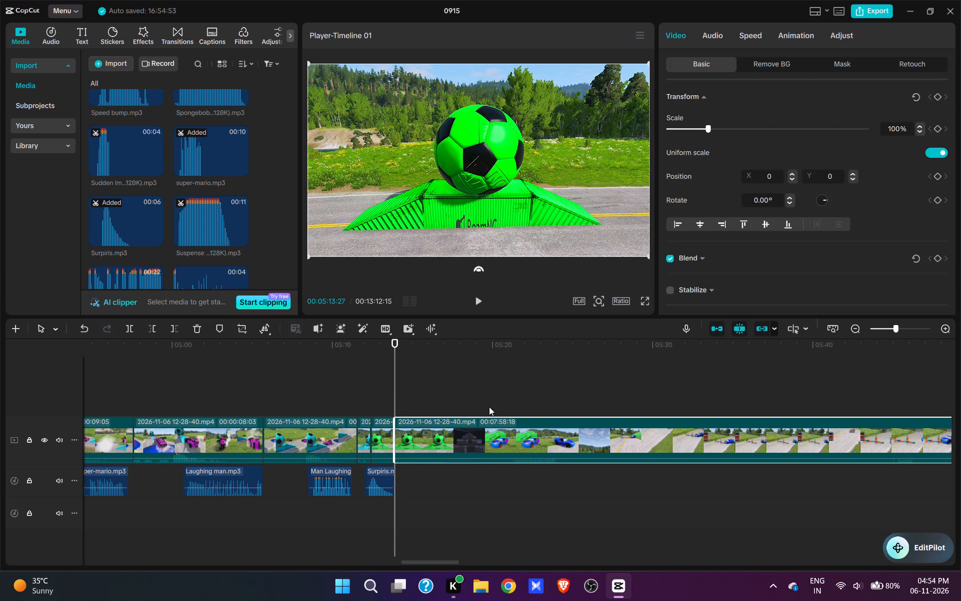
left_click(489, 407)
key("space")
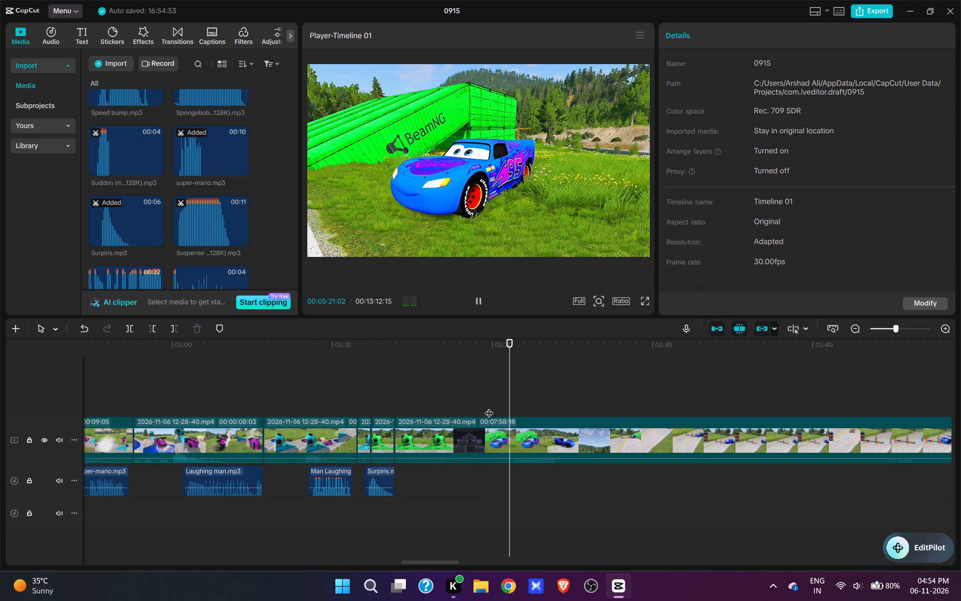
left_click(471, 404)
key("q")
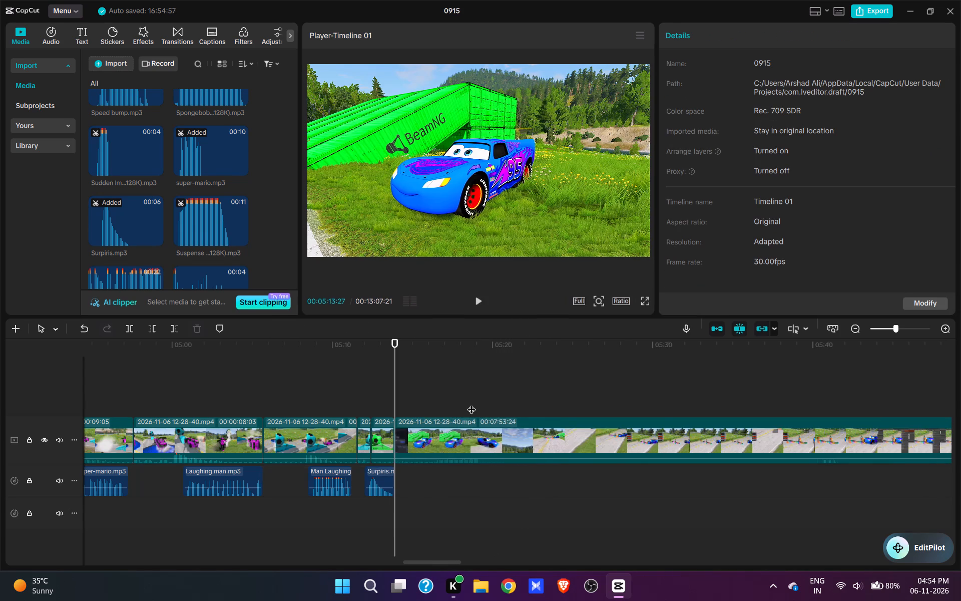
Audition uyqu mi mi mi .mp3 and add it at 05:13:27, where the blue 95 car appears.
scroll(142, 171, "down", 12)
scroll(224, 244, "down", 9)
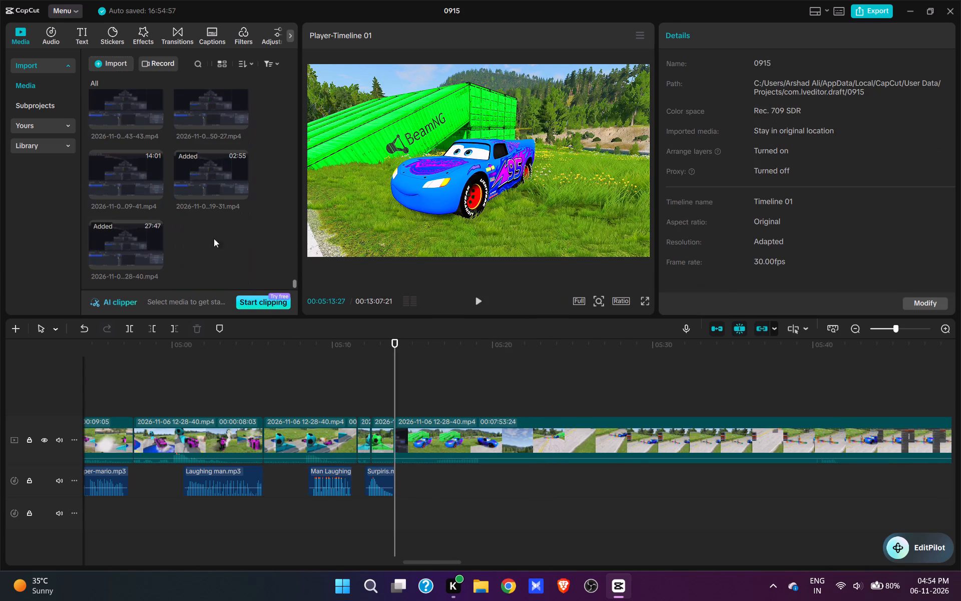
scroll(203, 237, "up", 10)
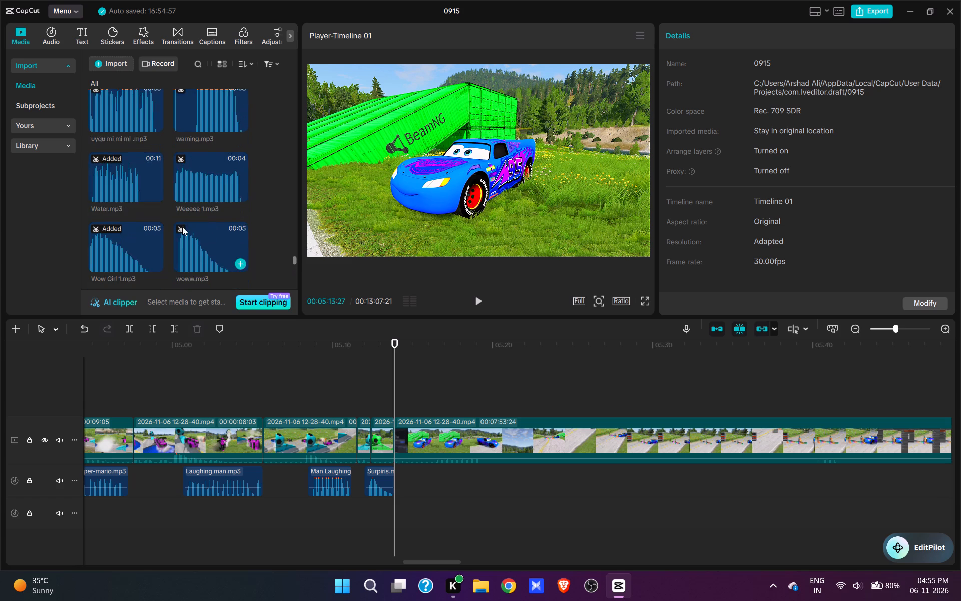
scroll(182, 227, "up", 1)
left_click(104, 161)
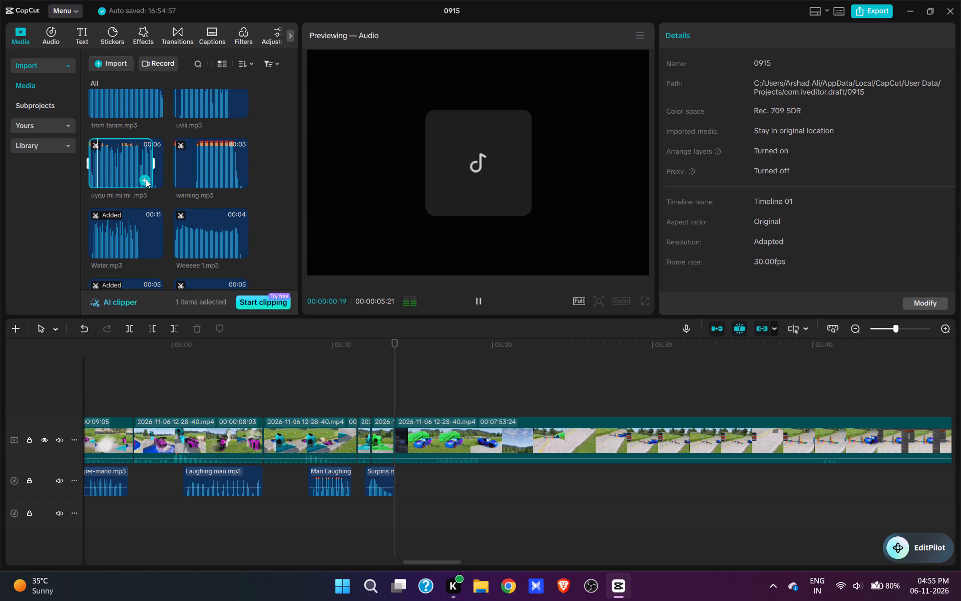
left_click(146, 179)
Trim the end of the uyqu mi mi mi .mp3 clip at 05:16:09.
key("space")
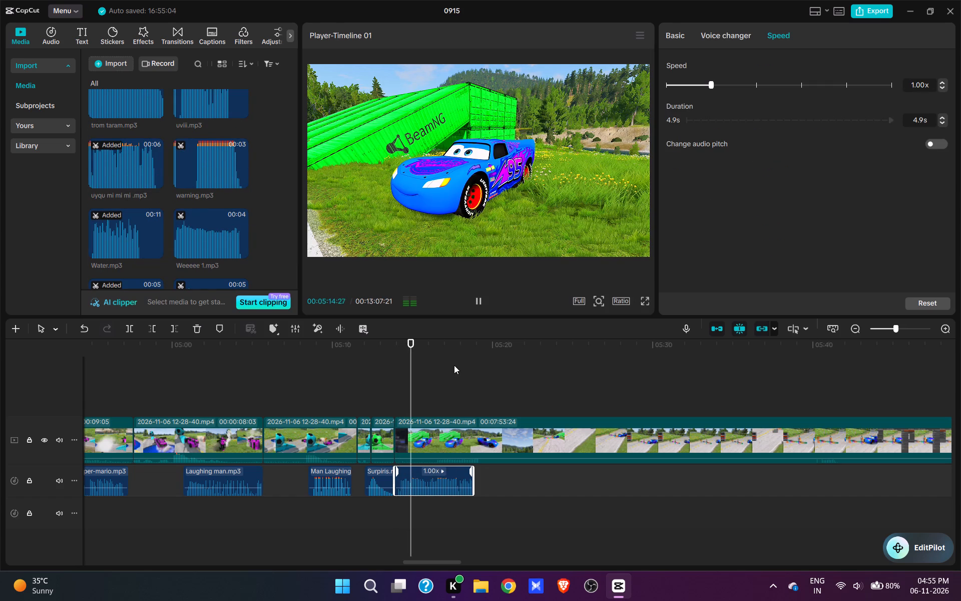
key("space")
key("space")
key("space")
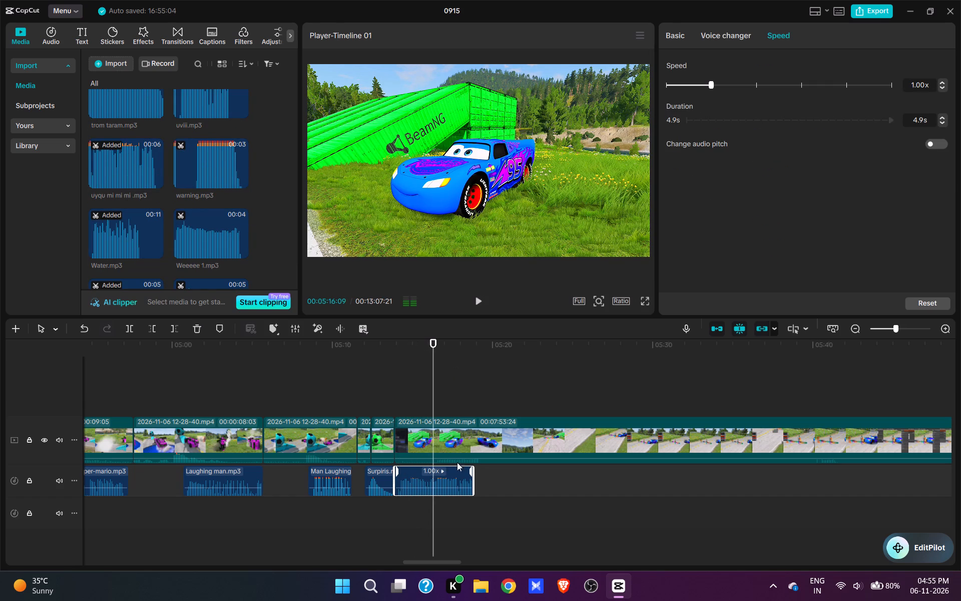
left_click(441, 487)
key("e")
Add go go2.mp3 at 05:16:09, directly after the uyqu mi mi mi .mp3 clip.
scroll(192, 233, "up", 12)
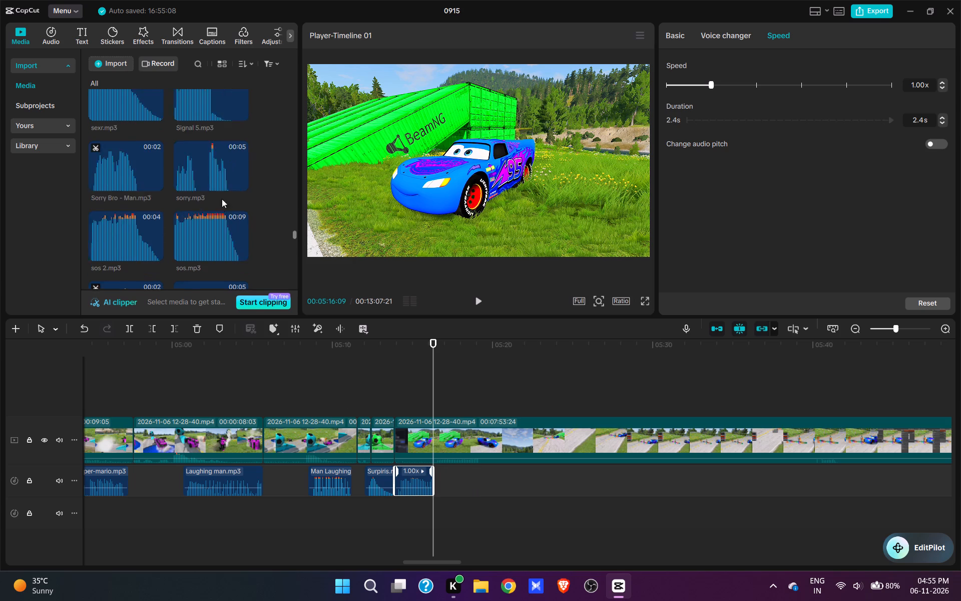
scroll(222, 199, "up", 16)
scroll(224, 197, "up", 5)
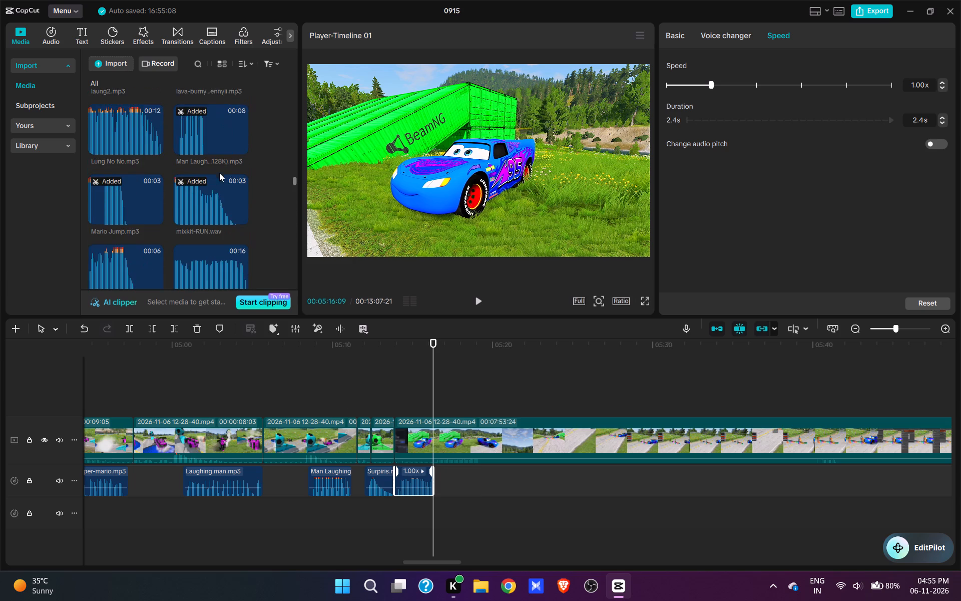
scroll(215, 189, "up", 10)
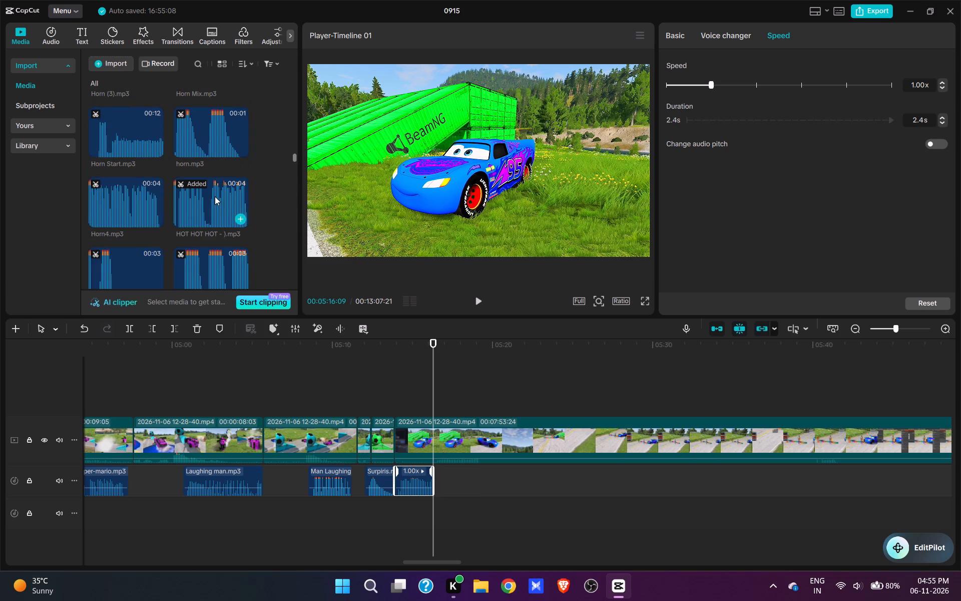
scroll(215, 196, "up", 8)
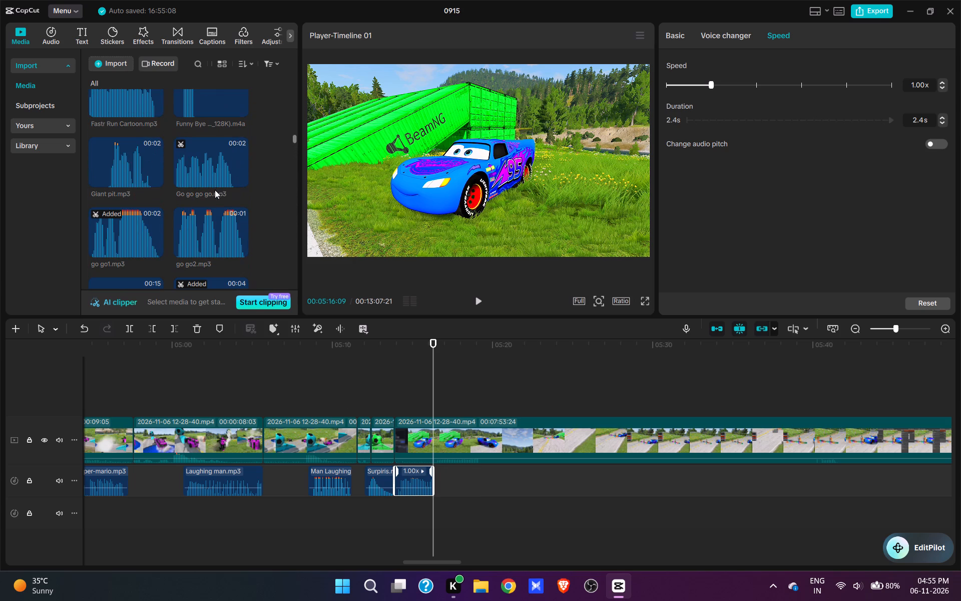
left_click(241, 248)
Split the footage at 05:19:00 and cut from there up to the blue car nearing the coloured strip with two dummies.
key("space")
key("space")
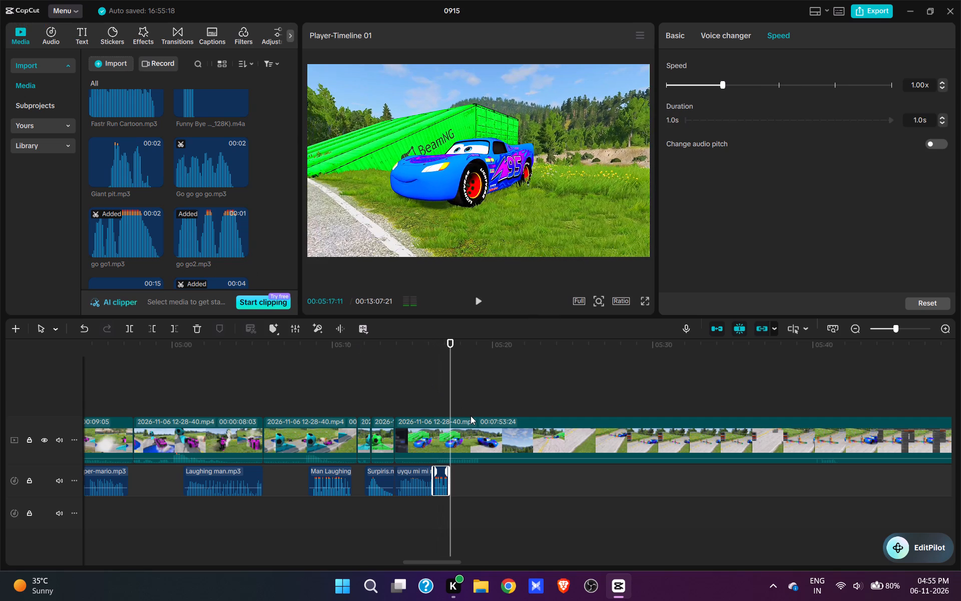
key("space")
key("space")
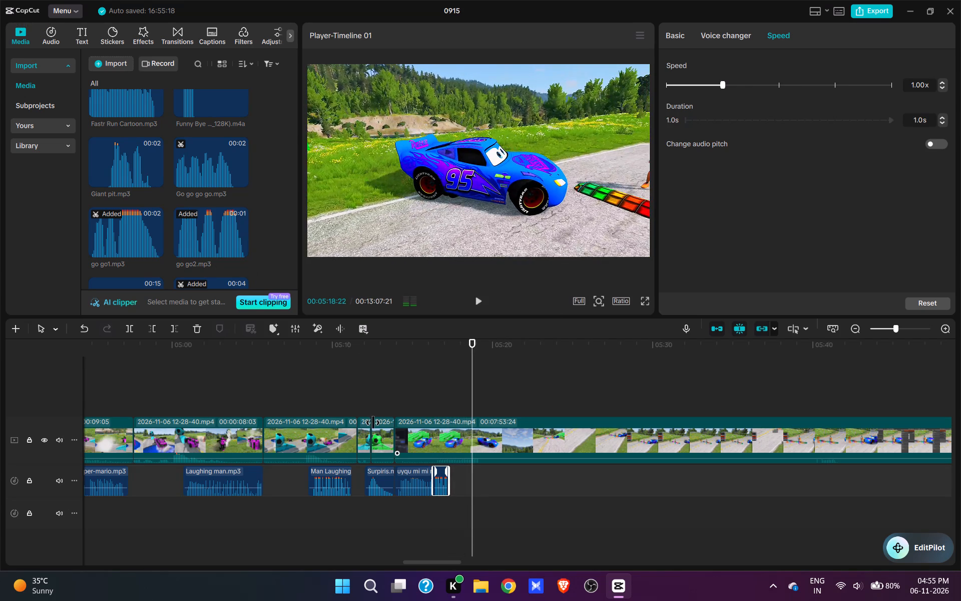
key("space")
key("space")
type("w")
left_click_drag(633, 408, 609, 427)
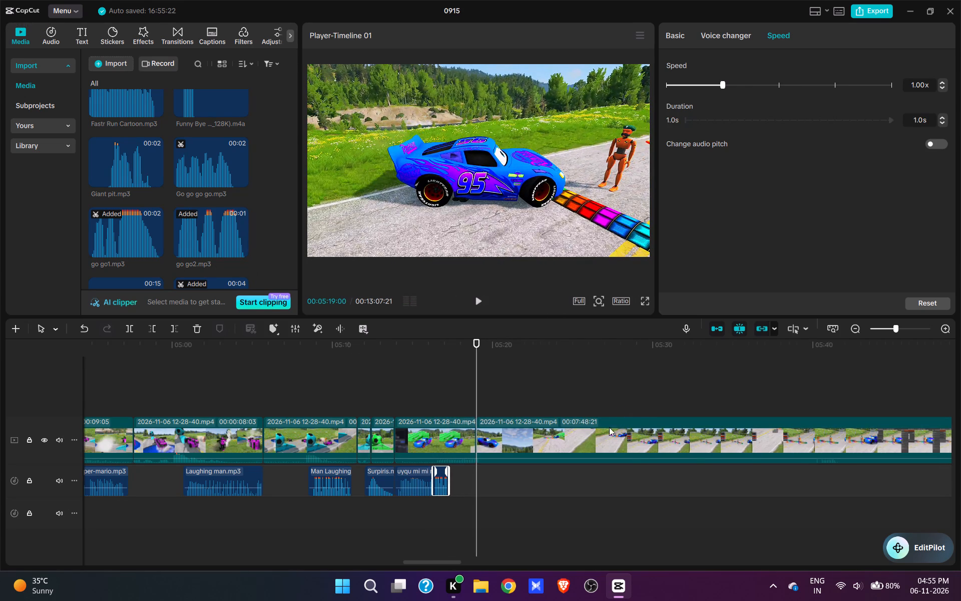
left_click_drag(609, 427, 424, 445)
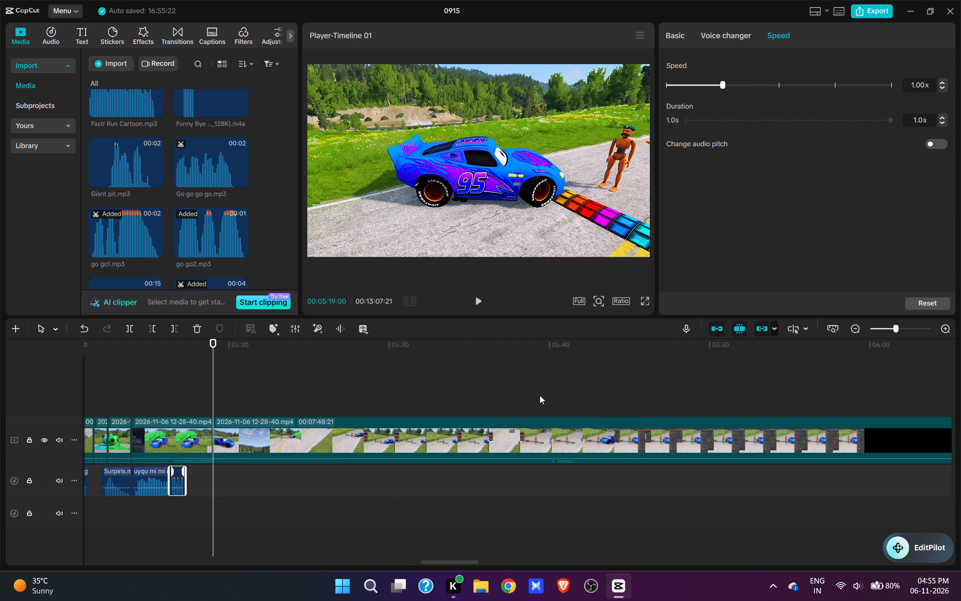
left_click(540, 395)
key("space")
key("space")
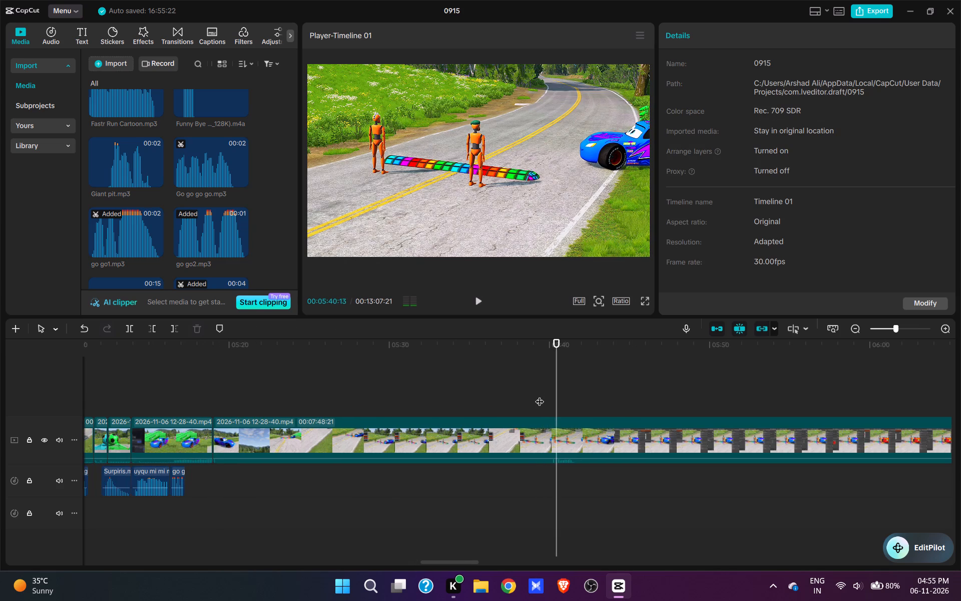
type("q")
Add Mario Jump.mp3 at 05:19:23, where the blue 95 car reaches the coloured strip.
key("space")
key("space")
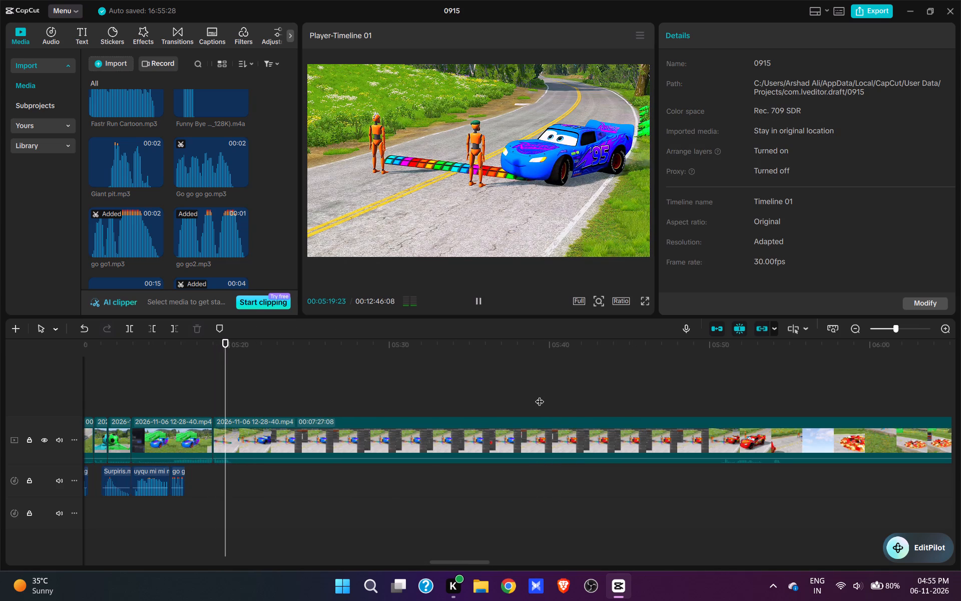
scroll(198, 242, "up", 7)
scroll(294, 146, "up", 4)
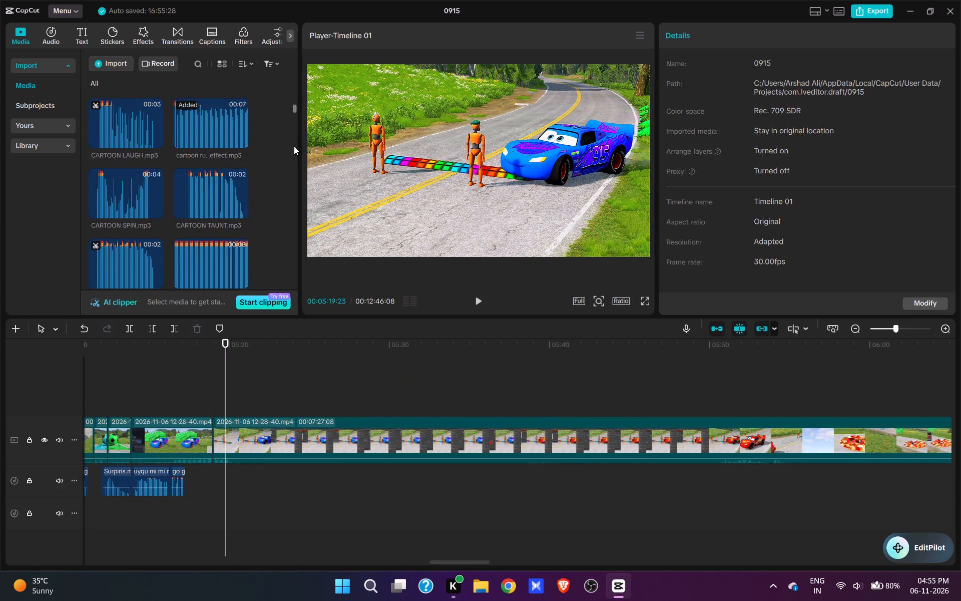
scroll(294, 146, "up", 15)
scroll(209, 170, "down", 10)
scroll(167, 161, "down", 5)
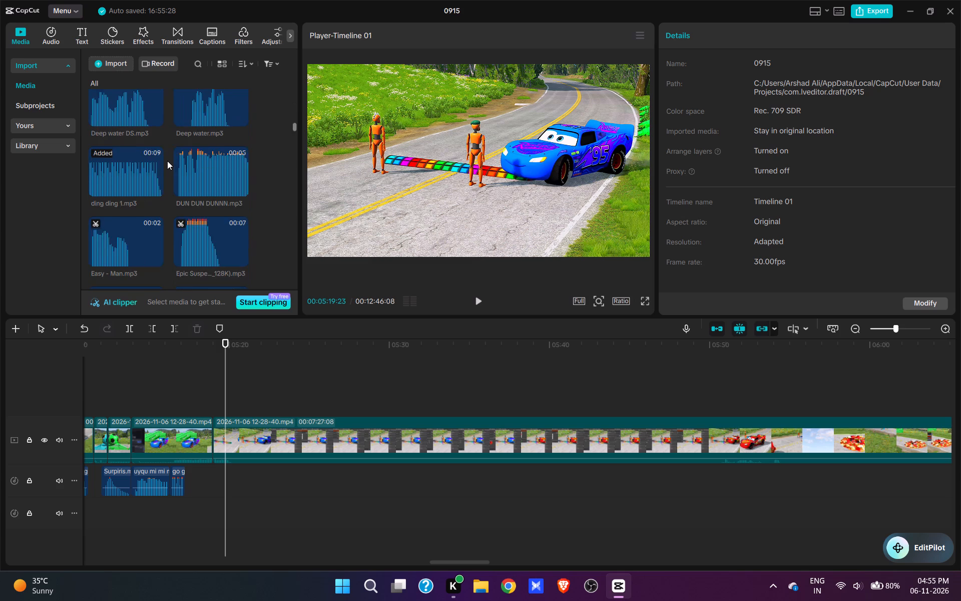
scroll(167, 161, "down", 14)
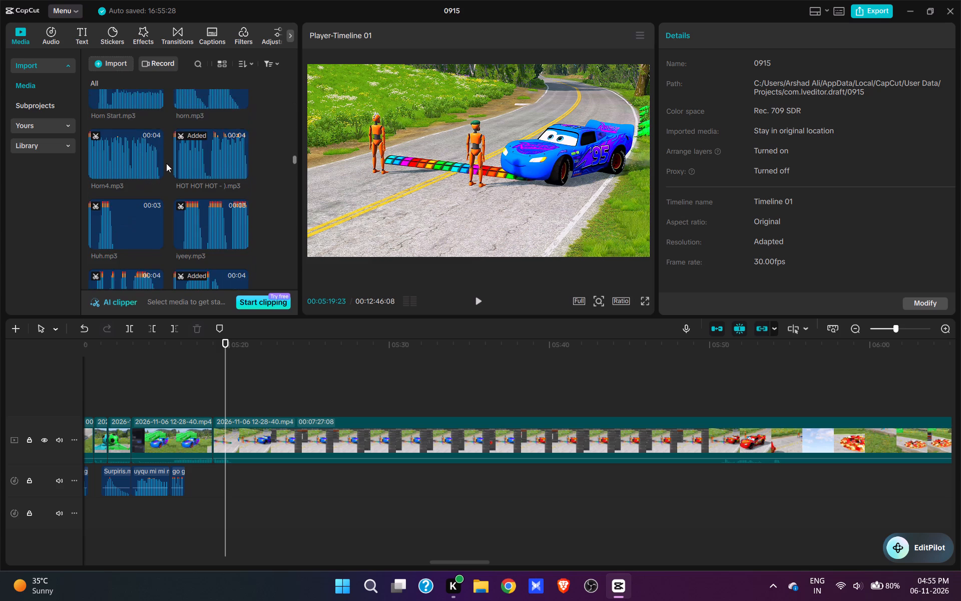
scroll(166, 163, "down", 8)
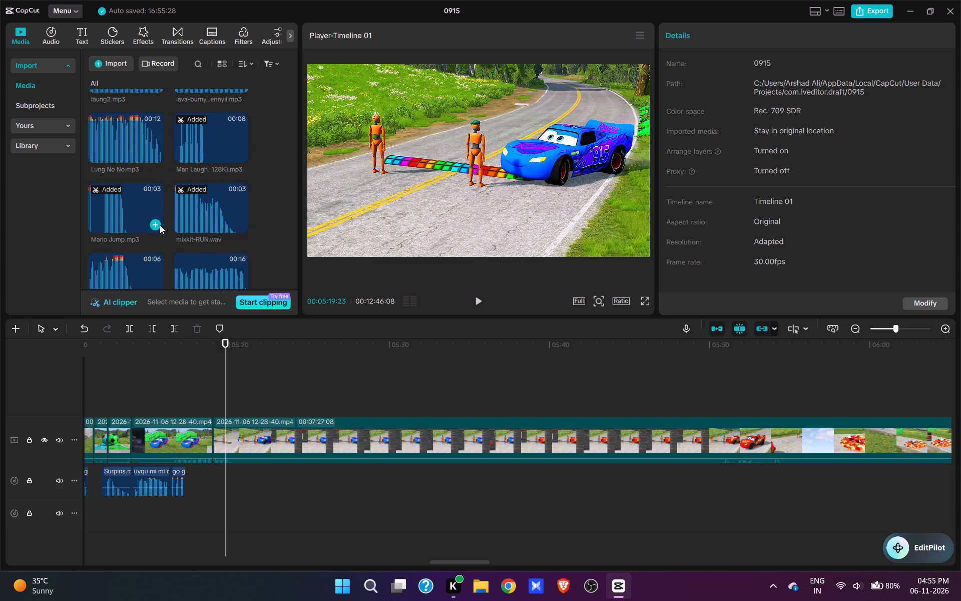
left_click(157, 225)
key("space")
key("space")
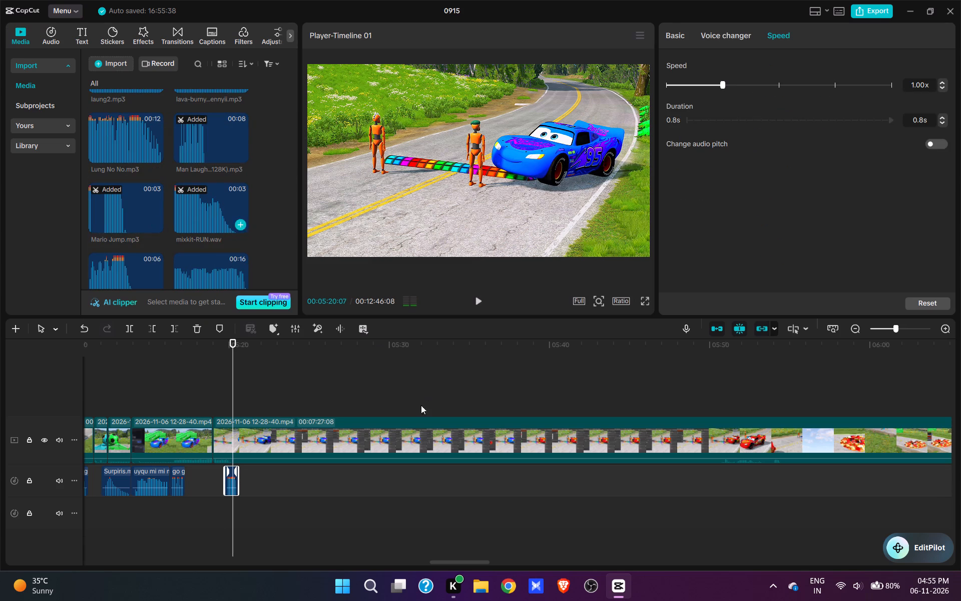
Split the footage at 05:19:28 and cut from there up to the red 95 car at the coloured strip.
key("space")
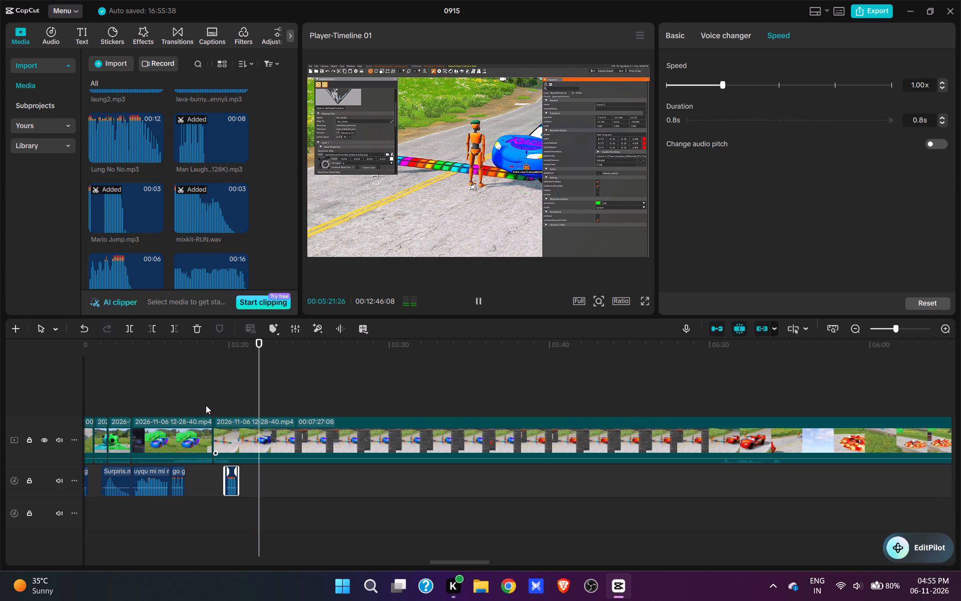
left_click(213, 405)
key("space")
key("space")
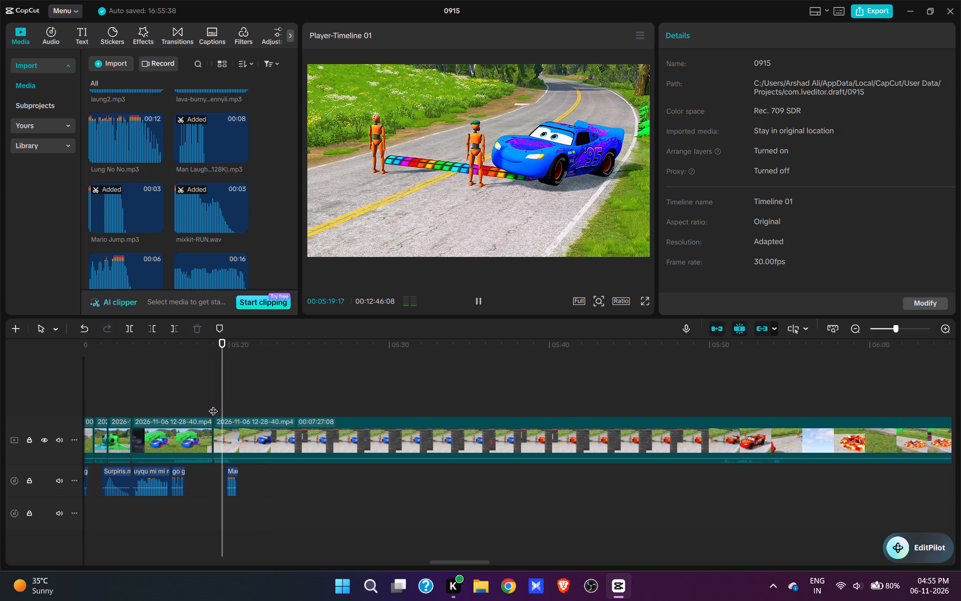
left_click(239, 438)
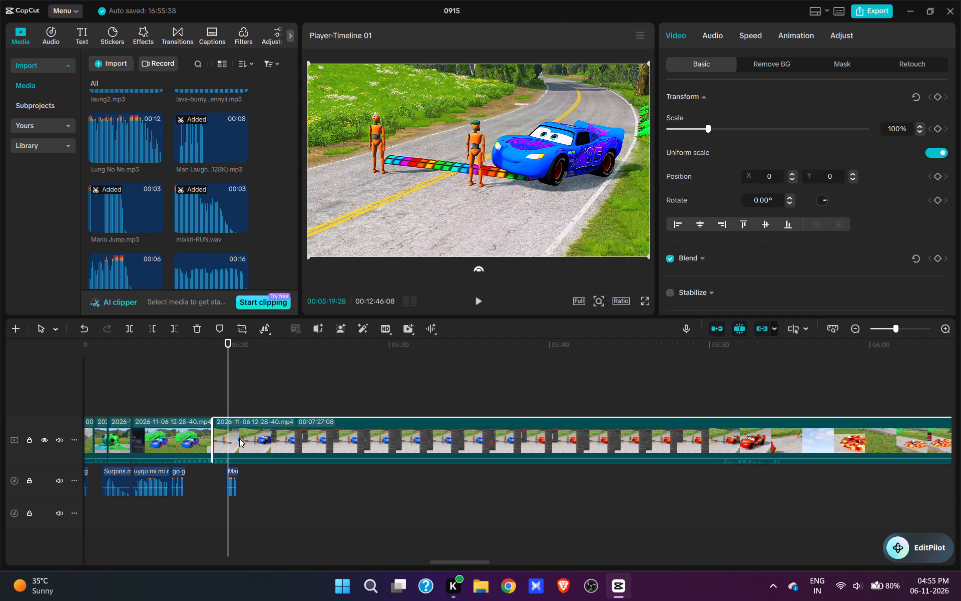
key("w")
left_click(643, 405)
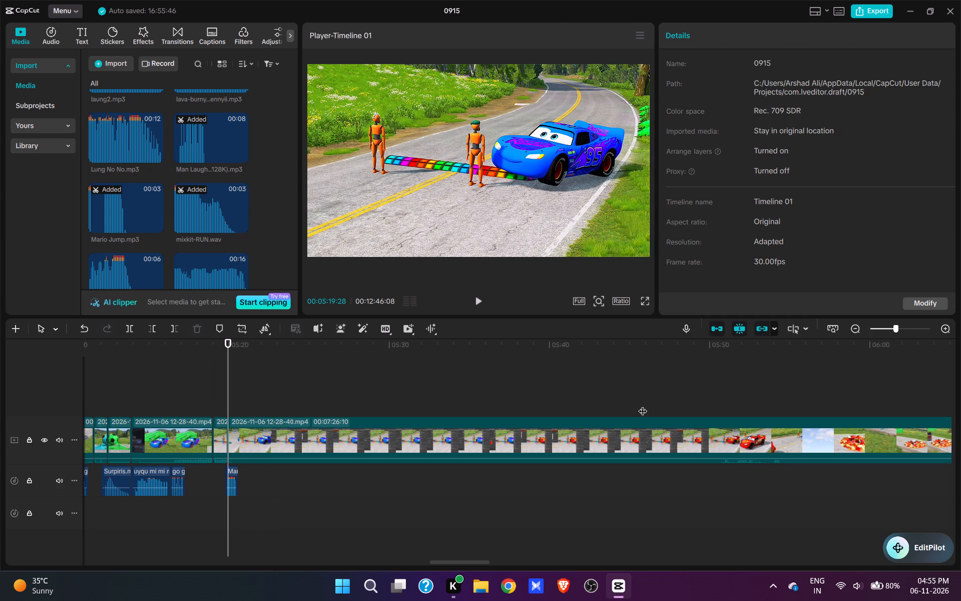
left_click(708, 405)
key("q")
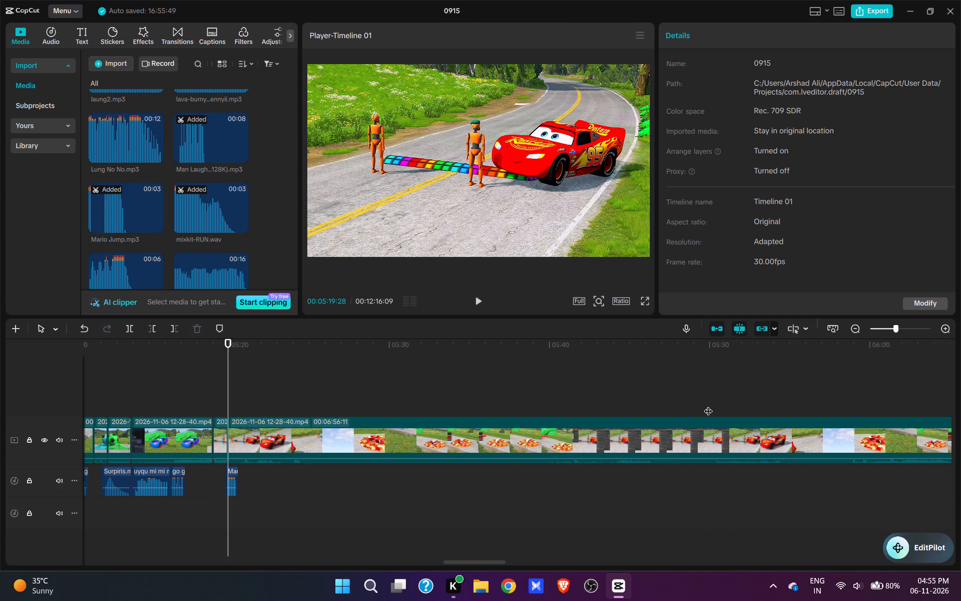
Trim the start of the red car clip, removing 05:19:28 to 05:20:17 just before the car hits the dummy.
key("space")
key("space")
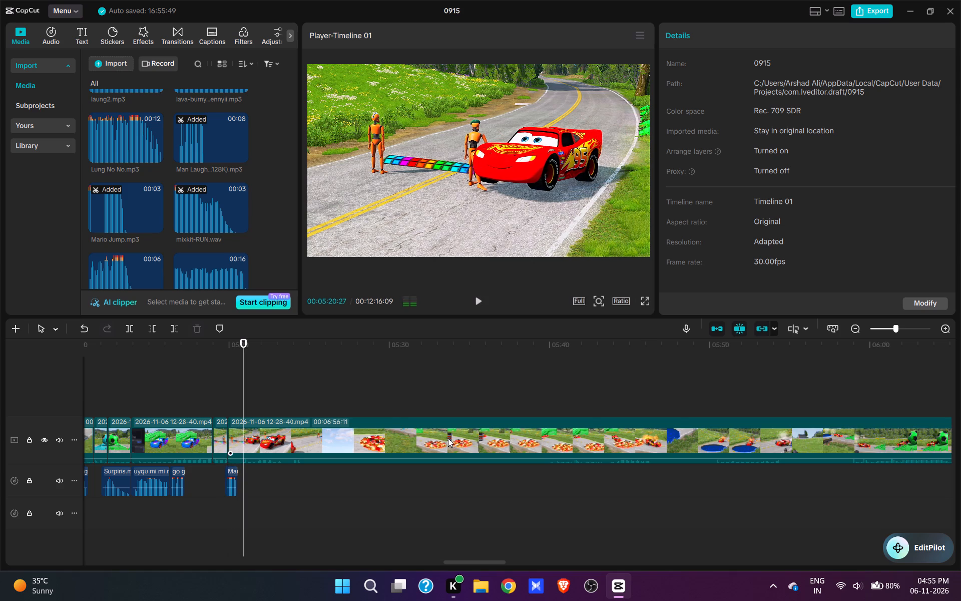
left_click(240, 406)
type("q")
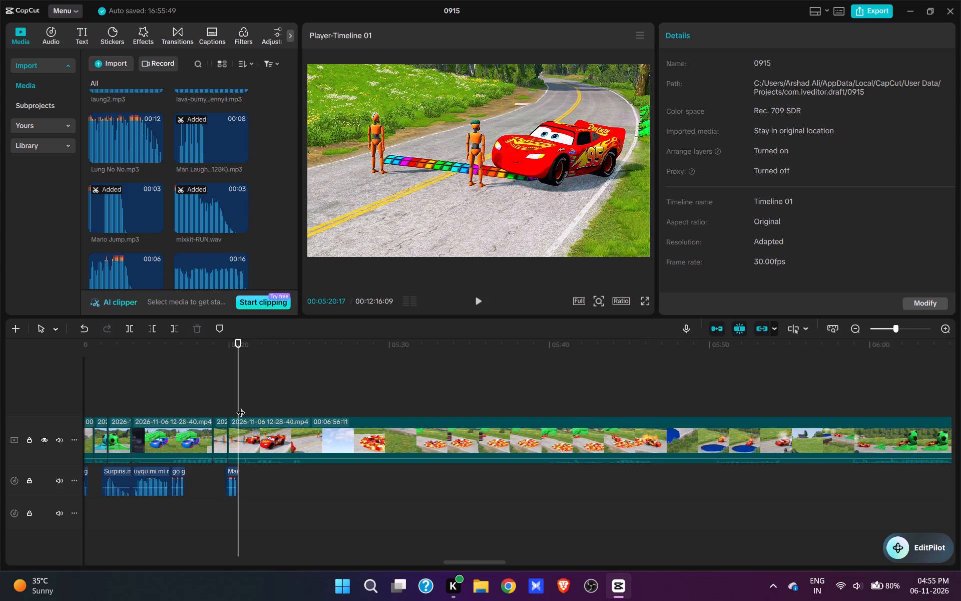
Play back the cut from the blue car to the red car at the coloured strip to check its timing.
key("space")
key("space")
left_click(222, 399)
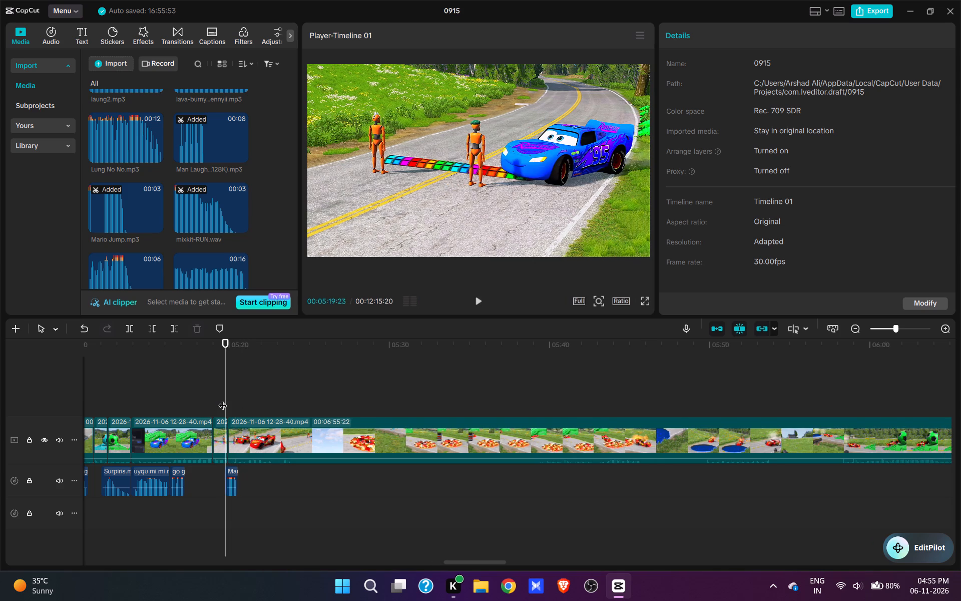
key("space")
key("space")
left_click(223, 397)
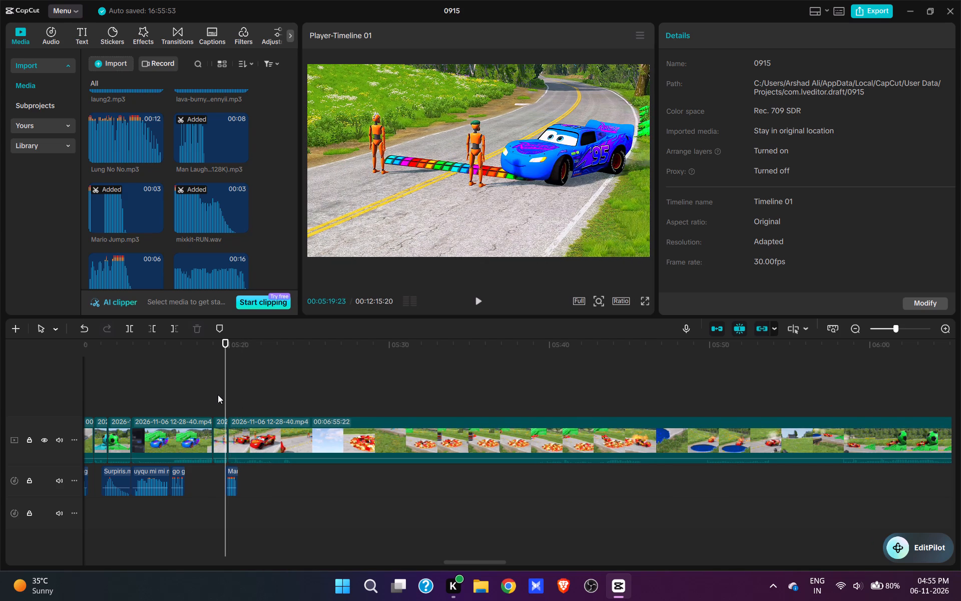
key("space")
left_click(217, 395)
key("space")
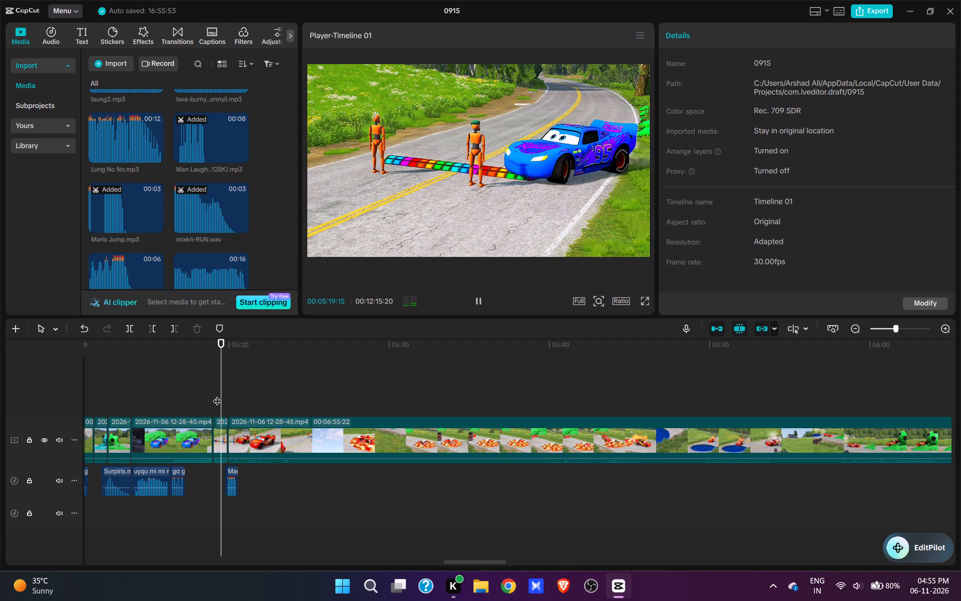
key("space")
left_click(214, 403)
key("space")
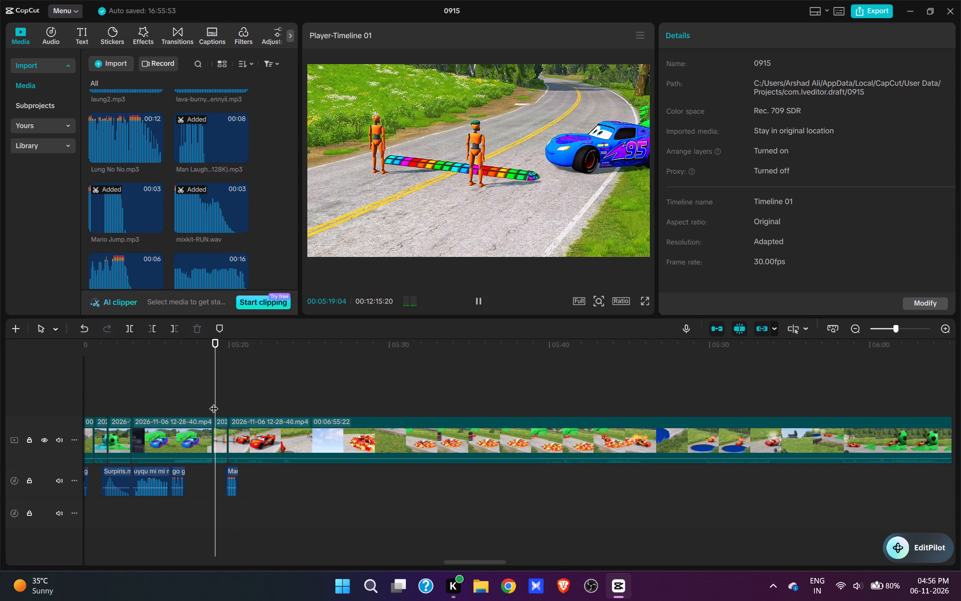
key("space")
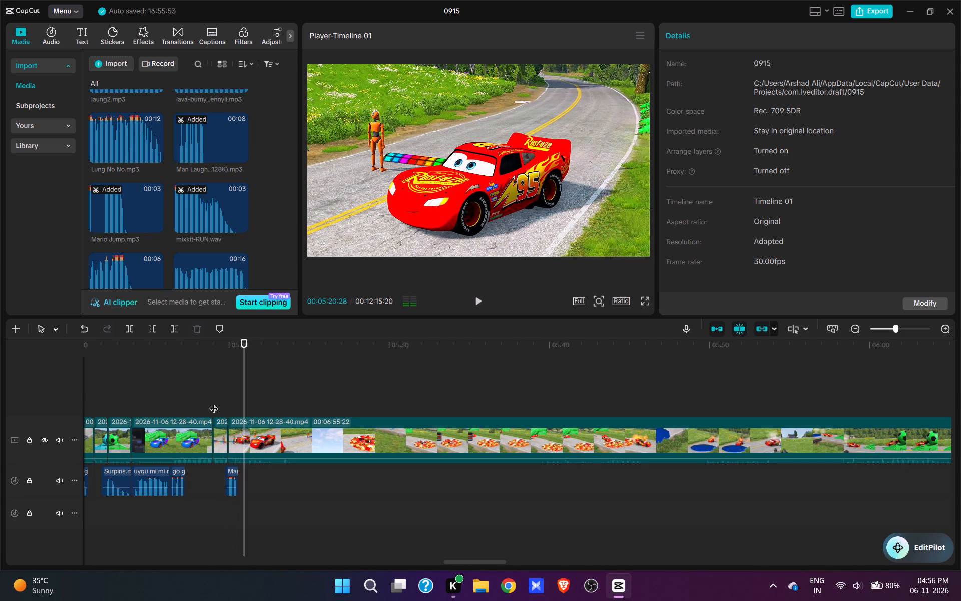
Audition the Laugh Fun cartoon sound, and add Laugh5.mp3 at 05:20:17, directly after the Mario Jump.mp3 clip.
scroll(152, 231, "up", 8)
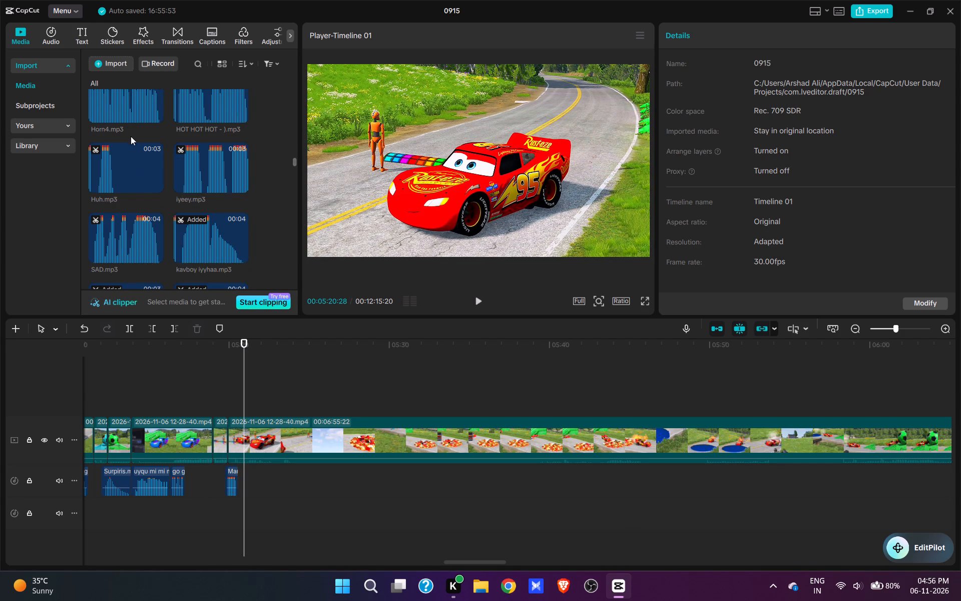
scroll(130, 198, "down", 2)
left_click(132, 199)
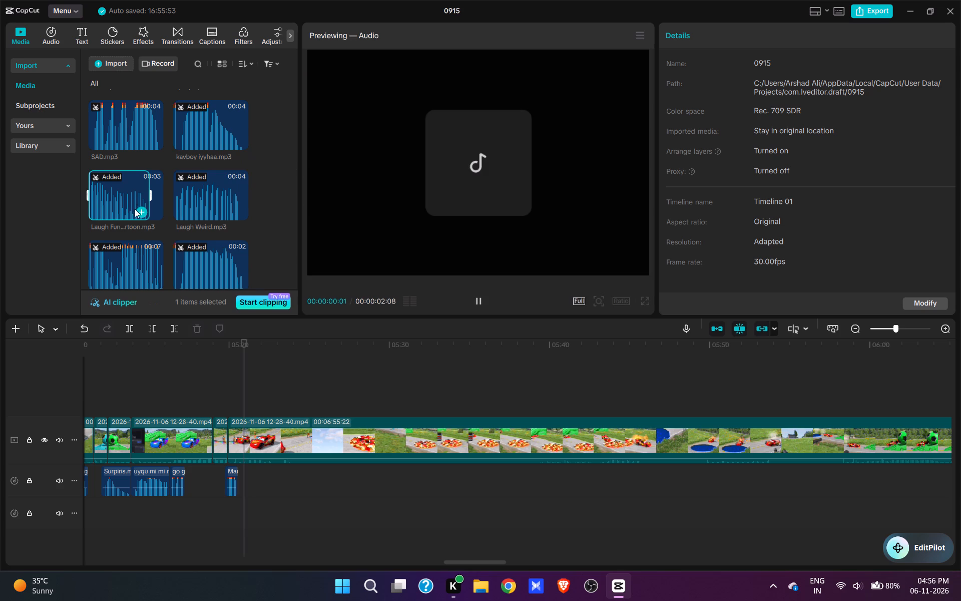
left_click(236, 400)
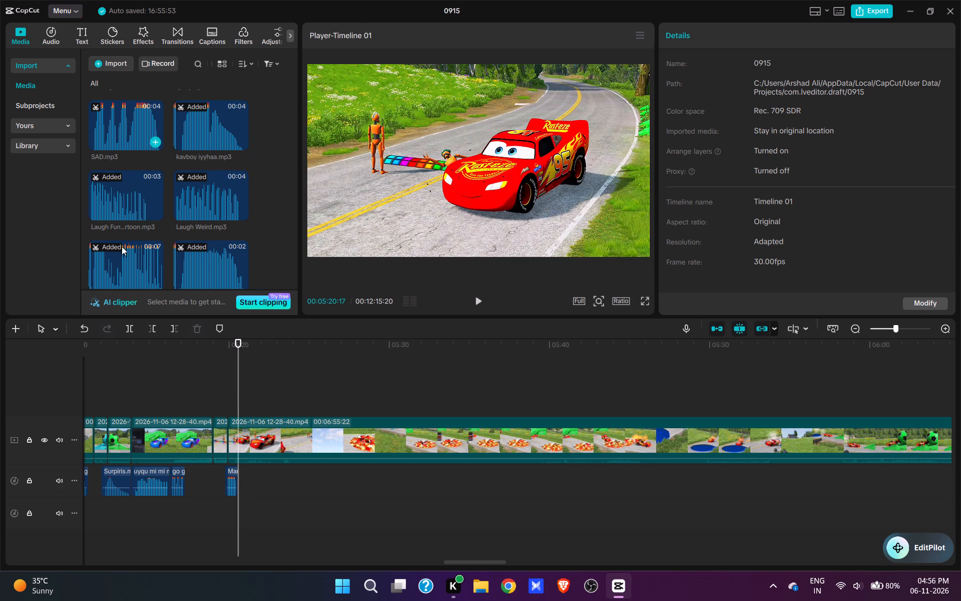
scroll(128, 229, "down", 2)
left_click(153, 239)
key("space")
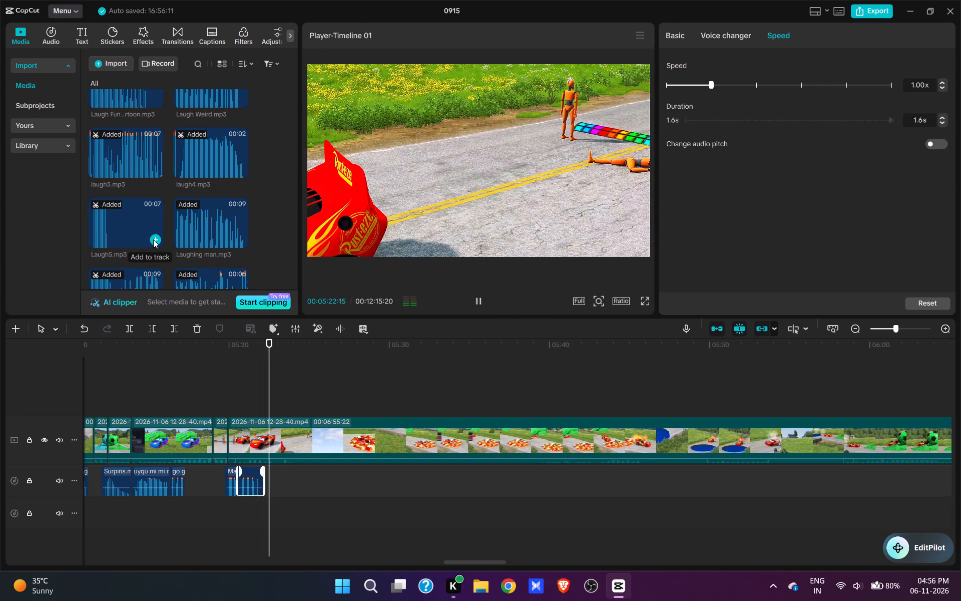
key("space")
Split the footage at 05:22:05 and cut from there up to the red car hitting the dummy before the lava pit.
left_click(266, 402)
left_click(266, 402)
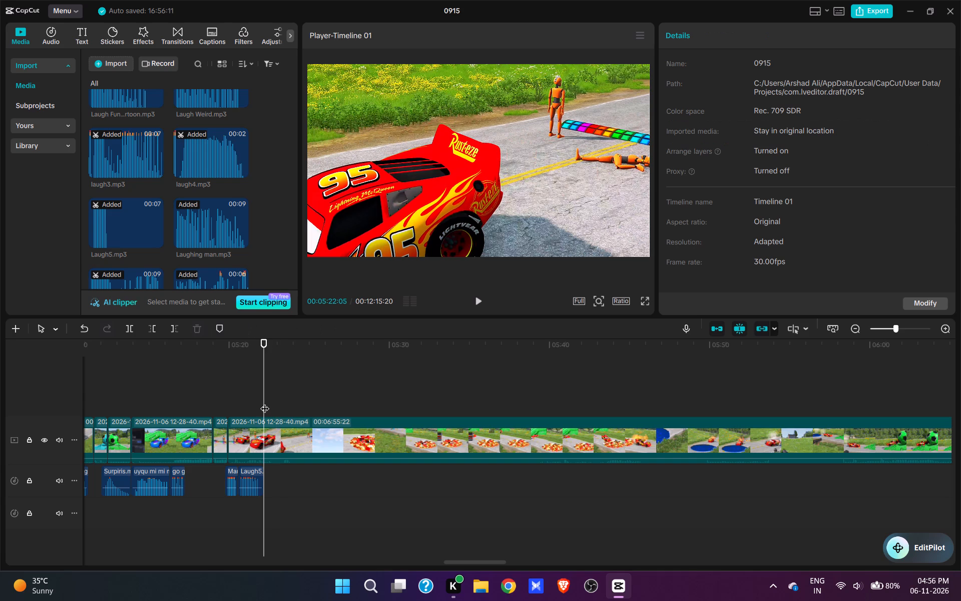
left_click(273, 439)
key("w")
left_click(519, 393)
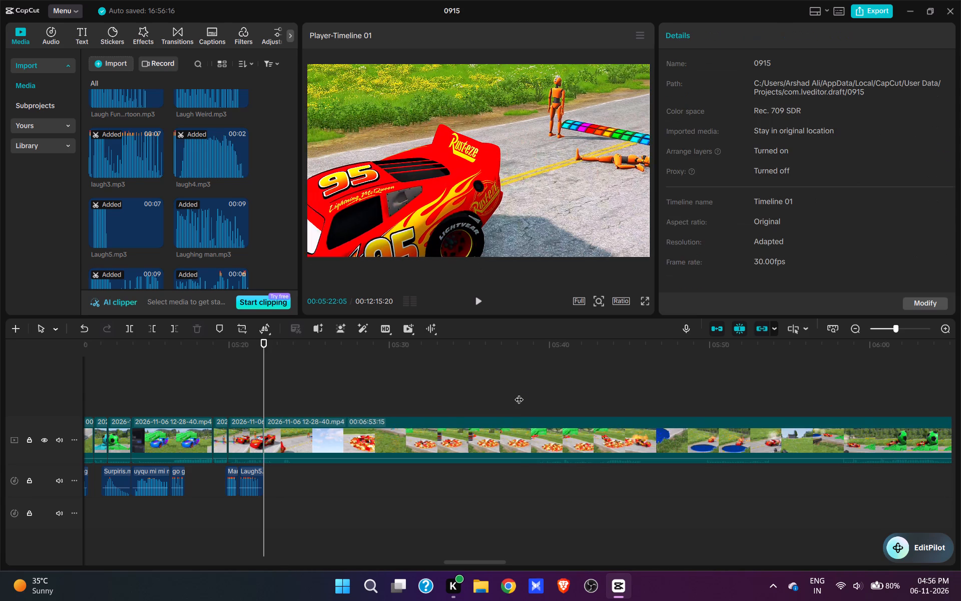
key("space")
key("space")
key("space")
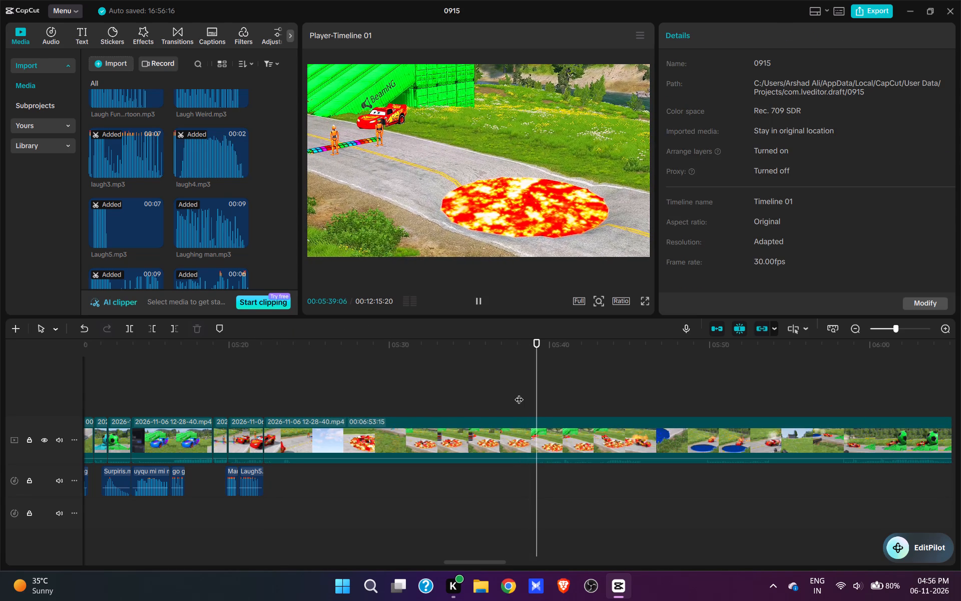
key("space")
key("space")
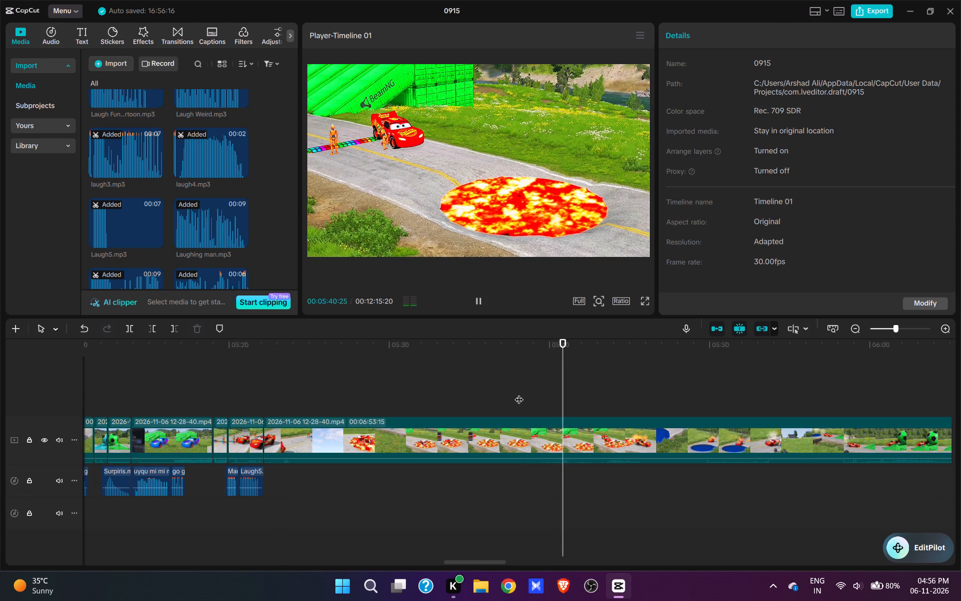
key("space")
type("q")
Add ov noo.mp3 at 05:22:05, directly after the Laugh5.mp3 clip, as the red car heads for the lava pit.
scroll(575, 208, "down", 5)
scroll(226, 189, "down", 13)
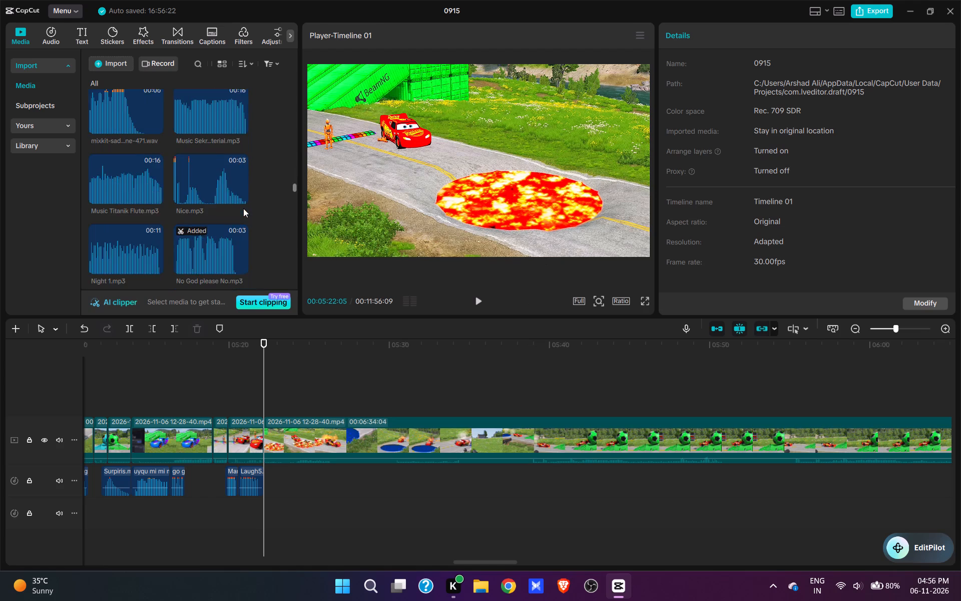
scroll(243, 208, "down", 2)
left_click_drag(293, 206, 324, 398)
scroll(234, 186, "up", 4)
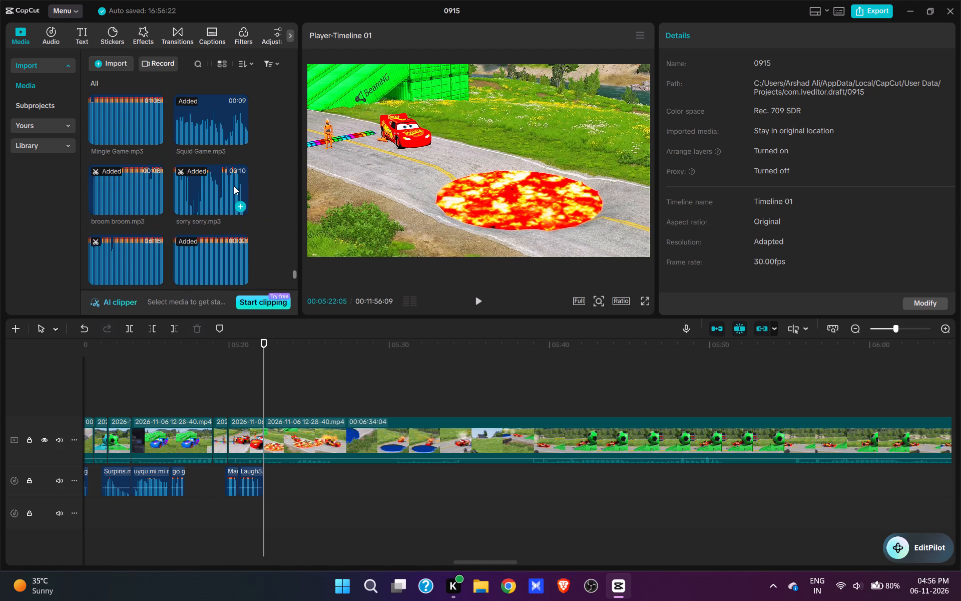
scroll(231, 208, "down", 1)
left_click(241, 220)
key("space")
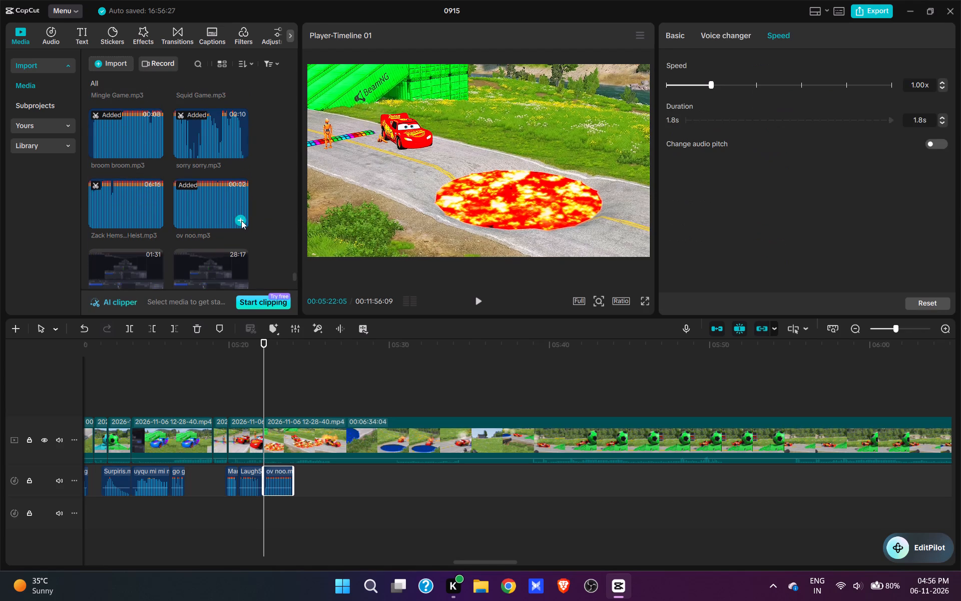
key("space")
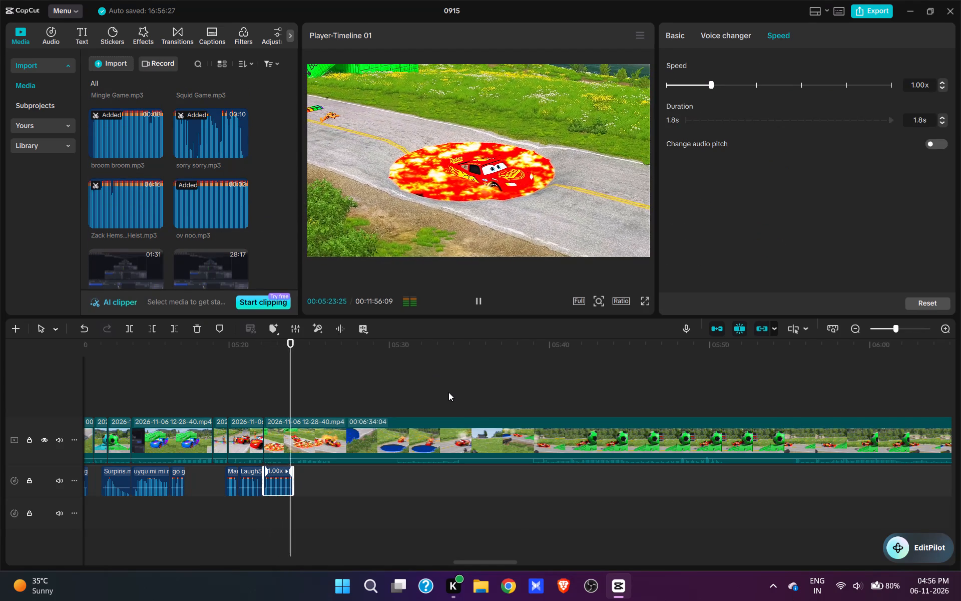
Add the HOT HOT HOT sound at 05:24:00, directly after the ov noo.mp3 clip, as the red car crosses the lava pit.
left_click(299, 392)
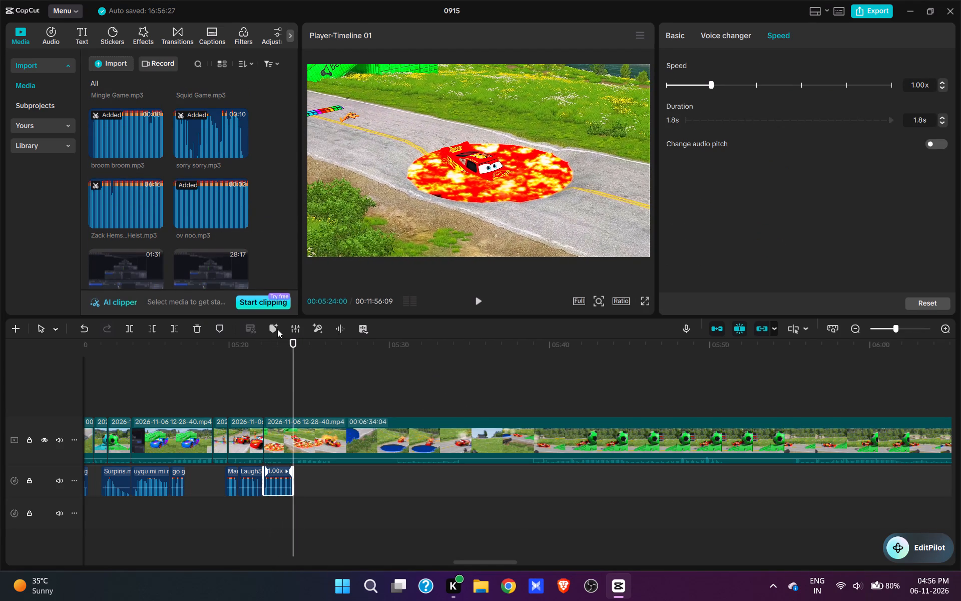
scroll(236, 212, "up", 3)
scroll(236, 212, "up", 20)
scroll(236, 212, "up", 12)
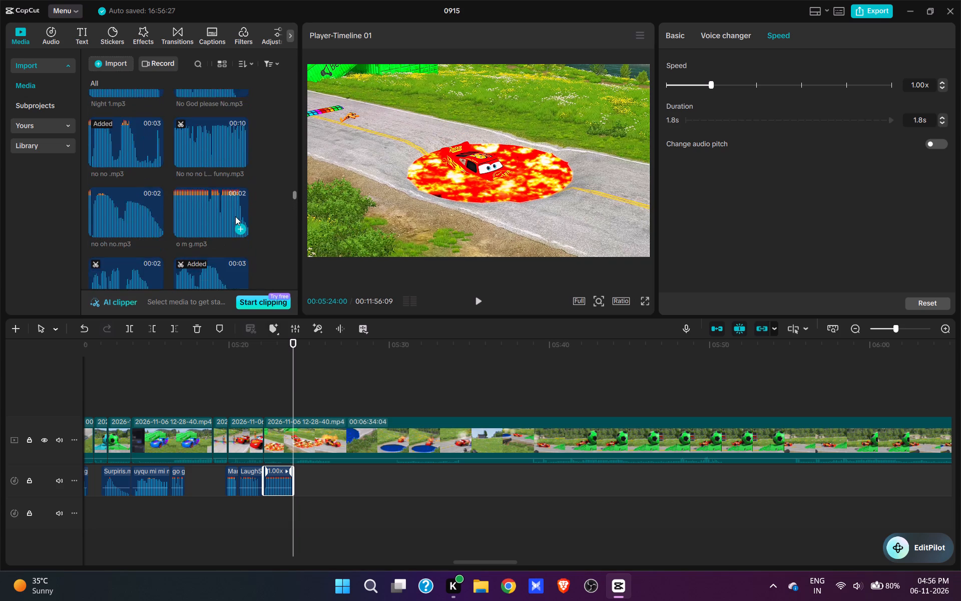
scroll(235, 216, "up", 10)
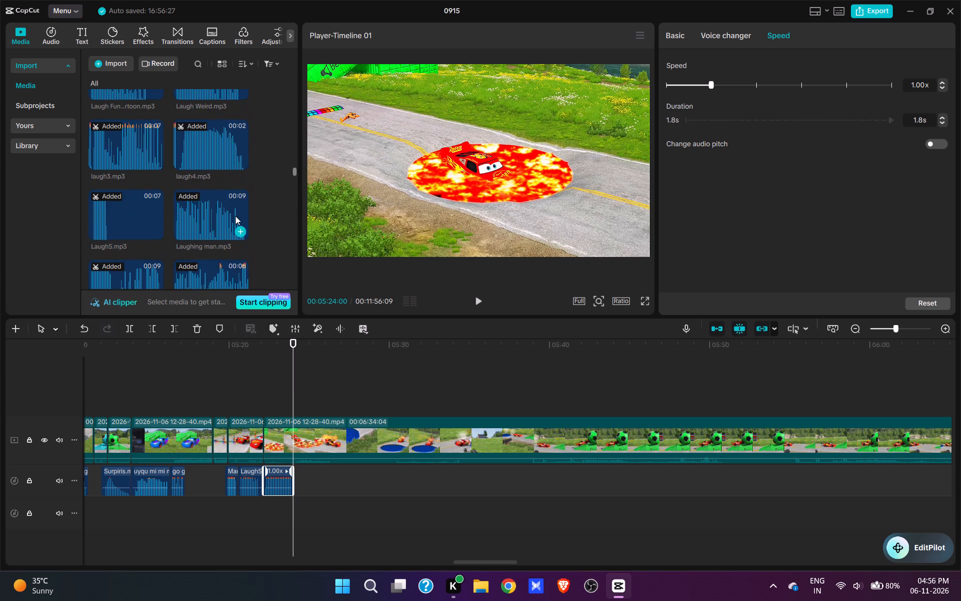
scroll(235, 216, "up", 6)
scroll(235, 215, "down", 15)
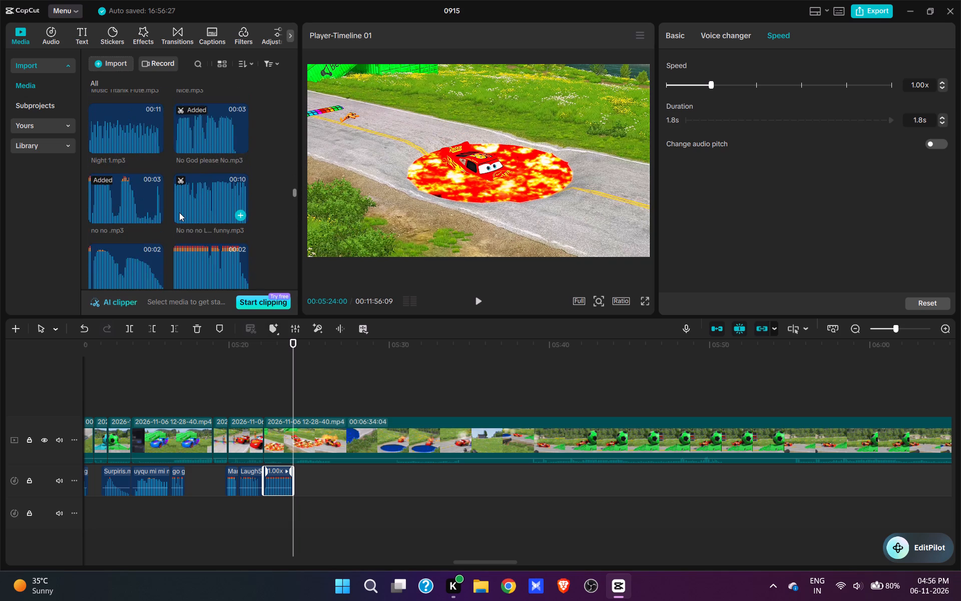
scroll(177, 212, "down", 4)
scroll(192, 227, "up", 20)
scroll(192, 227, "up", 1)
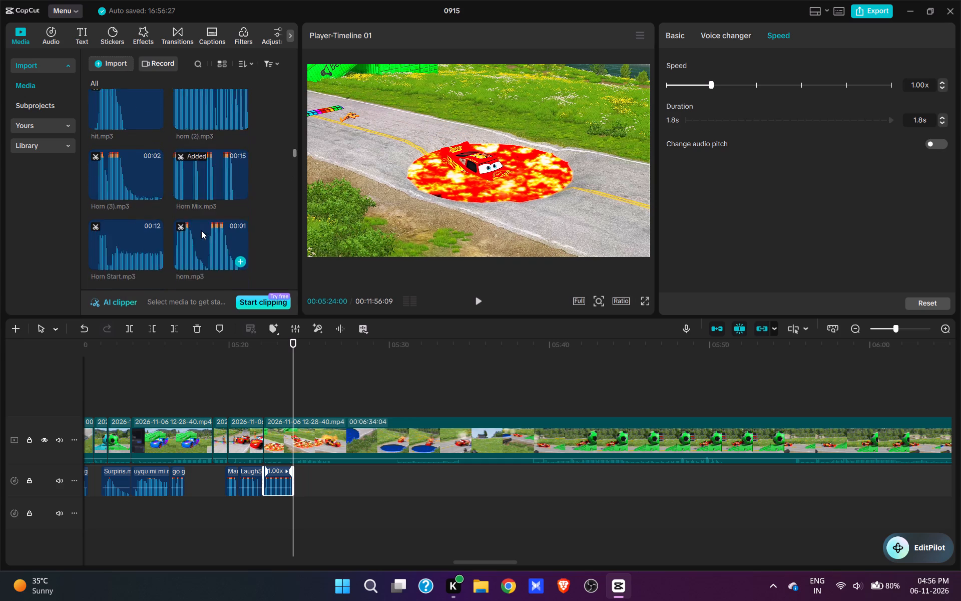
scroll(201, 230, "up", 2)
scroll(201, 230, "down", 3)
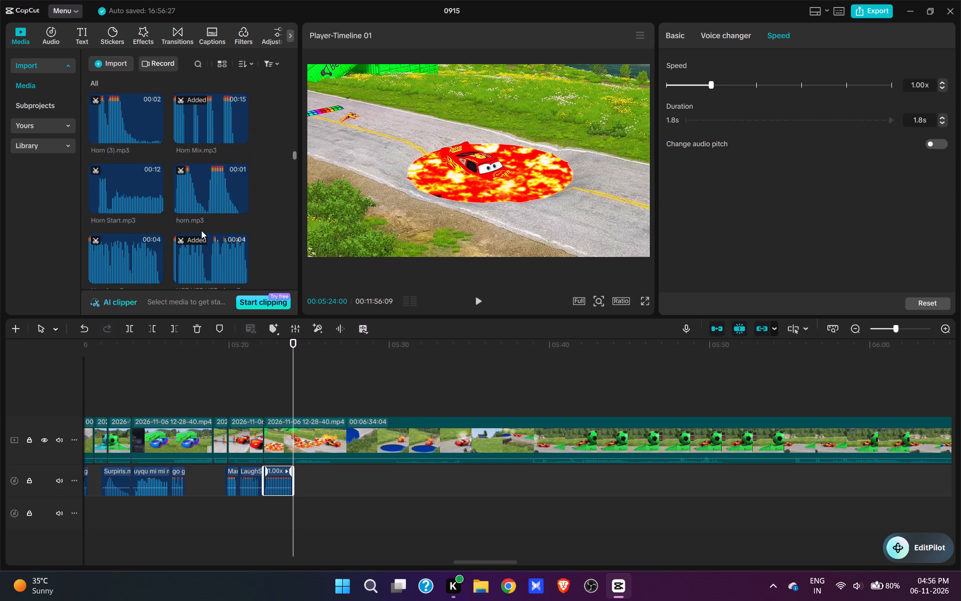
scroll(201, 230, "down", 2)
left_click(240, 162)
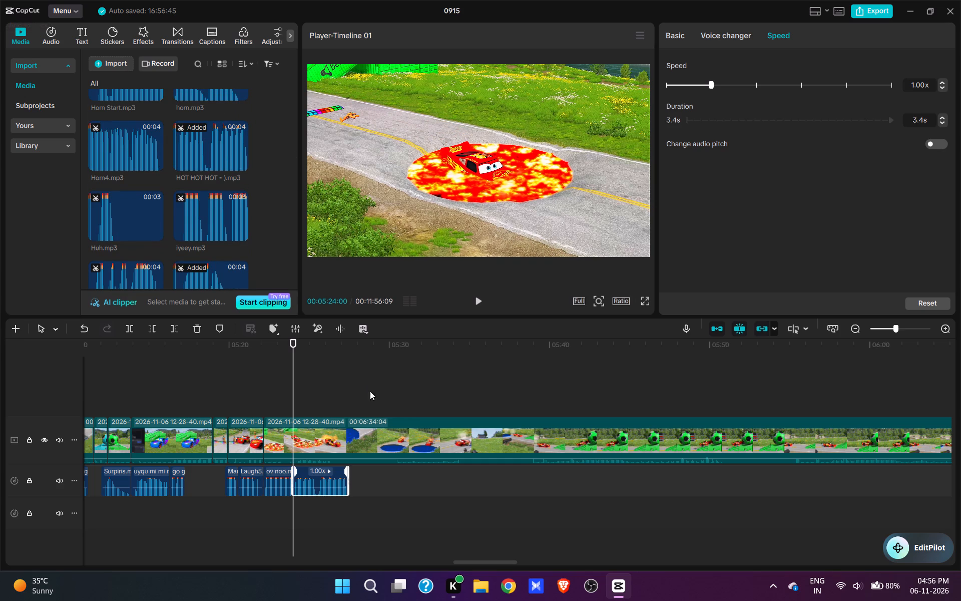
Split the footage at 05:26:05 and cut from there up to the burning red car approaching the blue pool.
key("space")
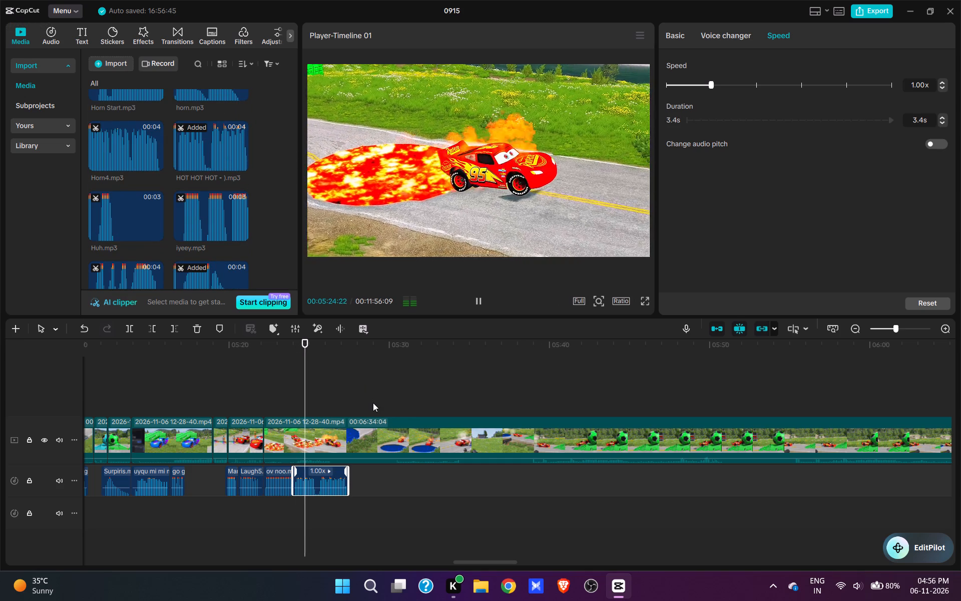
key("space")
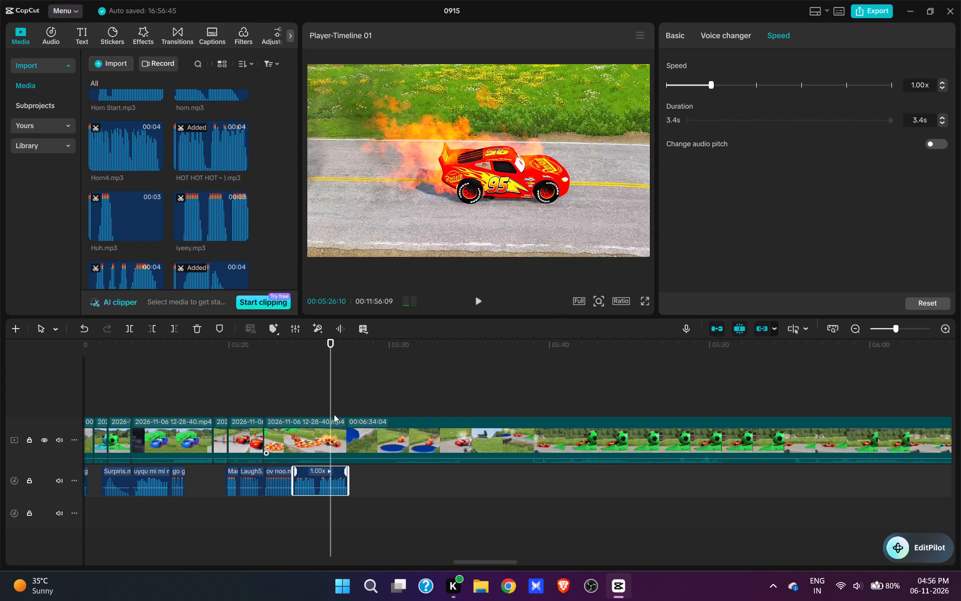
left_click(328, 405)
left_click(341, 460)
key("w")
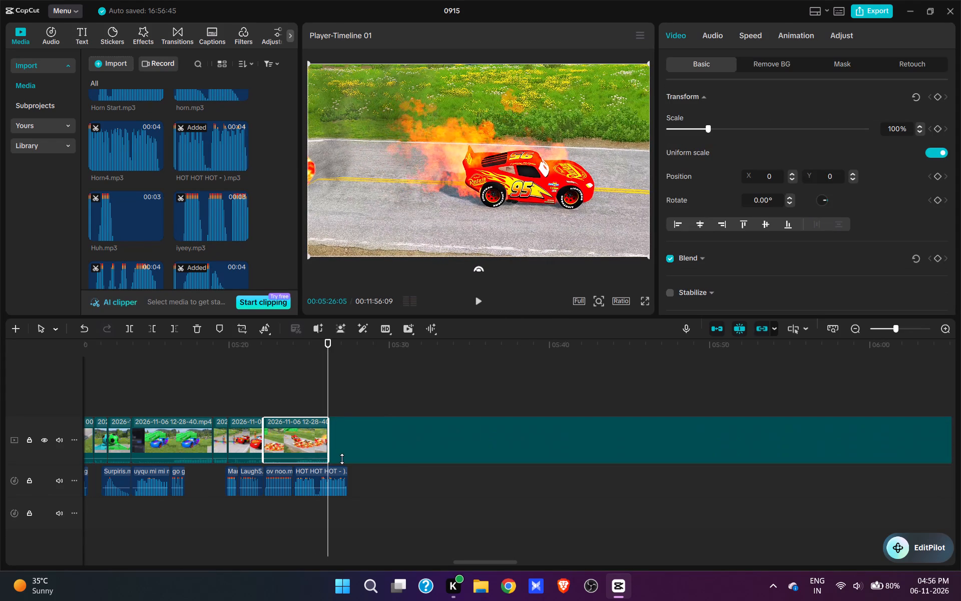
left_click(391, 386)
key("space")
key("space")
type("q")
Play back the cut from the lava pit to the blue pool to check its timing with the HOT HOT HOT sound.
key("space")
key("space")
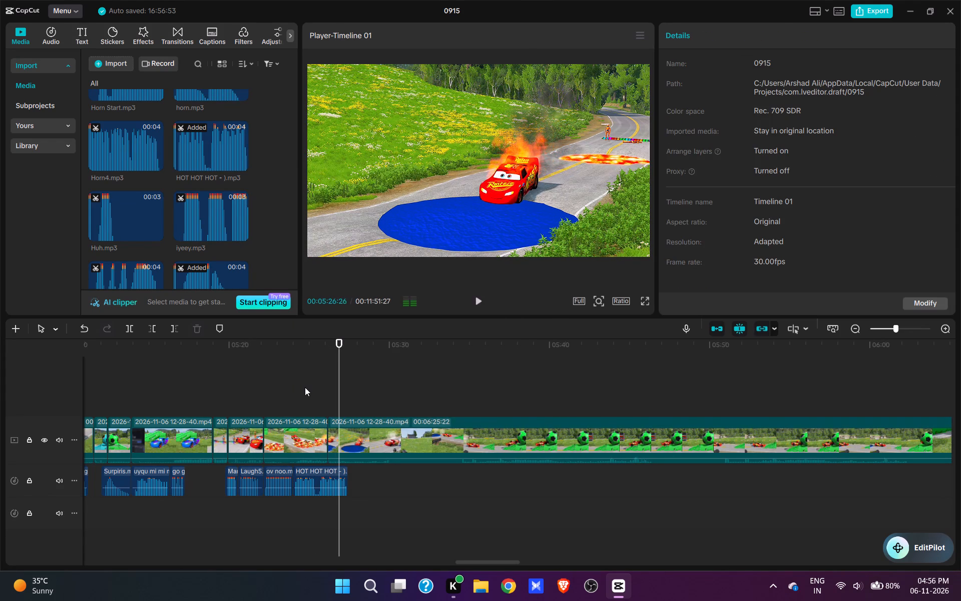
key("space")
key("space")
left_click(277, 399)
key("space")
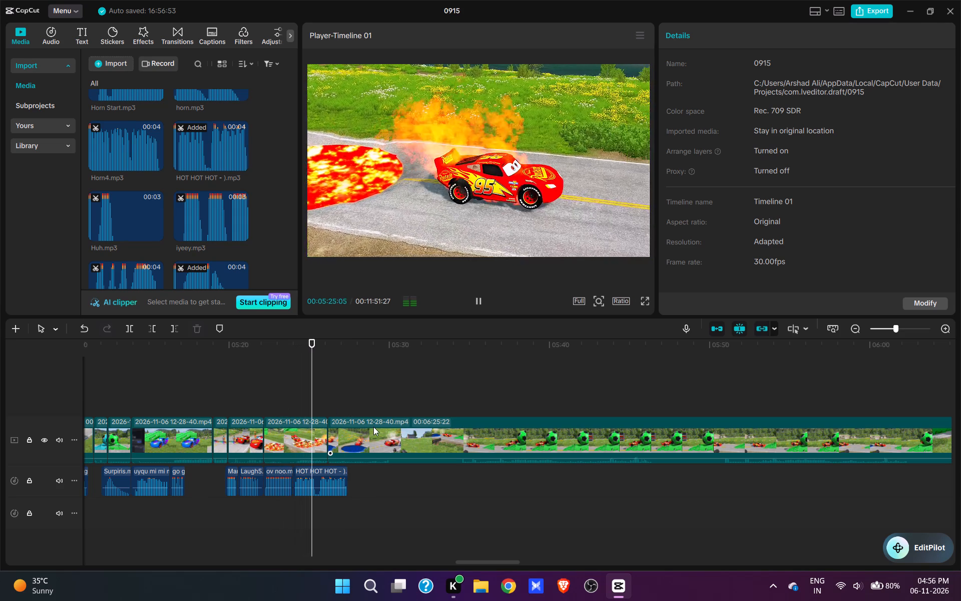
key("space")
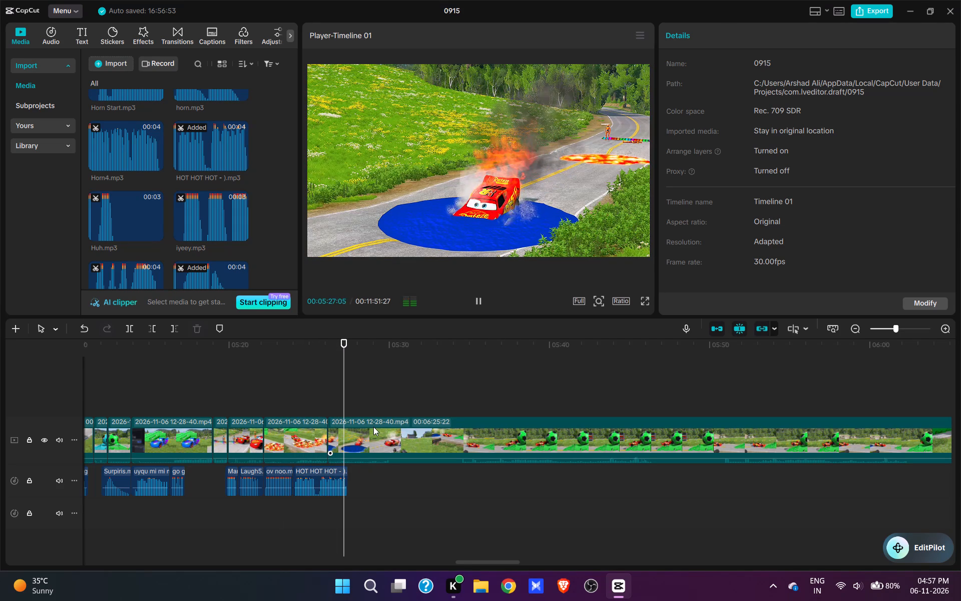
Add the Man Laughing sound at 05:27:13, directly after the HOT HOT HOT clip, as the red car cools in the pool.
left_click(348, 397)
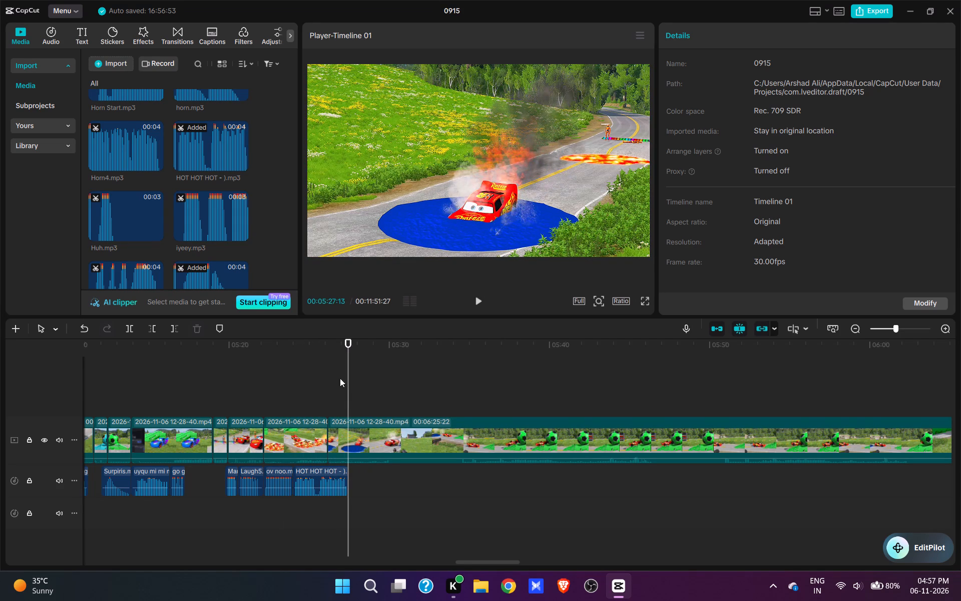
scroll(175, 216, "down", 8)
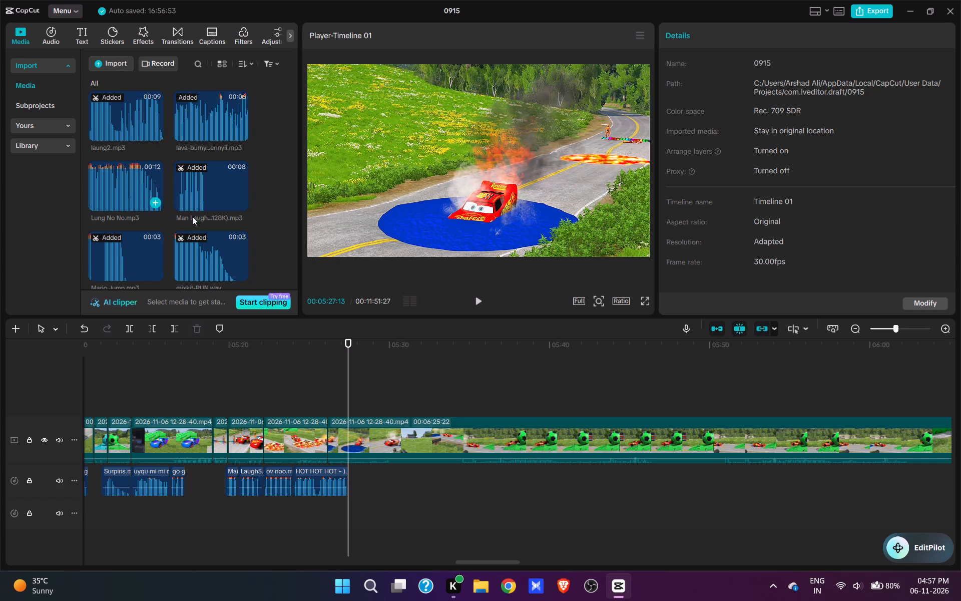
scroll(151, 187, "up", 1)
left_click(241, 260)
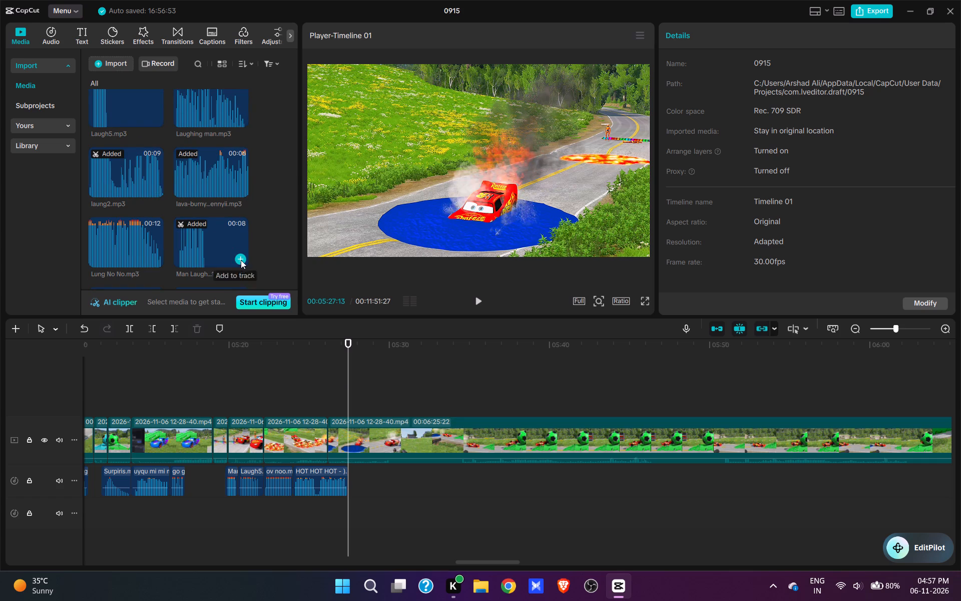
Split the footage at 05:29:26 and cut from there up to the side view of the red car heading for the green ramp.
key("space")
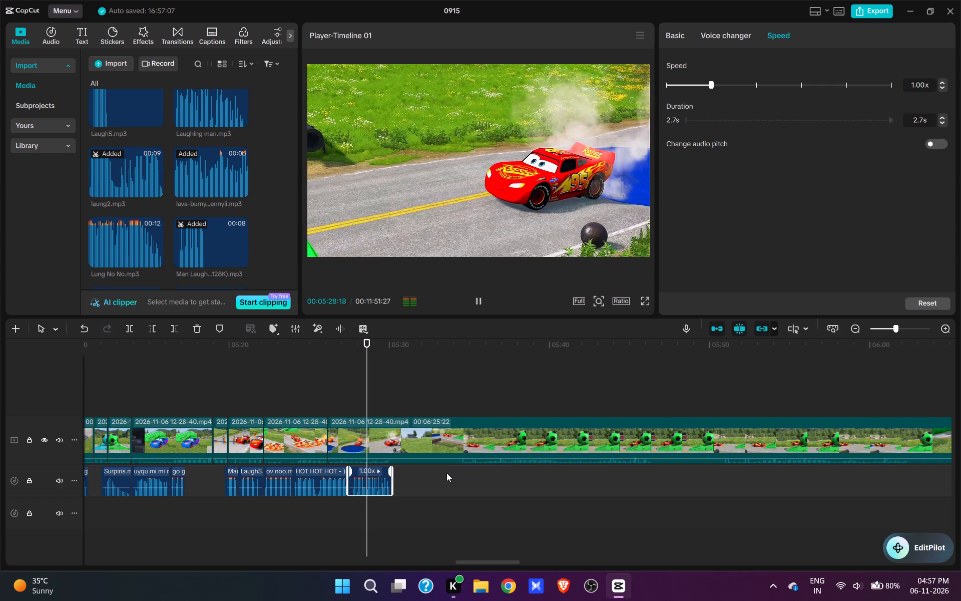
key("space")
left_click(415, 452)
key("w")
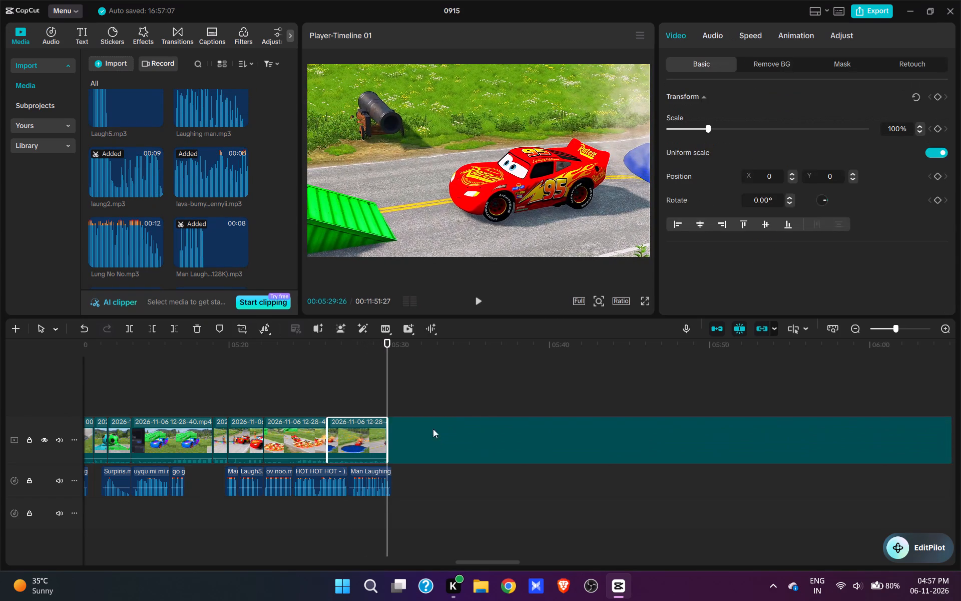
left_click(478, 403)
left_click(462, 401)
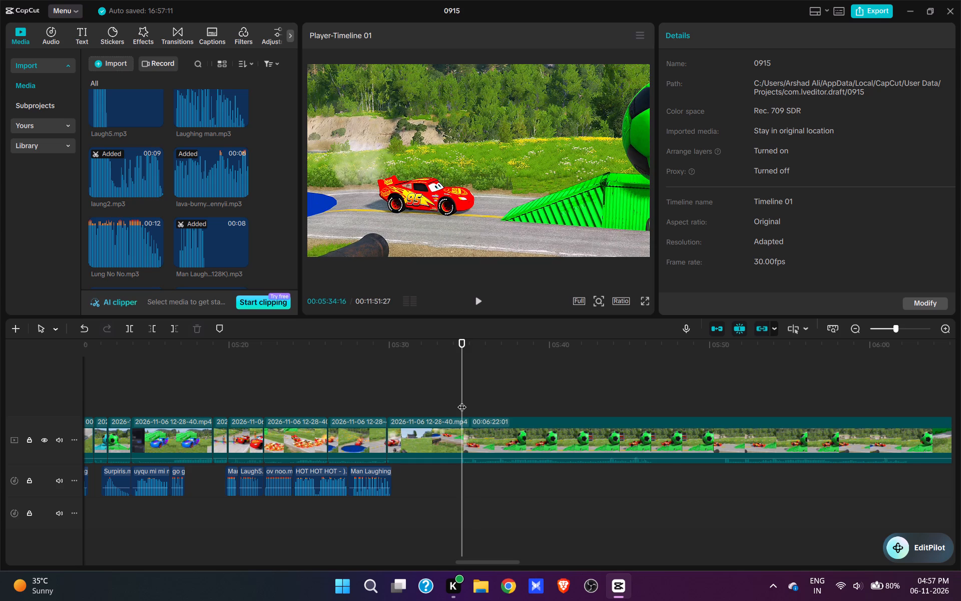
type("q")
Review the repeated giant ball takes and cut from 05:29:26 up to the last take, where the red car leaves the blue pool.
key("space")
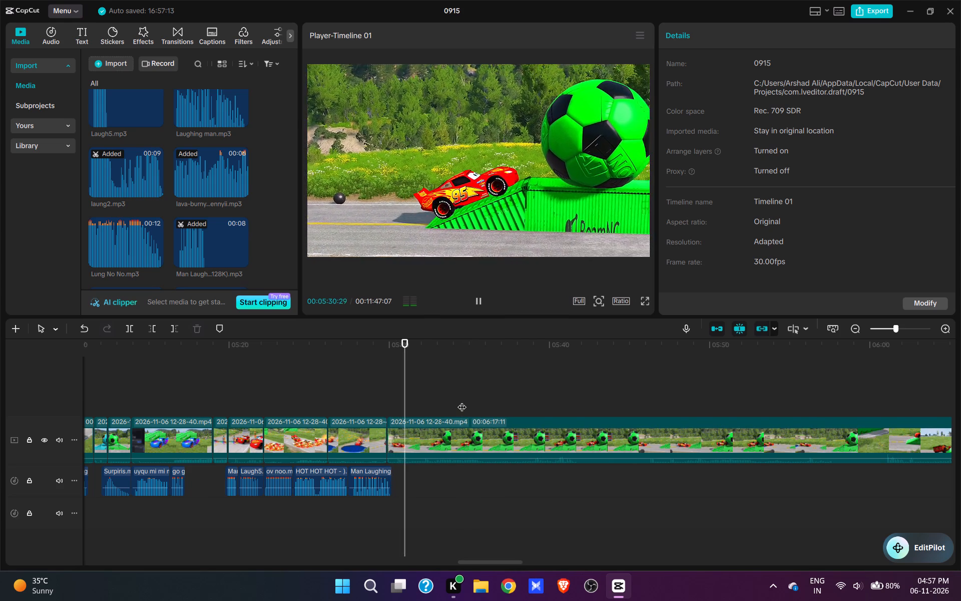
left_click(650, 398)
key("space")
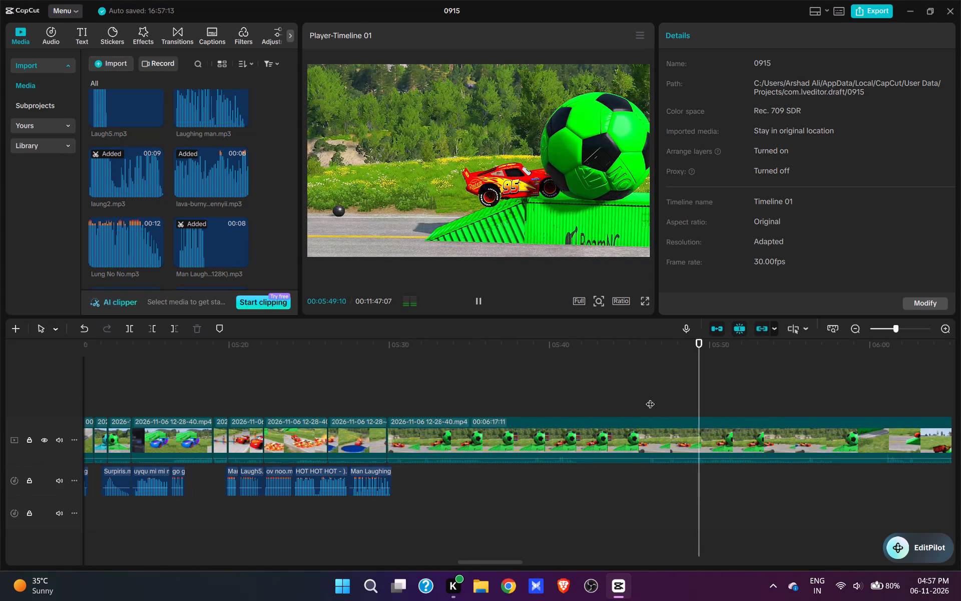
key("space")
left_click(876, 405)
left_click(718, 392)
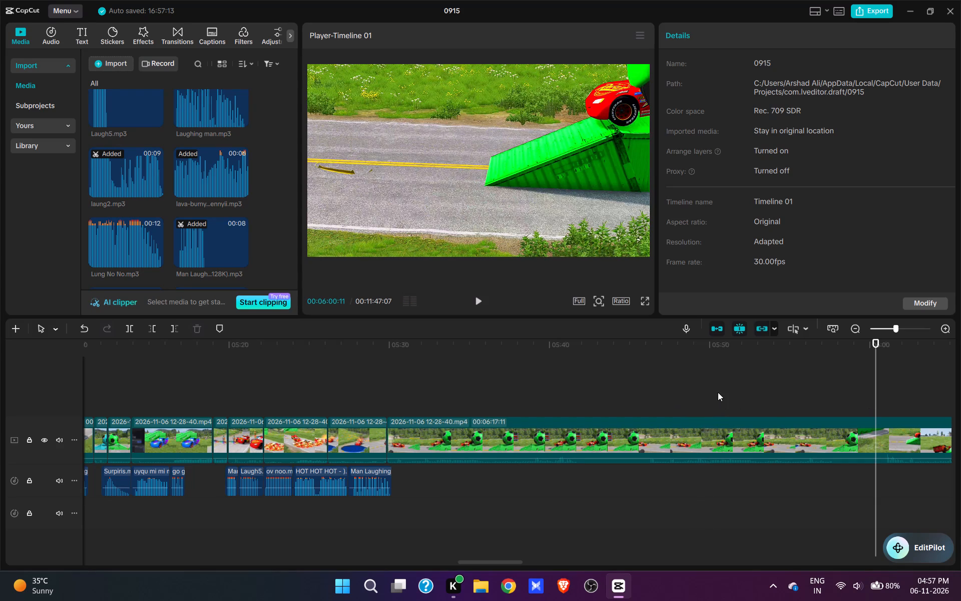
key("space")
left_click_drag(726, 419, 635, 526)
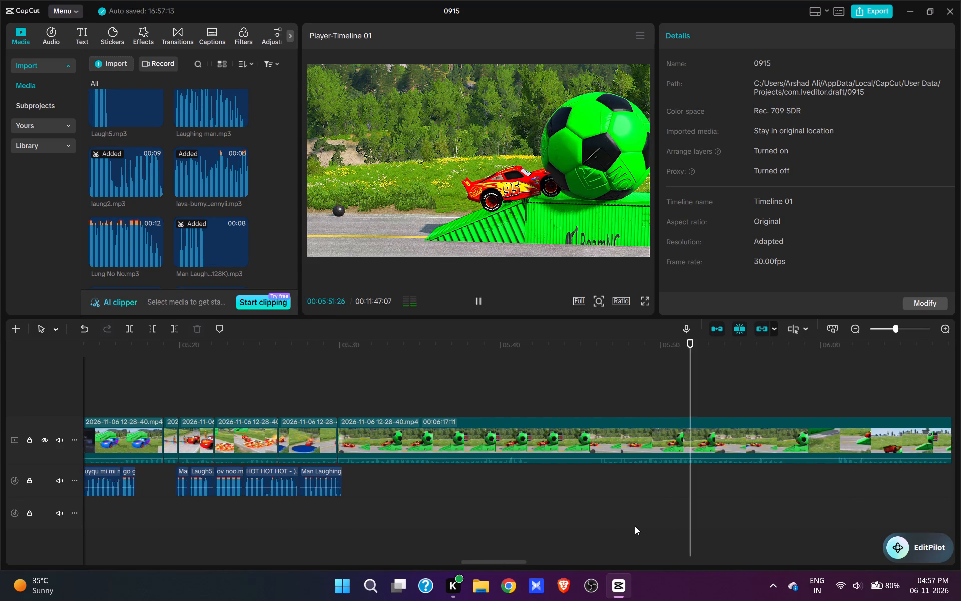
left_click_drag(635, 526, 635, 526)
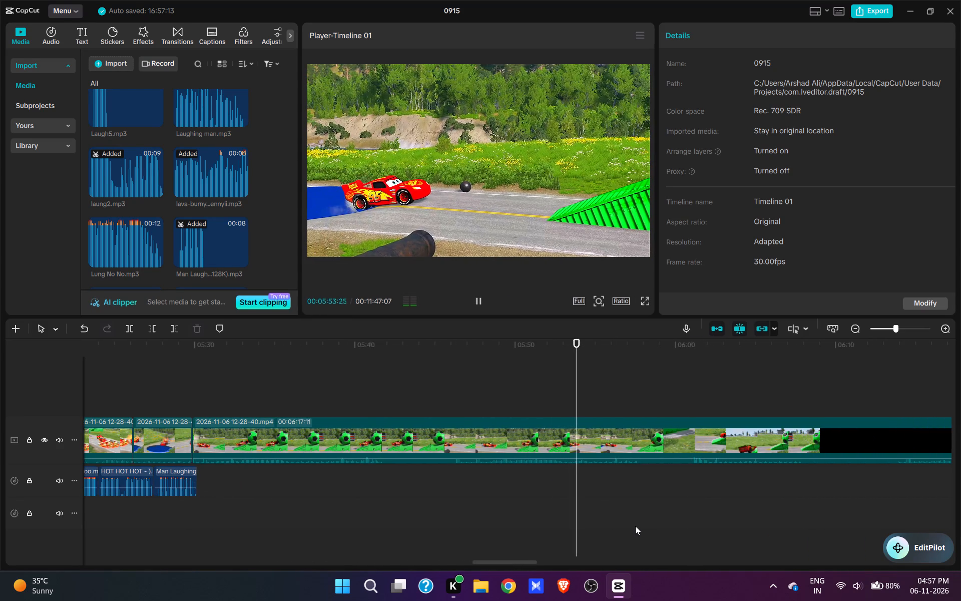
key("space")
type("q")
Trim the start of the giant ball clip from 05:29:26 to 05:30:05 and replay the cut.
key("space")
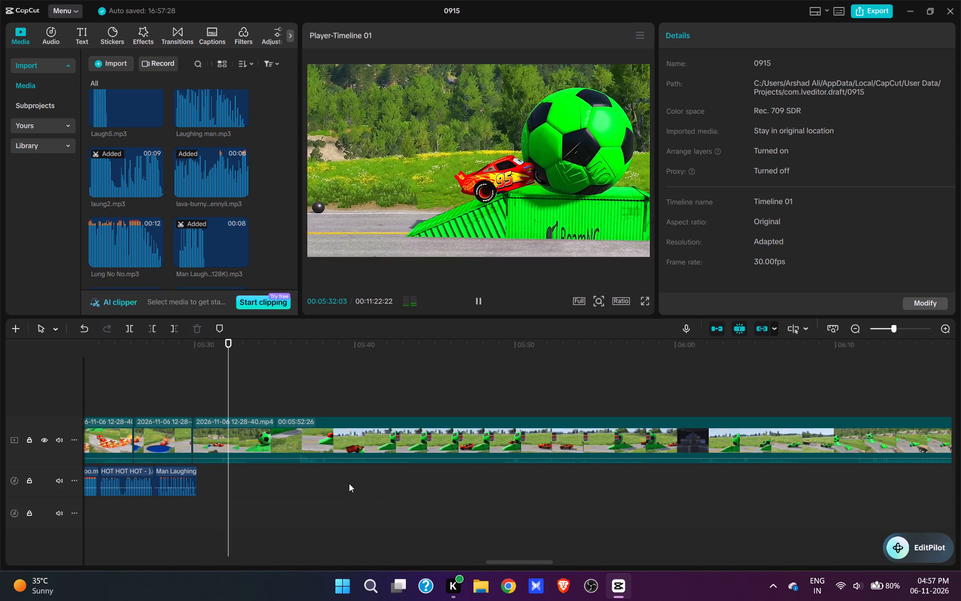
key("space")
left_click(198, 396)
key("q")
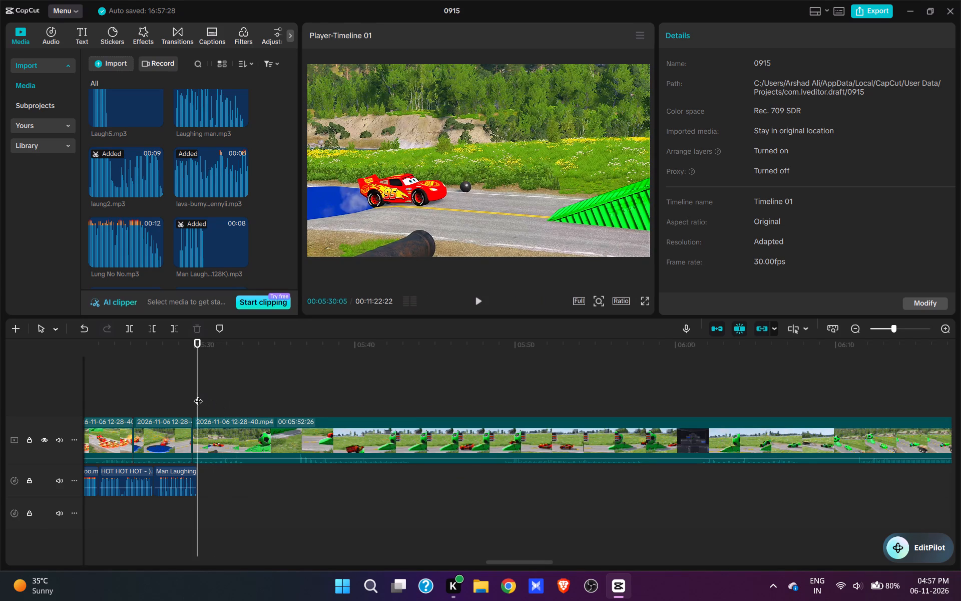
left_click(180, 392)
key("space")
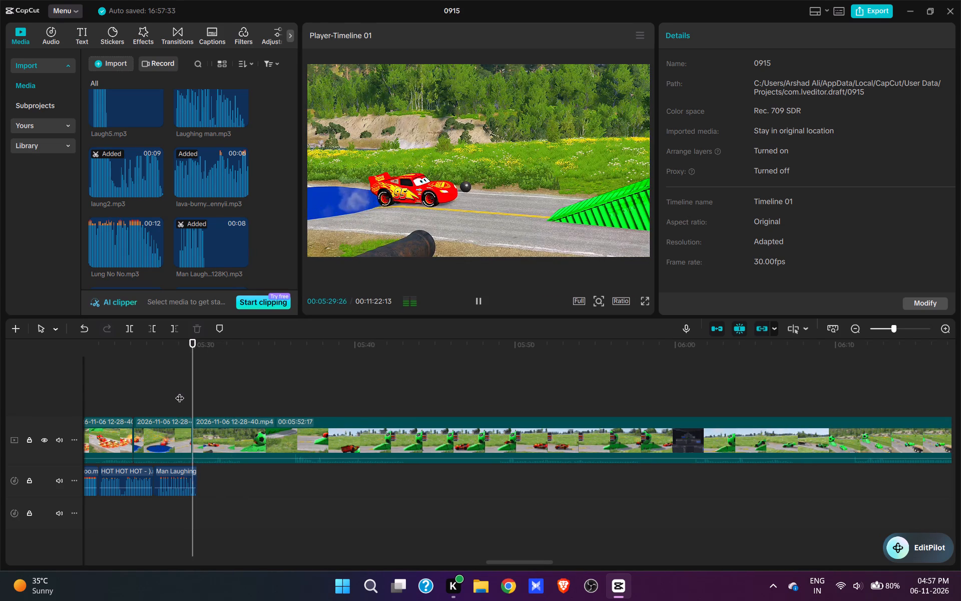
key("space")
Add mixkit-RUN.wav at 05:30:05, directly after the Man Laughing clip, as the red car speeds toward the green ramp.
left_click_drag(204, 392, 199, 390)
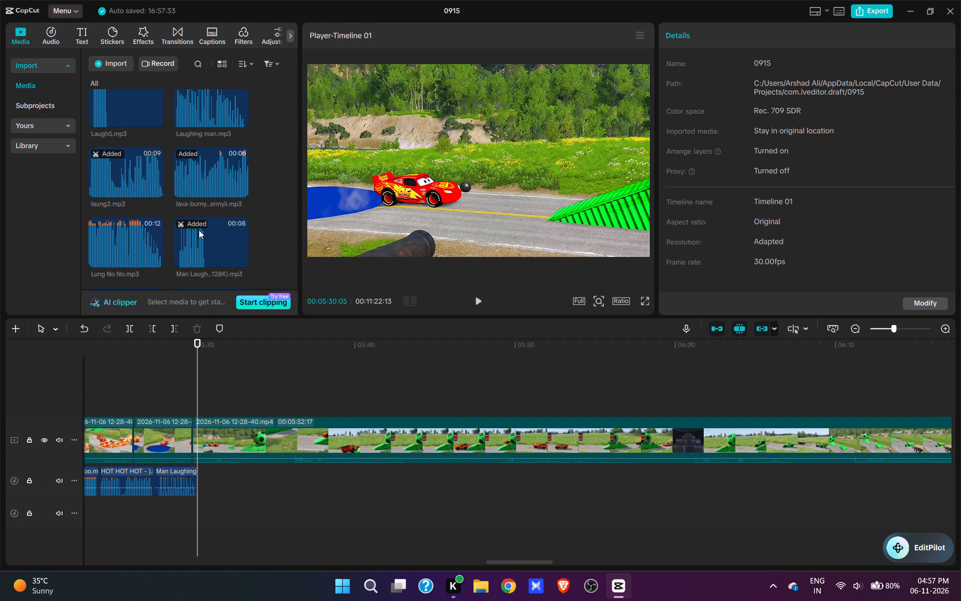
scroll(199, 166, "down", 5)
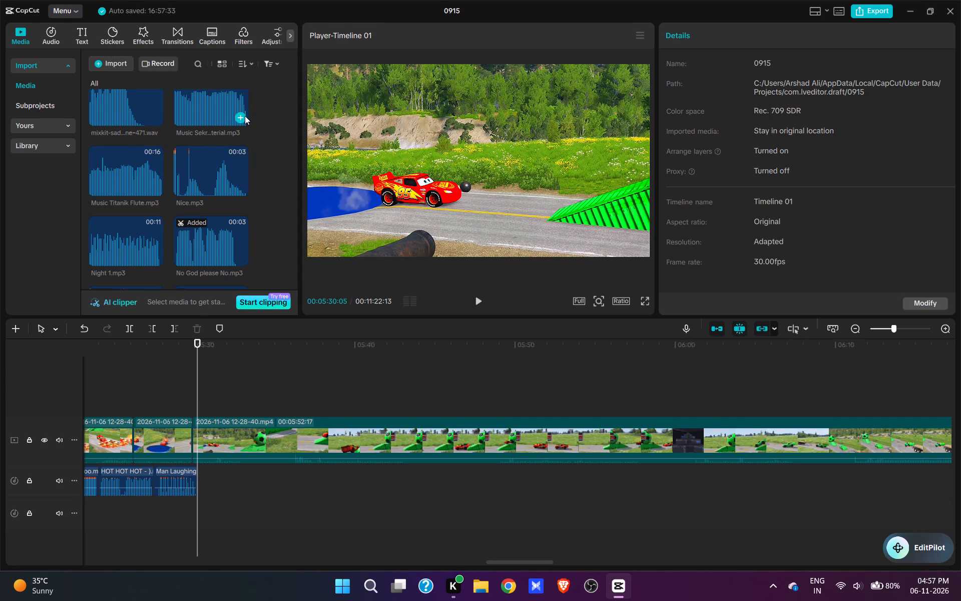
scroll(205, 179, "up", 1)
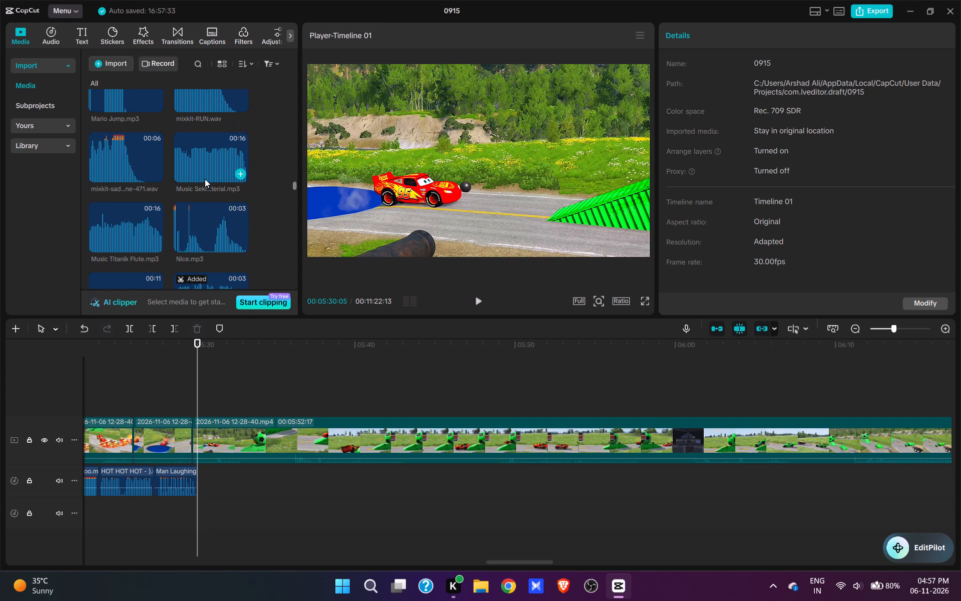
left_click(242, 103)
Split the footage at 05:32:13, as the red car runs into the giant green ball on the ramp.
key("space")
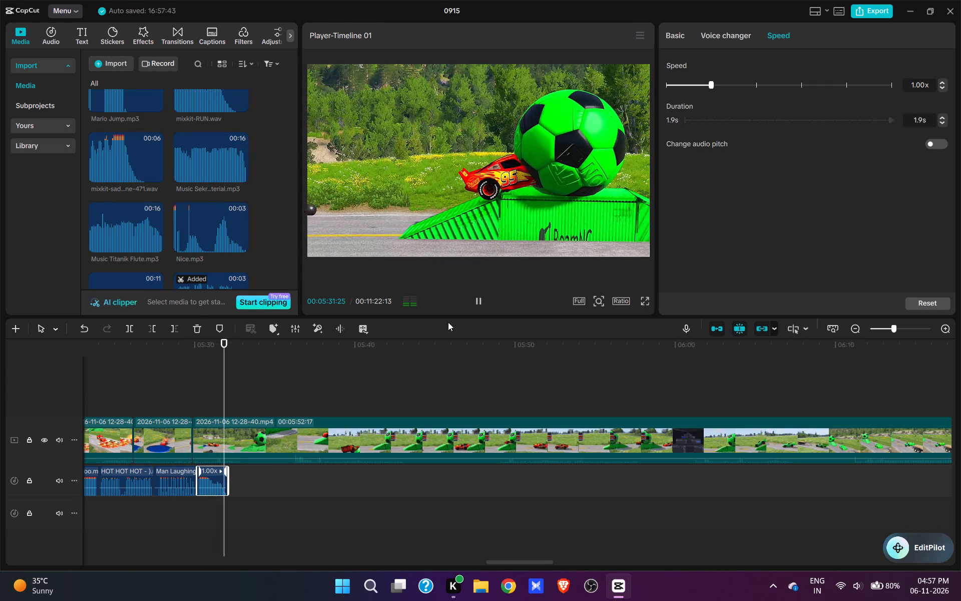
key("space")
key("w")
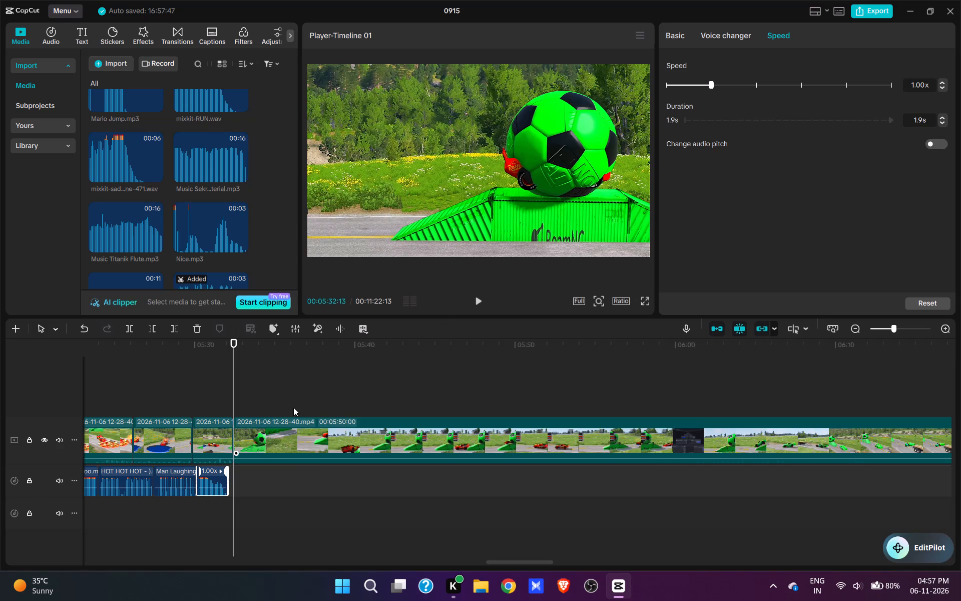
Review the repeated giant ball takes and cut from 05:32:13 to 06:01:26, just before the green car emerges from behind the ball.
left_click(289, 395)
key("space")
key("space")
key("space")
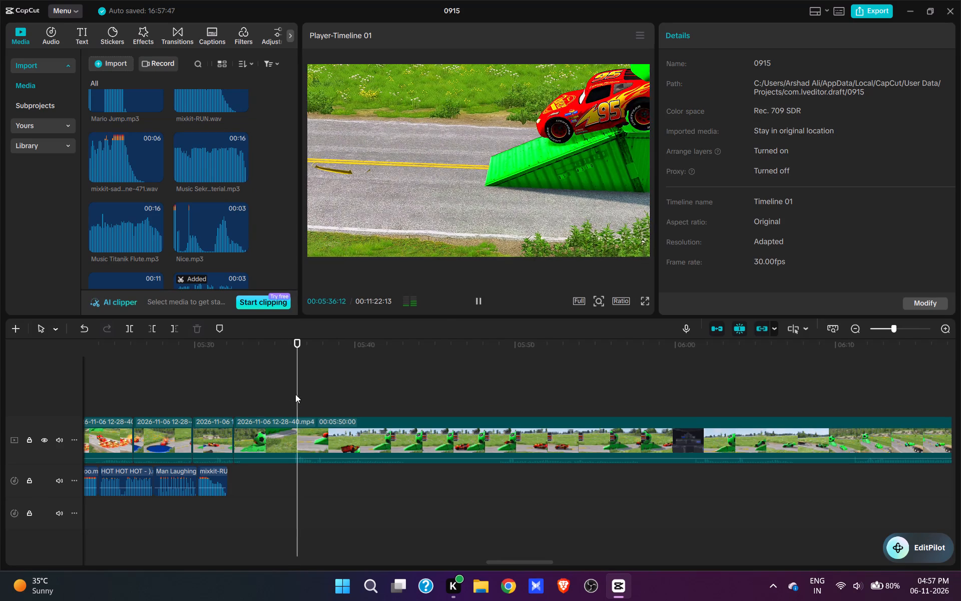
left_click(326, 392)
left_click(352, 388)
left_click(403, 387)
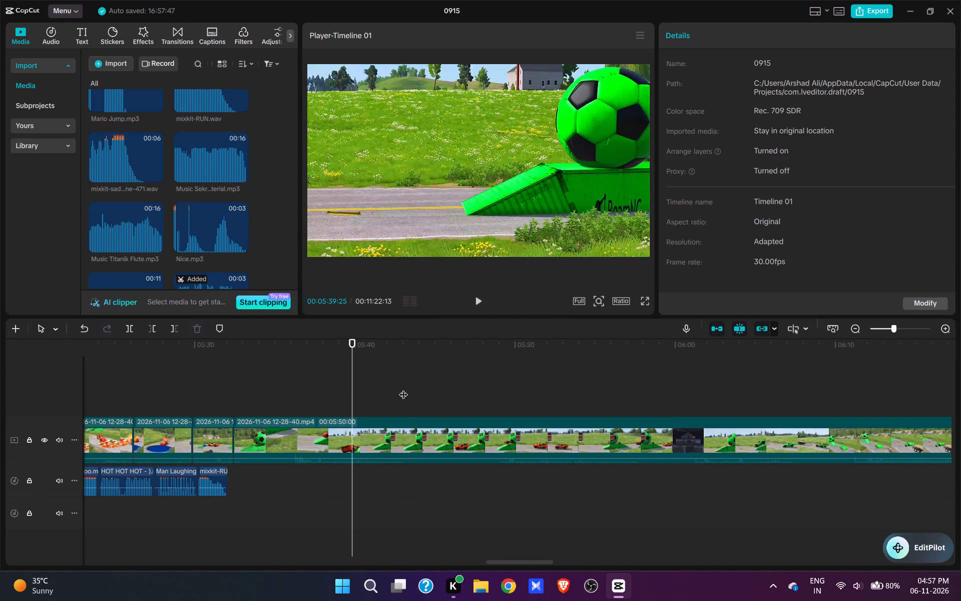
key("space")
left_click(498, 388)
key("space")
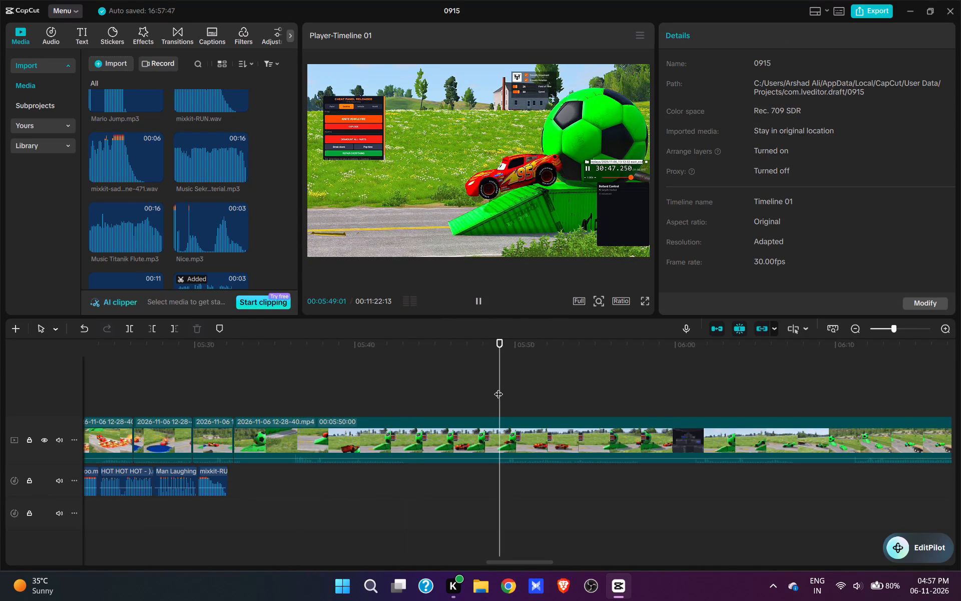
left_click(593, 378)
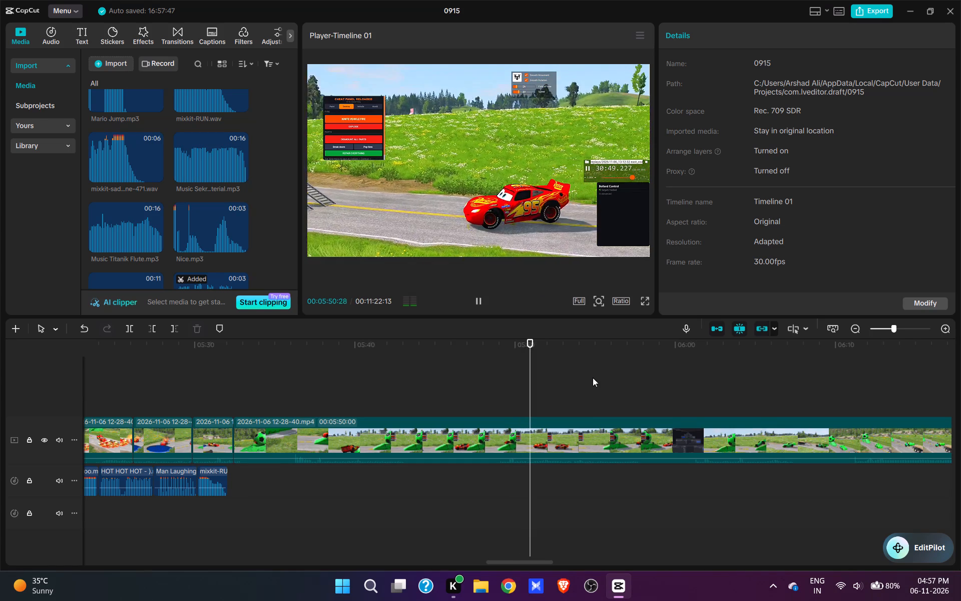
key("space")
left_click(694, 384)
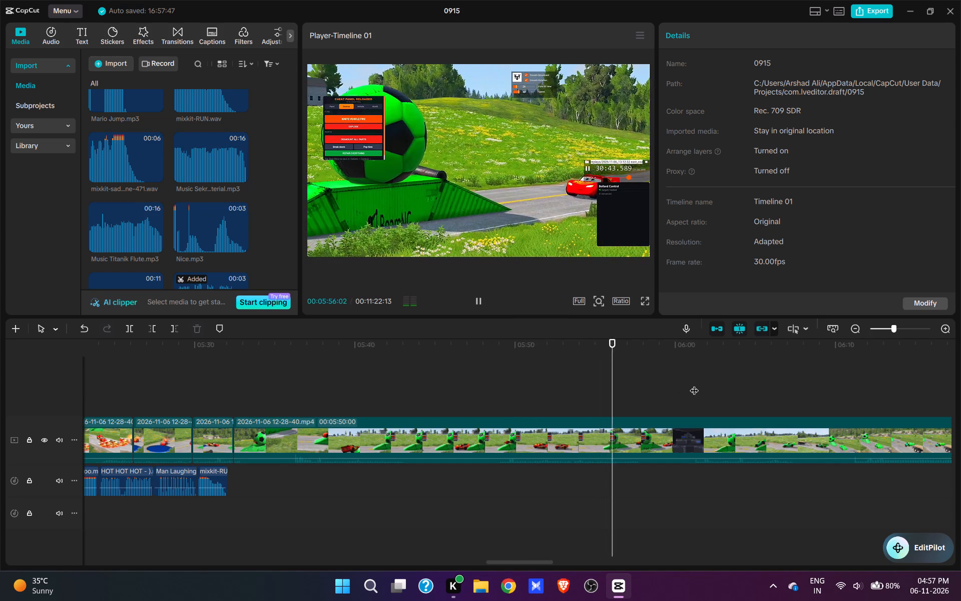
key("space")
key("space")
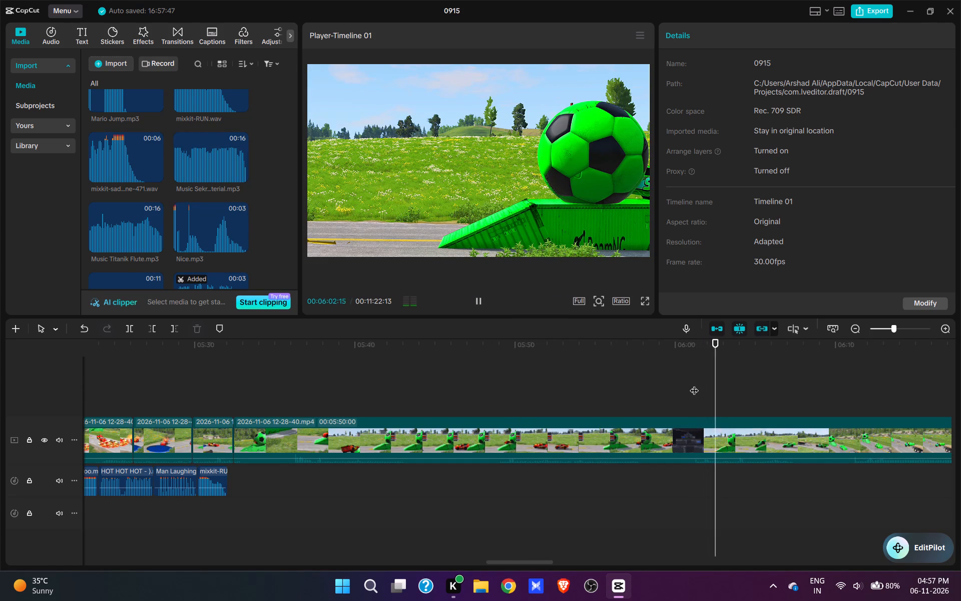
key("space")
key("space")
left_click(705, 401)
key("q")
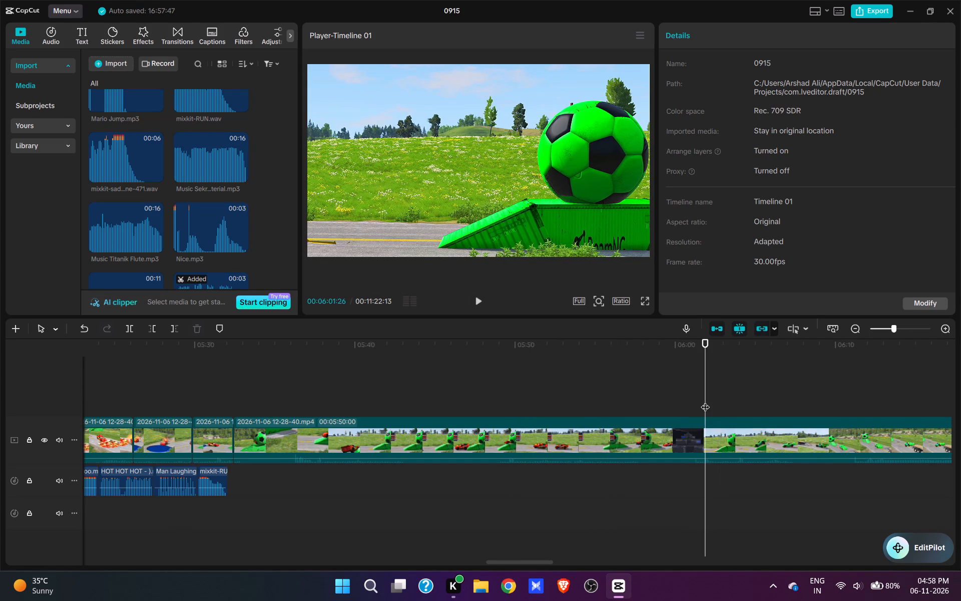
Replay the cut and add Wow Girl 1.mp3 at 05:33:13, where the green car appears from behind the giant ball.
left_click(208, 406)
key("space")
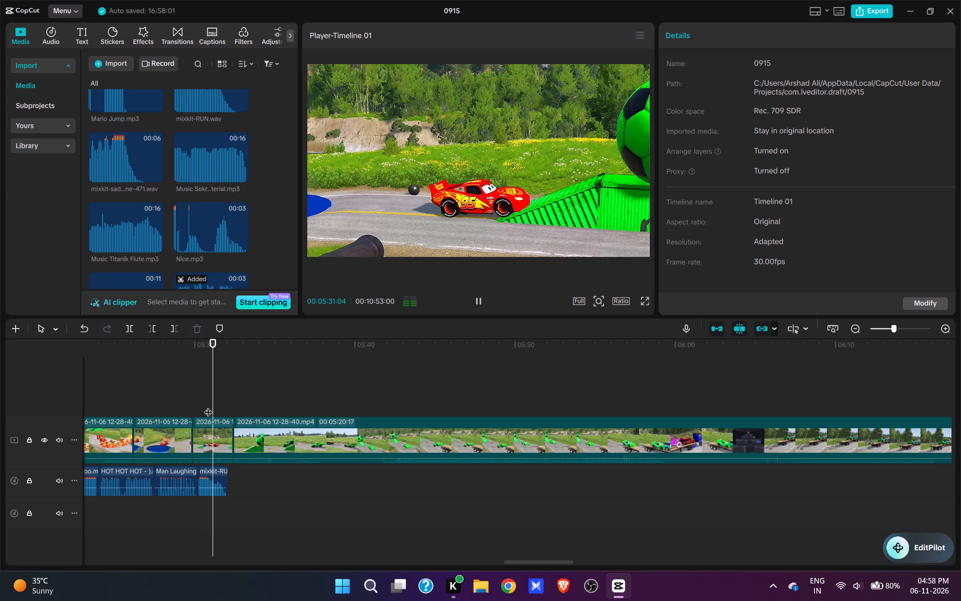
key("space")
key("space")
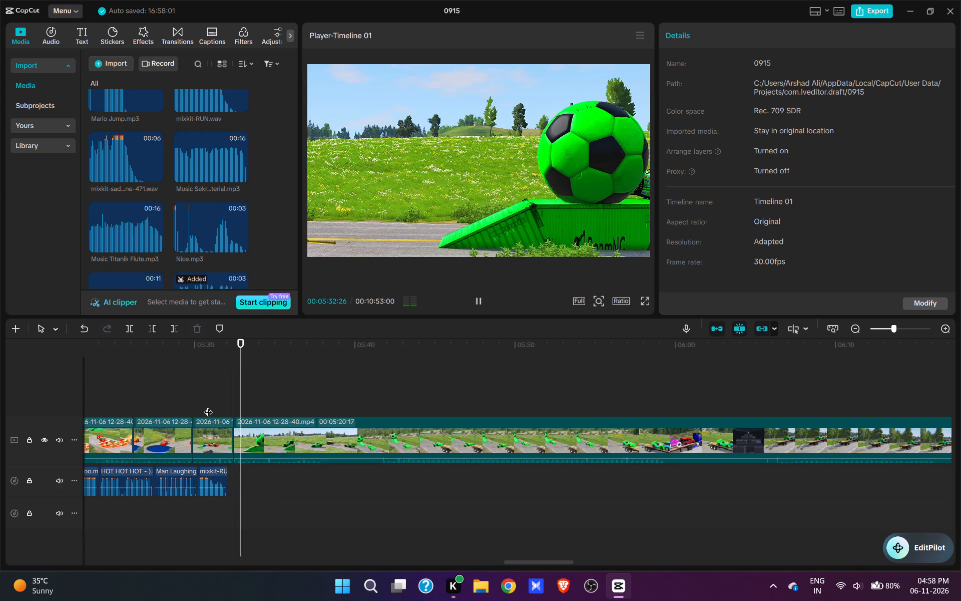
key("space")
key("space")
key("space")
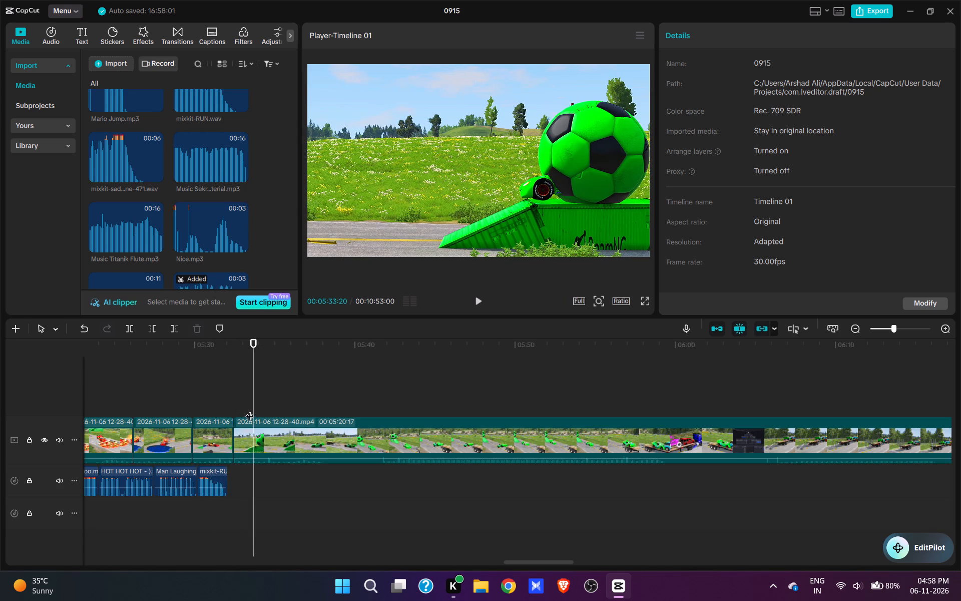
left_click(250, 408)
scroll(210, 188, "down", 16)
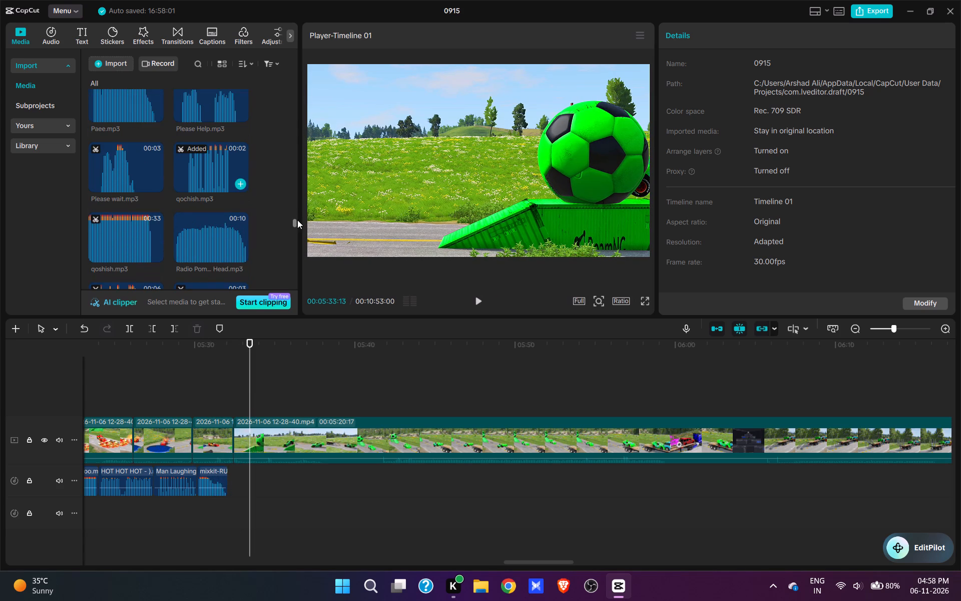
left_click_drag(297, 222, 314, 379)
scroll(197, 260, "up", 8)
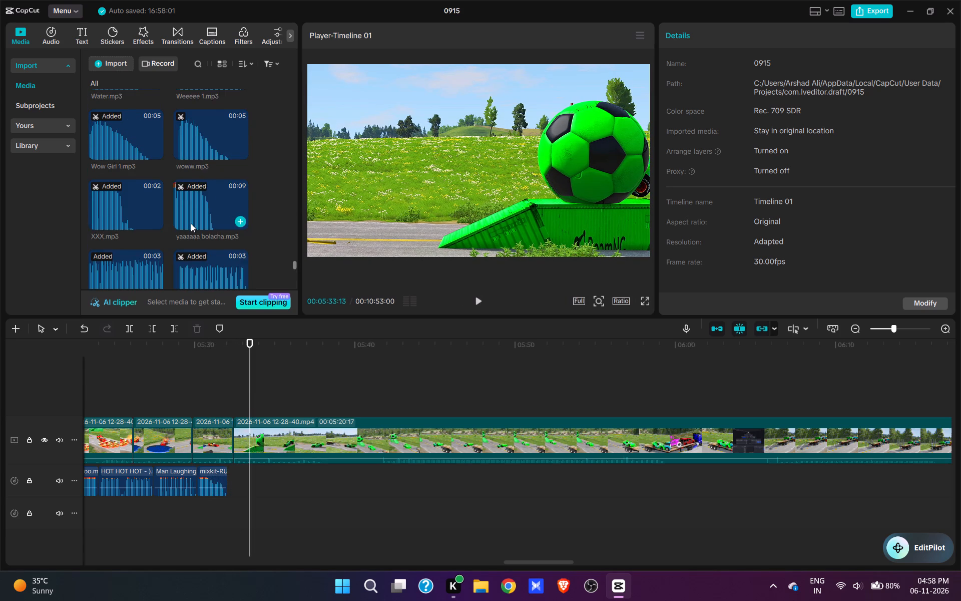
scroll(191, 223, "up", 1)
left_click(153, 205)
Play on with the new sound and split the footage at 05:37:09, as the green car heads for the trailer.
key("space")
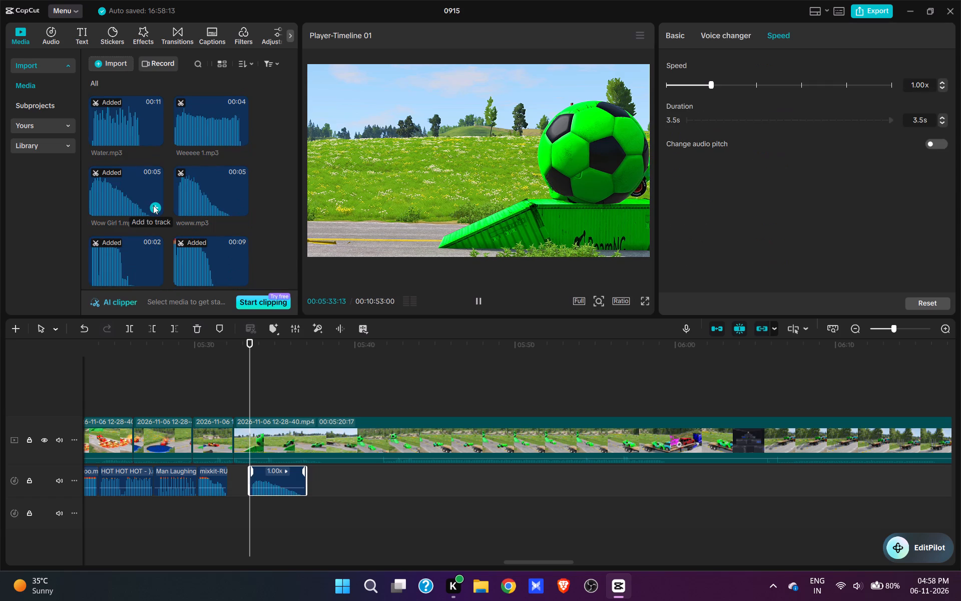
key("space")
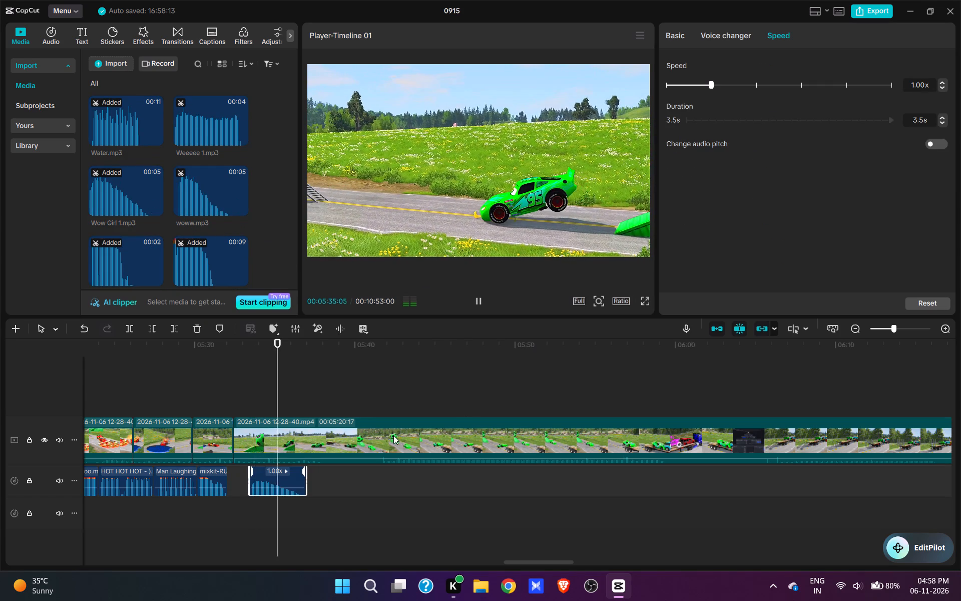
key("space")
key("space")
key("space")
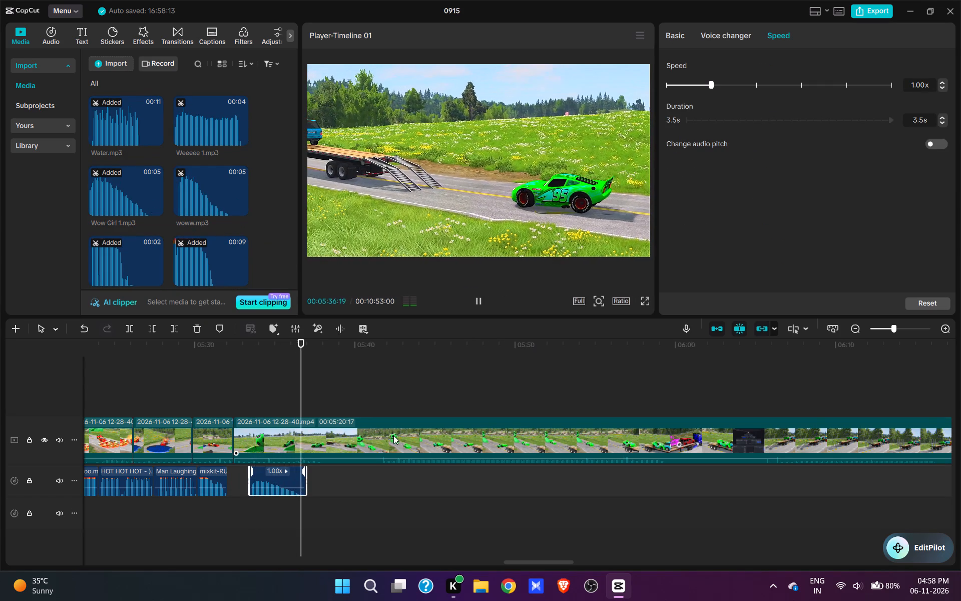
key("space")
key("w")
Cut the repeated takes of the green car approaching the trailer after 05:37:09, keeping the last take where it drives on.
left_click(382, 411)
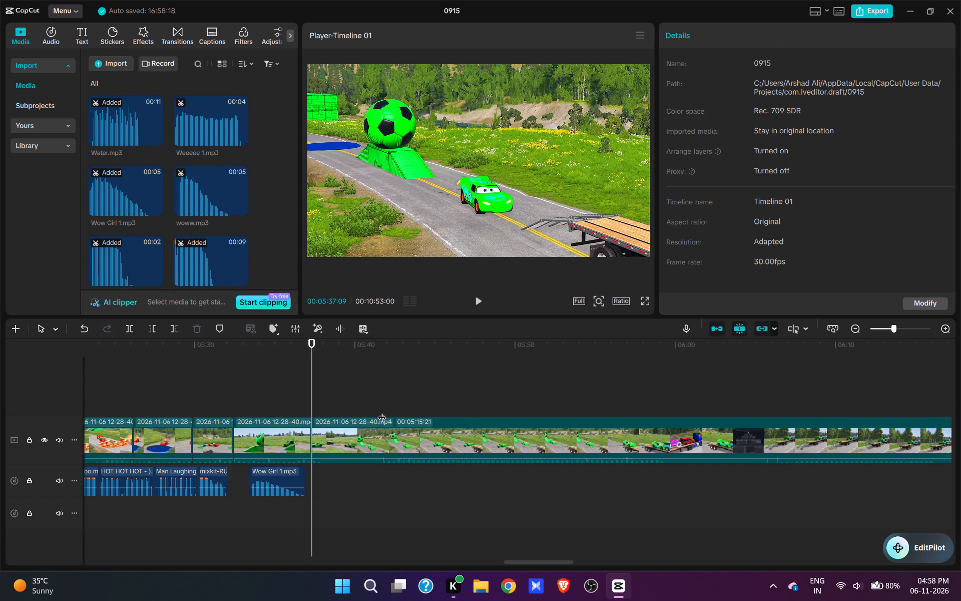
type("q")
key("space")
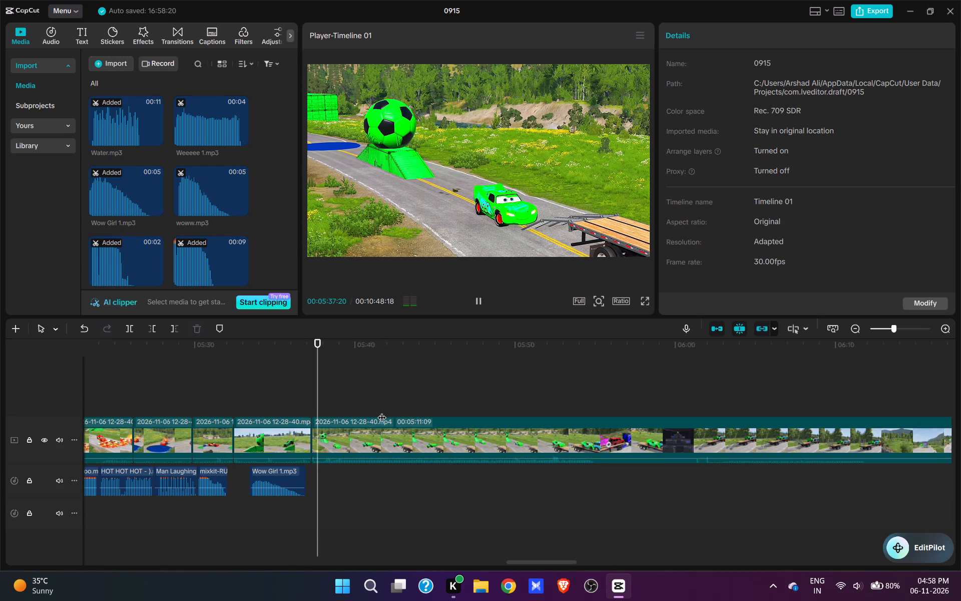
left_click(473, 409)
key("space")
left_click(500, 399)
key("space")
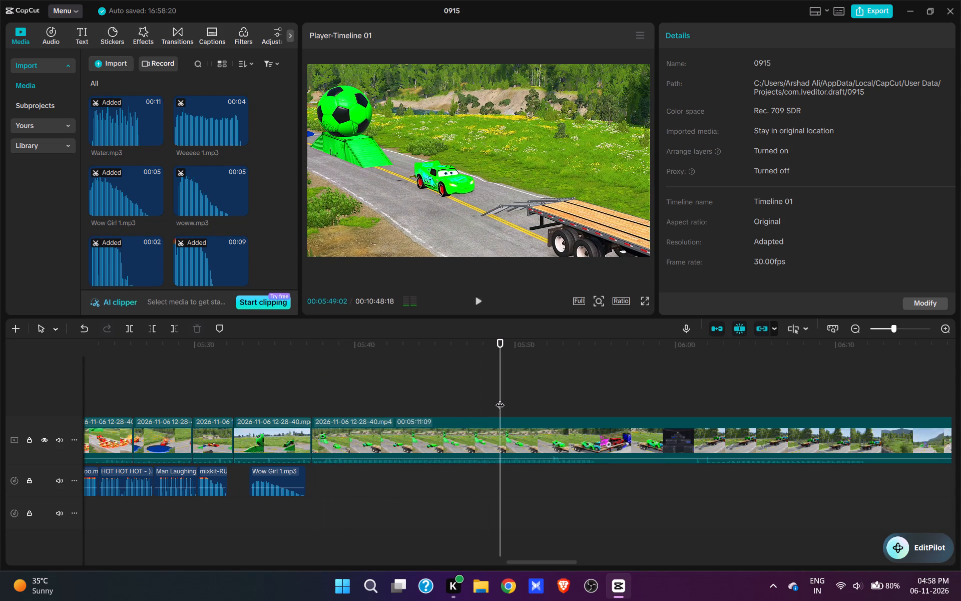
key("space")
type("q")
Add the Fanfare Victory sound effect at 05:38:05, as the green car drives onto the trailer ramps.
key("space")
key("space")
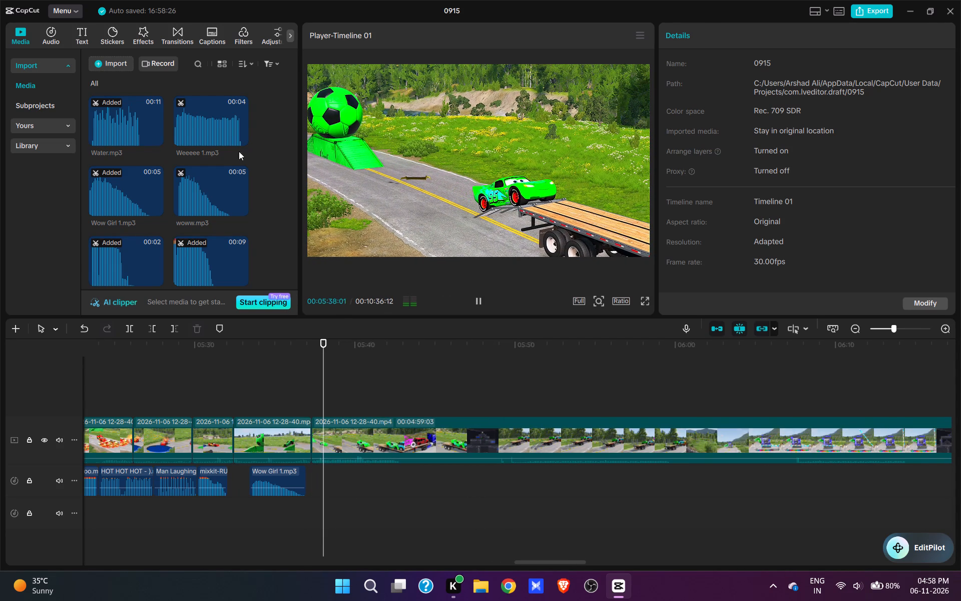
scroll(241, 205, "up", 13)
left_click_drag(295, 227, 281, 101)
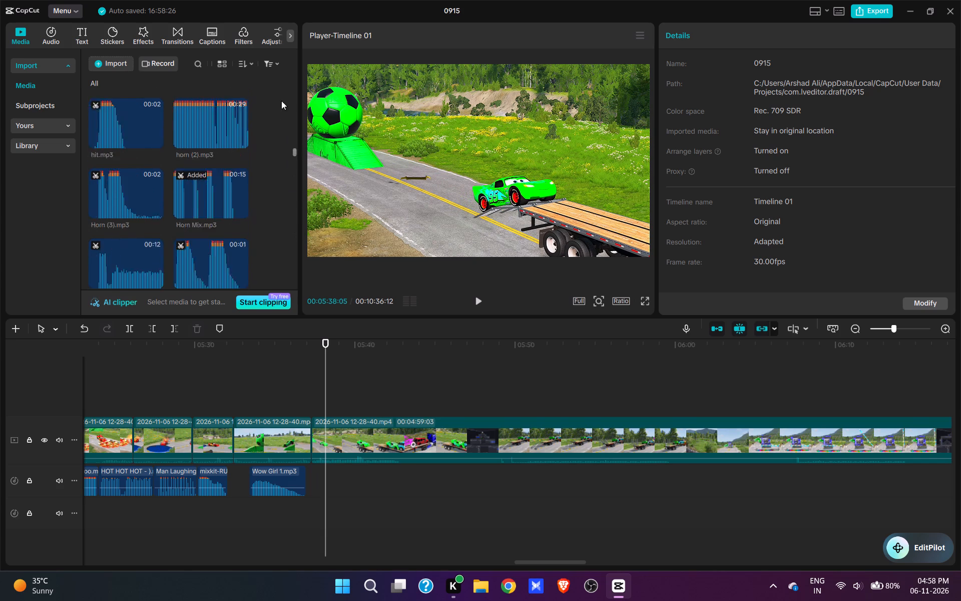
left_click_drag(281, 101, 286, 52)
scroll(216, 150, "down", 12)
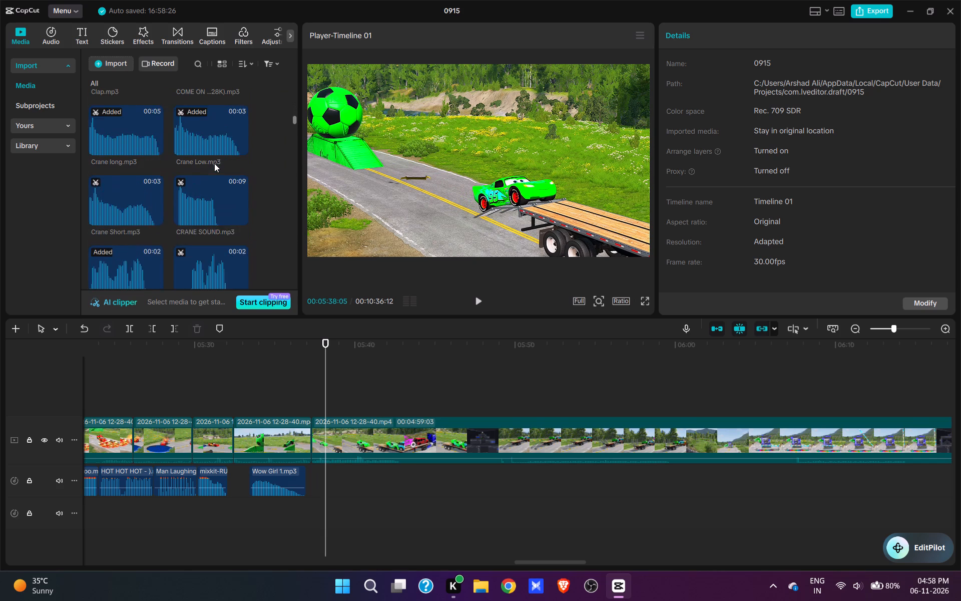
scroll(214, 163, "down", 3)
scroll(167, 208, "down", 2)
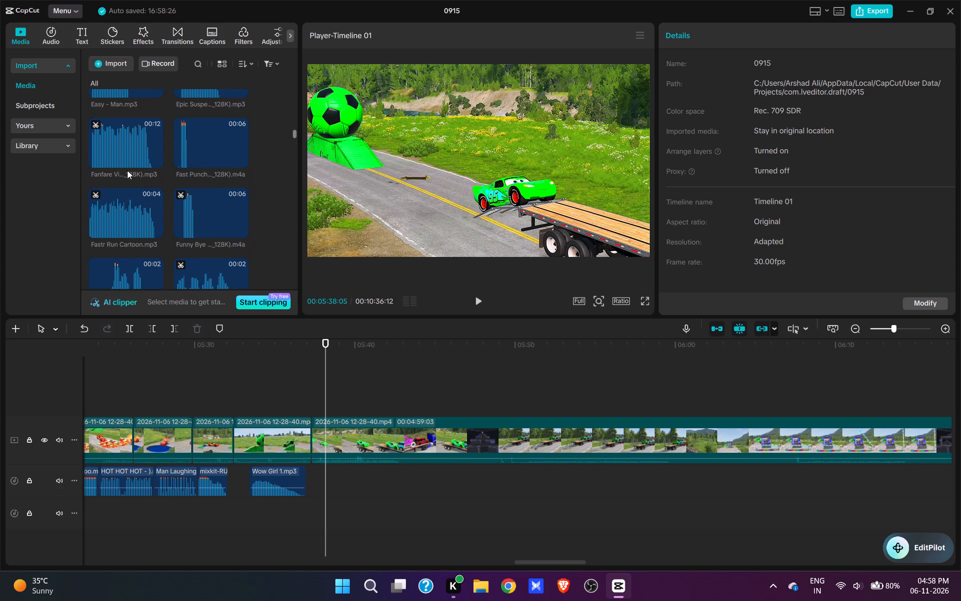
left_click(123, 157)
left_click(123, 159)
Play through the fanfare and split the footage at 05:44:24, where the sound ends with the green car loaded on the trailer.
key("space")
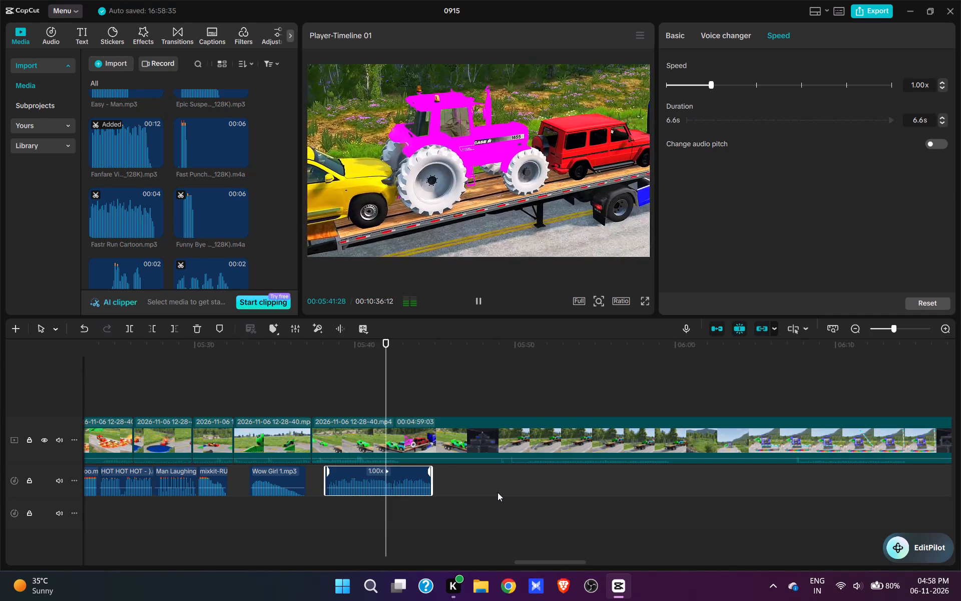
key("space")
key("space")
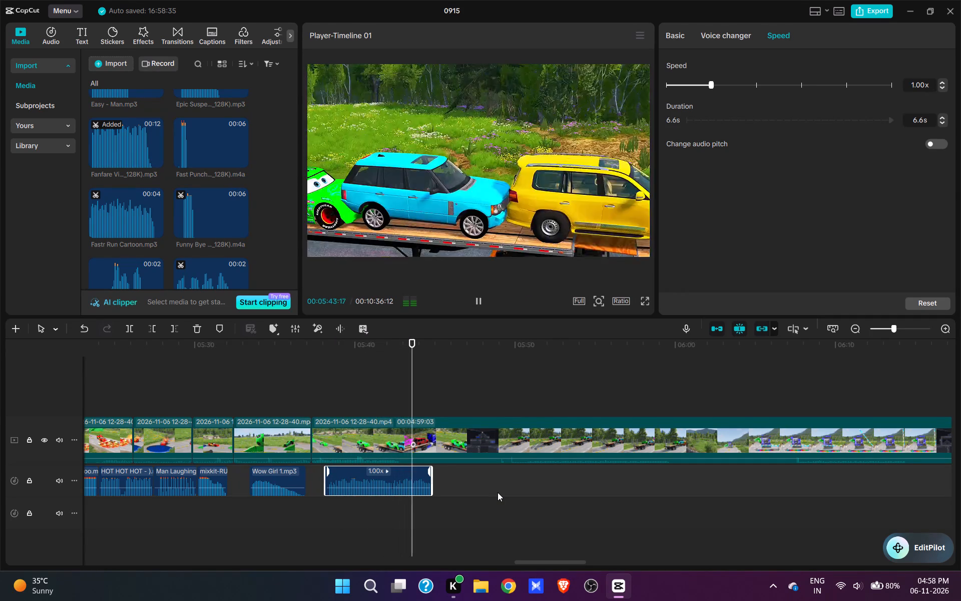
key("space")
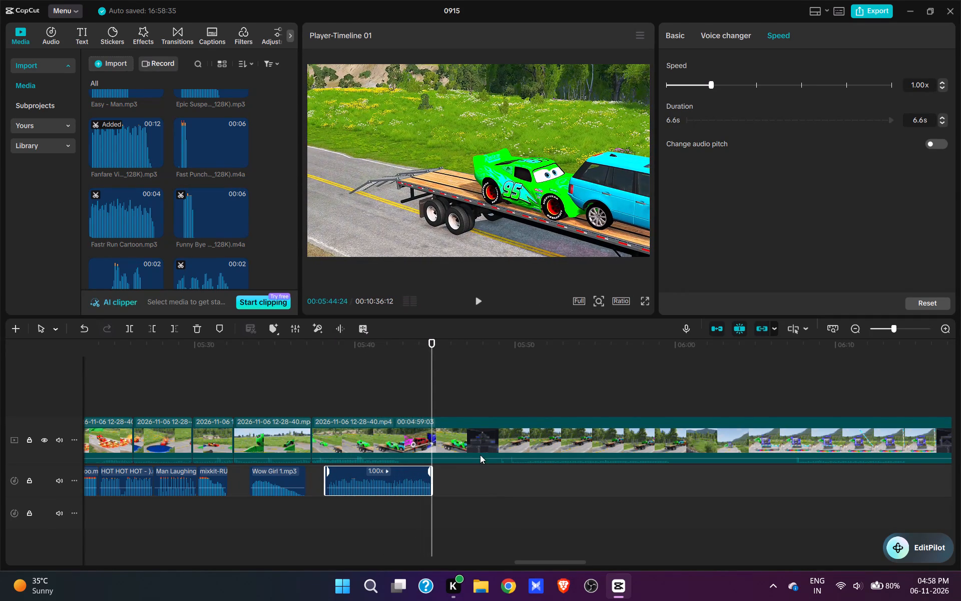
left_click(475, 442)
key("w")
Cut the unneeded footage from 05:44:24 to about 05:50, just before the trailer's ramps start lifting.
left_click(512, 398)
key("space")
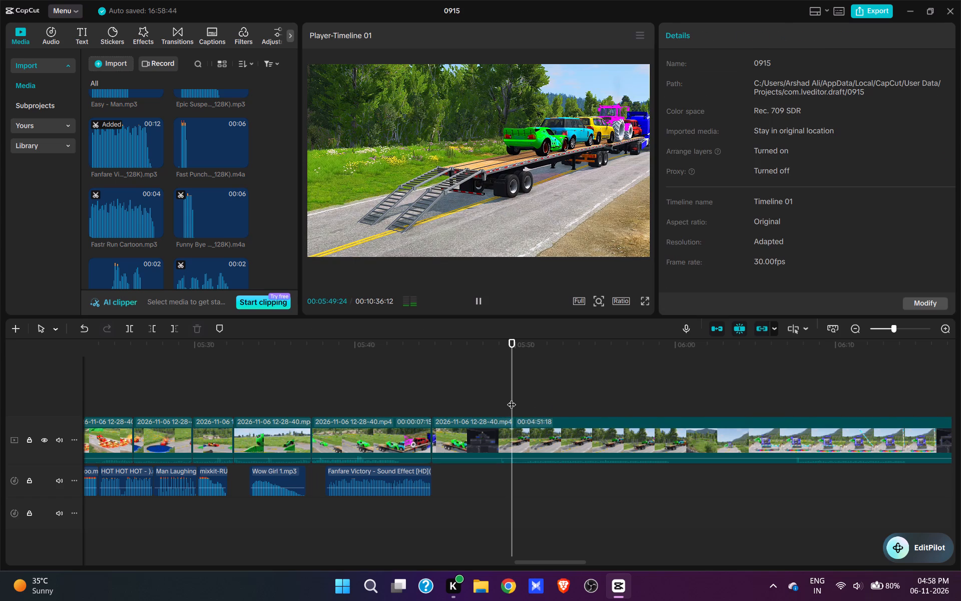
key("space")
left_click(527, 400)
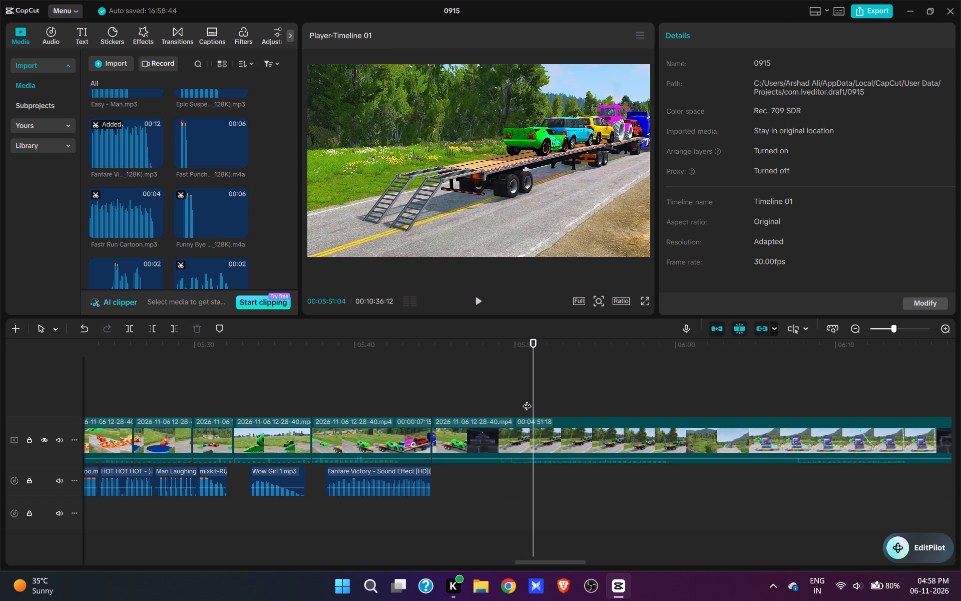
left_click(525, 400)
type("q")
Replay the ramp shot and split it at about 05:52, once the trailer's ramps stand upright.
key("space")
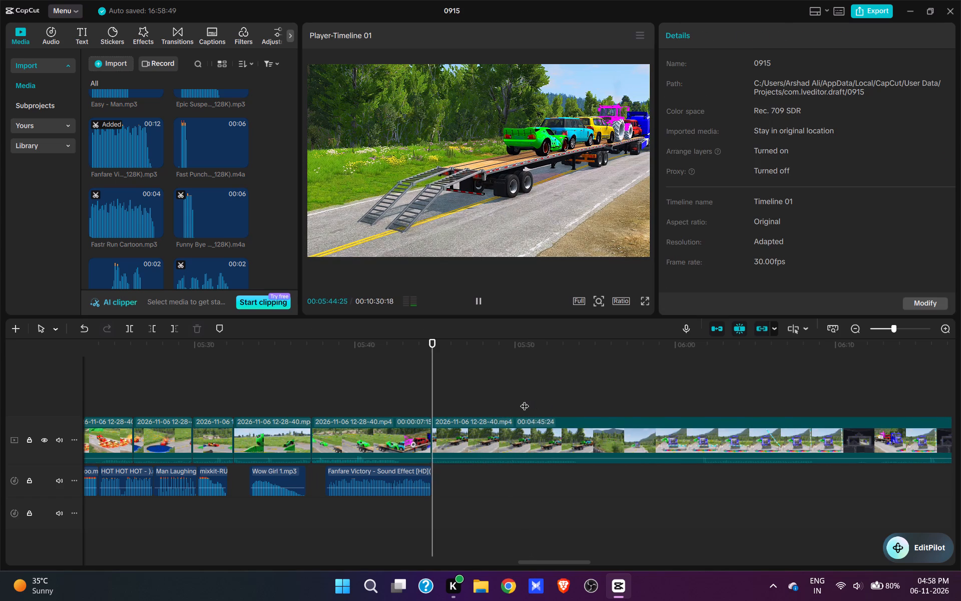
key("space")
left_click(429, 393)
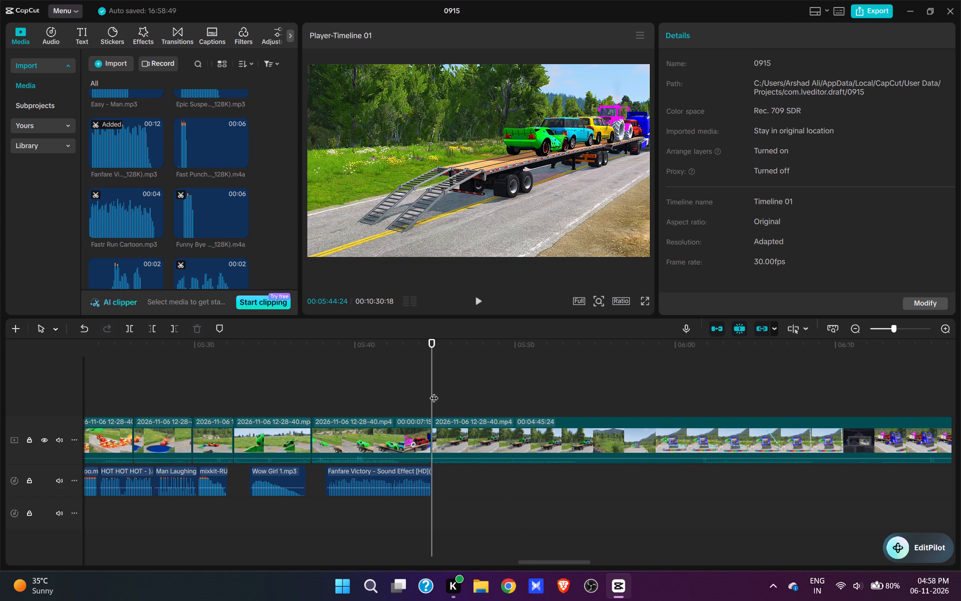
left_click(485, 387)
left_click(550, 378)
left_click(528, 369)
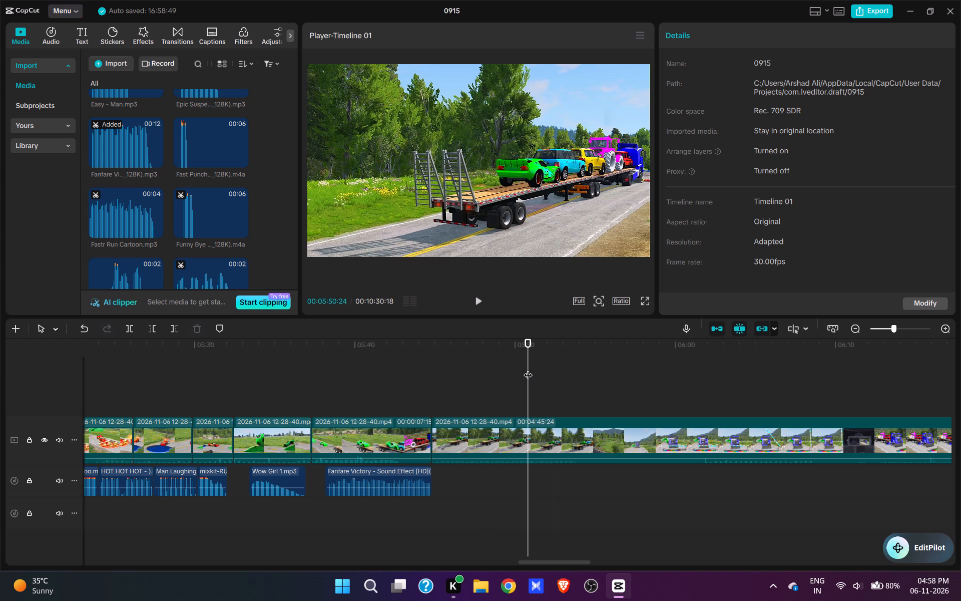
key("space")
key("space")
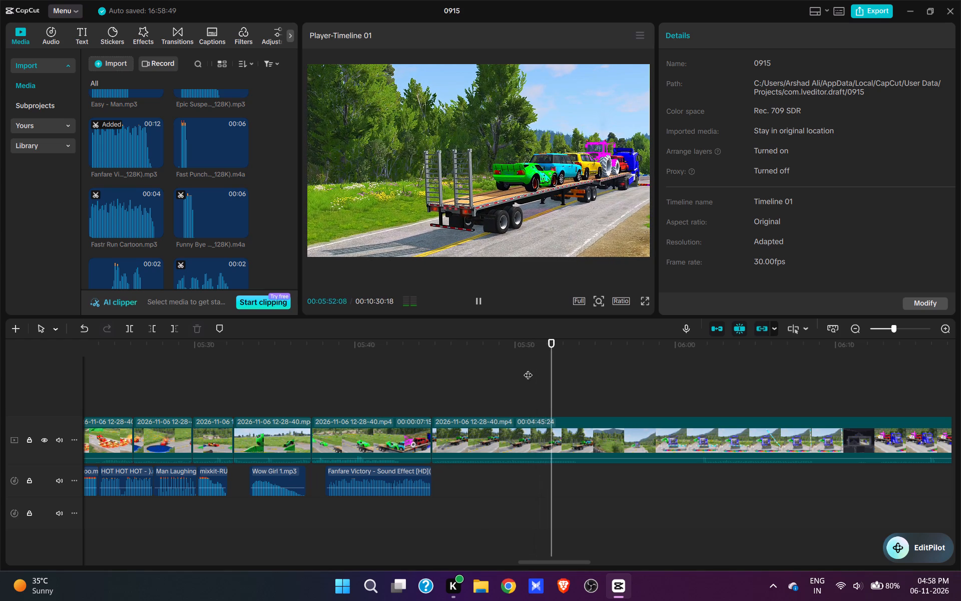
type("w")
Add Crane long.mp3 at 05:44:24, directly after the Fanfare Victory clip, as the trailer's ramps begin lifting.
left_click(435, 375)
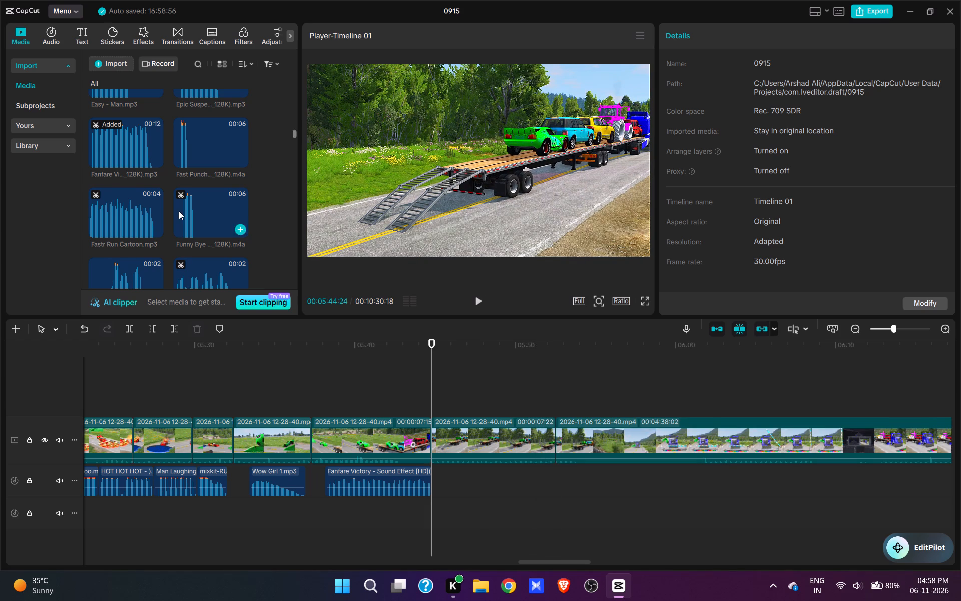
scroll(179, 211, "up", 8)
scroll(179, 217, "down", 1)
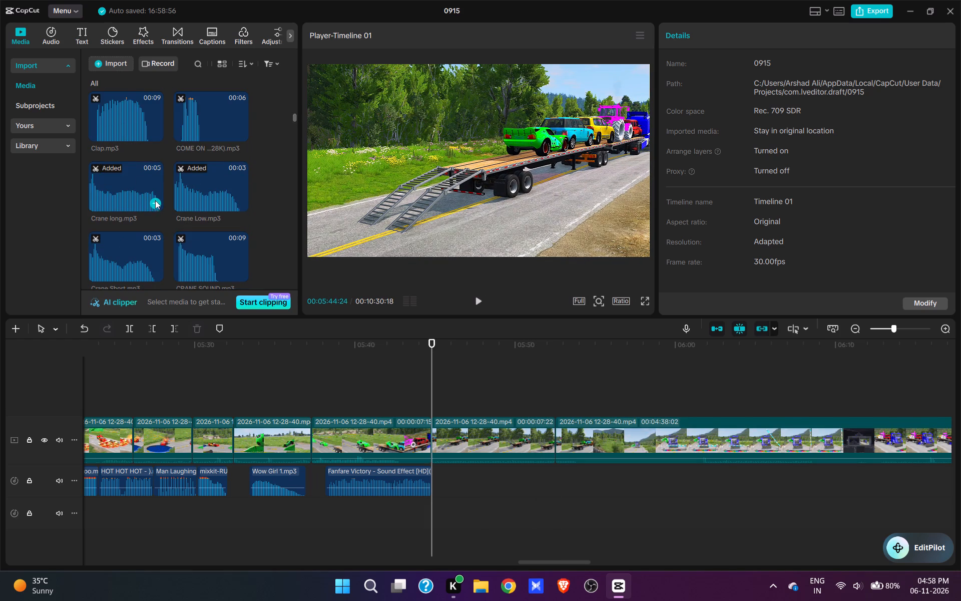
left_click(155, 204)
Shorten the ramp-raising clip to a 4.2 s duration so it matches the Crane long.mp3 sound, and replay it.
left_click(466, 430)
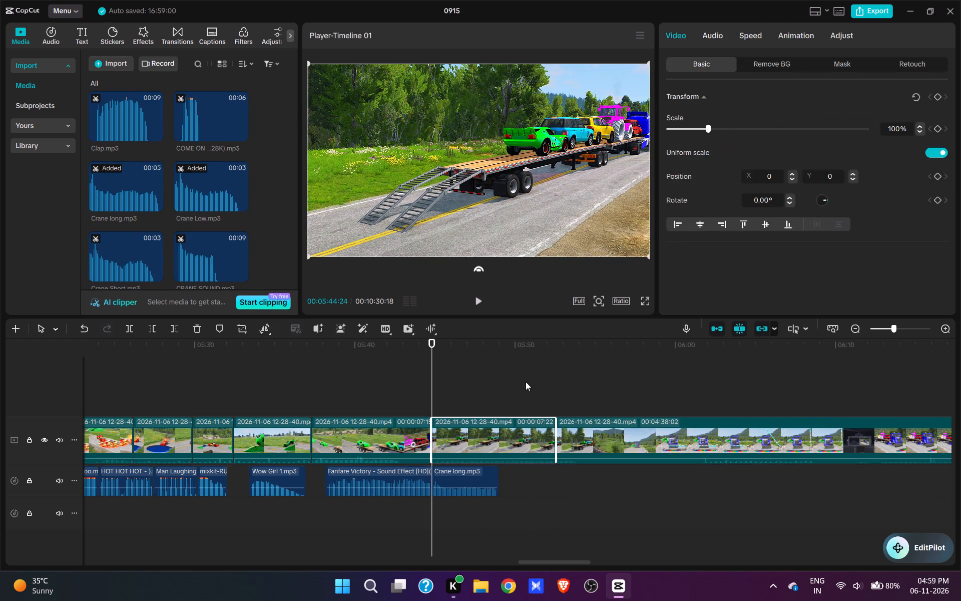
left_click(735, 38)
left_click_drag(927, 155, 927, 154)
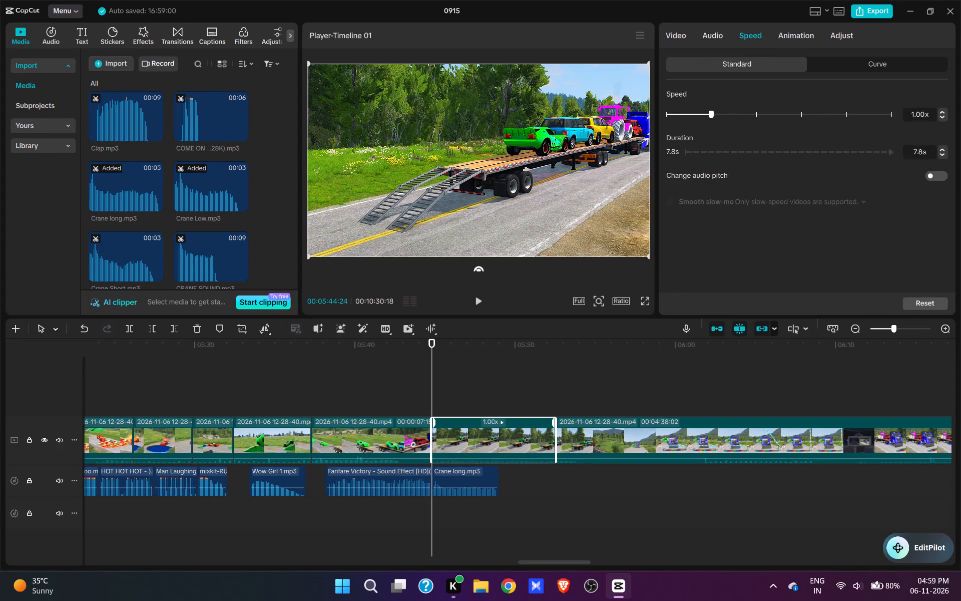
left_click_drag(927, 154, 848, 152)
type("4.2")
key("Return")
key("space")
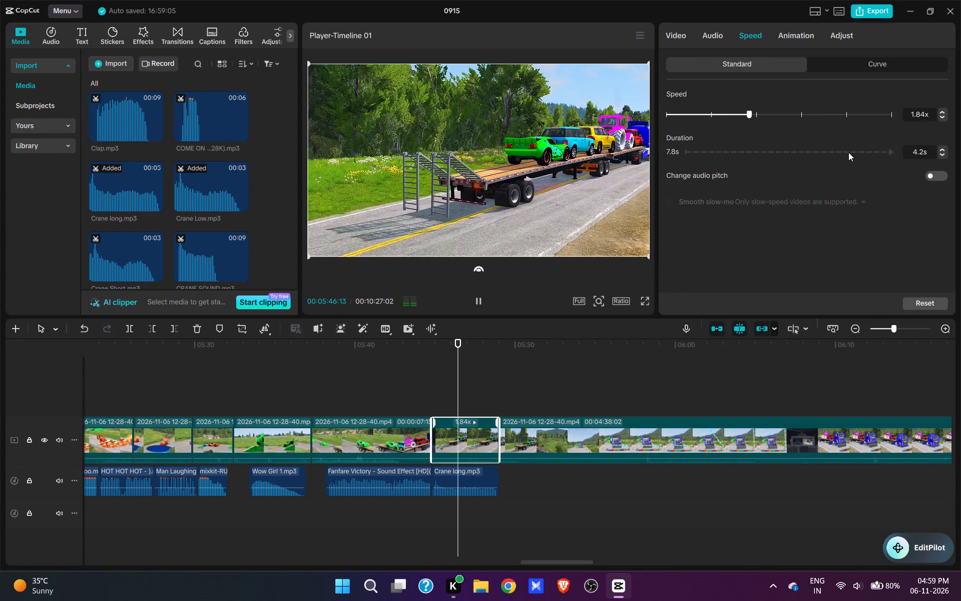
key("space")
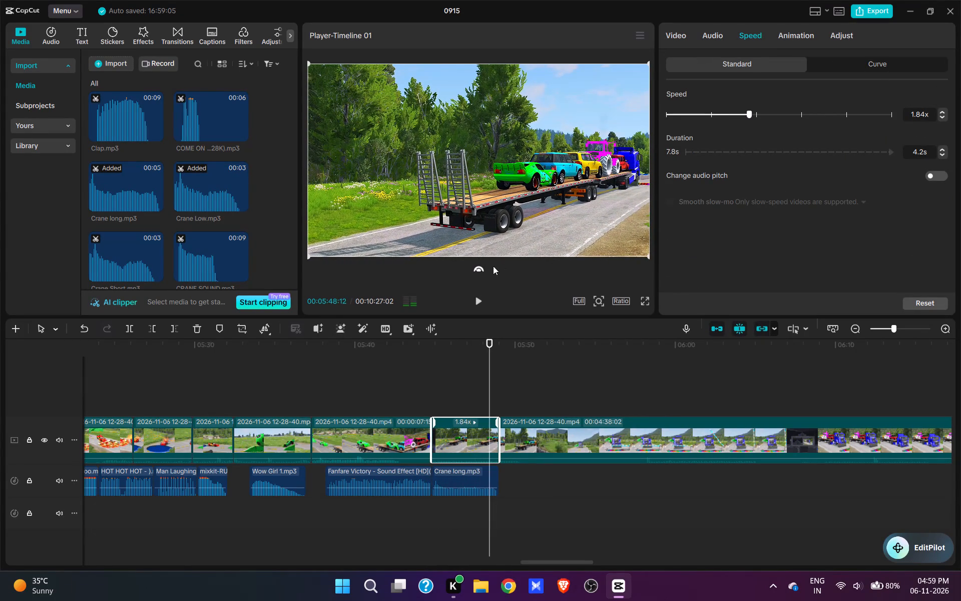
left_click(477, 268)
left_click(477, 268)
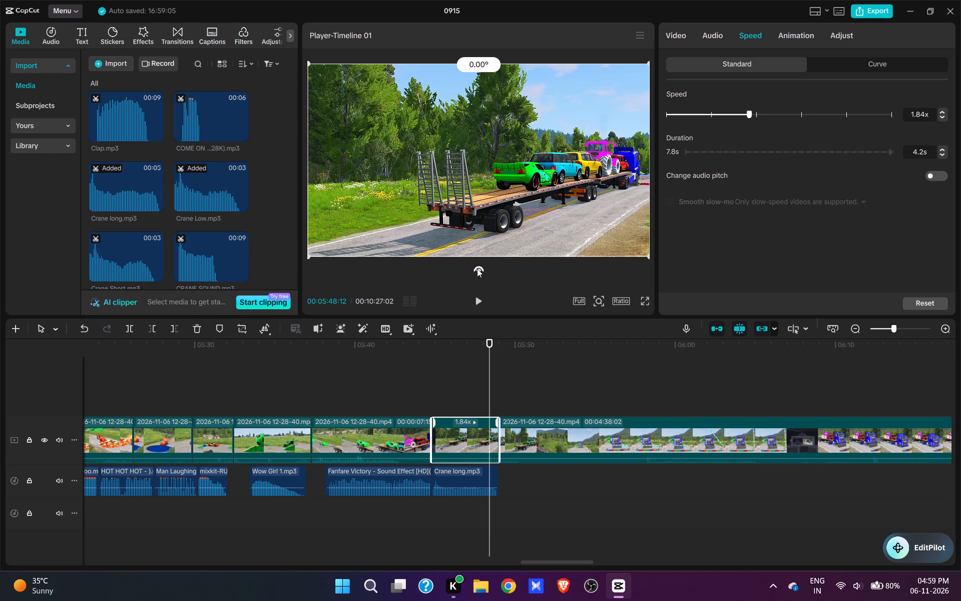
left_click(412, 386)
key("space")
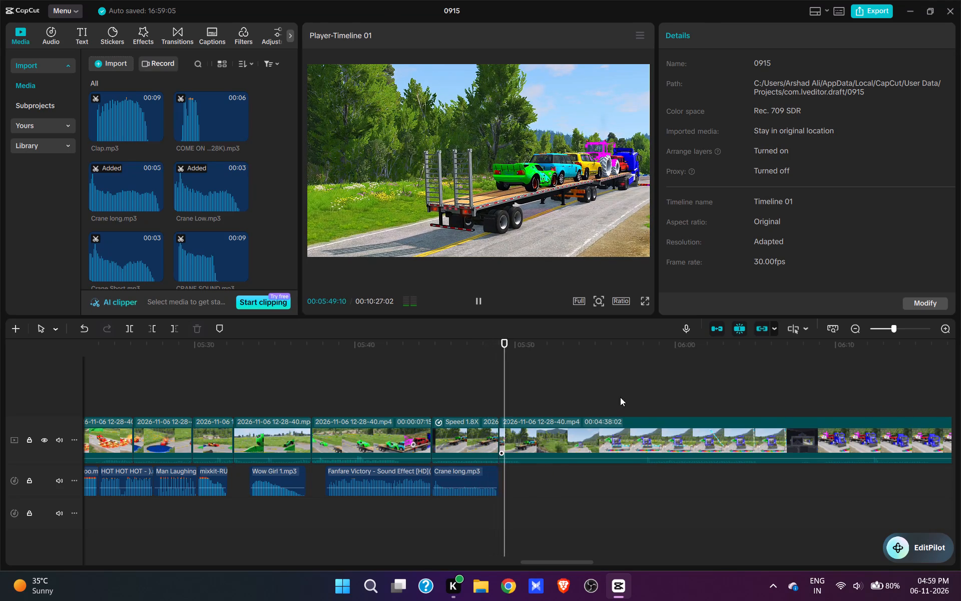
Cut the footage from 05:49:00 to about 05:58:15, plus a few more frames, to start just before the barrier rises.
left_click(638, 387)
key("space")
key("space")
type("q")
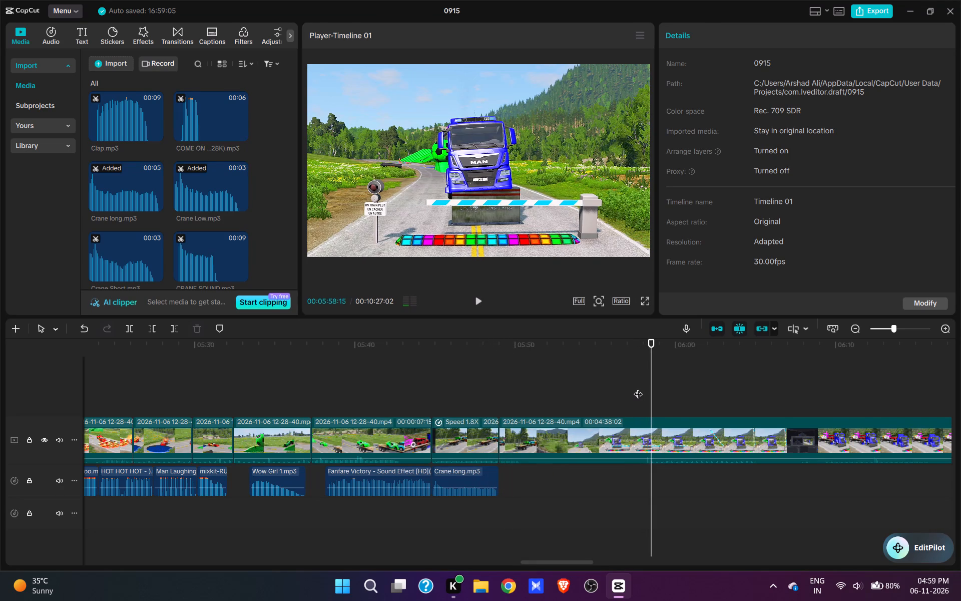
key("space")
key("space")
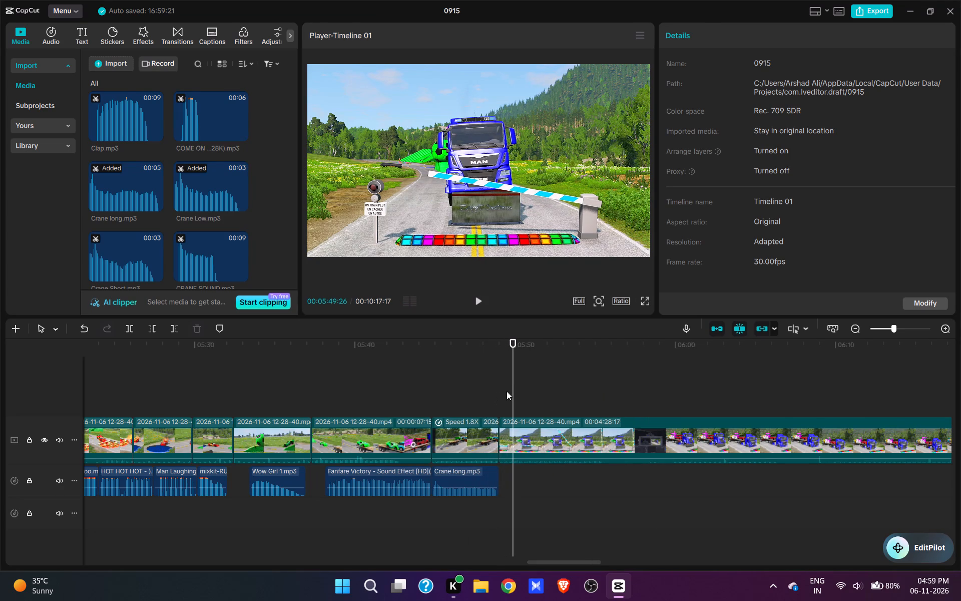
left_click(499, 394)
key("space")
key("space")
type("q")
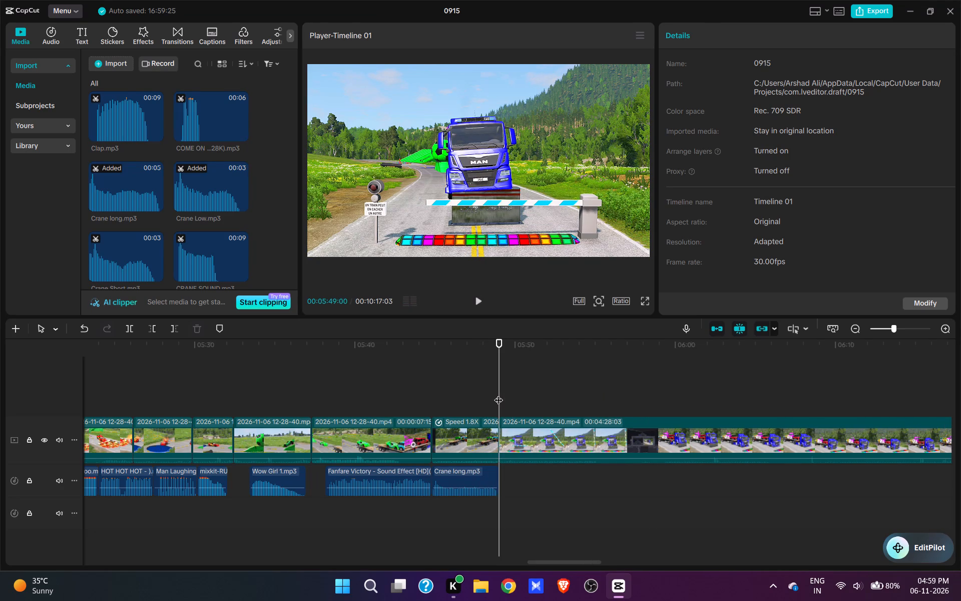
key("space")
key("space")
Add ding ding 1.mp3 at 05:49:00, directly after Crane long.mp3, and play it with the barrier shot.
left_click(494, 395)
left_click(497, 393)
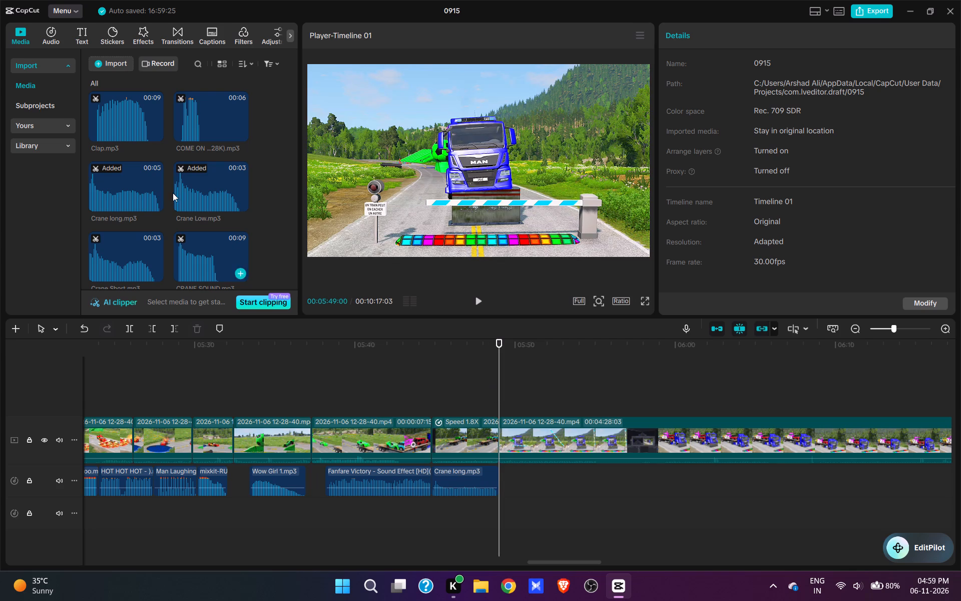
scroll(166, 188, "down", 4)
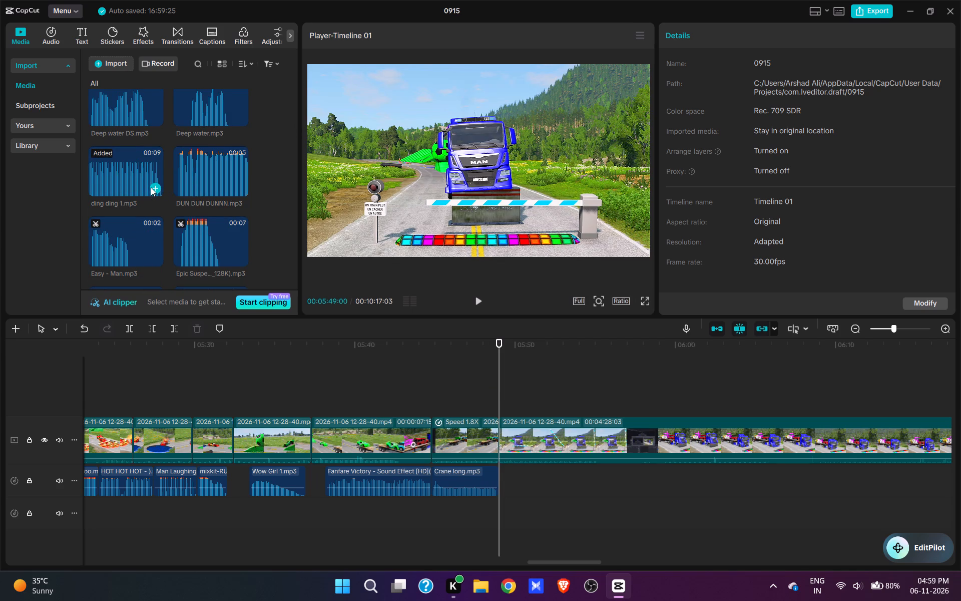
left_click(151, 189)
key("space")
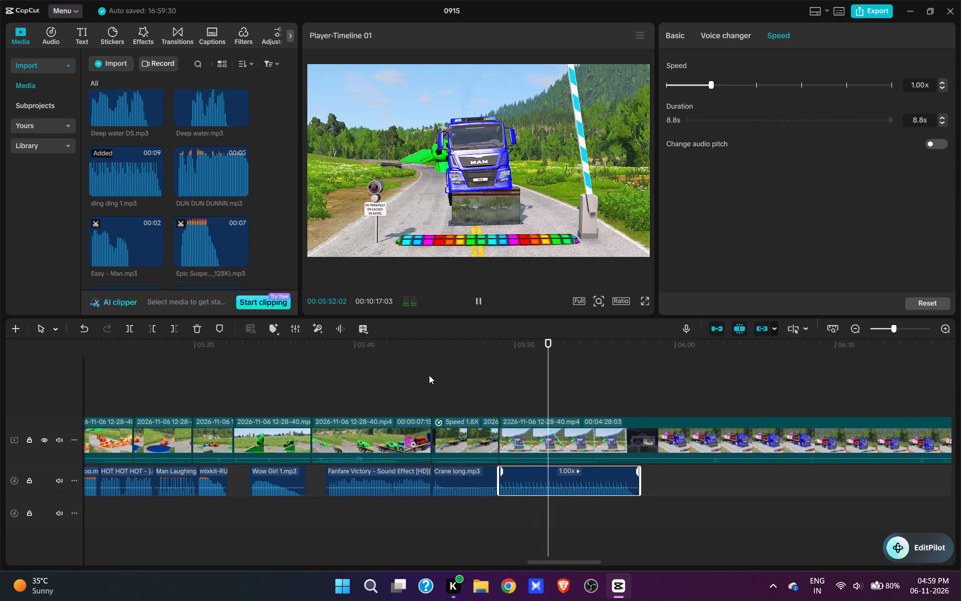
Trim the end of ding ding 1.mp3 to 05:53:02, once the barrier is up, and split the footage there.
key("space")
key("space")
key("space")
type("e")
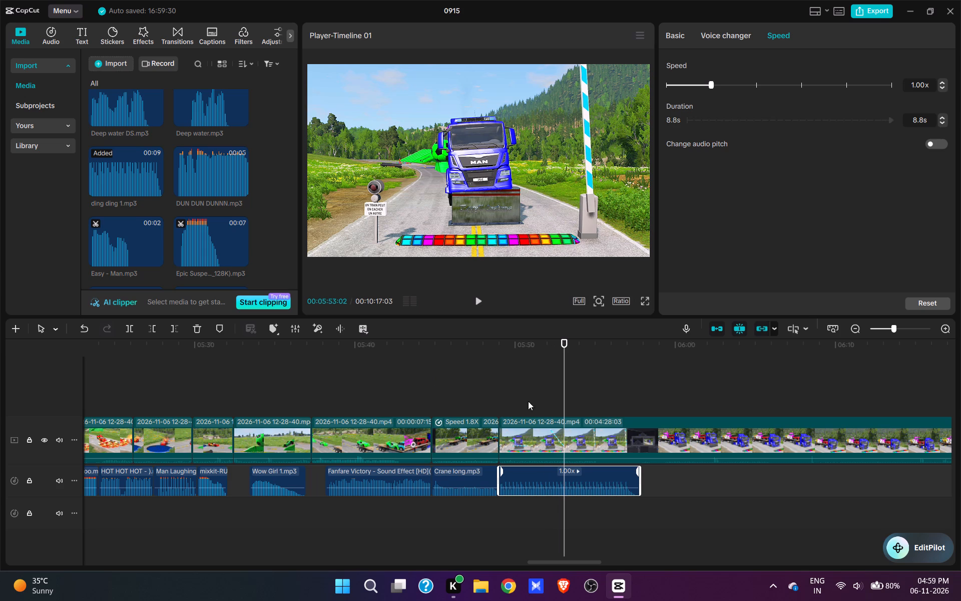
left_click(577, 459)
key("w")
Cut the unneeded footage after 05:53:02 in two trims, up to just before the block under the truck starts lowering.
left_click(696, 398)
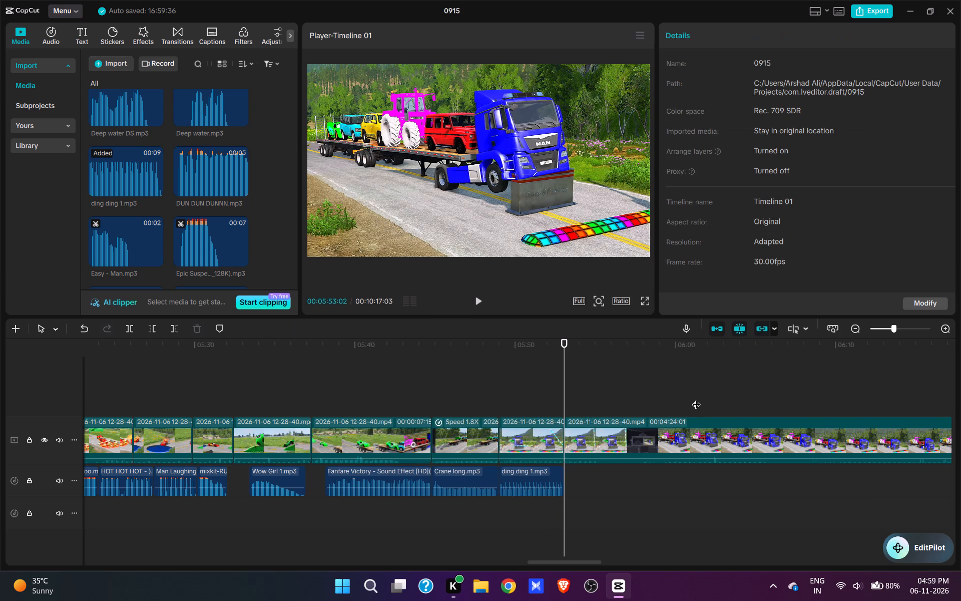
key("space")
left_click(671, 403)
type("q")
key("space")
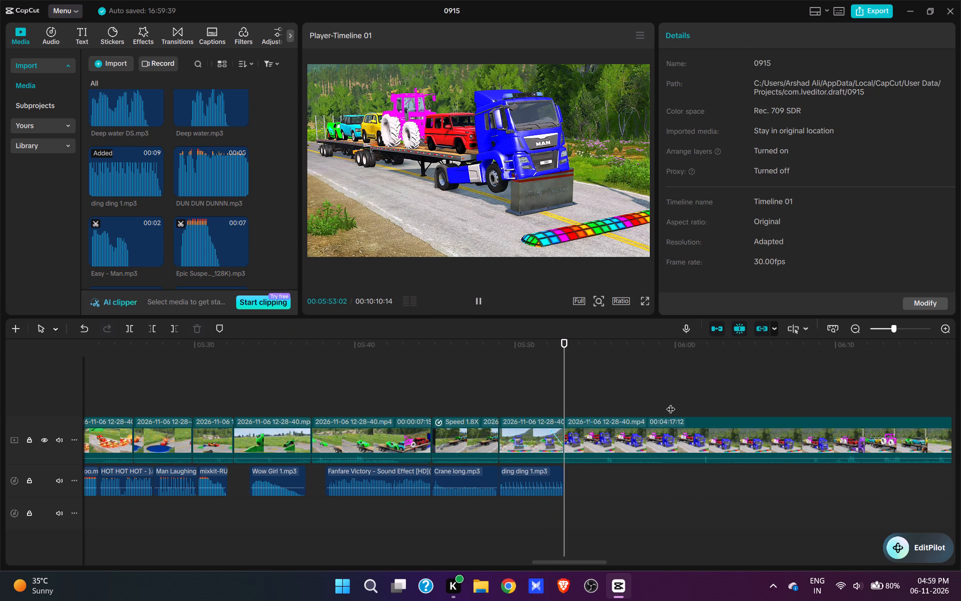
key("space")
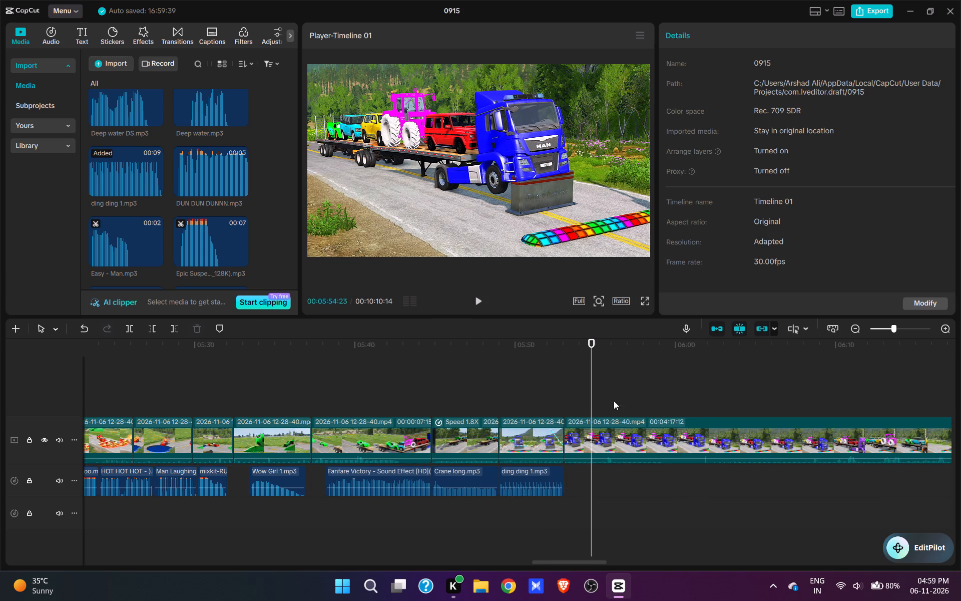
left_click(589, 402)
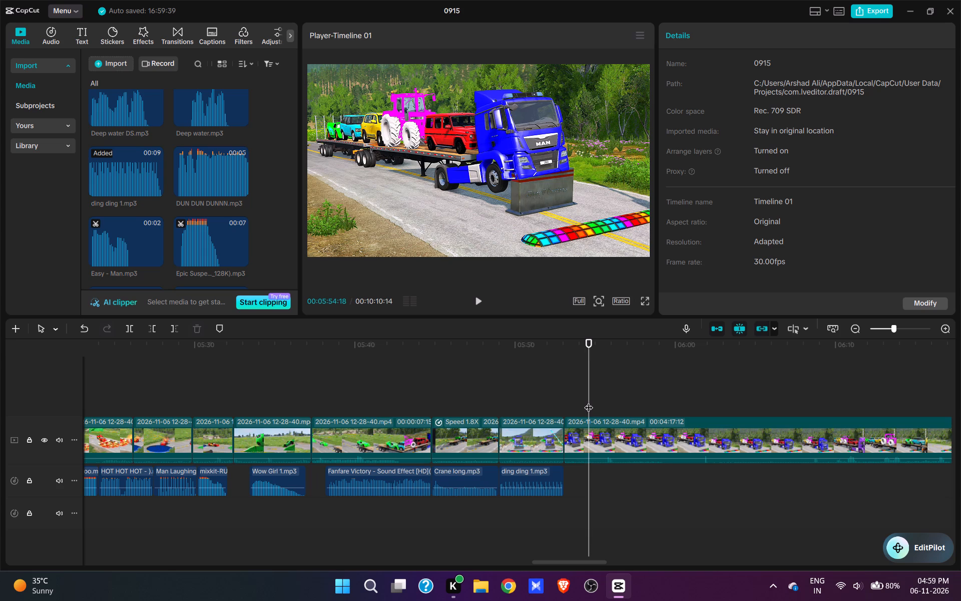
type("q")
key("space")
key("space")
Add Crane Low.mp3 at 05:53:02, directly after ding ding 1.mp3, for the block lowering under the truck.
left_click(566, 397)
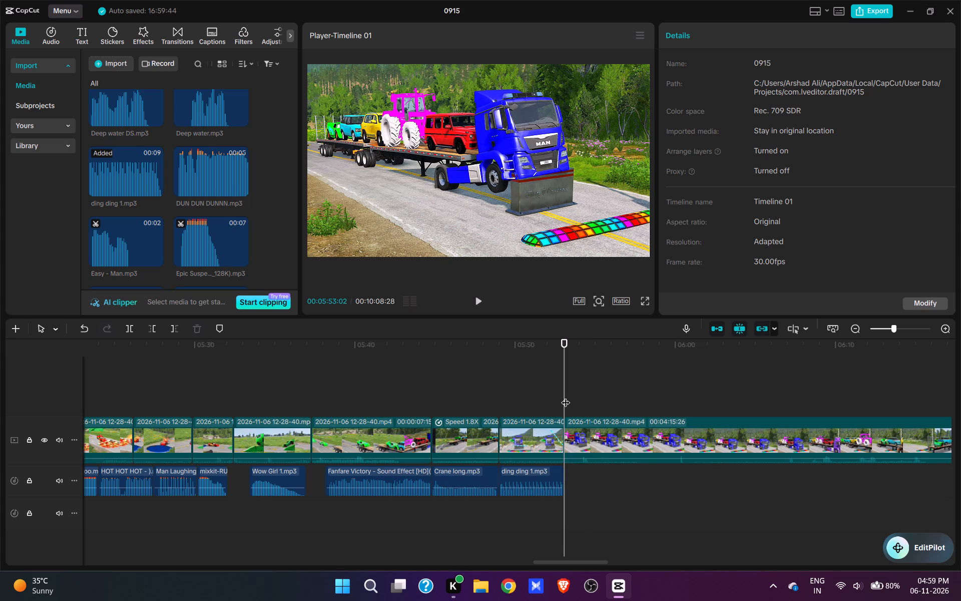
scroll(217, 181, "up", 3)
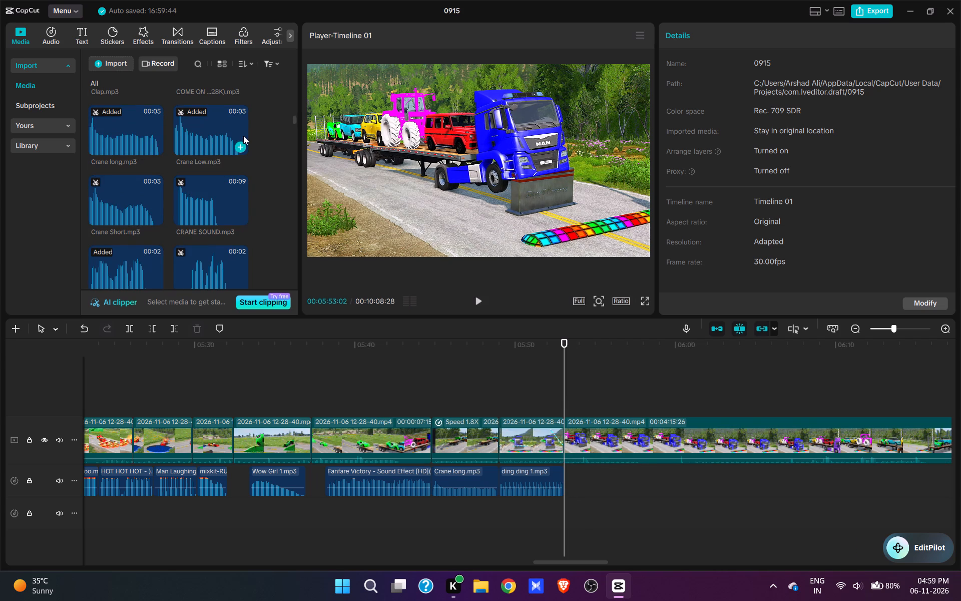
left_click(241, 144)
key("space")
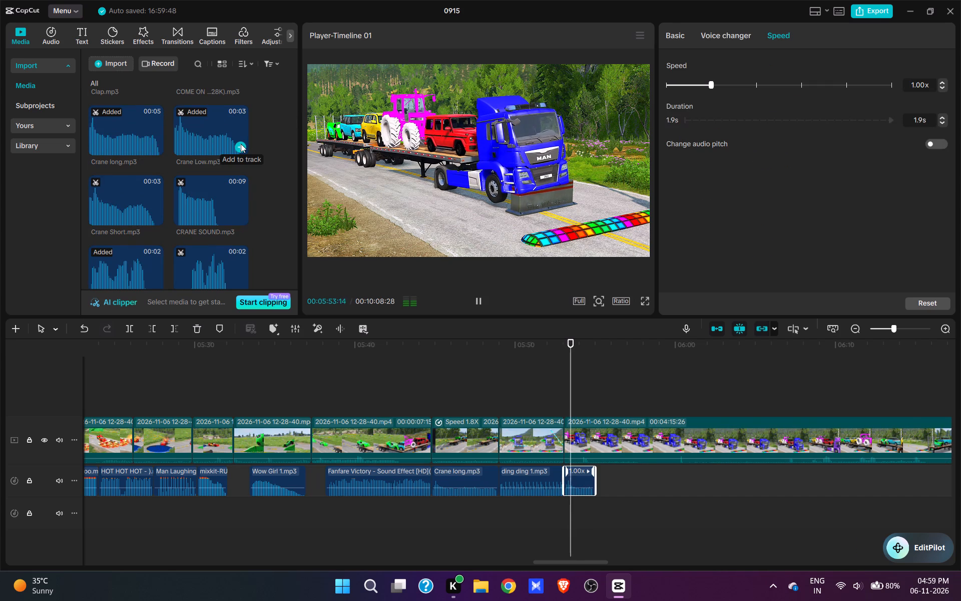
Replay the block-lowering shot with its sound and split the footage at 05:55:19, once the block is fully down.
left_click(555, 382)
key("space")
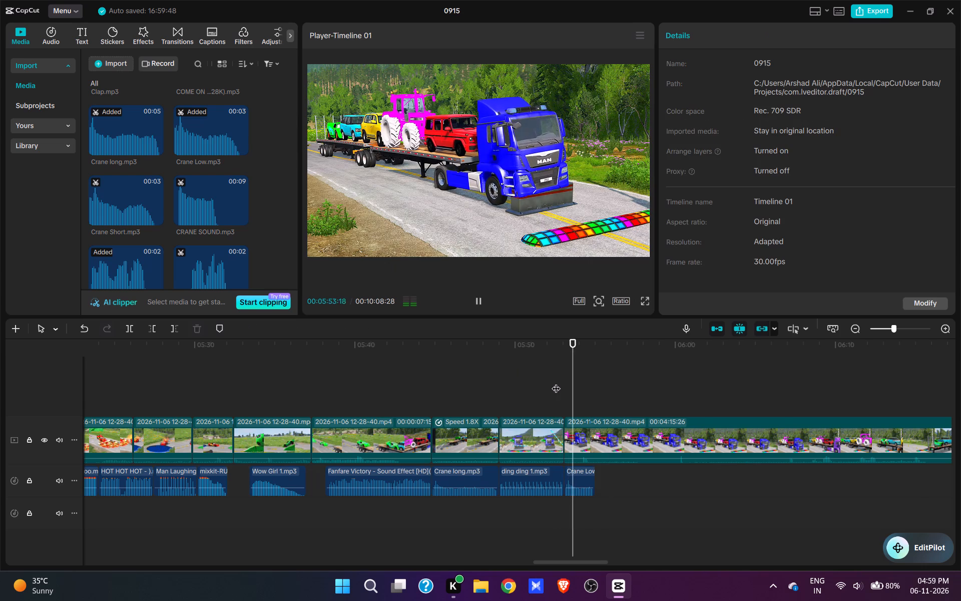
key("space")
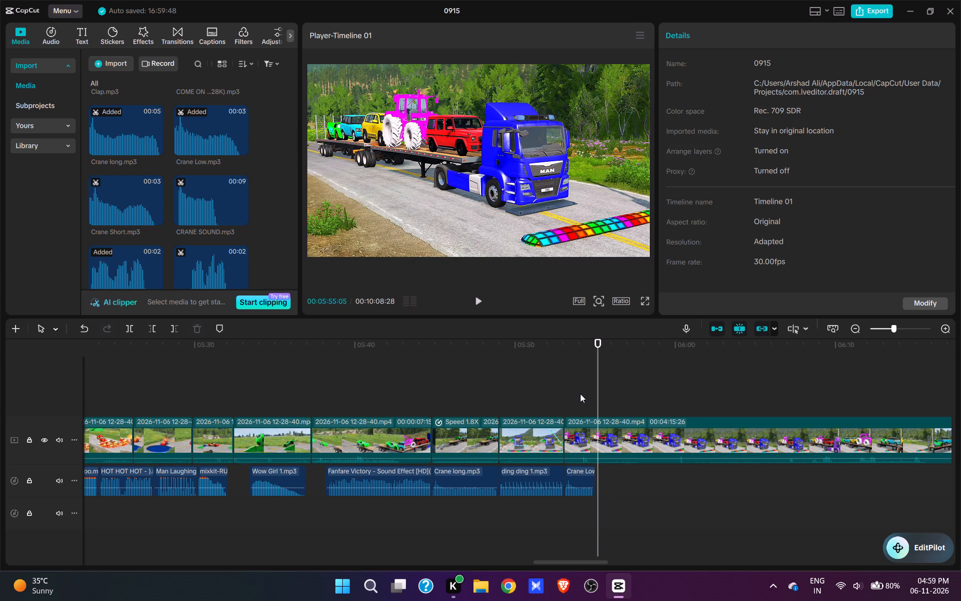
left_click(559, 391)
key("space")
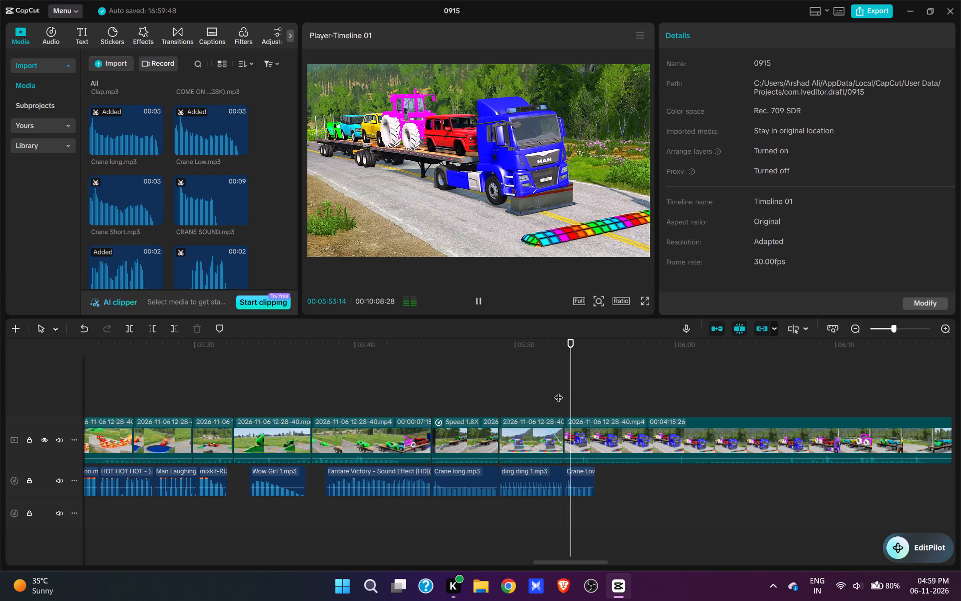
key("space")
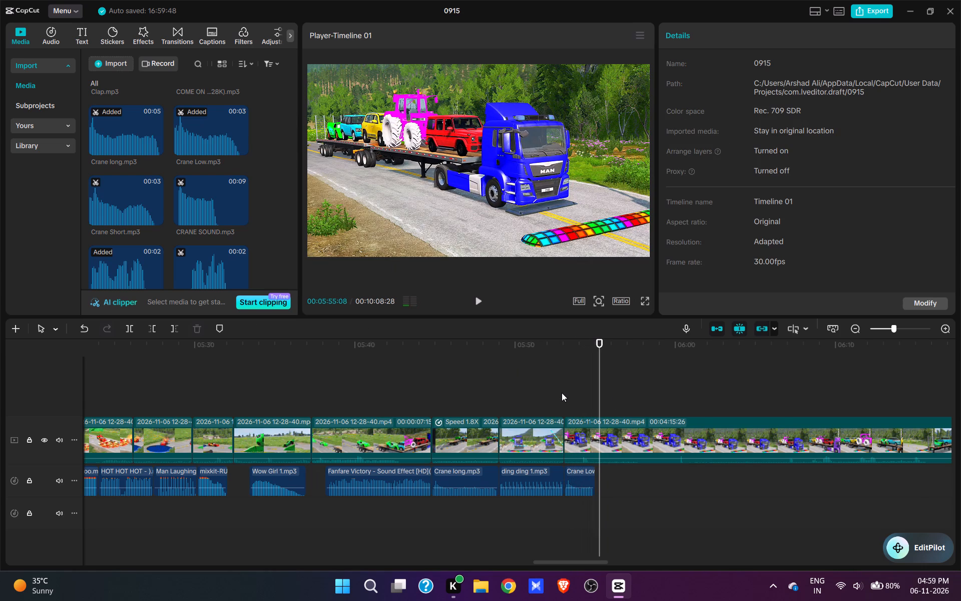
key("space")
key("space")
type("w")
Cut the footage from 05:55:19 to about 06:03:13, just before the truck drives toward the open barrier.
left_click(664, 398)
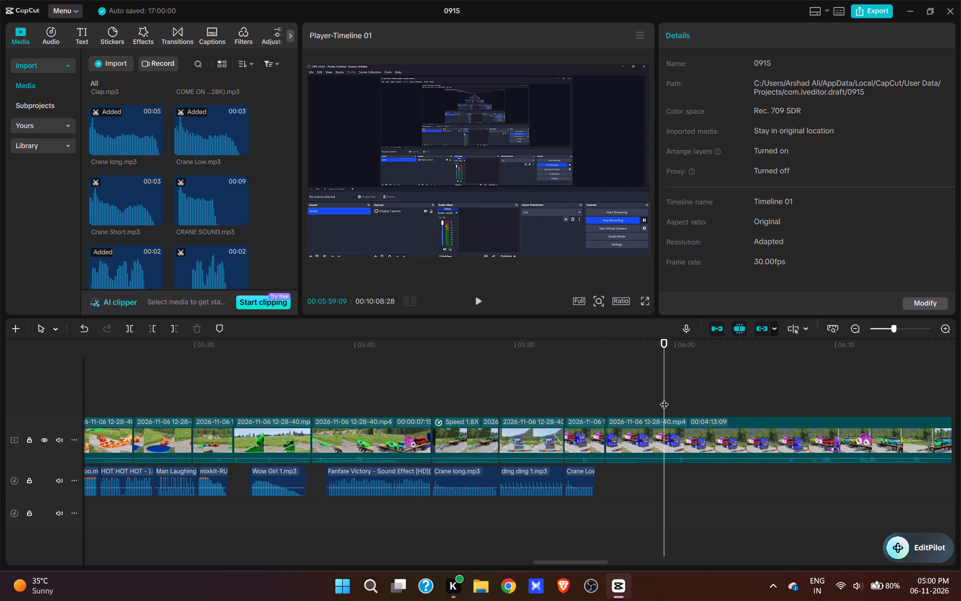
key("space")
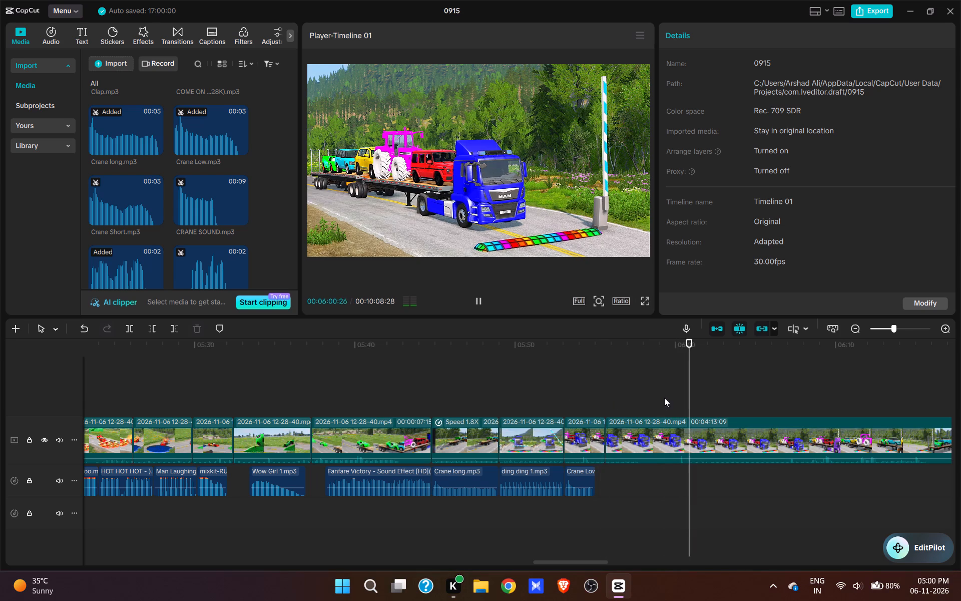
left_click(780, 398)
left_click(711, 398)
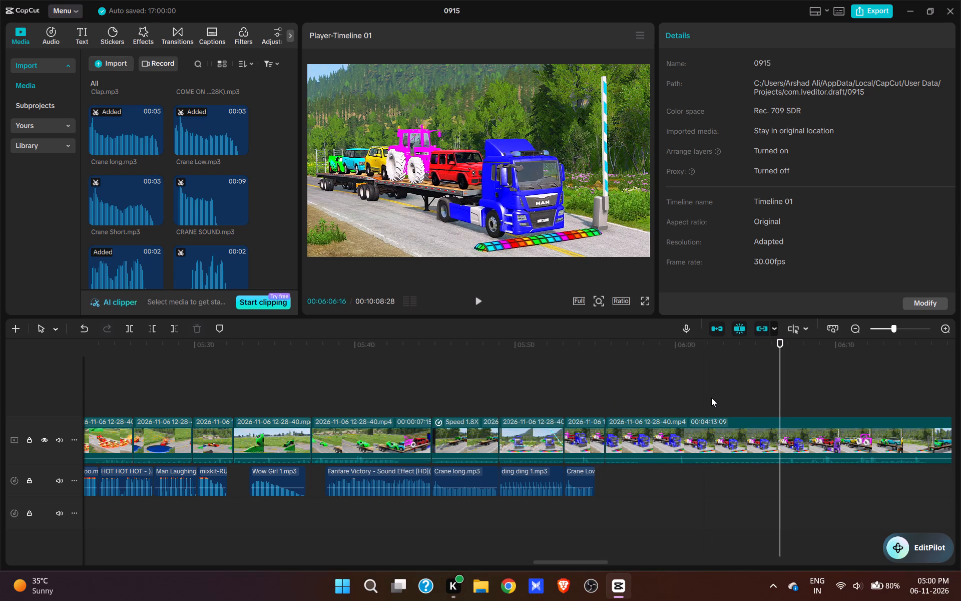
left_click(806, 389)
left_click(756, 392)
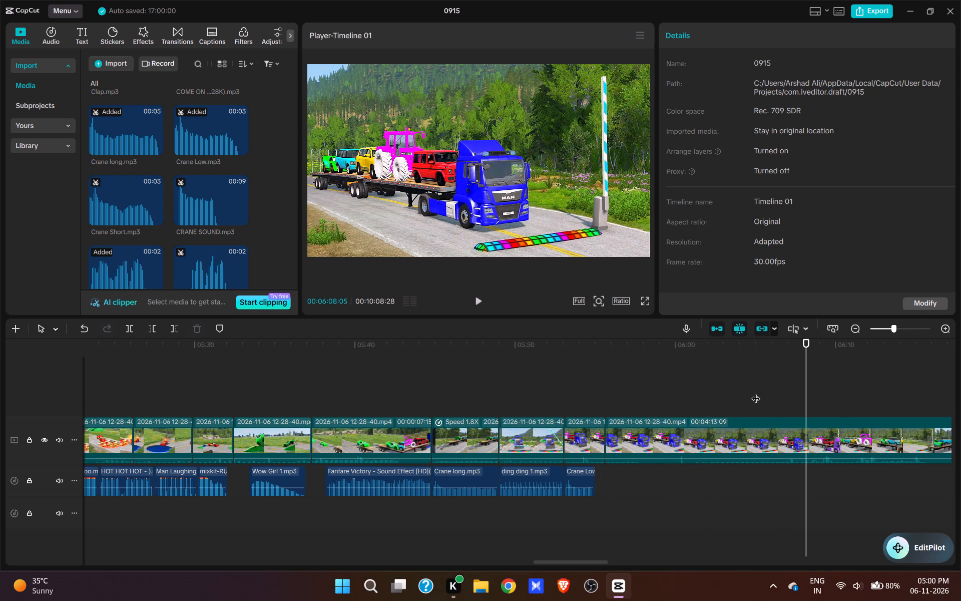
key("space")
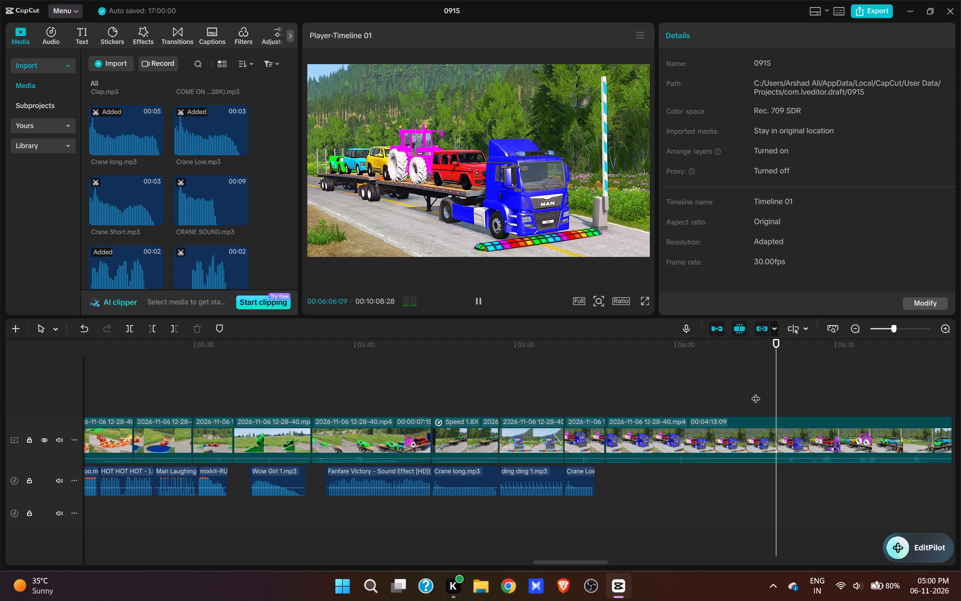
key("space")
left_click(730, 392)
key("q")
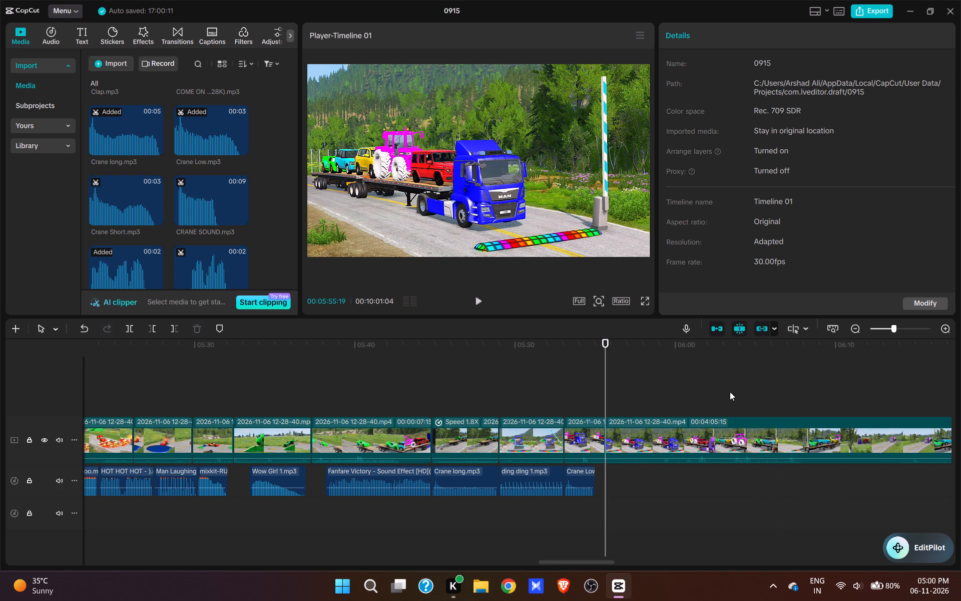
Add Horn Start.mp3 at 05:55:19 as the truck sets off, and play it with the footage.
key("space")
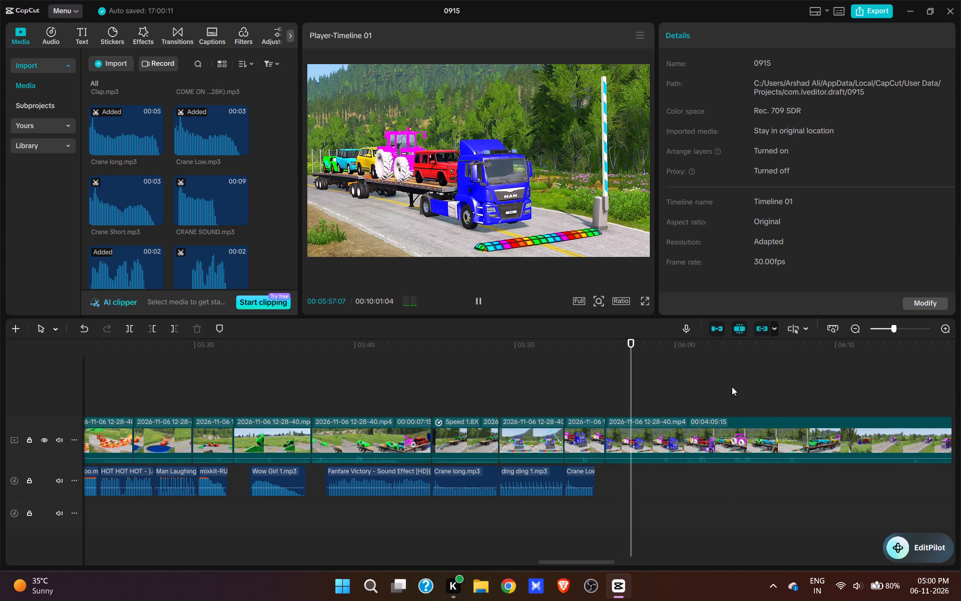
key("space")
left_click(605, 392)
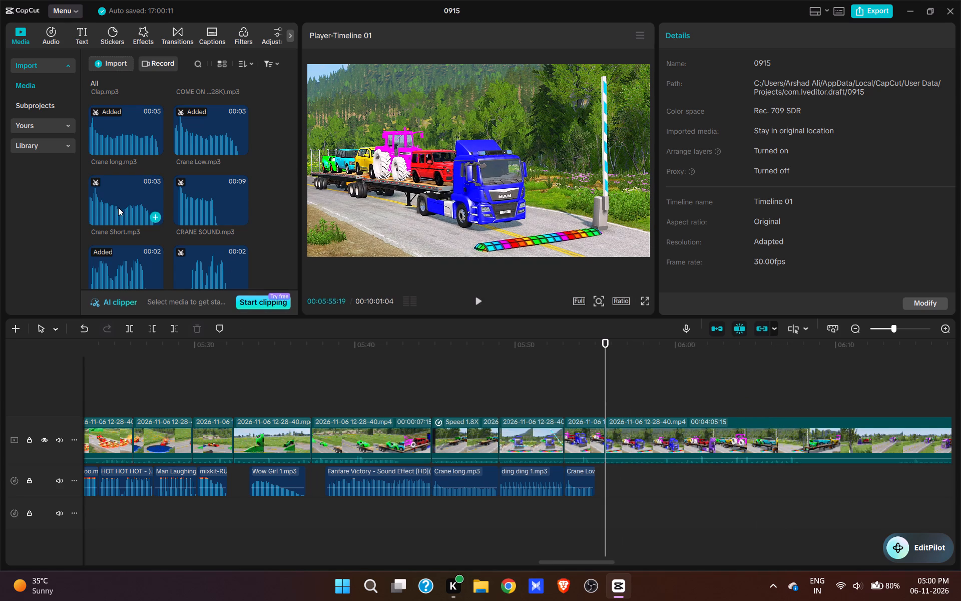
scroll(118, 206, "down", 17)
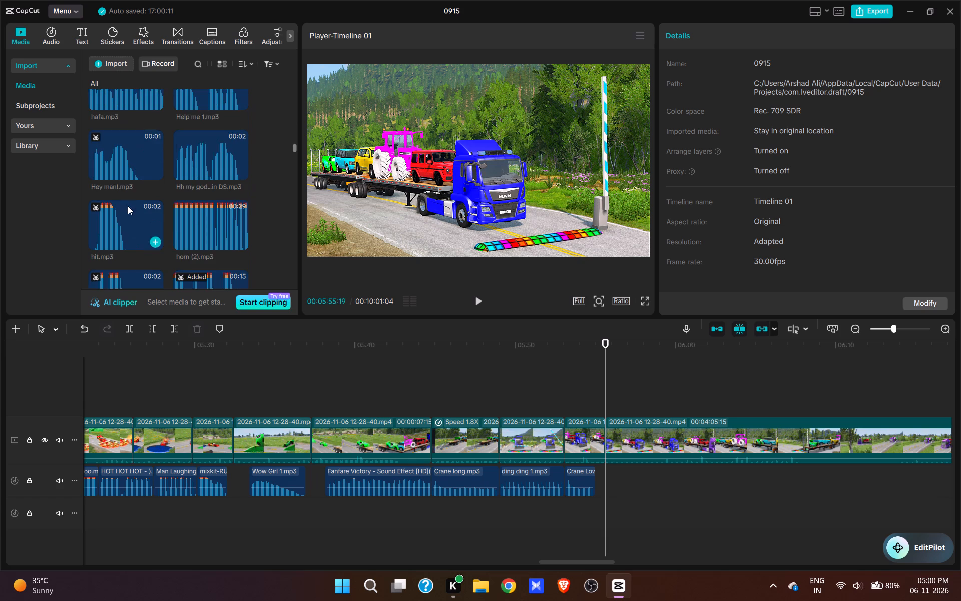
left_click(128, 161)
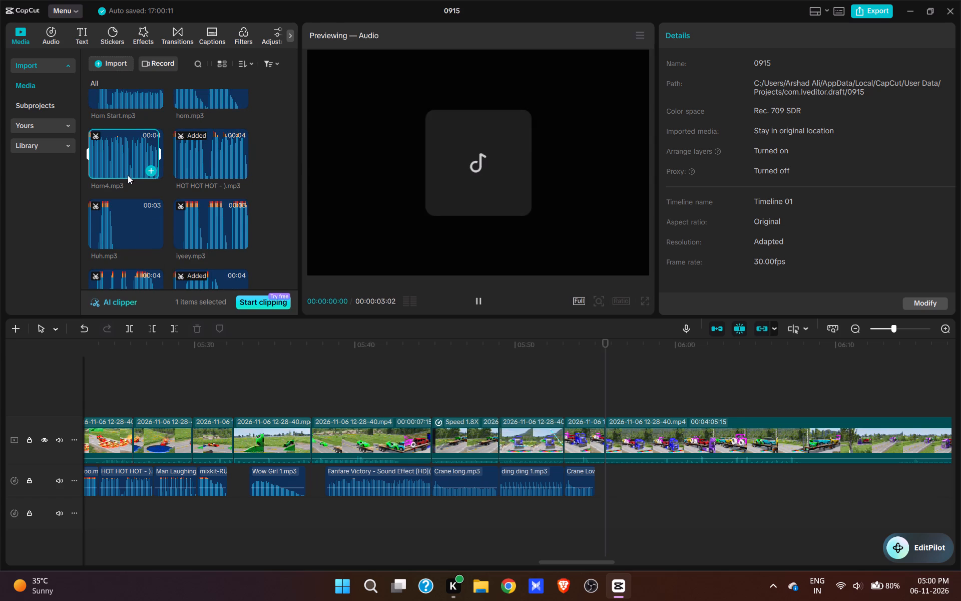
scroll(128, 175, "up", 1)
left_click(155, 156)
key("space")
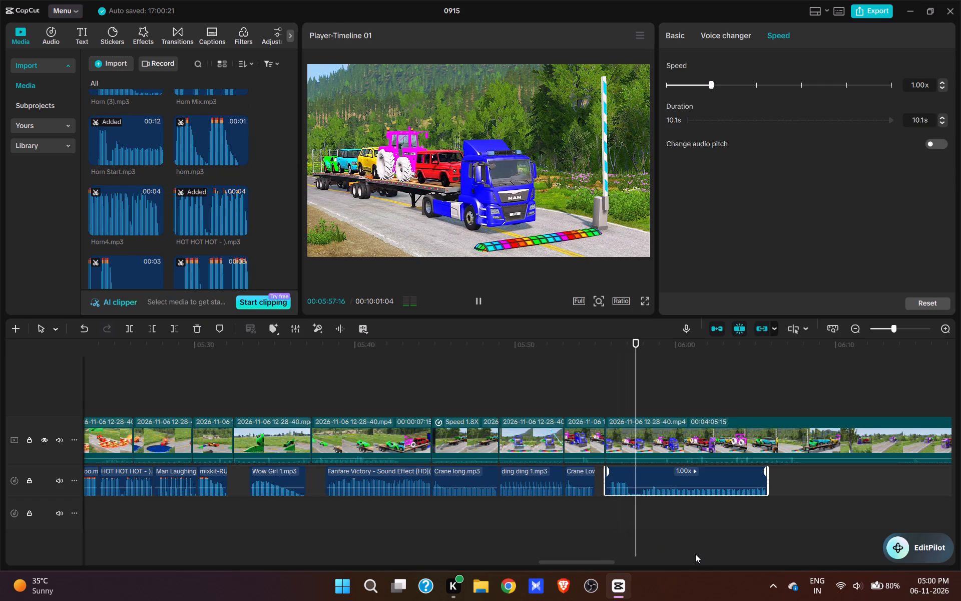
Trim the end of Horn Start.mp3 back to 05:59:04, where the truck turns purple at the coloured bump.
key("space")
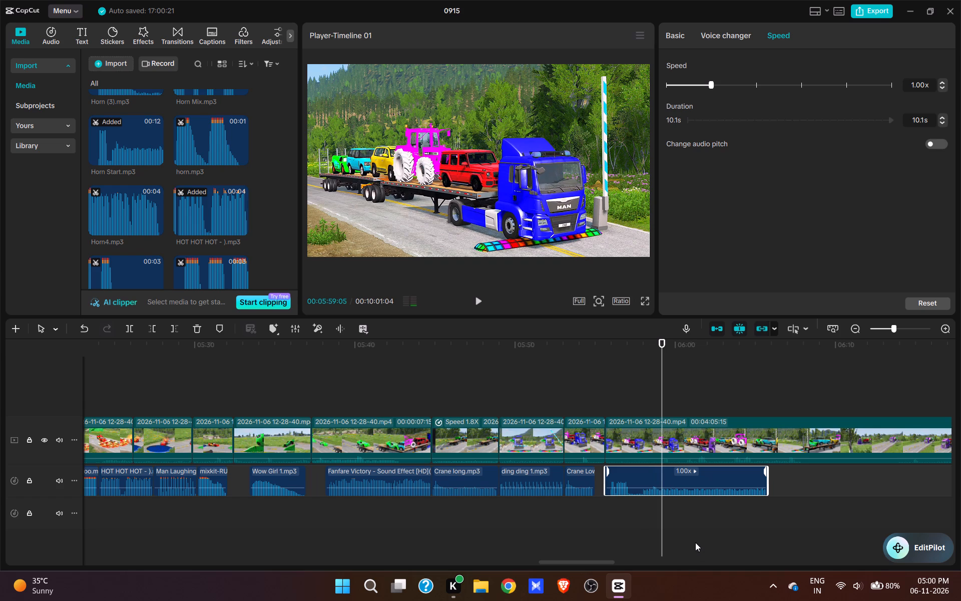
key("space")
key("space")
left_click(661, 406)
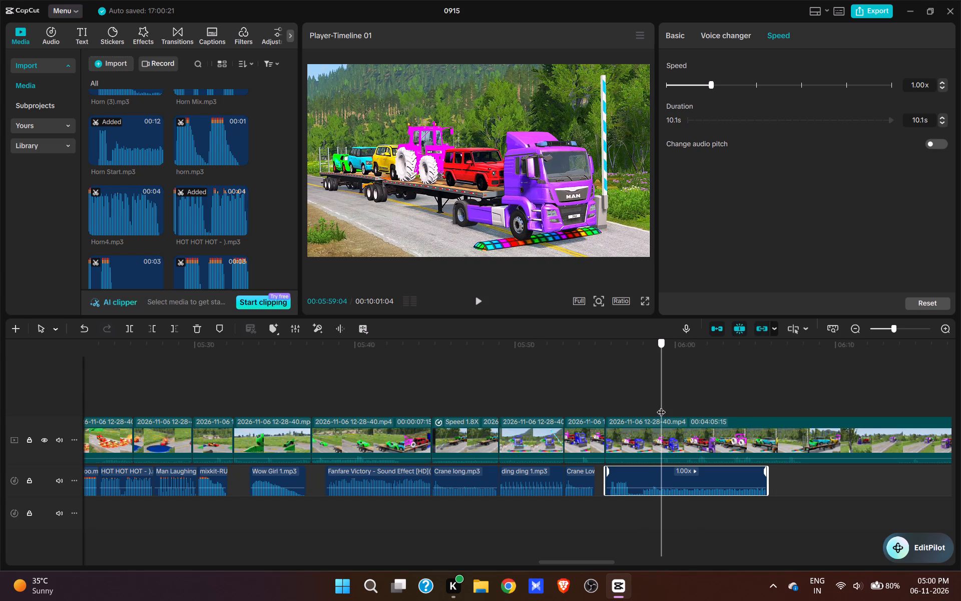
left_click(662, 476)
key("e")
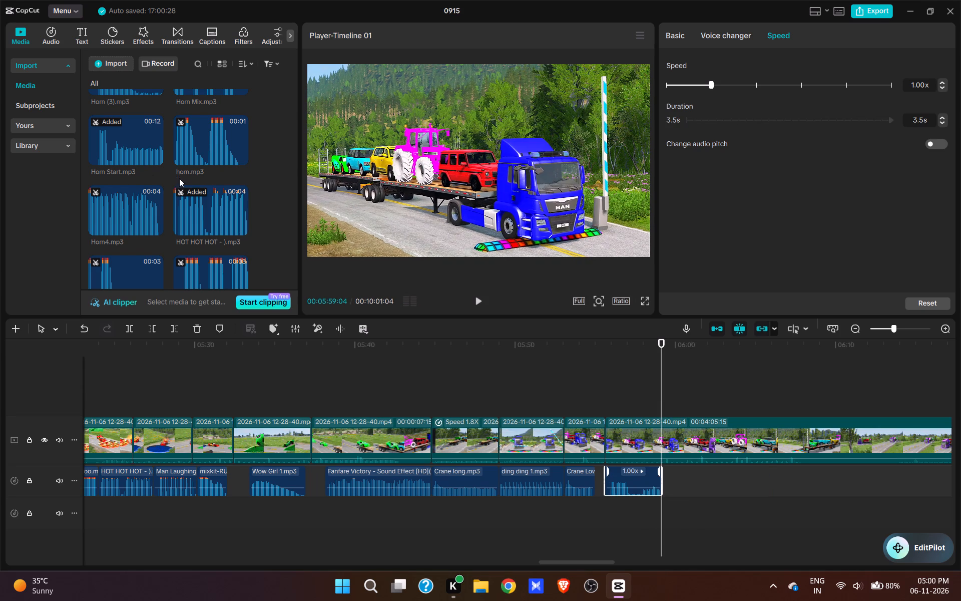
Add Surpiris.mp3 at 05:59:04, directly after Horn Start.mp3, for the truck's colour change, and play it with the footage.
scroll(185, 201, "up", 3)
scroll(186, 204, "down", 11)
left_click_drag(294, 174, 309, 364)
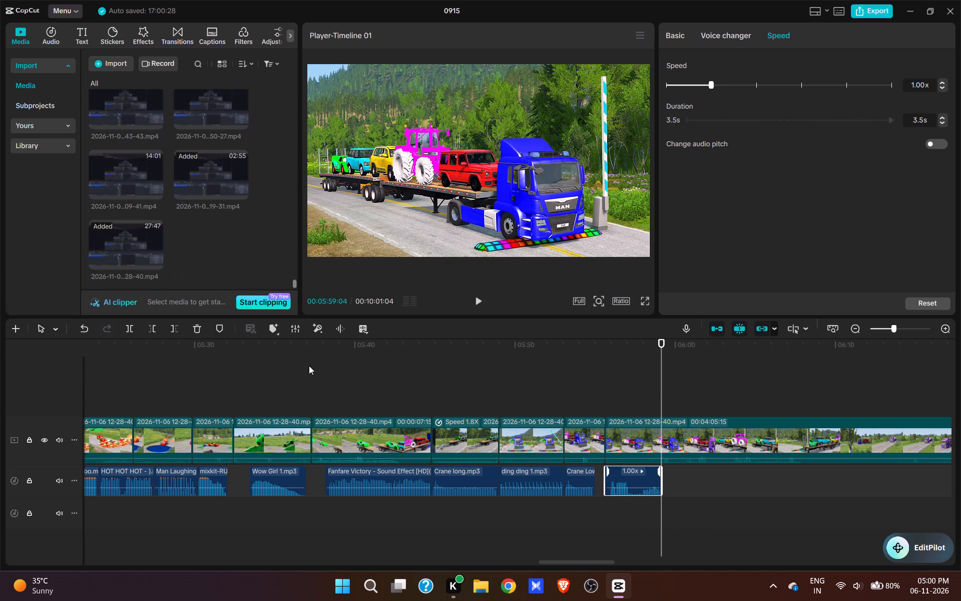
scroll(199, 204, "up", 11)
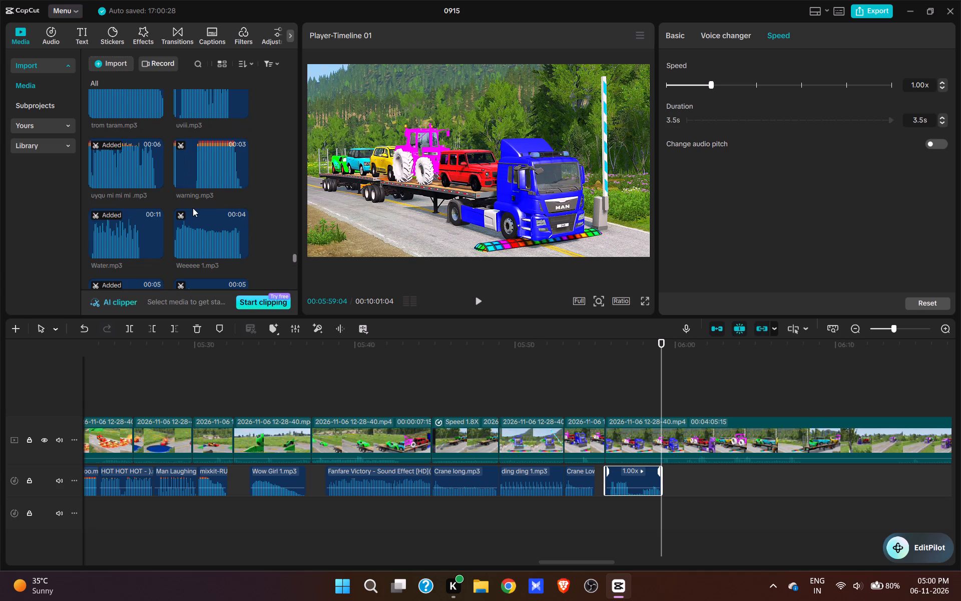
scroll(186, 206, "up", 4)
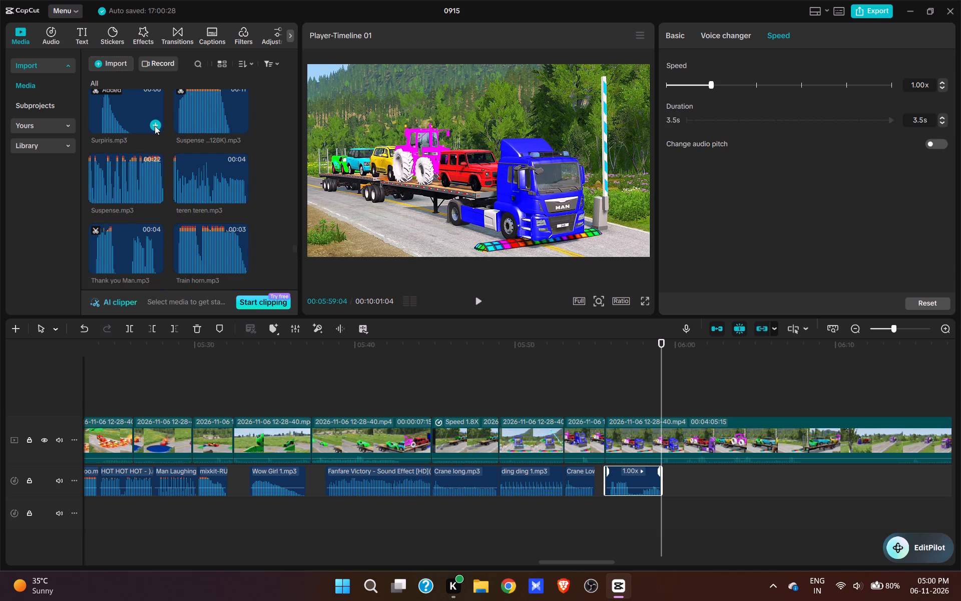
left_click(155, 126)
key("space")
key("space")
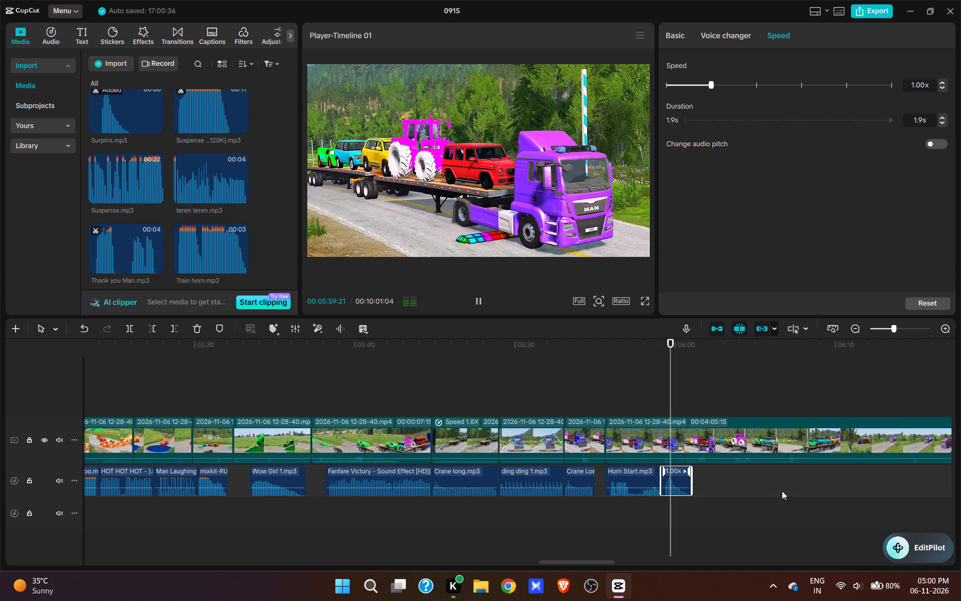
key("space")
key("space")
key("space")
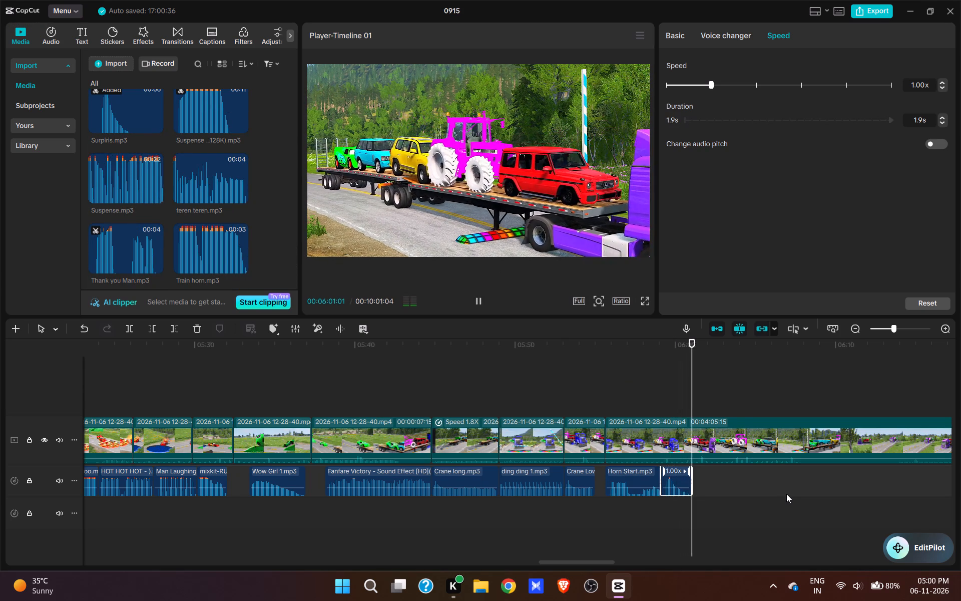
Add Mario Jump.mp3 at 06:03:02 for the trailer wheels crossing the coloured bump, and play it with the footage.
key("space")
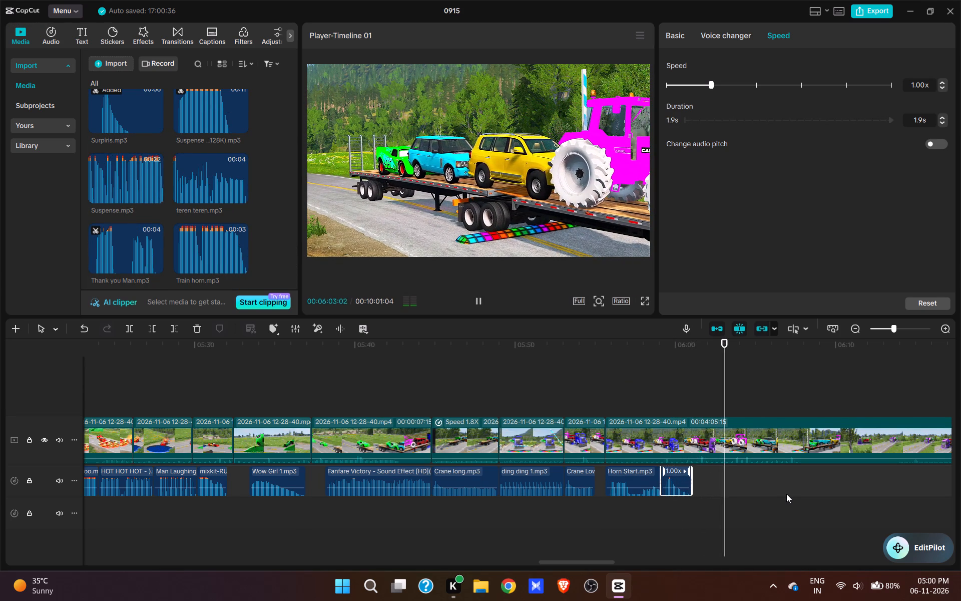
left_click(724, 405)
scroll(150, 186, "up", 11)
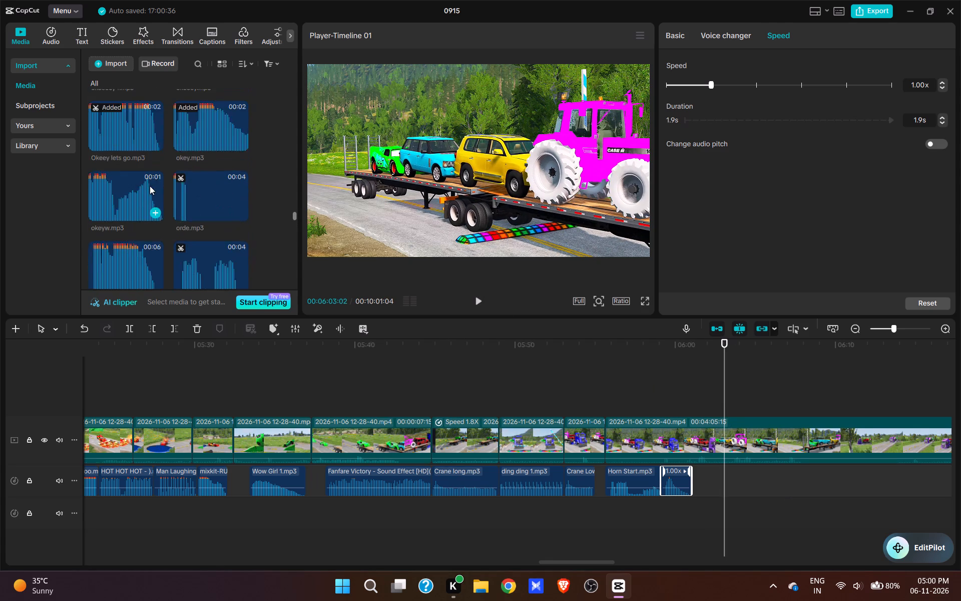
scroll(150, 186, "up", 15)
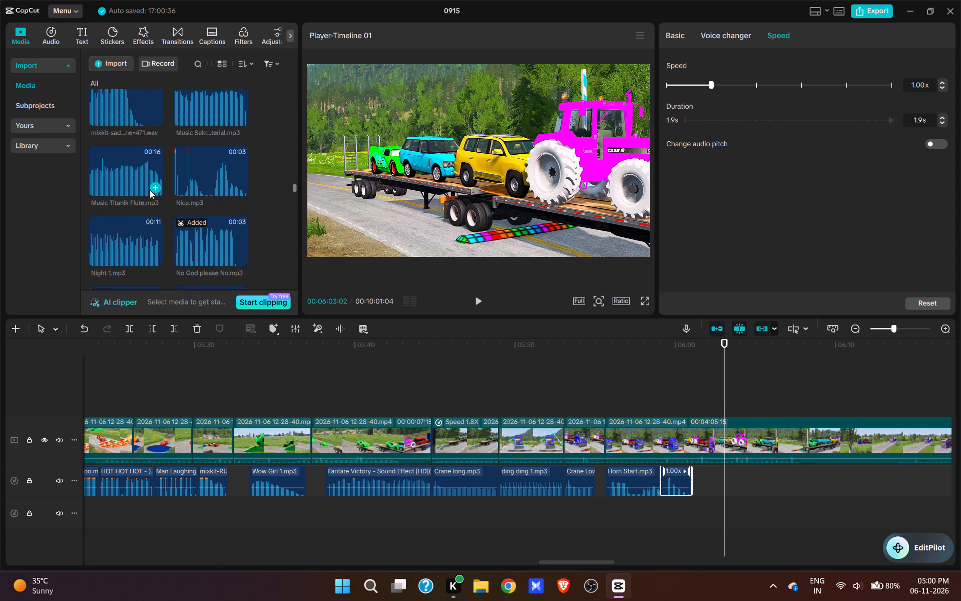
scroll(150, 194, "up", 1)
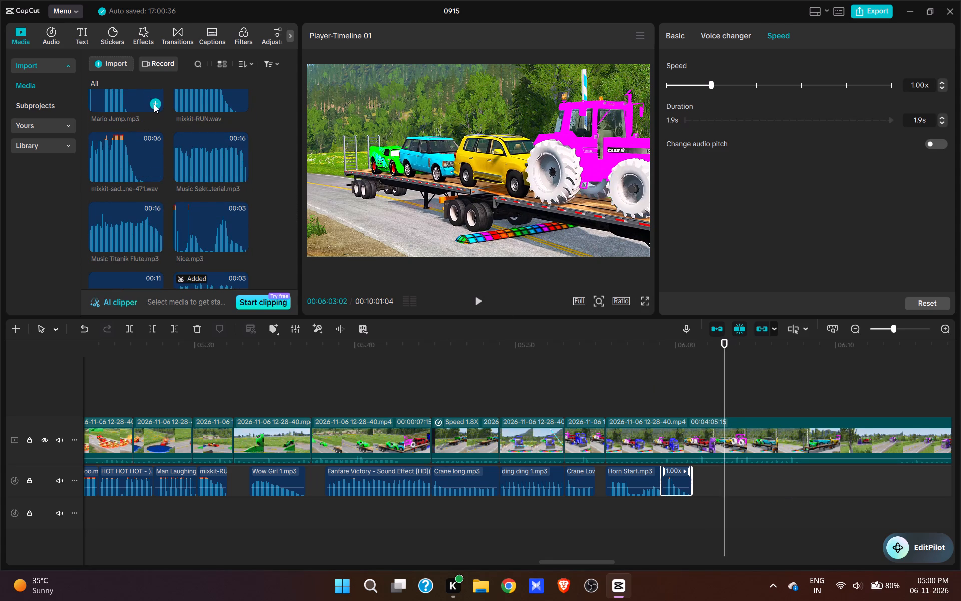
key("space")
key("space")
left_click(154, 104)
key("space")
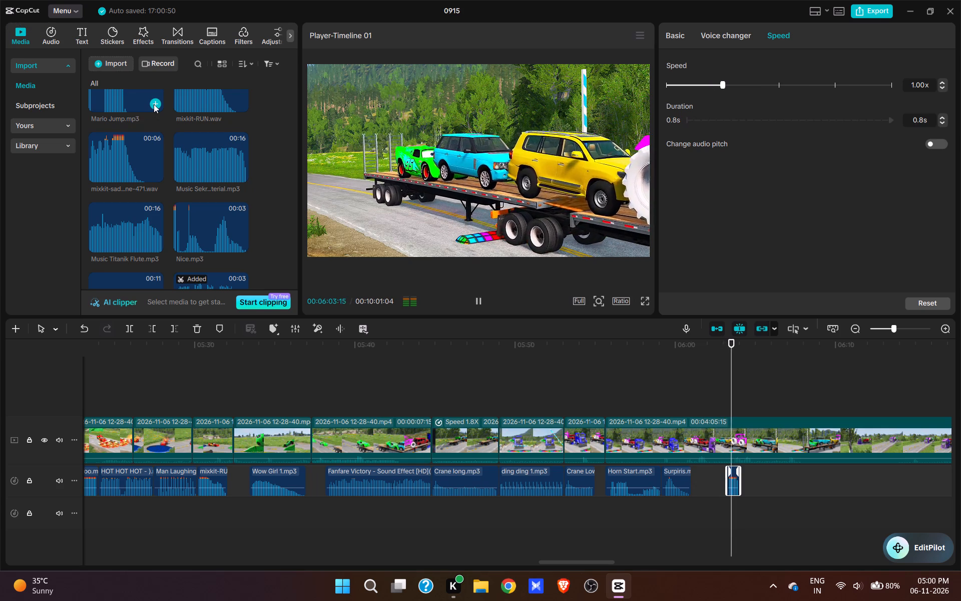
key("space")
key("space")
key("space")
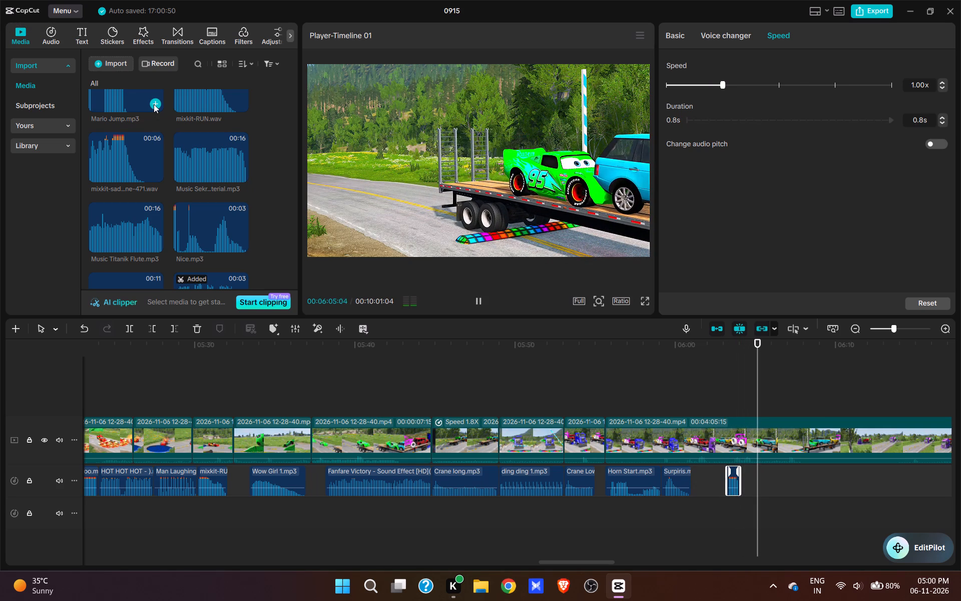
Add a second Mario Jump.mp3 at 06:05:09 for the trailer's last wheels crossing the bump, and play it back.
left_click(760, 405)
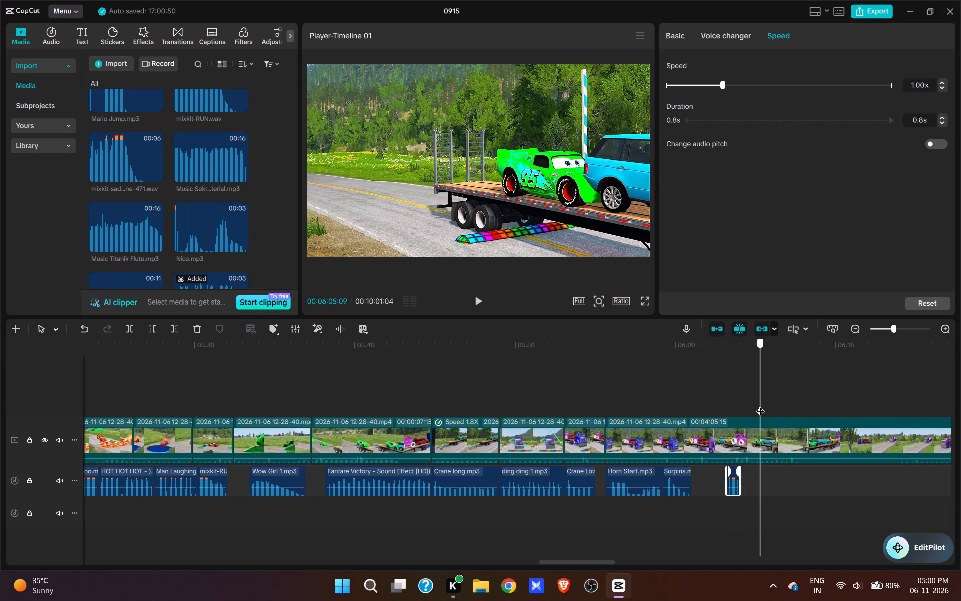
left_click(155, 103)
key("space")
key("space")
key("space")
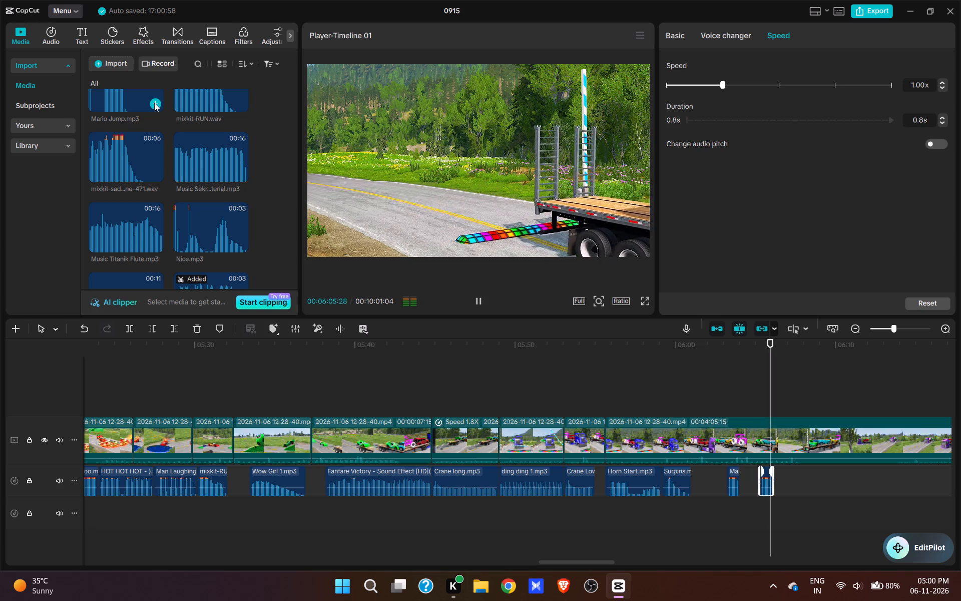
Split the footage at 06:07:02, once the trailer has left the shot, and cut from there to about 06:14:01, where the truck approaches again.
key("space")
type("w")
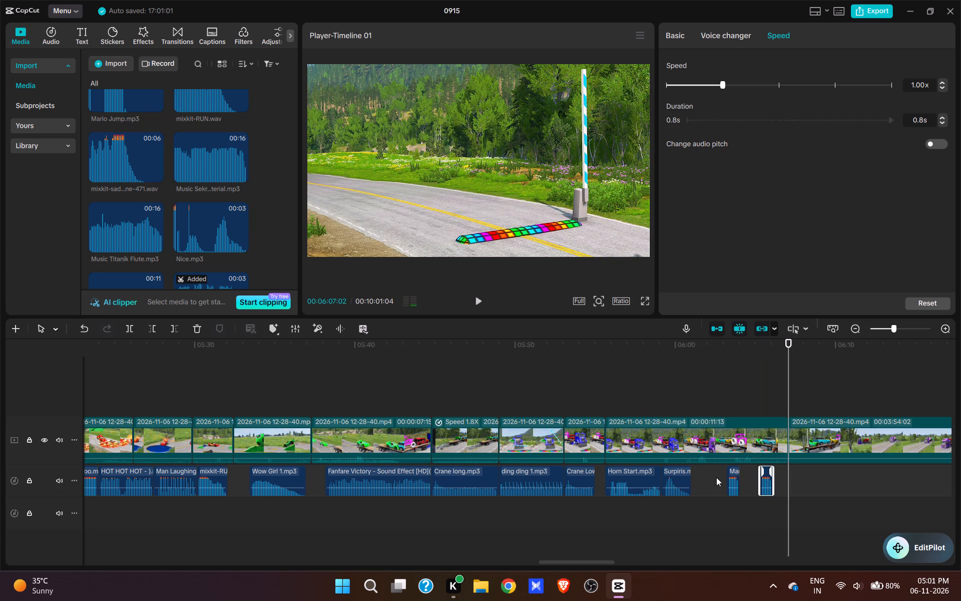
left_click_drag(716, 480, 639, 530)
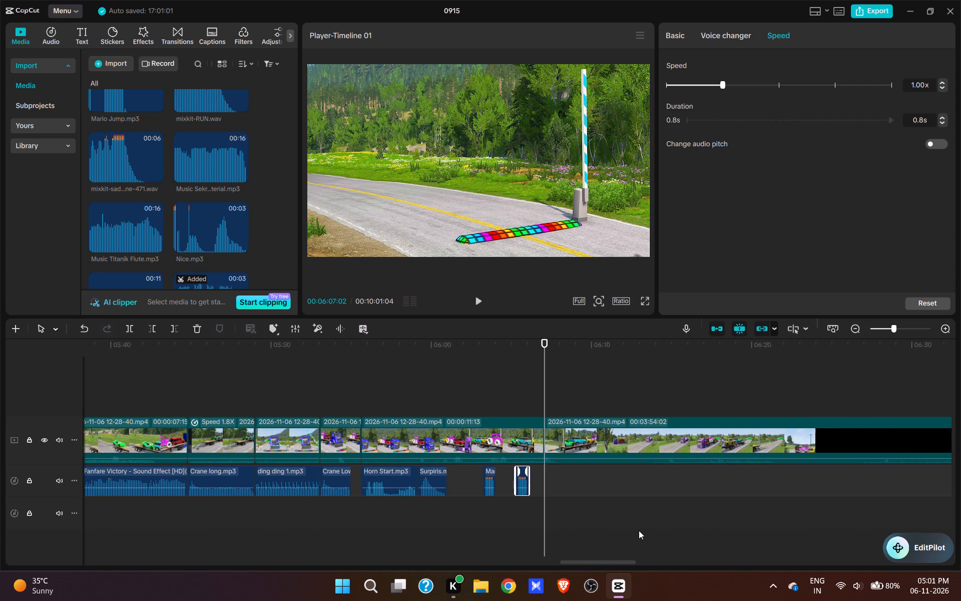
left_click_drag(639, 530, 628, 532)
left_click(628, 532)
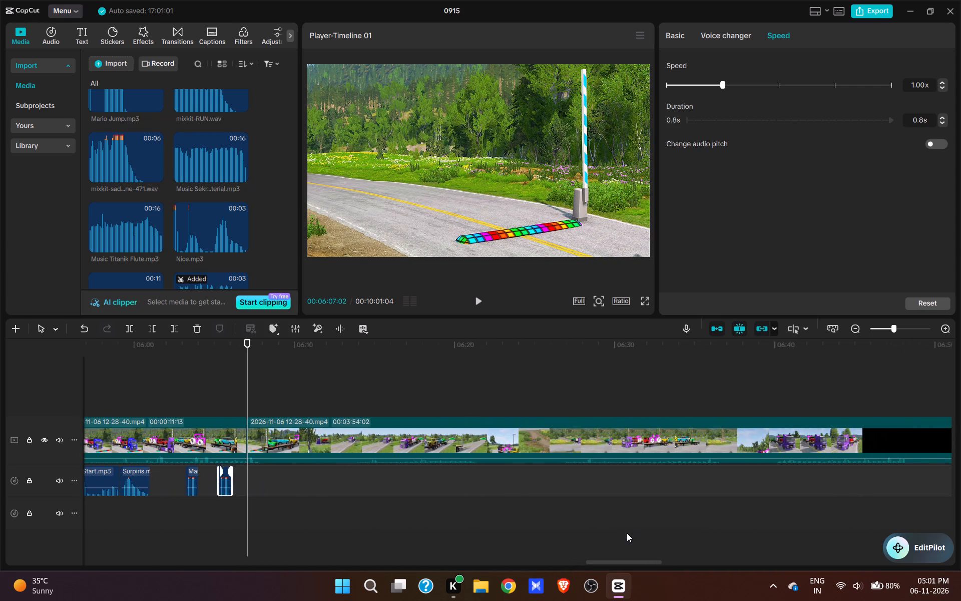
left_click(345, 395)
key("space")
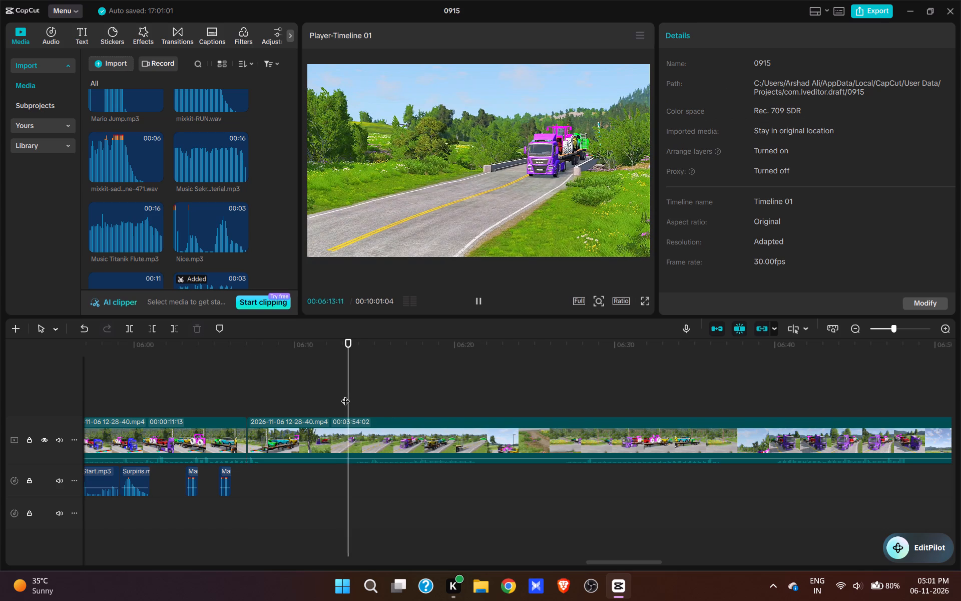
key("space")
type("q")
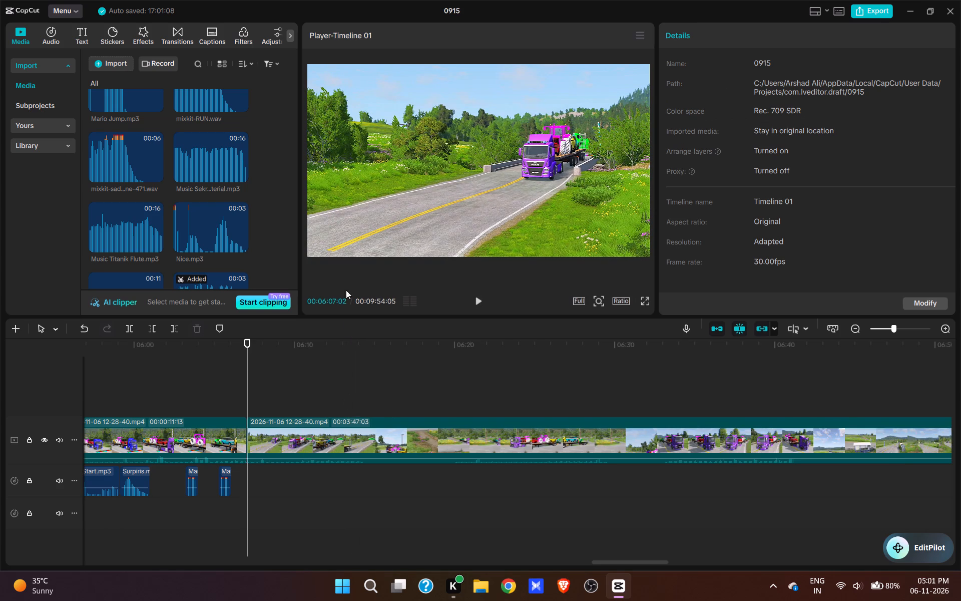
Audition Hey man!.mp3 and Horn (3).mp3, and add Horn4.mp3 at 06:07:02 for the truck approaching on the road.
scroll(139, 177, "down", 4)
scroll(139, 185, "up", 2)
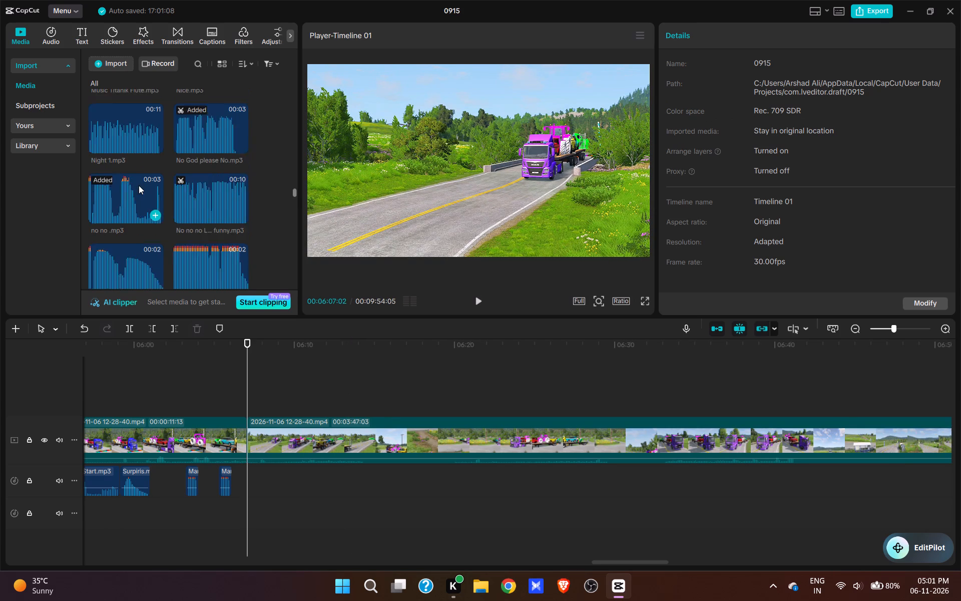
scroll(139, 185, "up", 6)
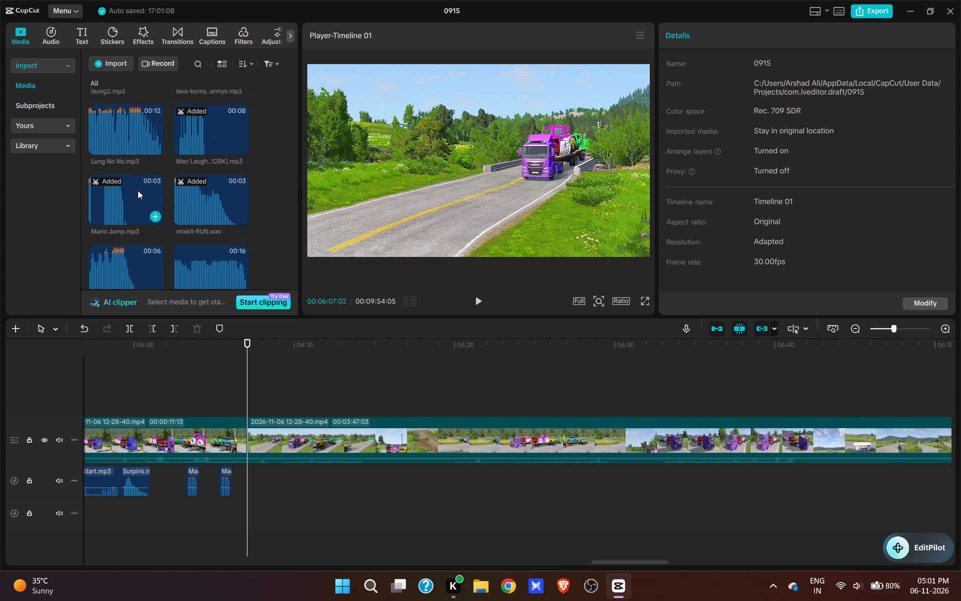
scroll(138, 190, "up", 14)
scroll(134, 187, "down", 1)
left_click(124, 195)
scroll(124, 195, "down", 2)
left_click(114, 223)
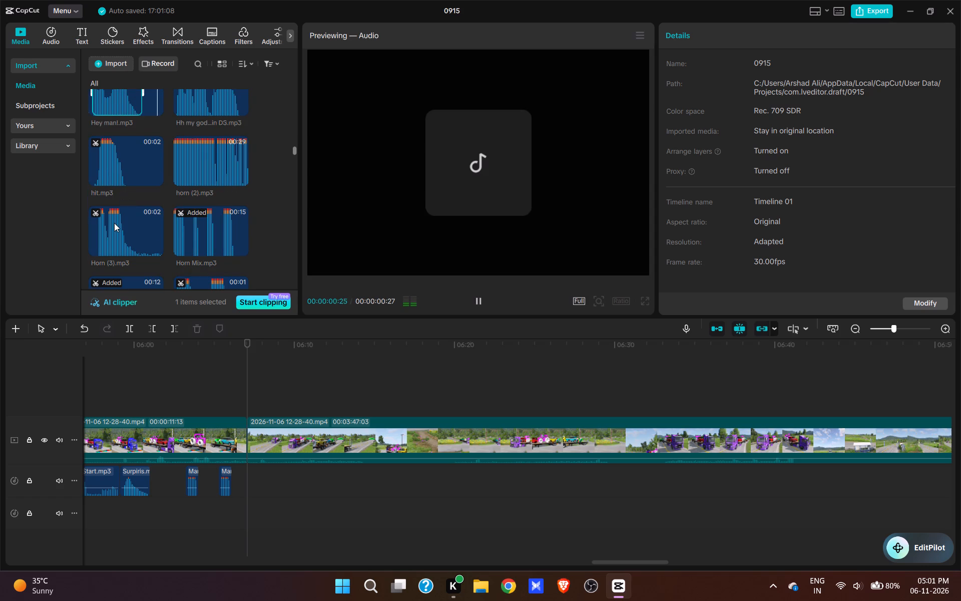
scroll(114, 217, "down", 2)
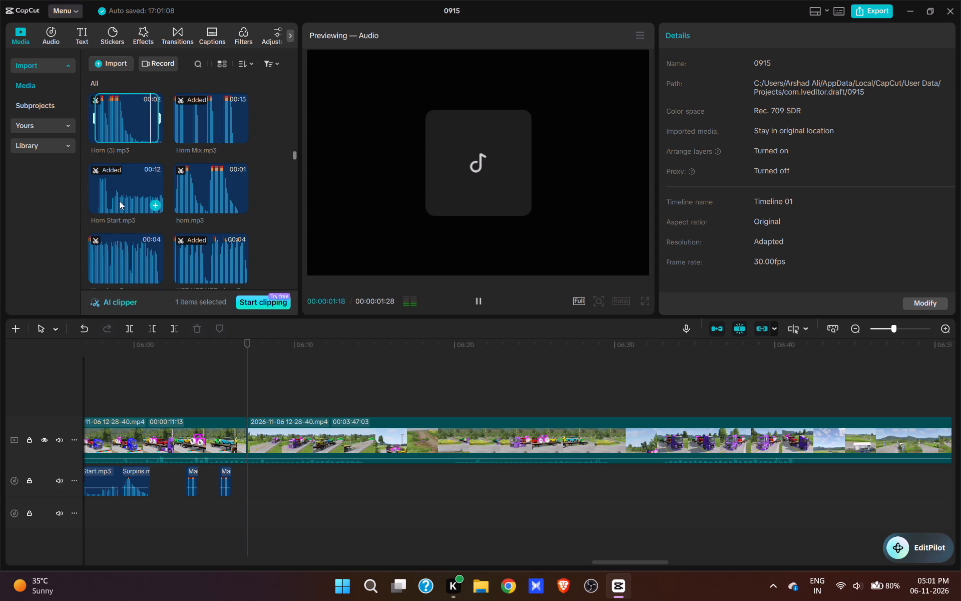
scroll(120, 214, "down", 1)
left_click(150, 219)
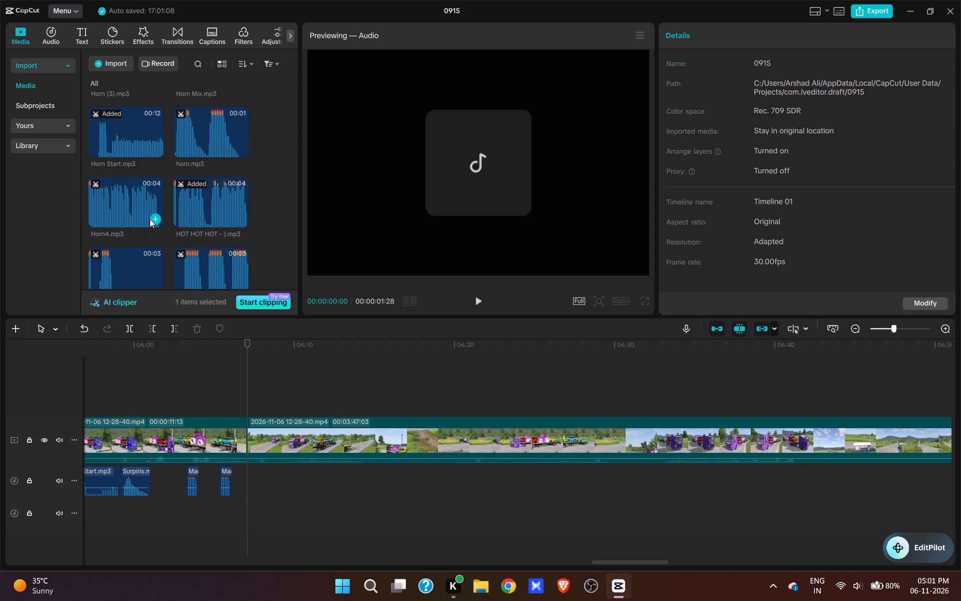
left_click(150, 219)
key("space")
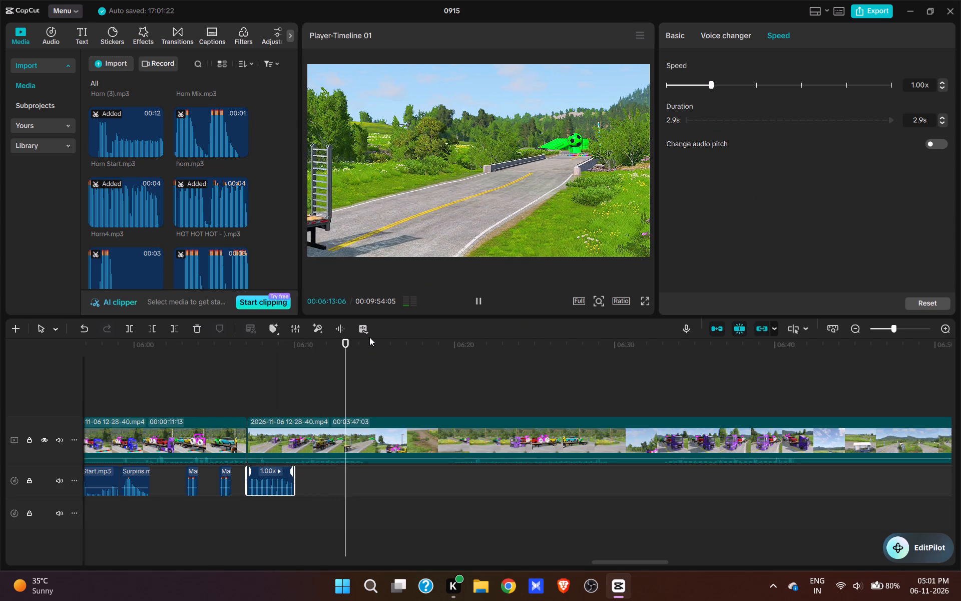
Split the footage at 06:13:21, cut from there to about 06:19:28, where the truck rounds the bend, and replay the join.
key("space")
key("w")
key("space")
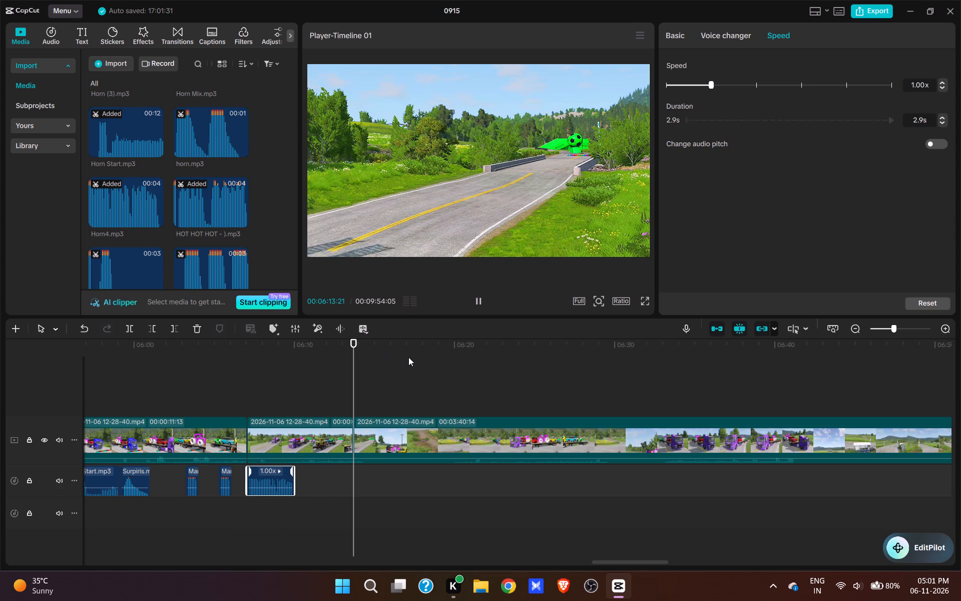
key("space")
left_click(455, 394)
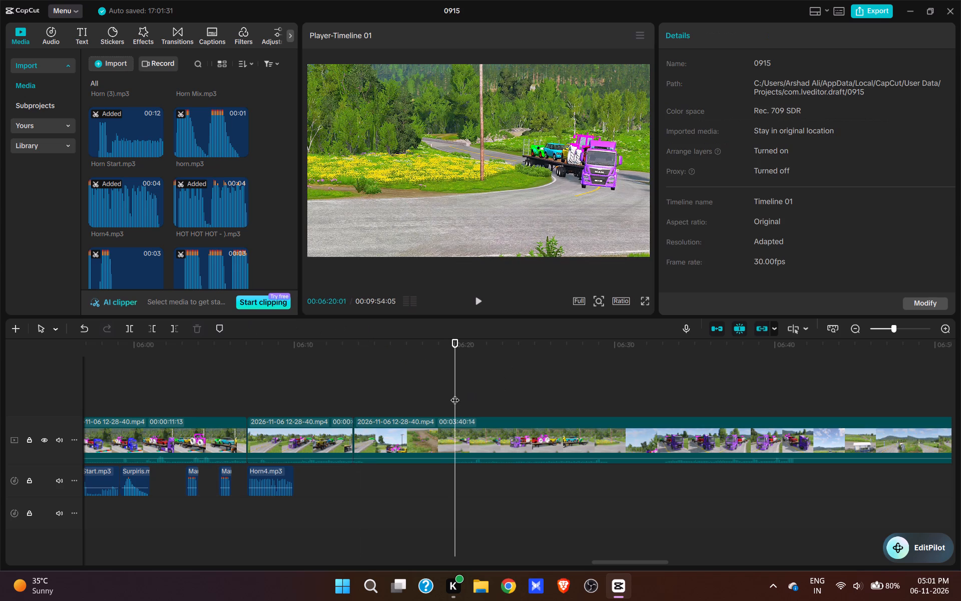
key("space")
key("space")
left_click(453, 400)
key("q")
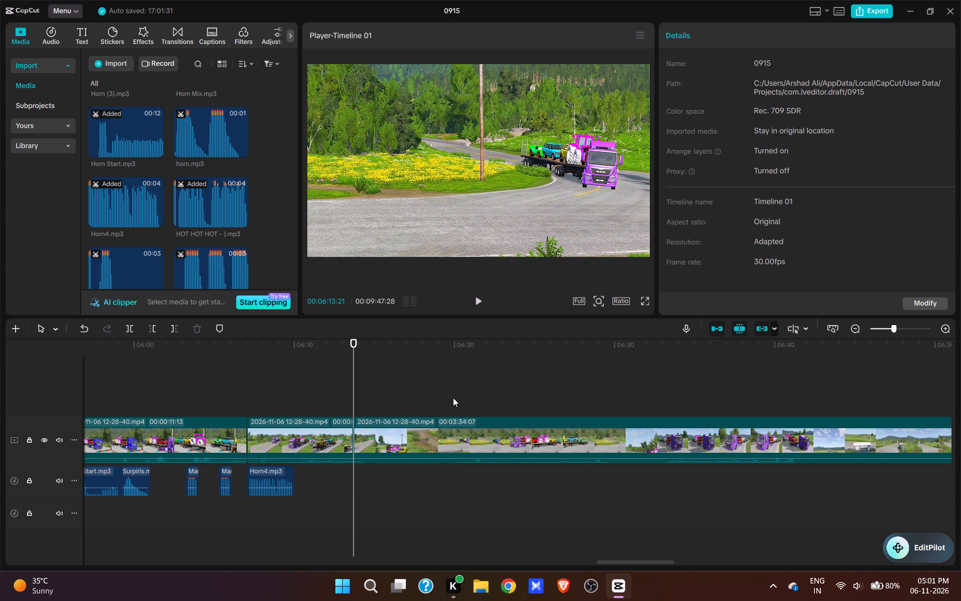
left_click(329, 400)
key("space")
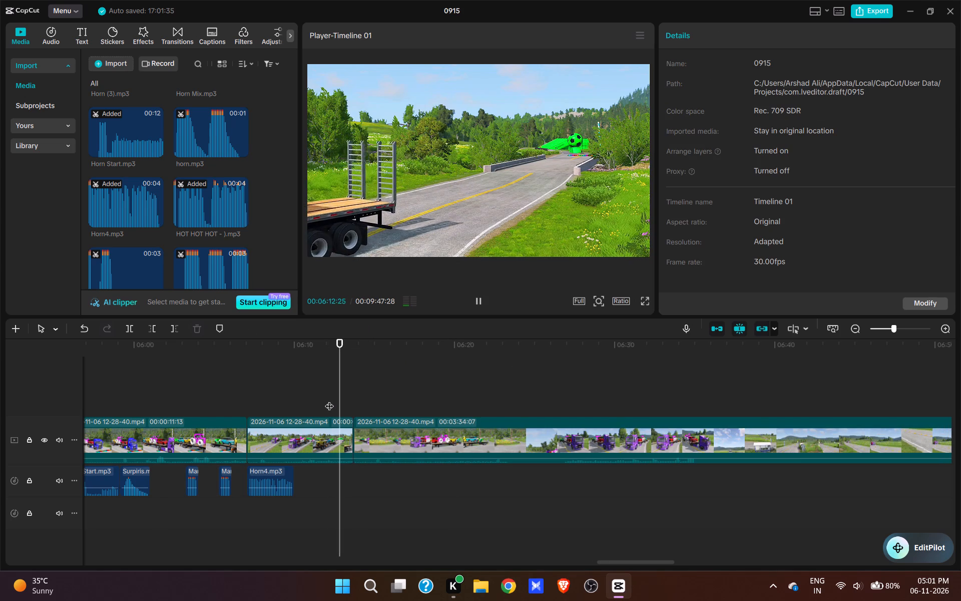
key("space")
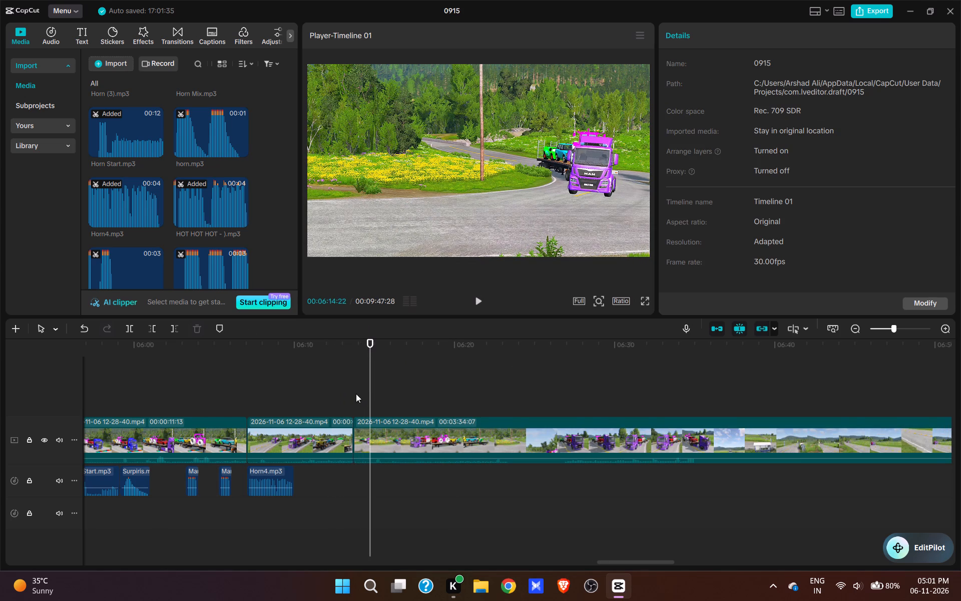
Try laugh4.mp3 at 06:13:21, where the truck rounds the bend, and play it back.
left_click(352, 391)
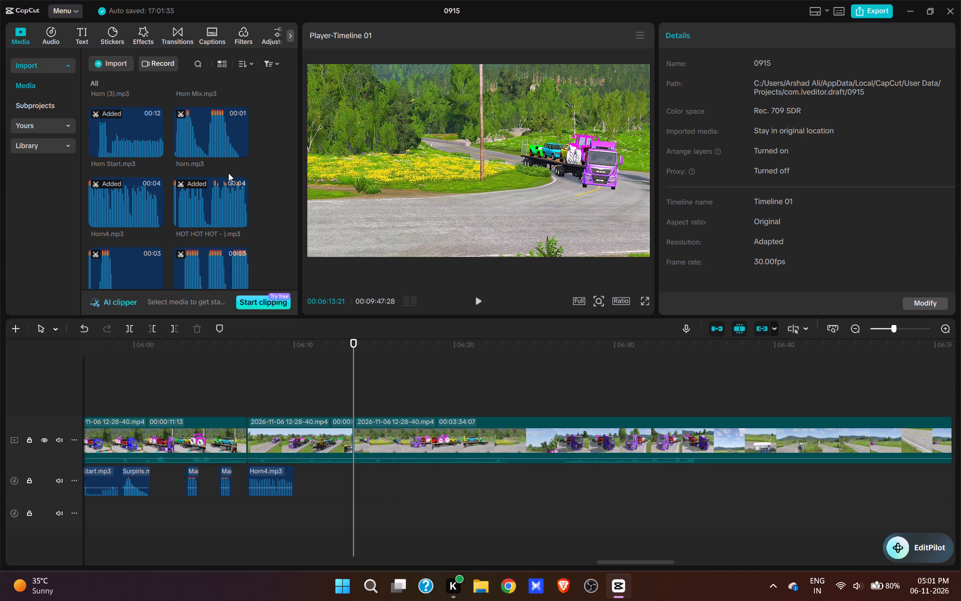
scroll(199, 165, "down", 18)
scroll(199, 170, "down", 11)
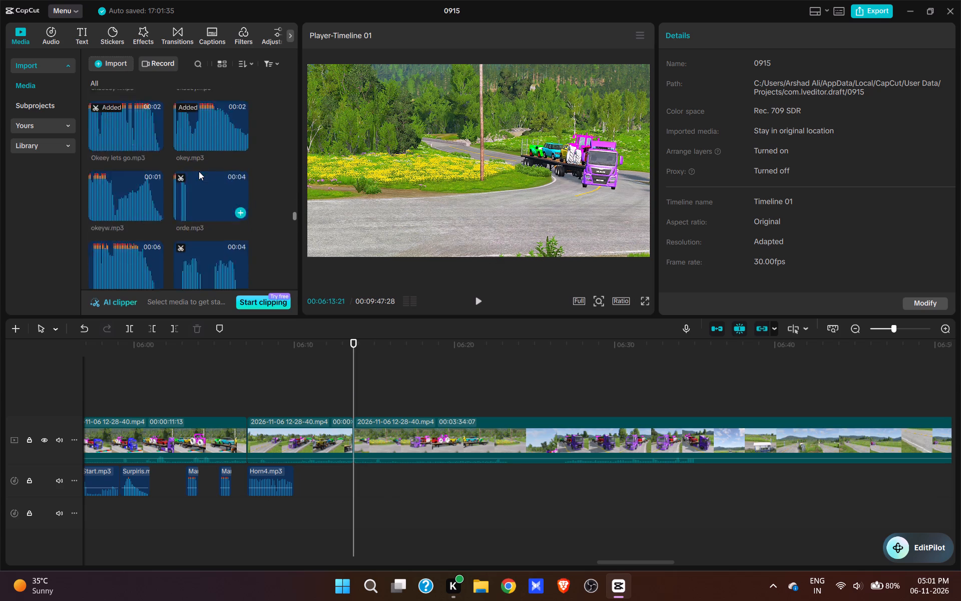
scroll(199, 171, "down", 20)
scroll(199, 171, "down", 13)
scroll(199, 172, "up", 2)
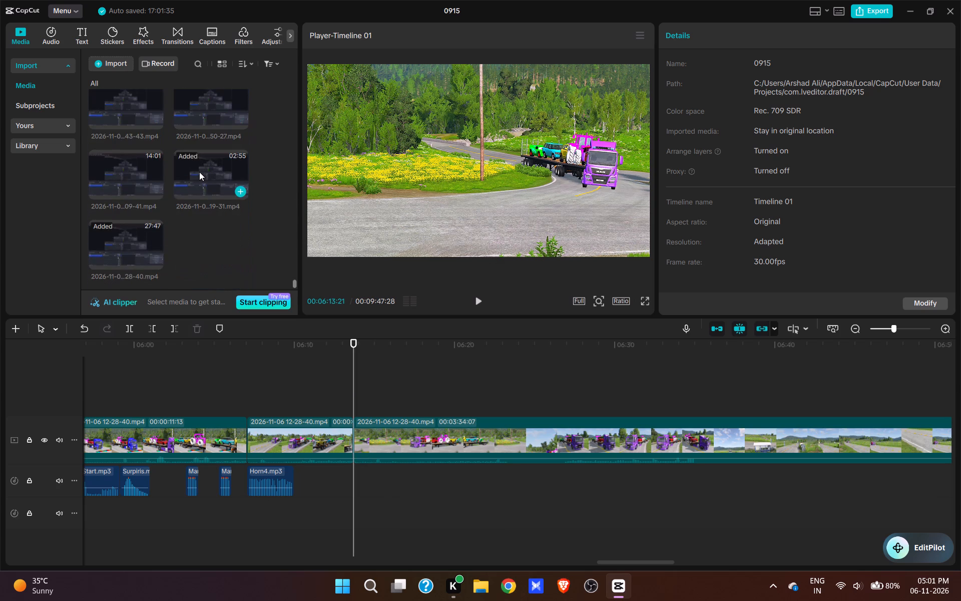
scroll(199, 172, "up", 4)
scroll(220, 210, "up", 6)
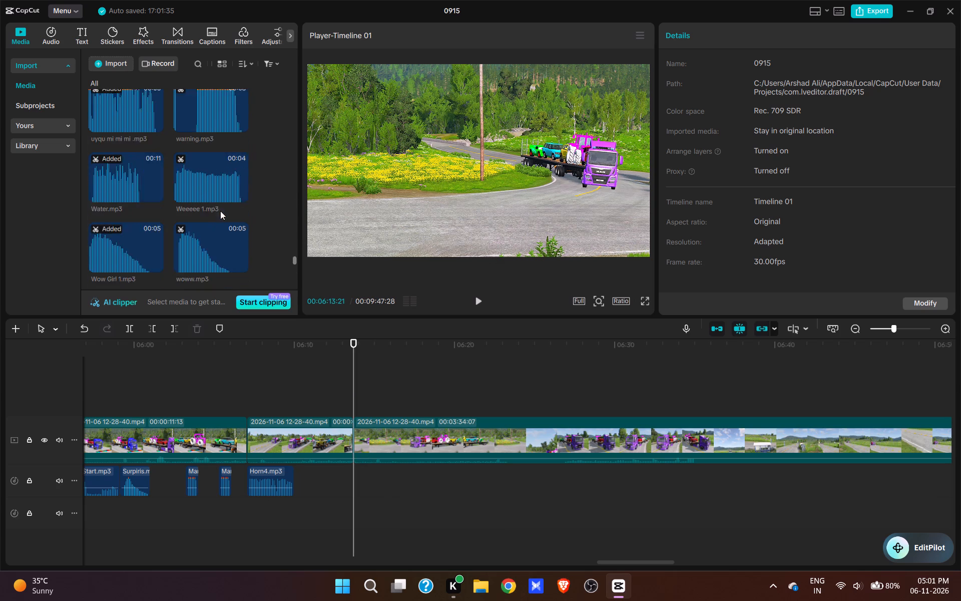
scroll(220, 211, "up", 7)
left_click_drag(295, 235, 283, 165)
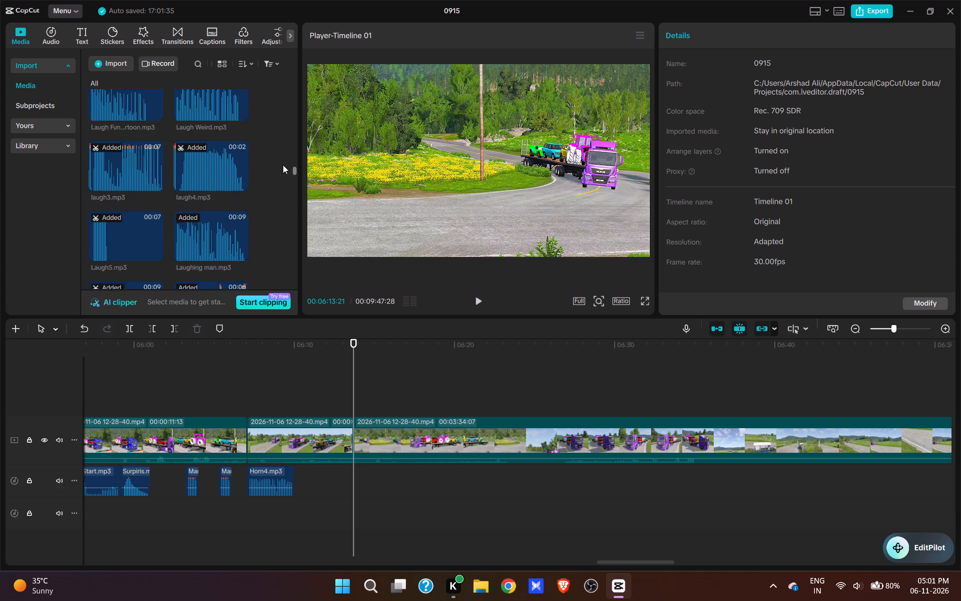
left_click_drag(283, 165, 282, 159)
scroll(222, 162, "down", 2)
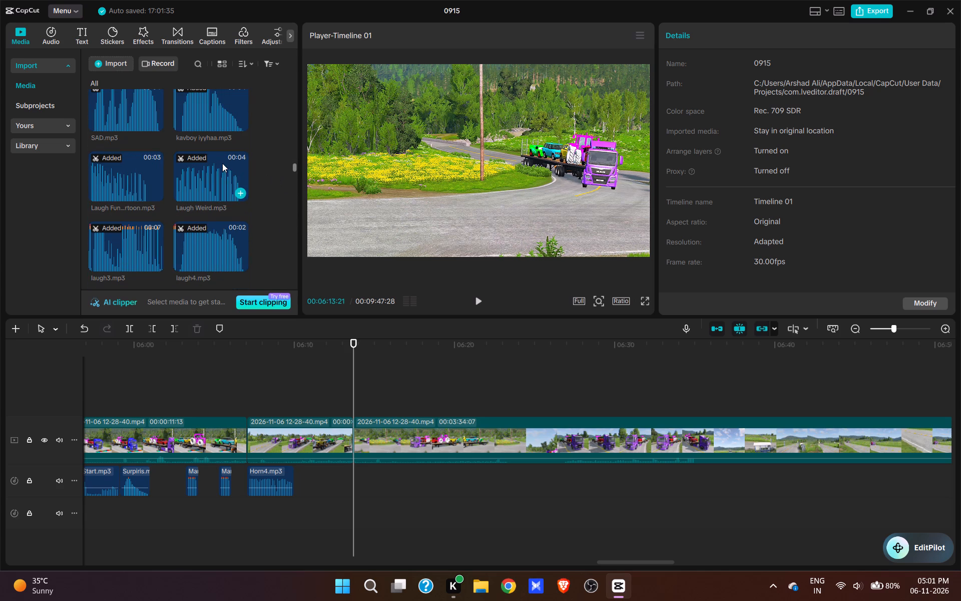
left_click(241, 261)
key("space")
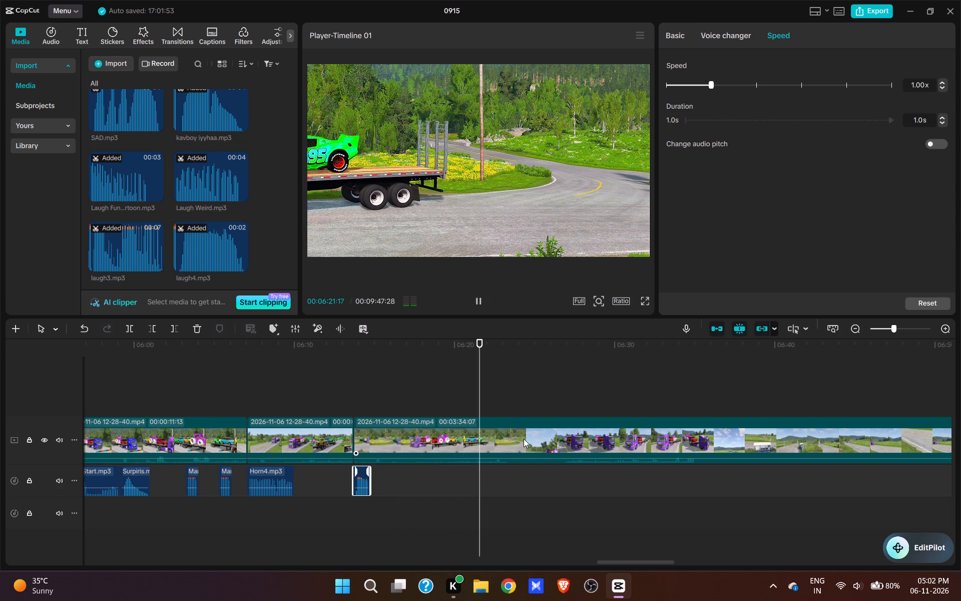
Split the footage at 06:22:29, once the trailer has left the shot, and cut from there to about 06:27:15, where the truck drives in side view.
key("space")
type("w")
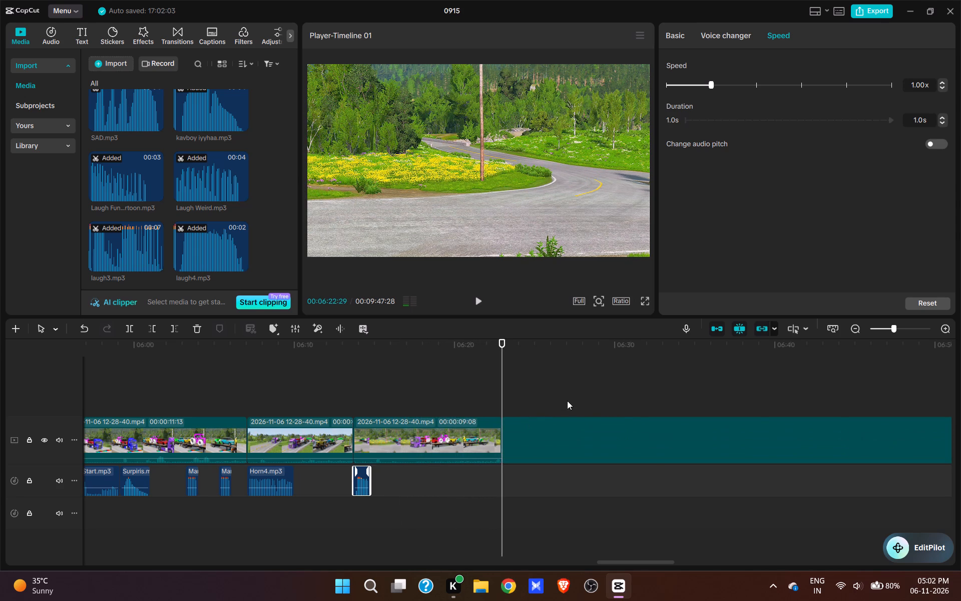
left_click(568, 398)
key("space")
key("space")
type("q")
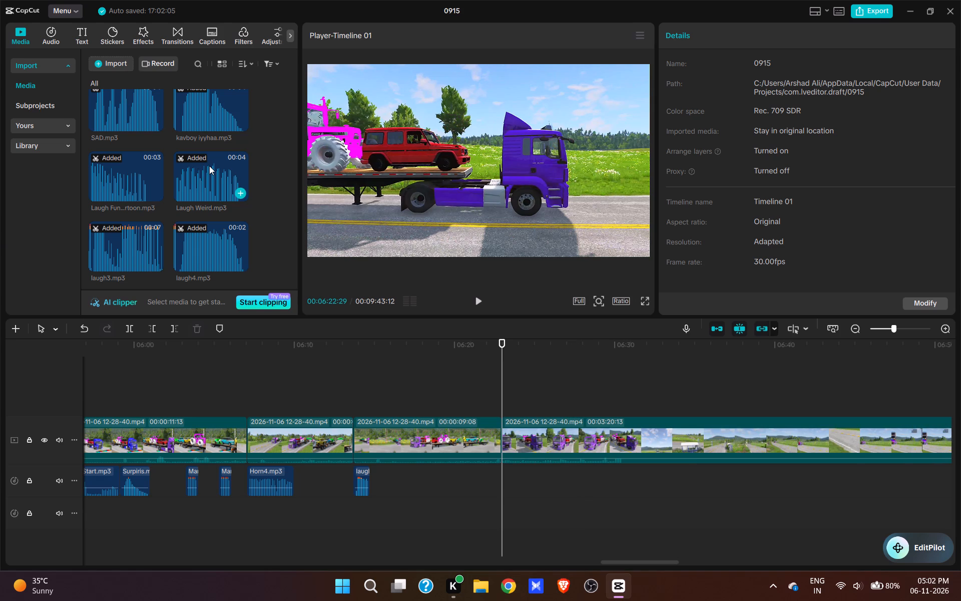
Replace laugh4.mp3 at 06:13:21 with kavboy iyyhaa.mp3 and play it back over the truck rounding the bend.
scroll(209, 168, "up", 5)
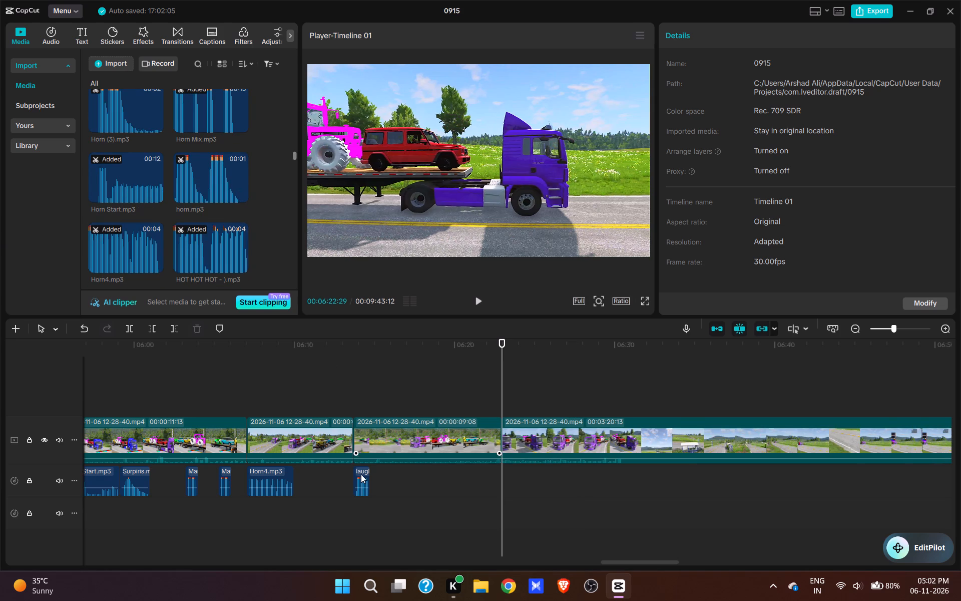
left_click(361, 475)
key("d")
left_click(351, 398)
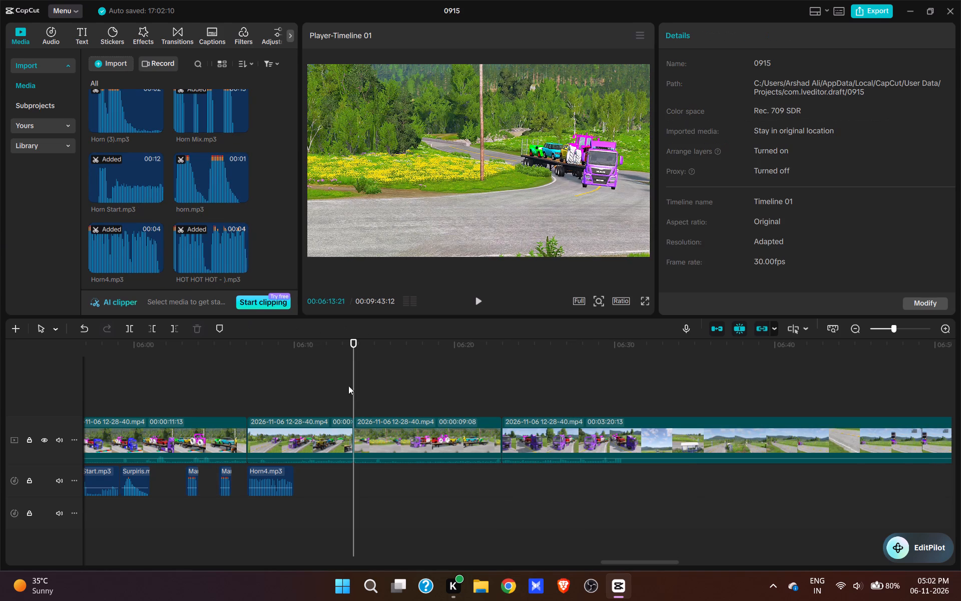
scroll(189, 208, "up", 3)
scroll(189, 208, "down", 5)
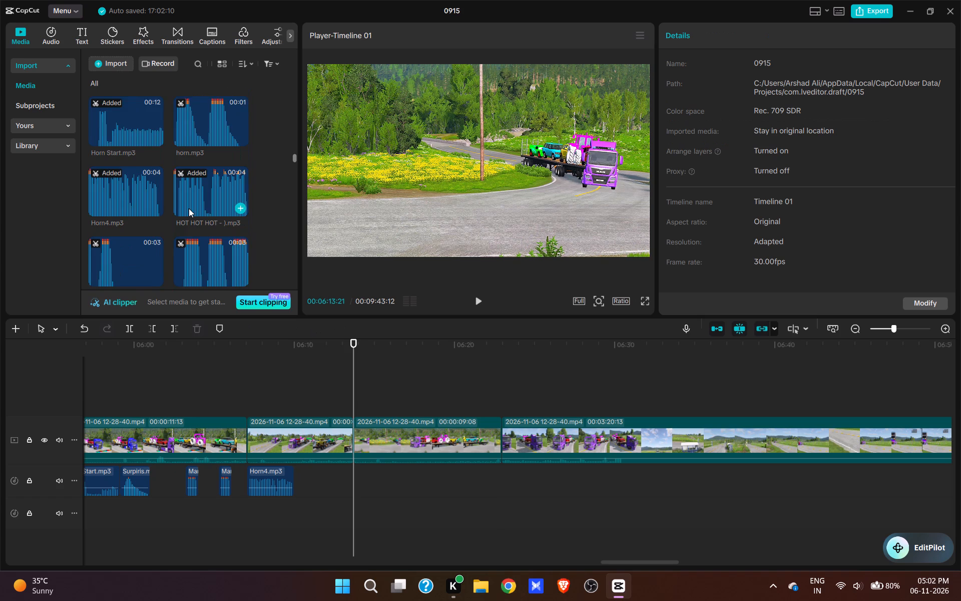
scroll(189, 208, "down", 1)
left_click(241, 232)
key("space")
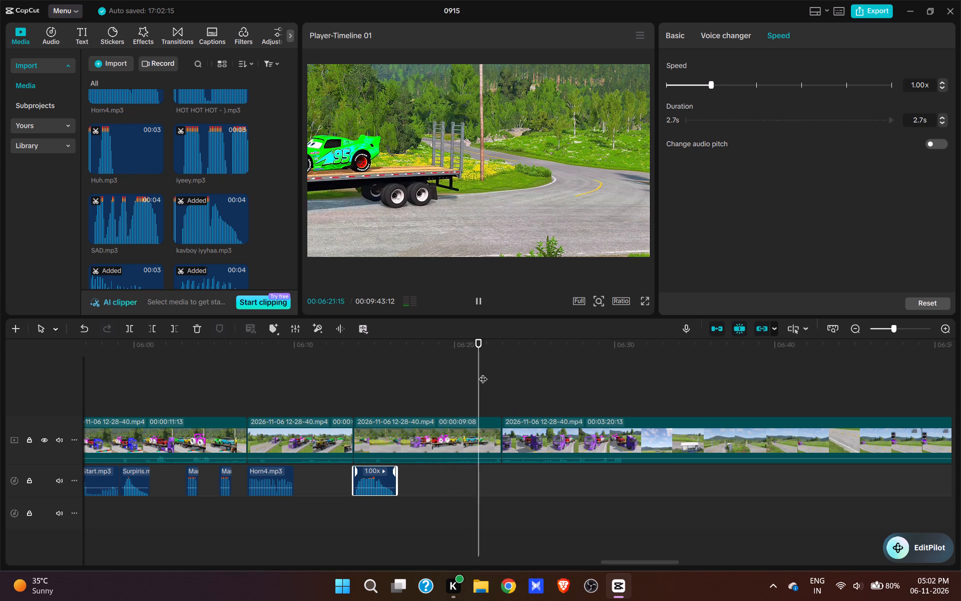
Find Signal 5.mp3 among the imported sounds, add it at 06:22:29 for the truck's side view, and play it back.
left_click(504, 383)
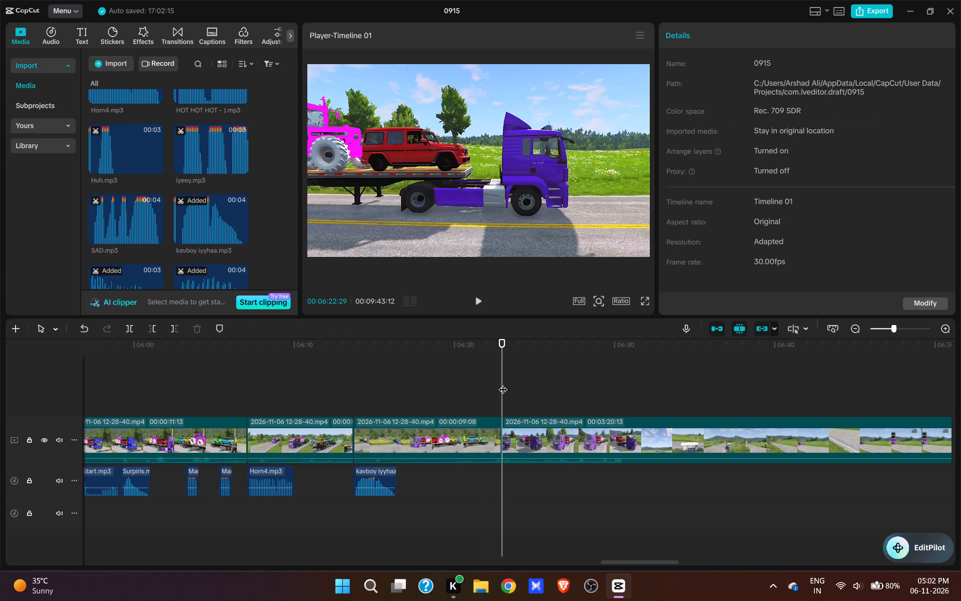
left_click(503, 383)
scroll(211, 215, "down", 13)
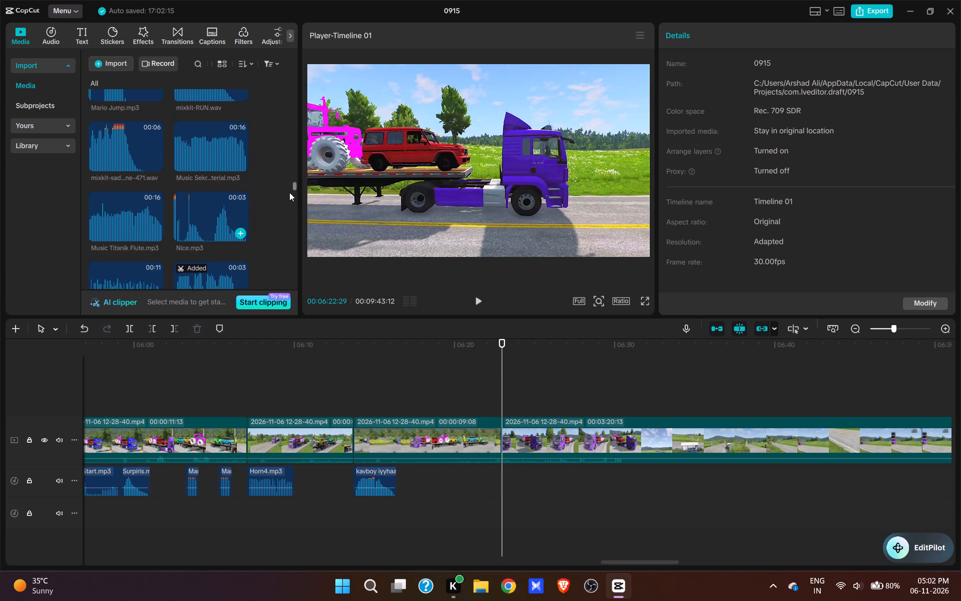
left_click_drag(293, 194, 296, 288)
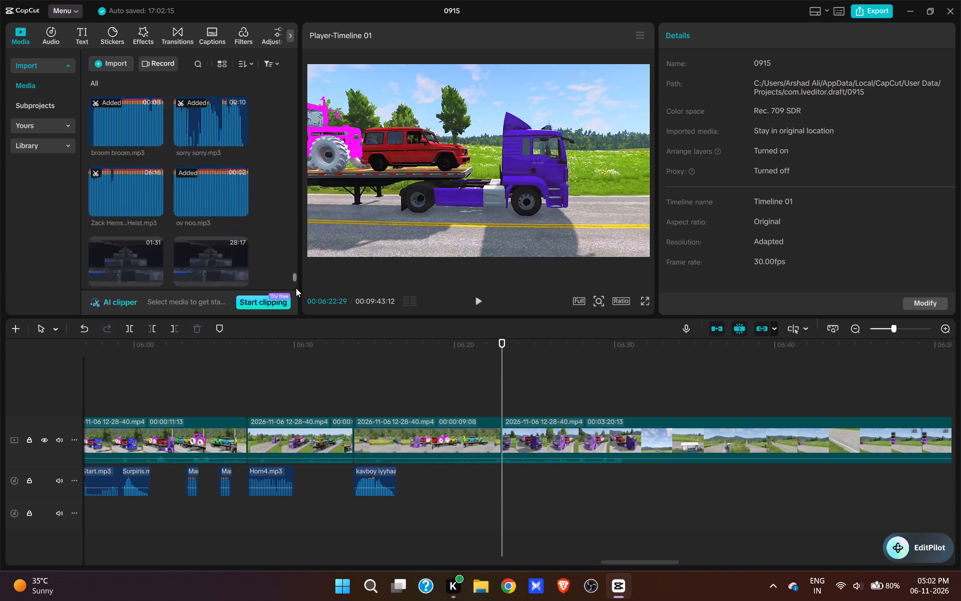
left_click_drag(296, 288, 298, 315)
scroll(228, 210, "up", 6)
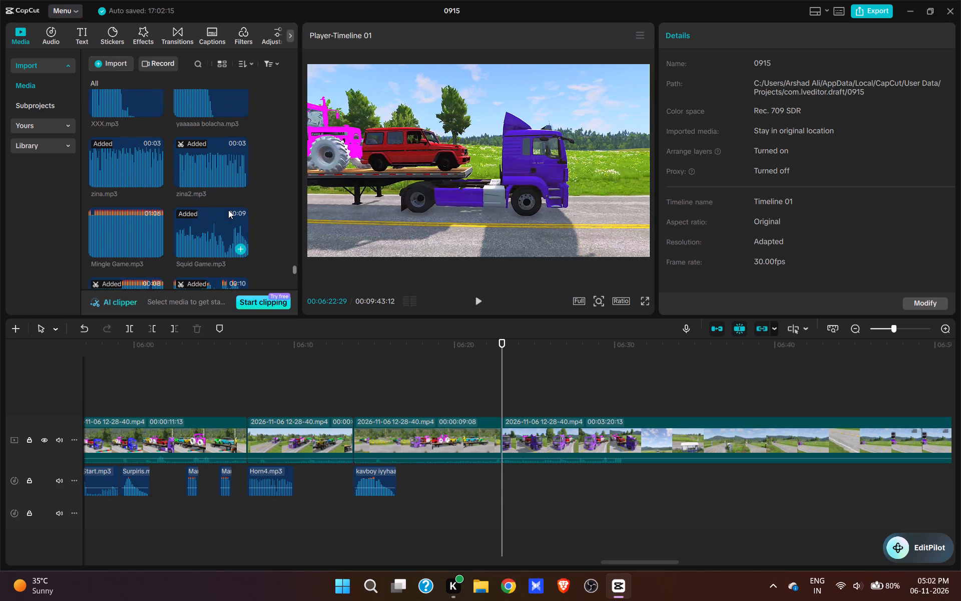
scroll(228, 210, "up", 6)
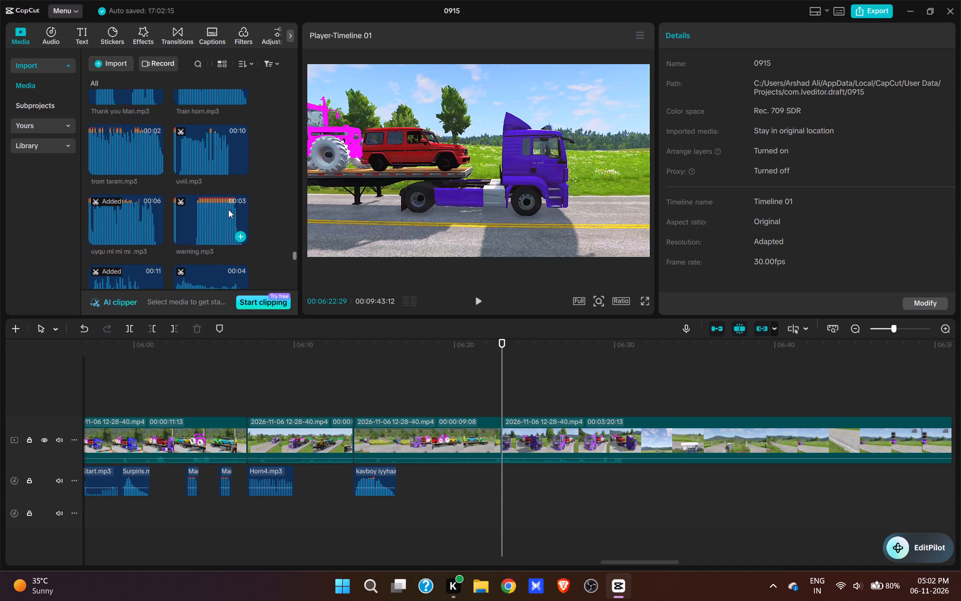
scroll(228, 209, "up", 5)
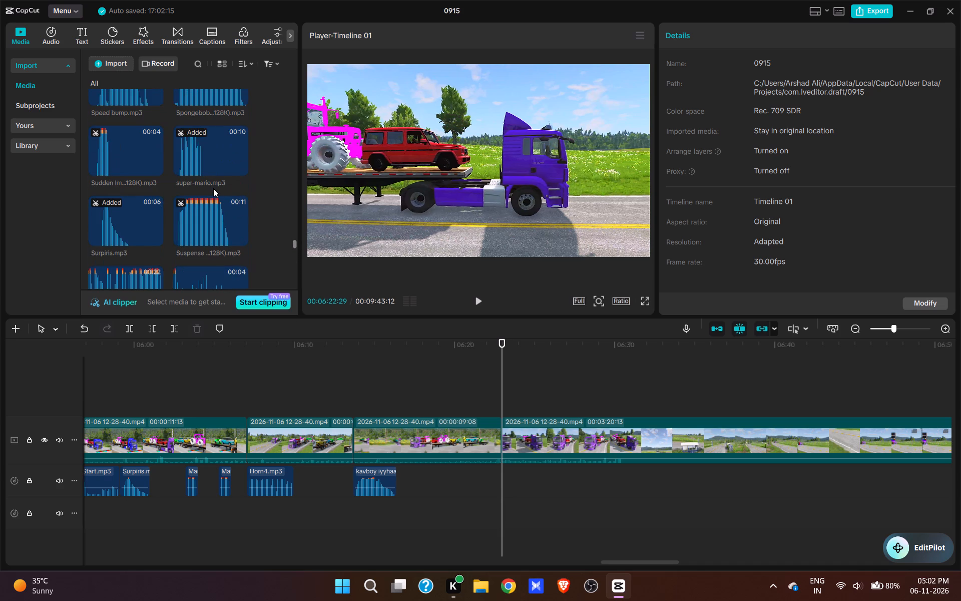
scroll(213, 188, "up", 3)
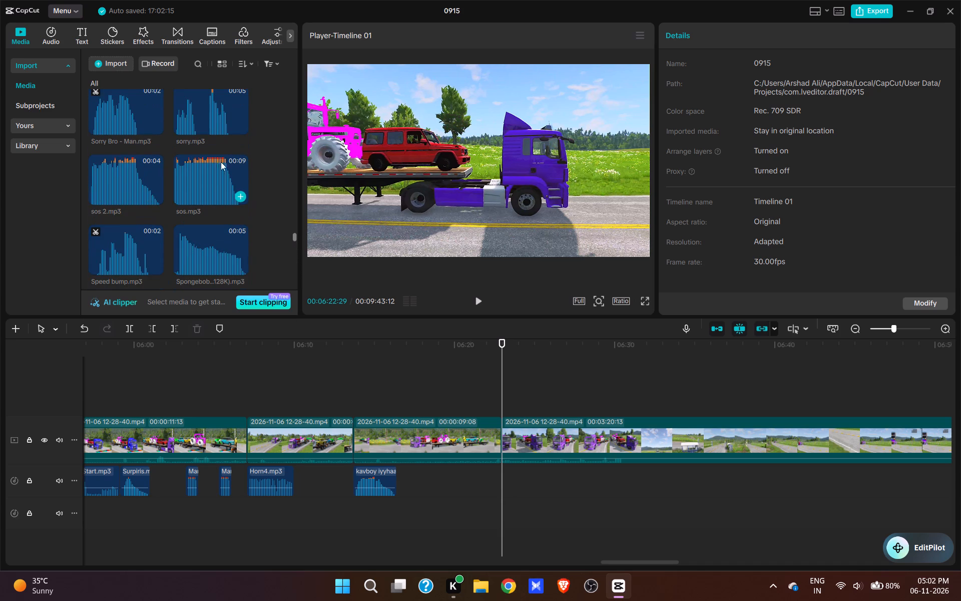
scroll(219, 167, "up", 4)
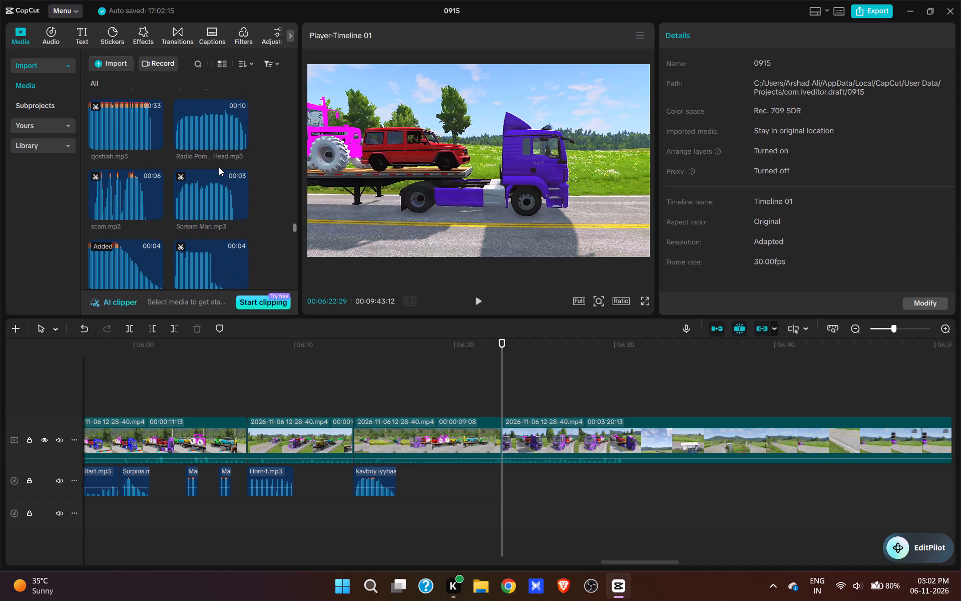
scroll(218, 171, "down", 1)
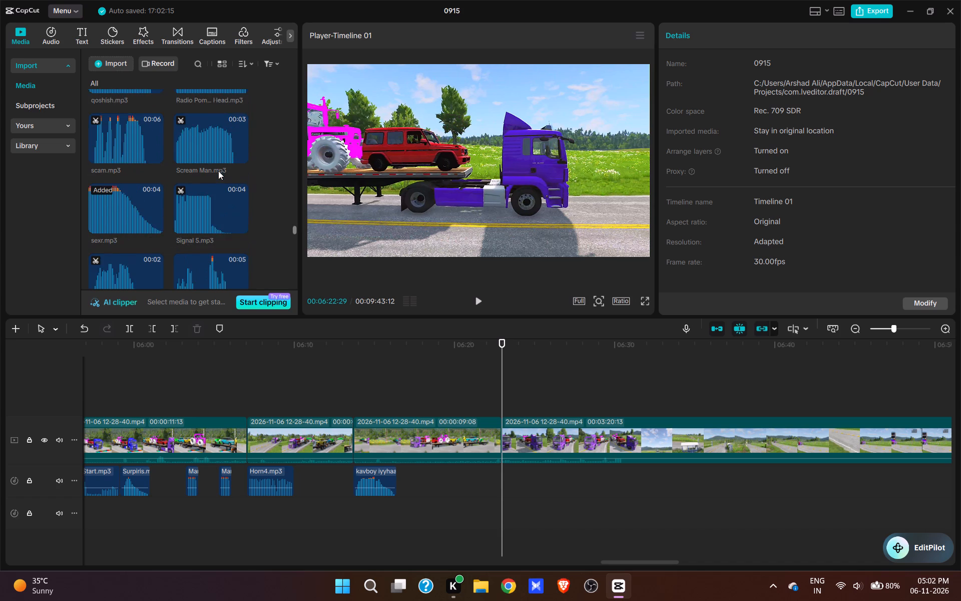
scroll(218, 171, "down", 2)
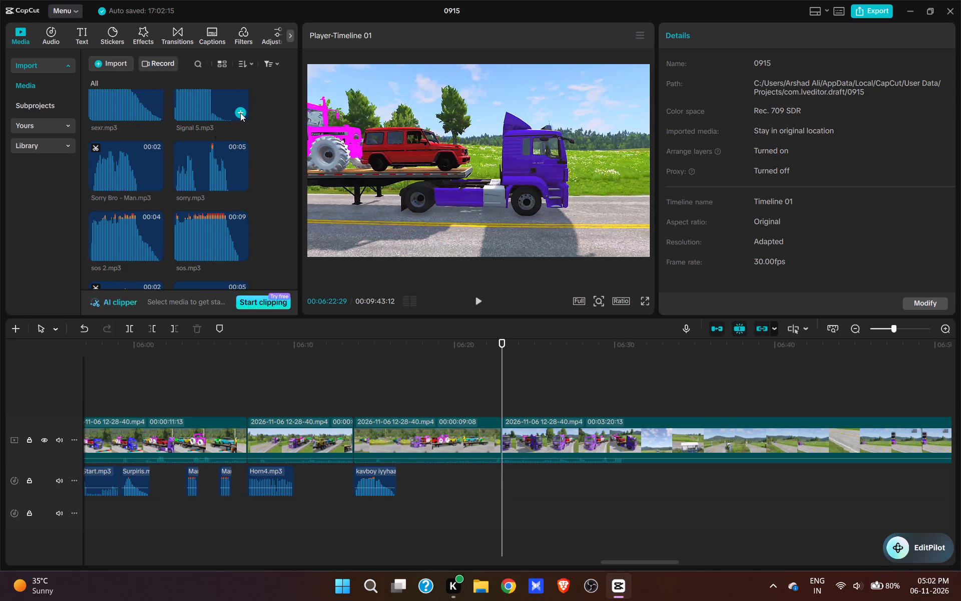
left_click(240, 113)
key("space")
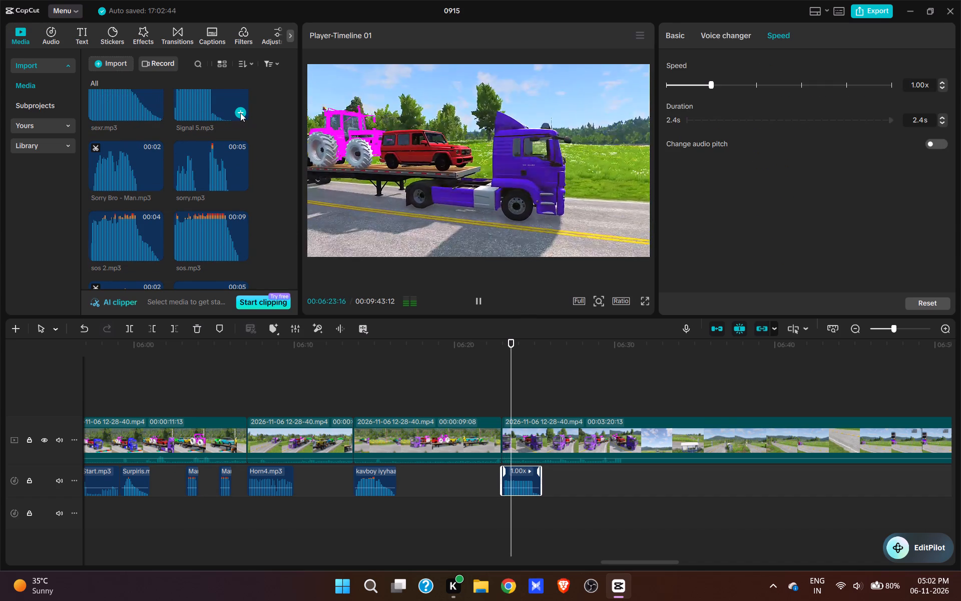
key("space")
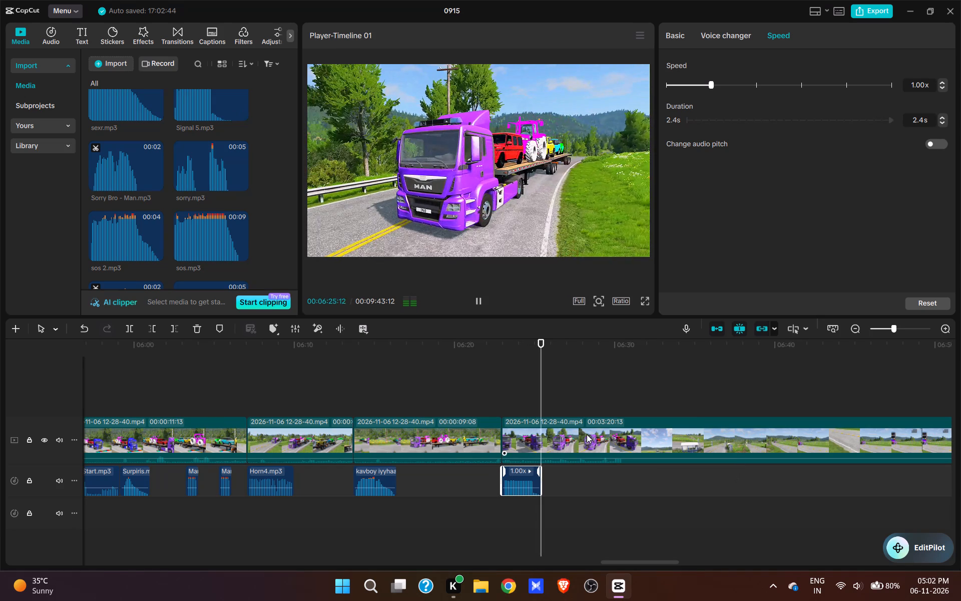
key("space")
Add go go1.mp3 at 06:27:08, where the truck is seen from the front, and play it back.
key("space")
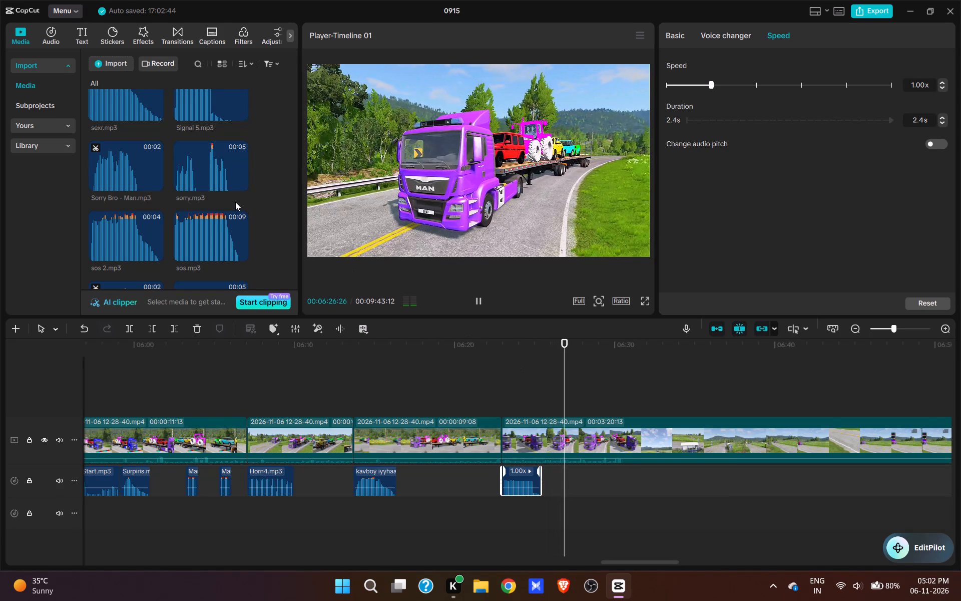
scroll(224, 236, "up", 13)
left_click_drag(294, 200, 294, 196)
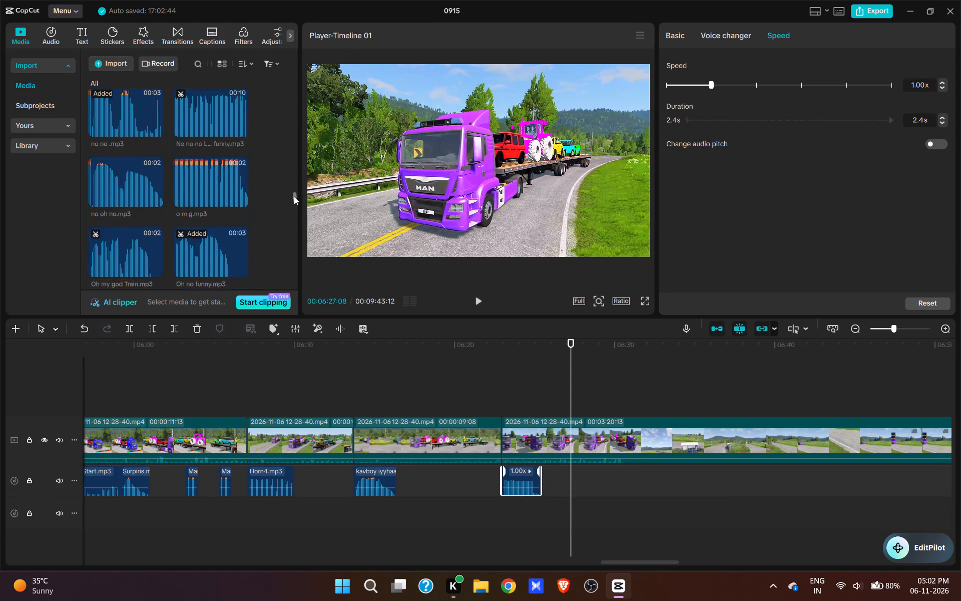
left_click_drag(294, 196, 290, 178)
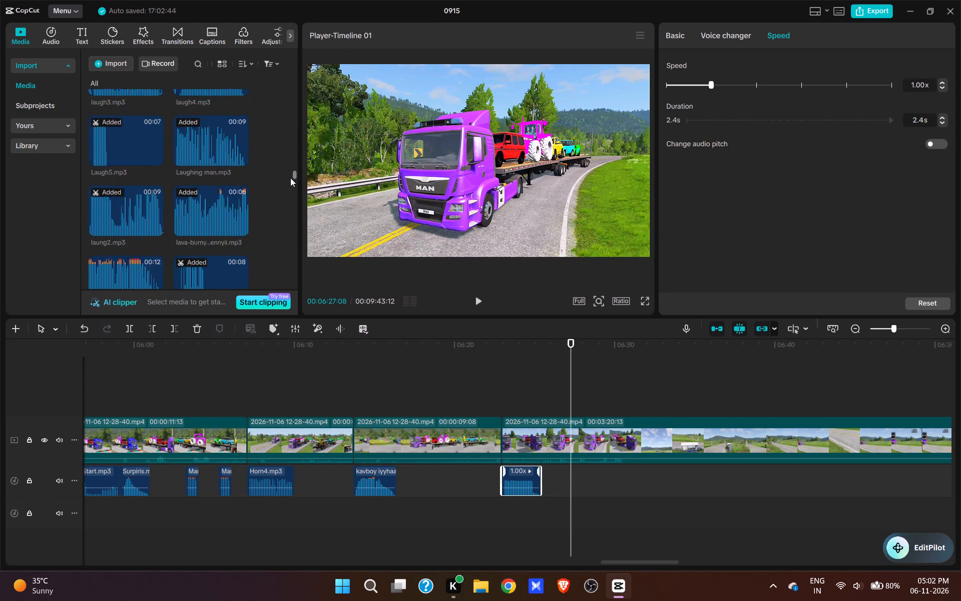
left_click_drag(290, 178, 290, 180)
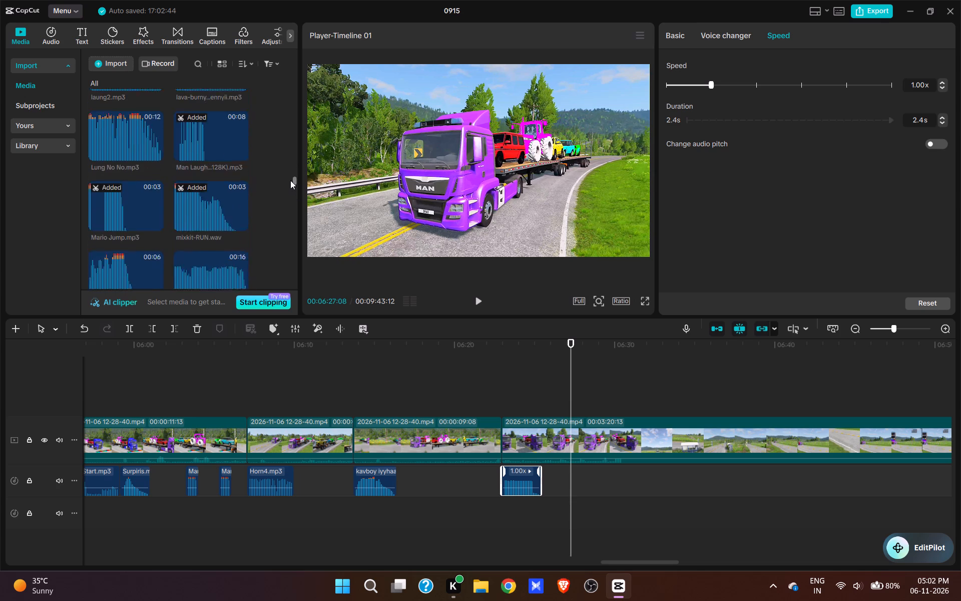
left_click_drag(290, 180, 289, 147)
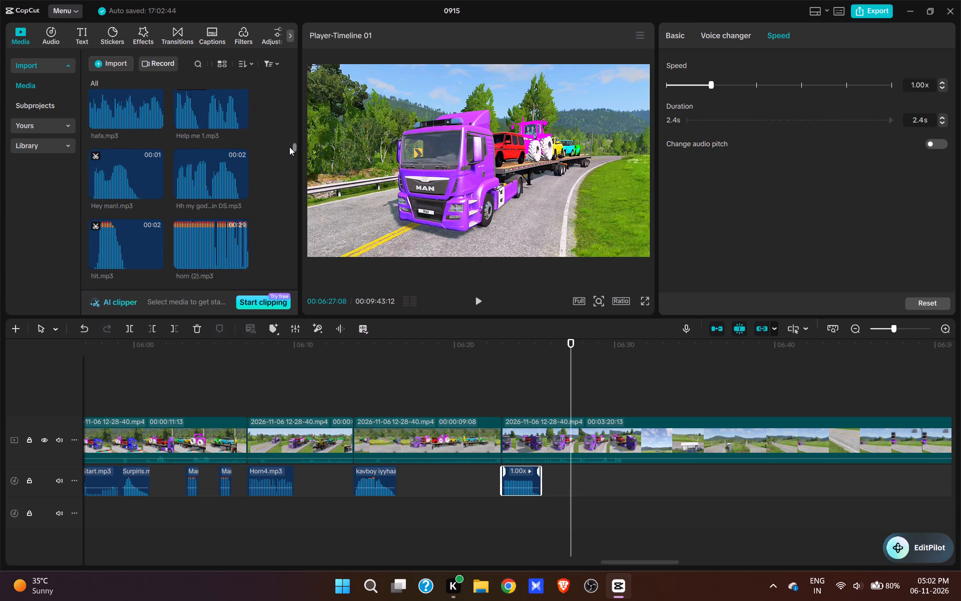
left_click_drag(289, 147, 286, 139)
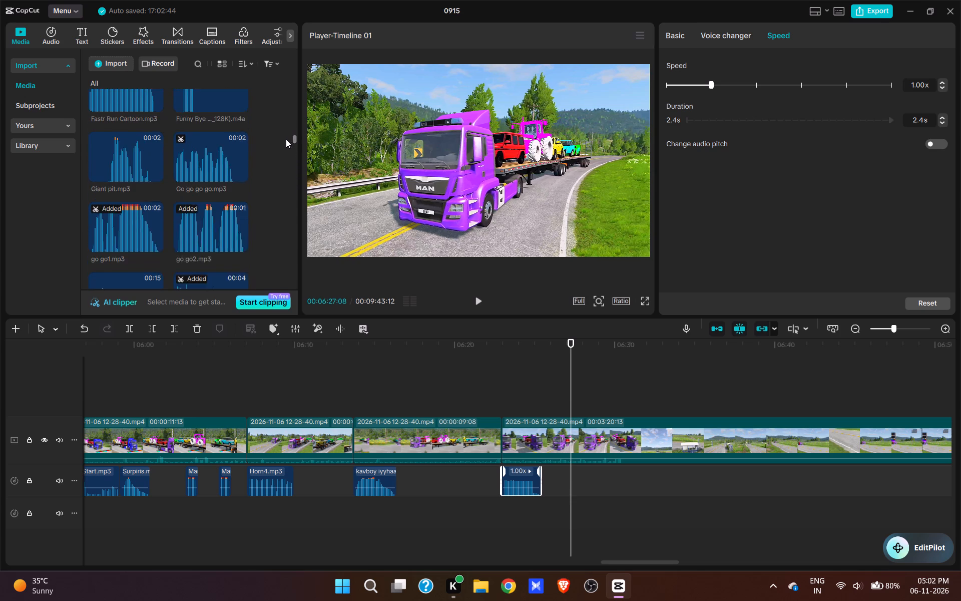
left_click_drag(286, 139, 288, 144)
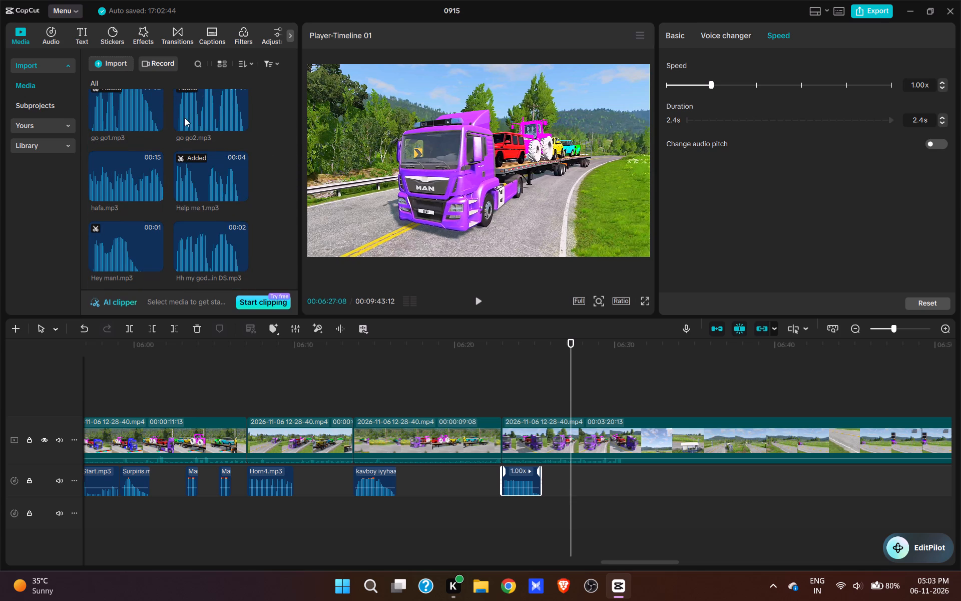
left_click(157, 121)
key("space")
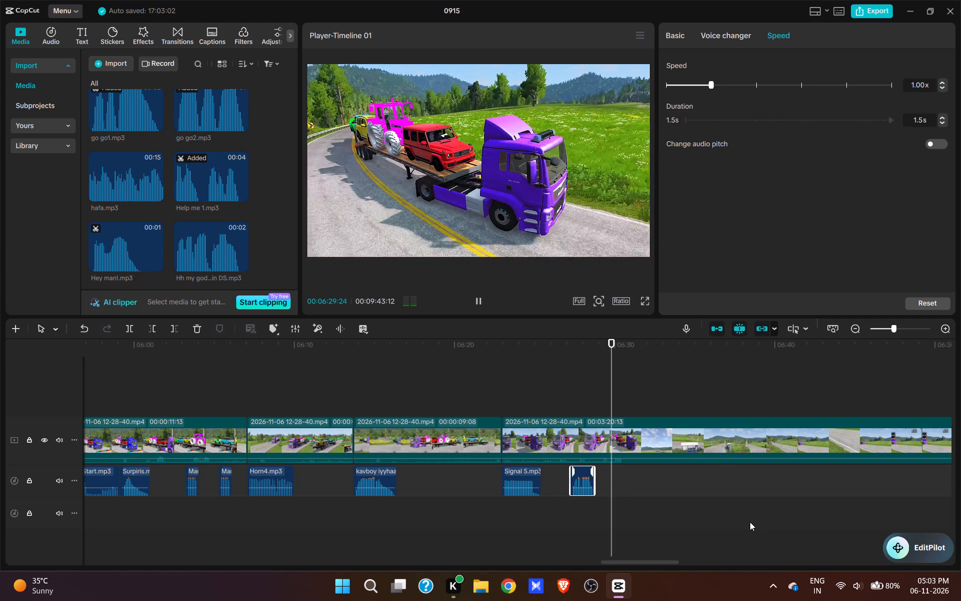
Split the footage at 06:30:08 and cut from there to about 06:54:02, where the truck comes round the bend by the yellow sign.
key("space")
type("w")
left_click_drag(722, 488, 626, 515)
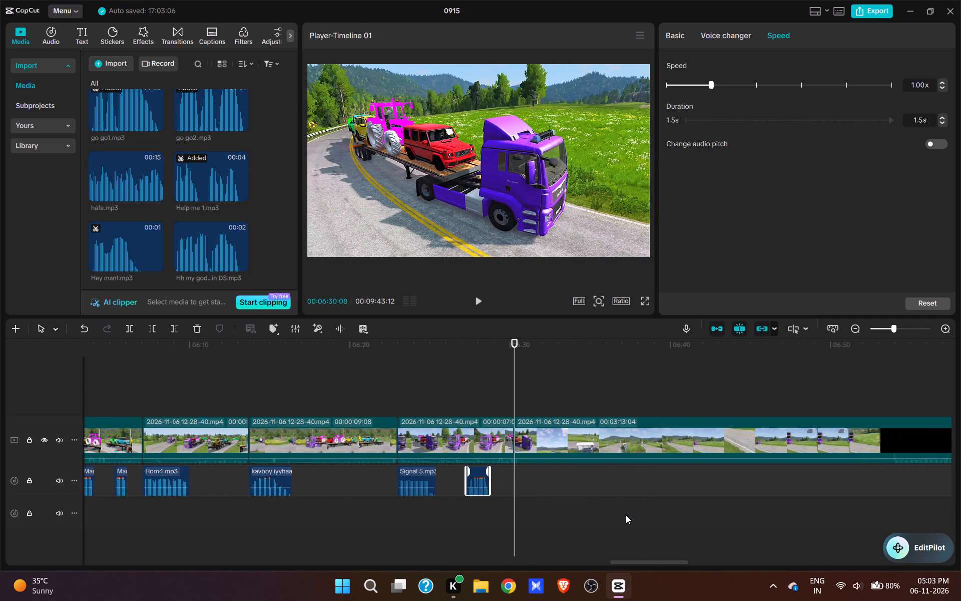
left_click_drag(626, 515, 627, 511)
left_click(613, 385)
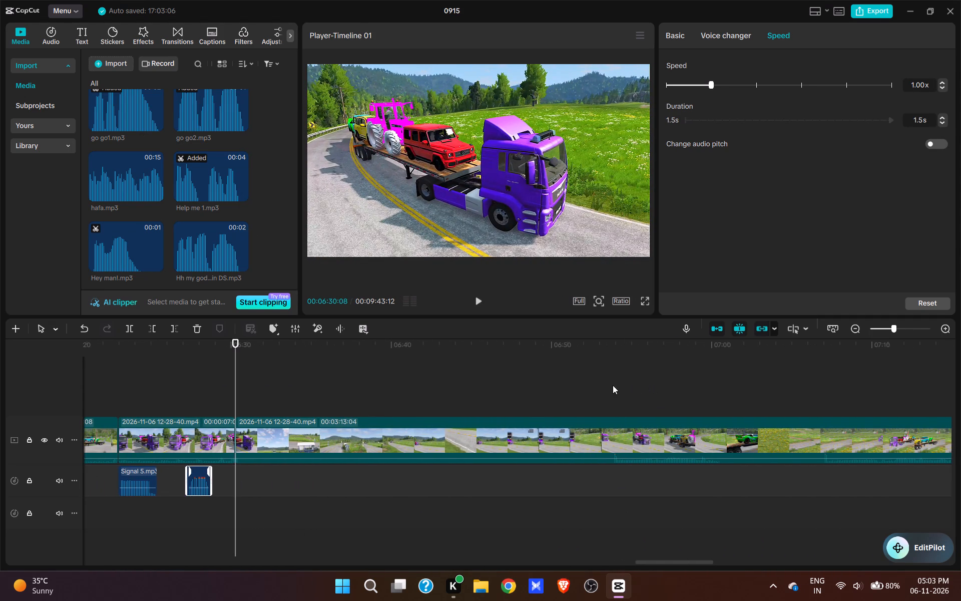
key("space")
key("space")
type("q")
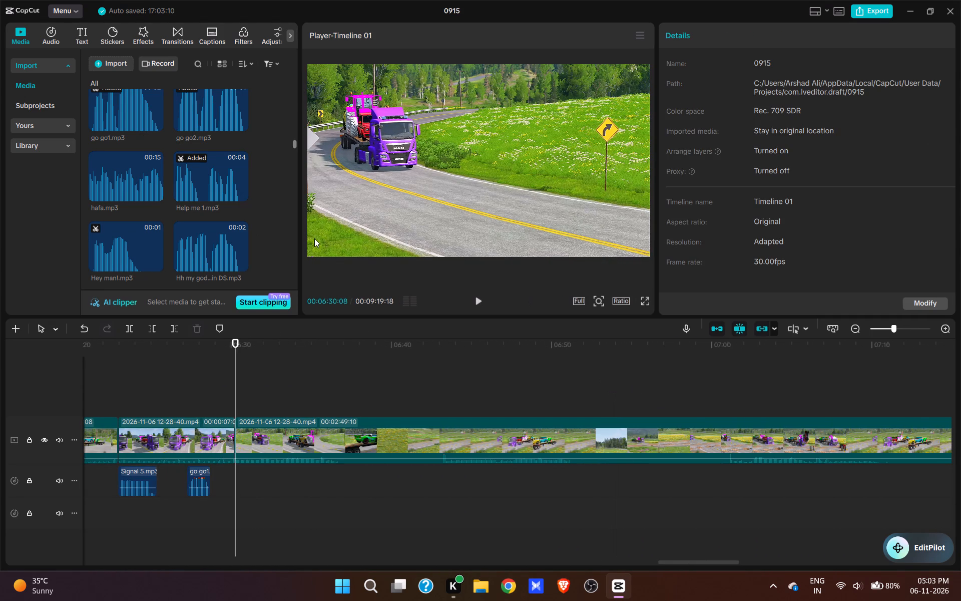
Find Horn (3).mp3 among the imported sounds, preview it, add it at 06:30:08 for the bend shot, and play it back.
scroll(174, 166, "down", 12)
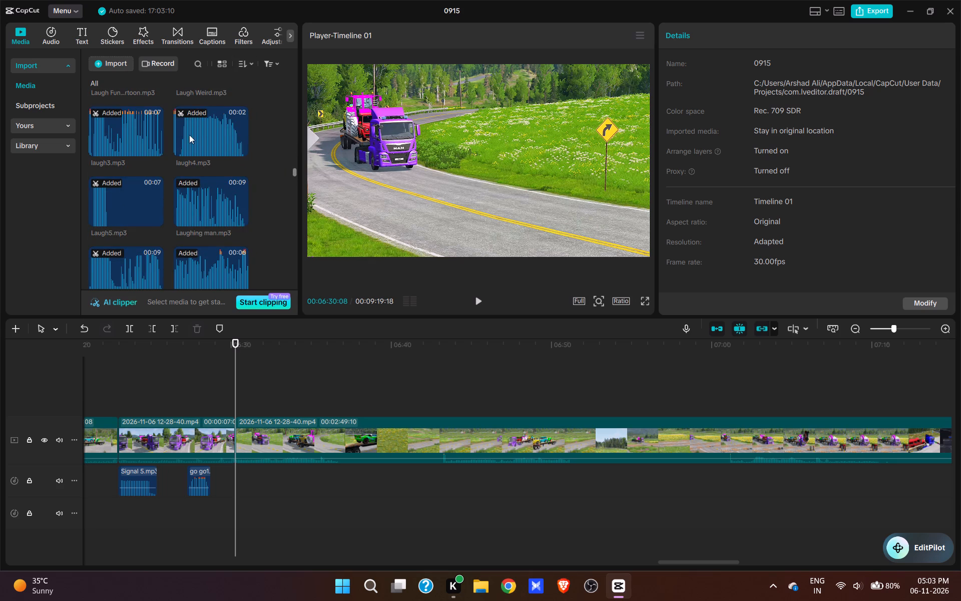
scroll(198, 179, "down", 6)
scroll(201, 212, "up", 20)
scroll(201, 212, "up", 4)
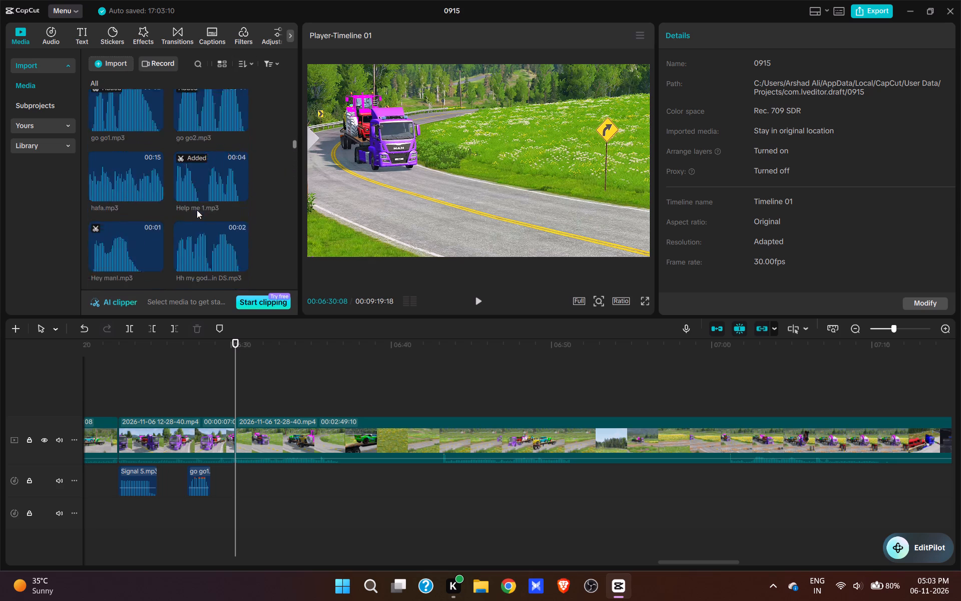
scroll(197, 210, "up", 11)
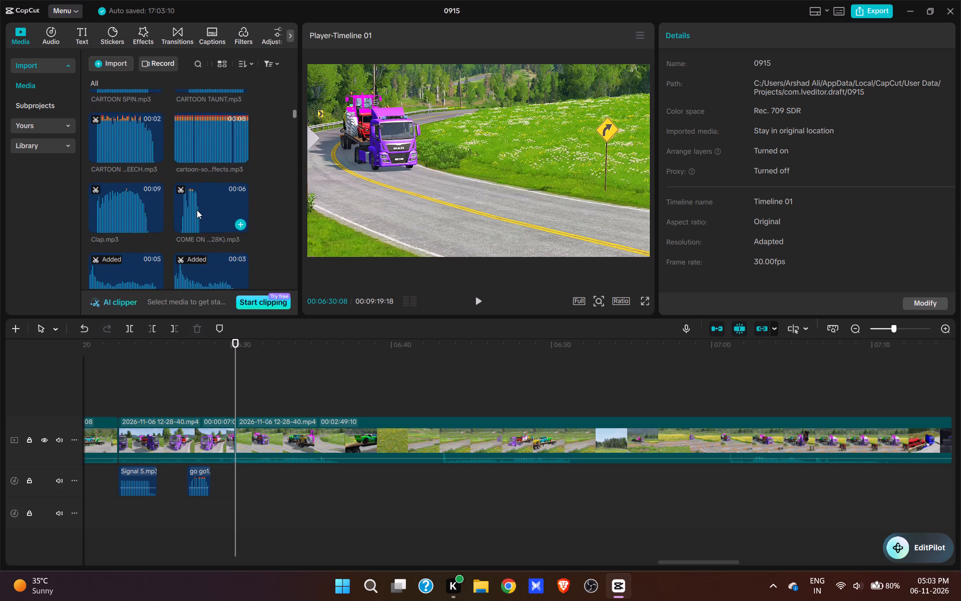
scroll(197, 210, "up", 3)
scroll(191, 186, "down", 12)
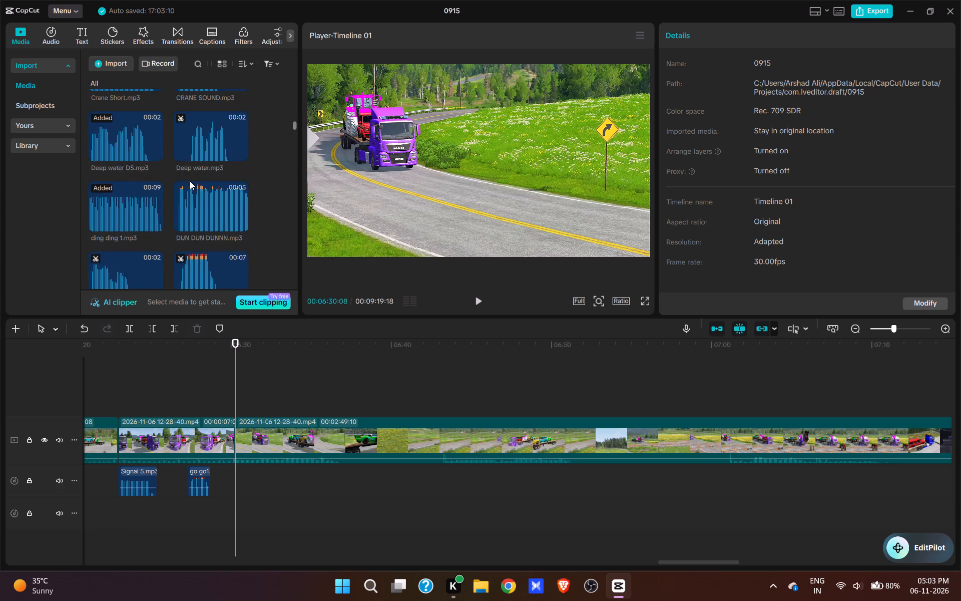
scroll(190, 181, "down", 7)
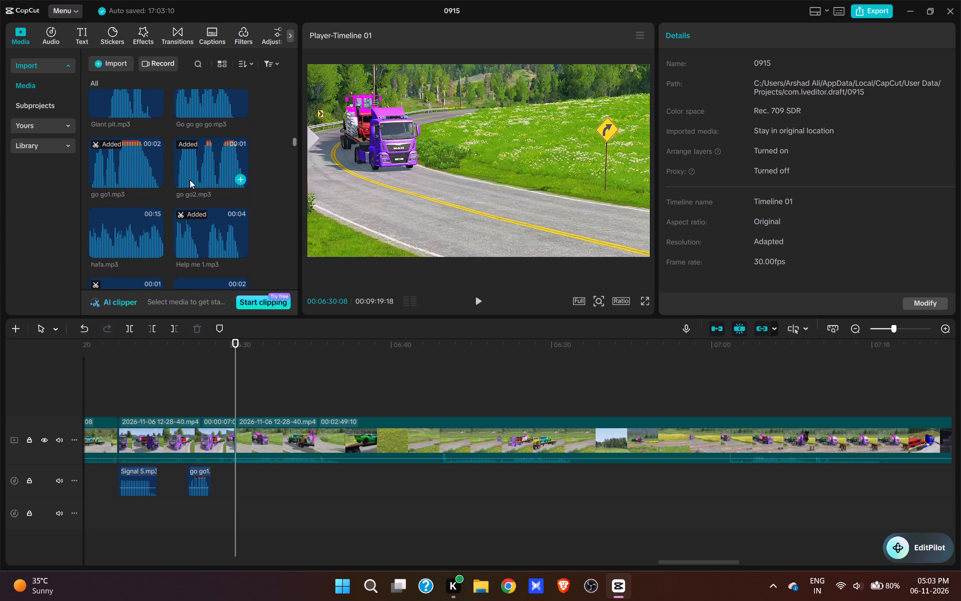
scroll(190, 180, "down", 4)
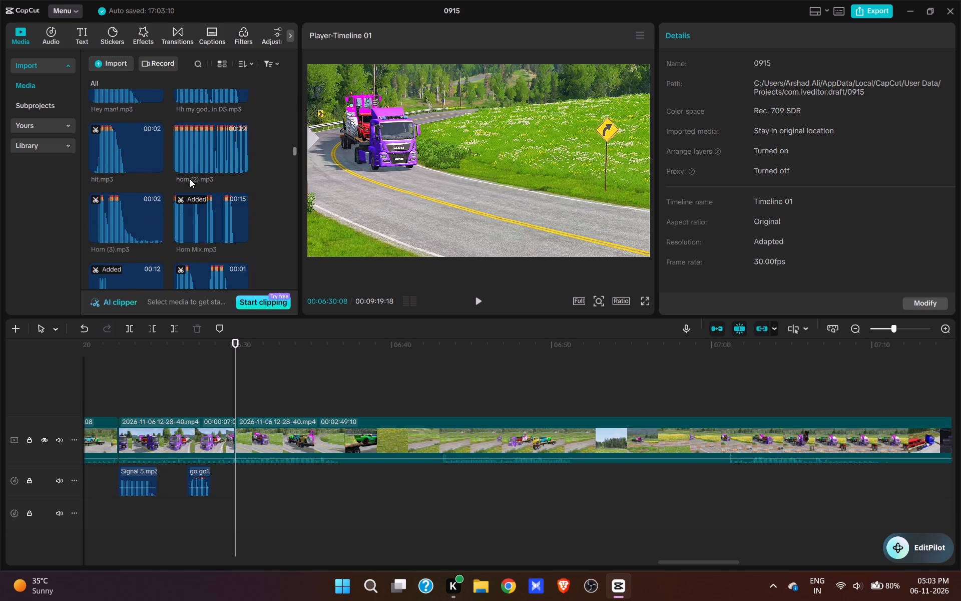
left_click(131, 216)
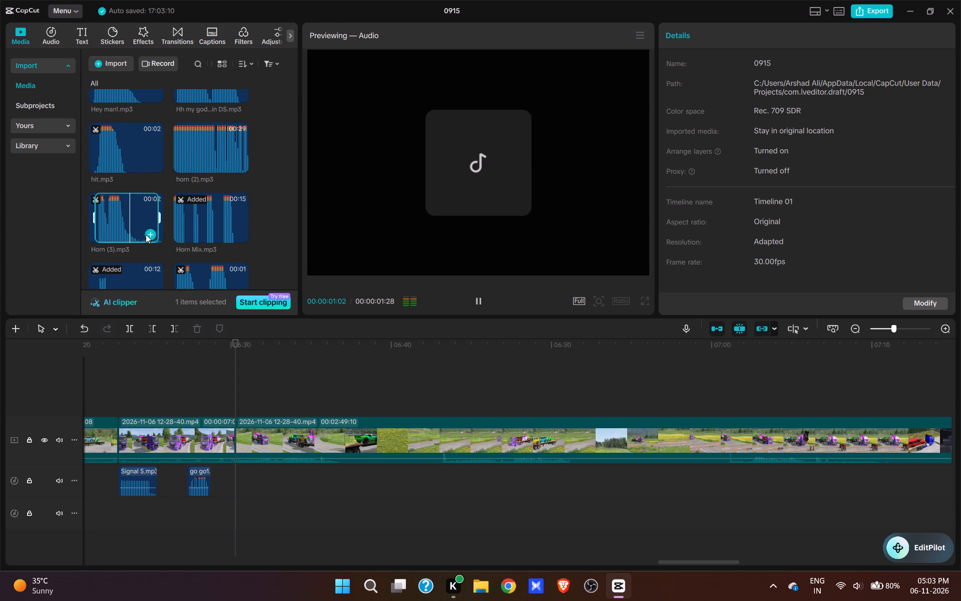
left_click(146, 234)
key("space")
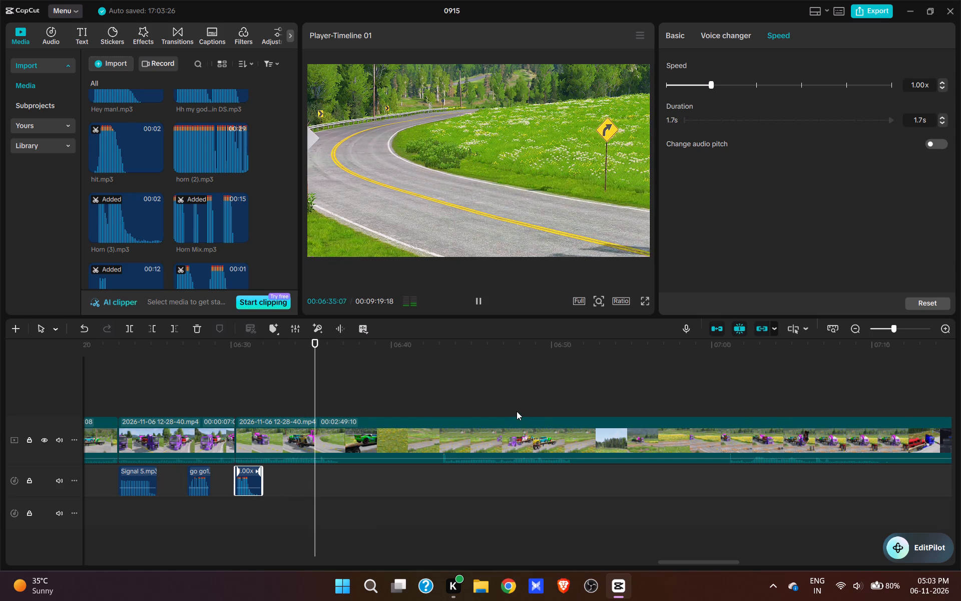
Split the footage at 06:35:27, once the truck has left the bend, and cut to 07:01:03, where it nears the railway crossing; check the join.
key("space")
key("w")
left_click(447, 393)
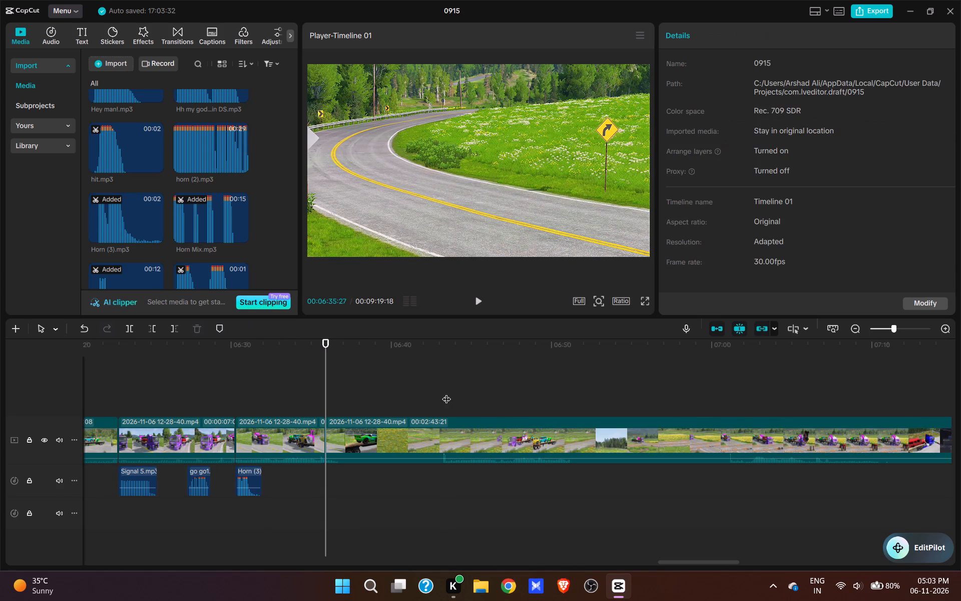
key("space")
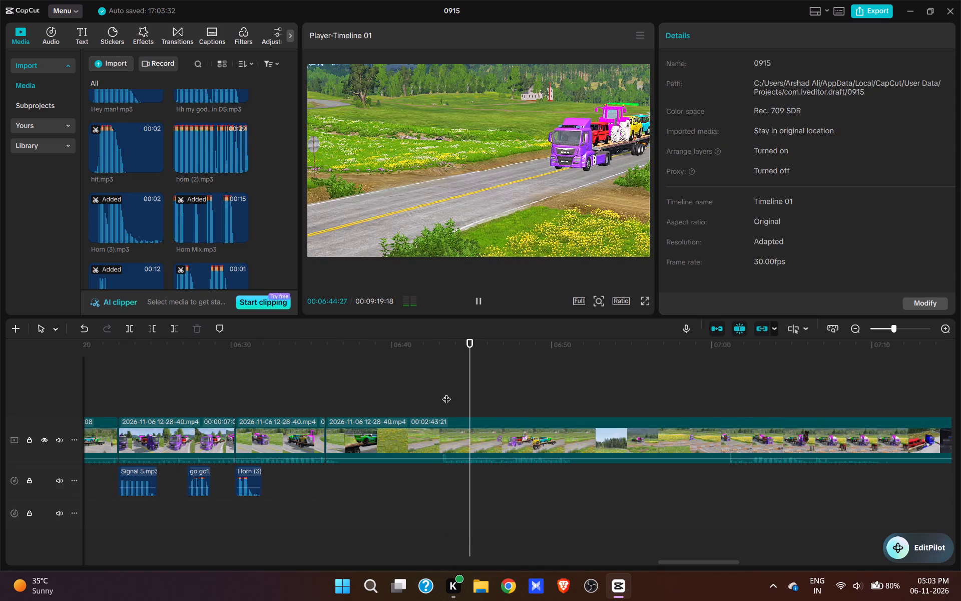
key("space")
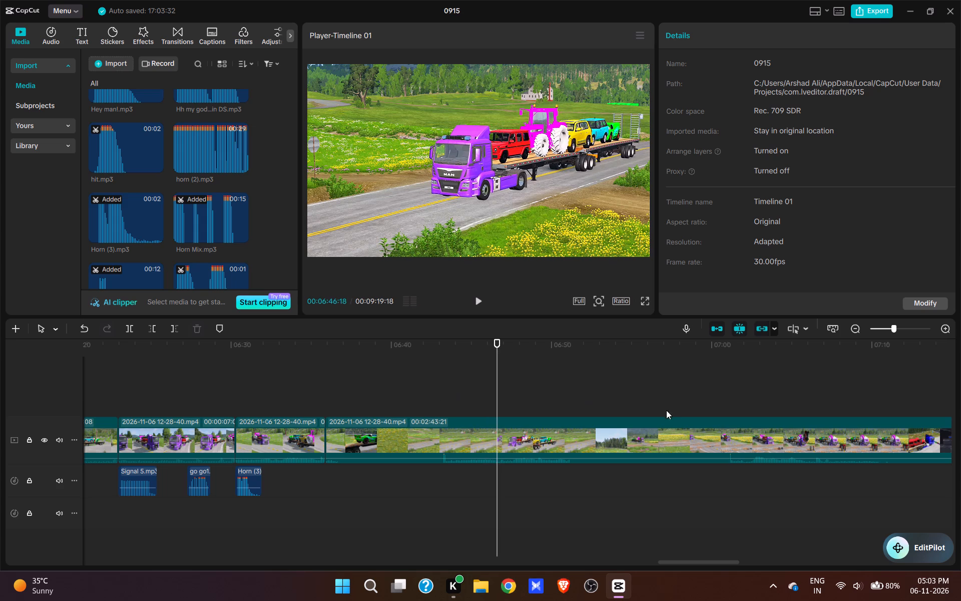
left_click(735, 398)
left_click(725, 394)
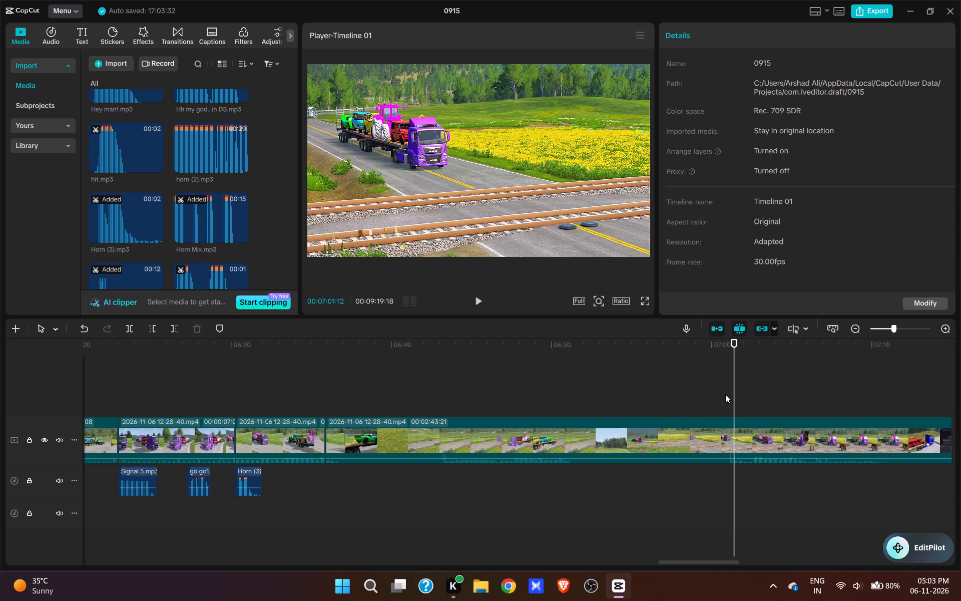
left_click(510, 380)
key("space")
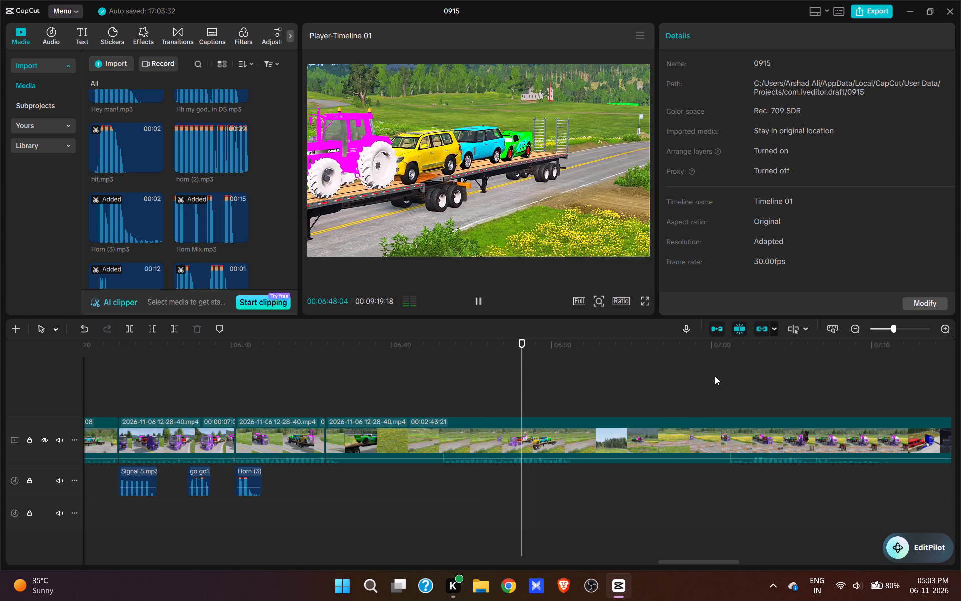
left_click(715, 376)
left_click(726, 374)
left_click(726, 374)
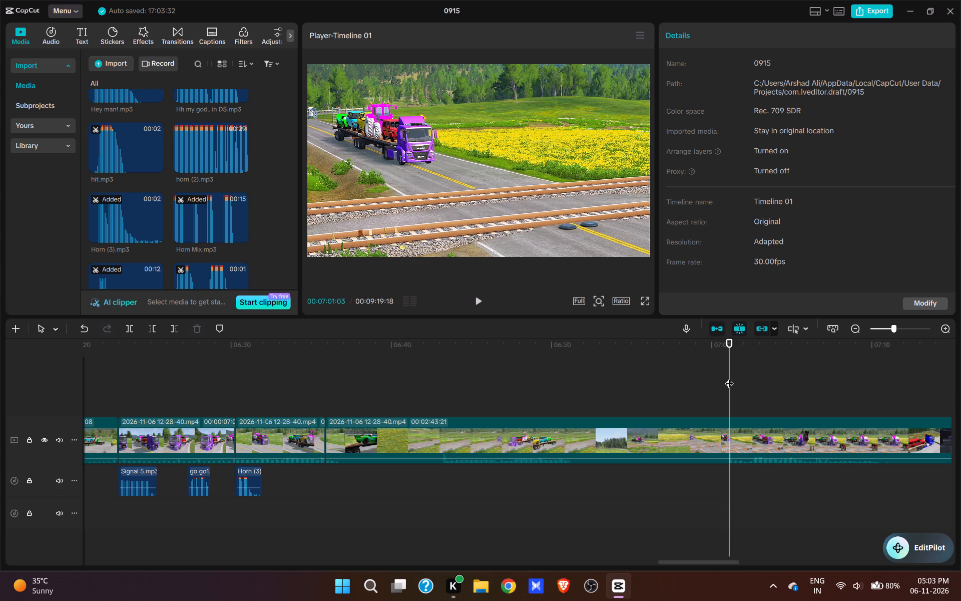
type("q")
key("space")
key("space")
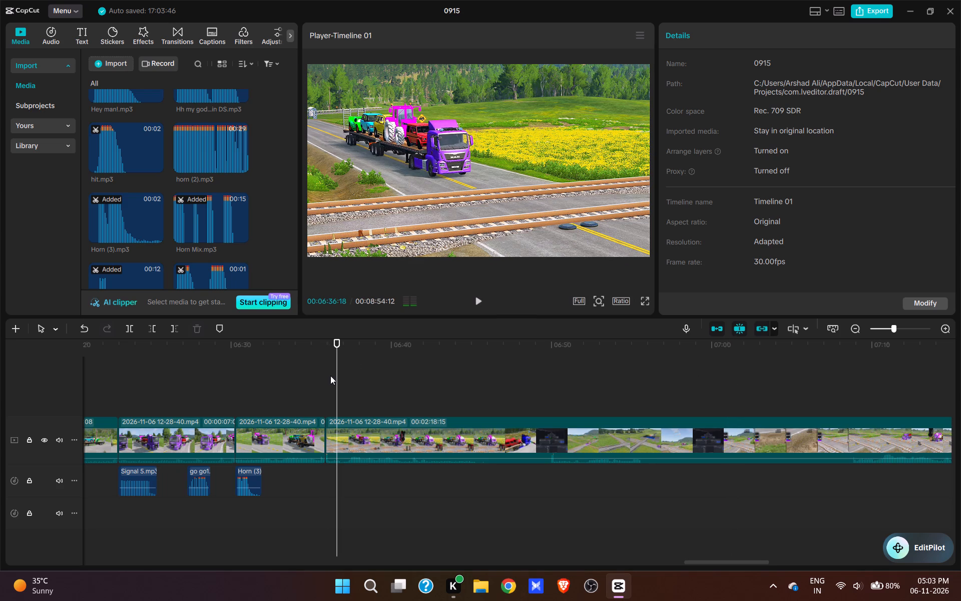
Find No God please No.mp3 among the imported sounds, add it at 06:35:27 as the truck nears the crossing, and play it back.
left_click(330, 376)
left_click_drag(330, 375, 325, 373)
key("space")
left_click(325, 373)
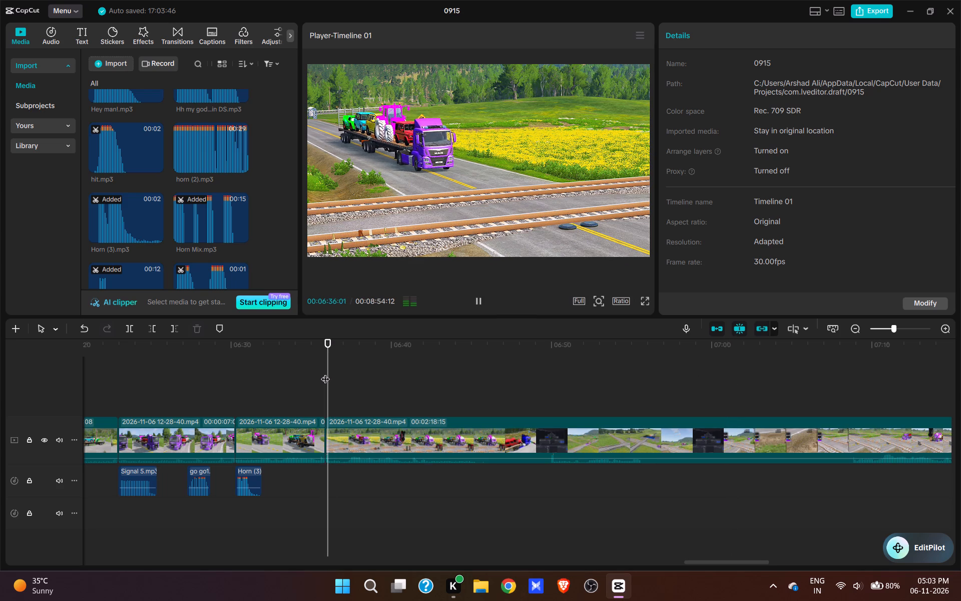
left_click(325, 373)
scroll(189, 184, "down", 6)
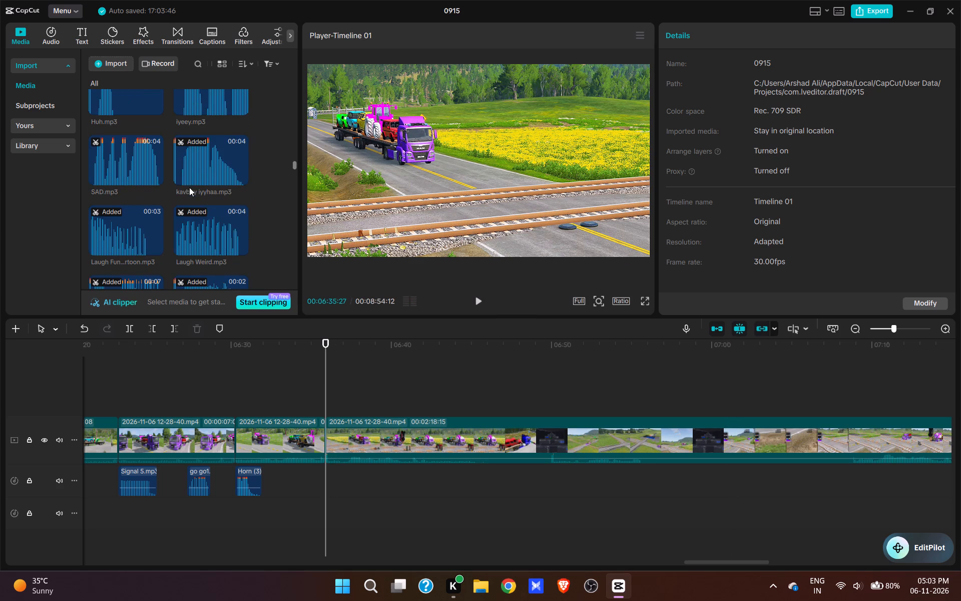
scroll(189, 182, "down", 18)
scroll(189, 186, "up", 16)
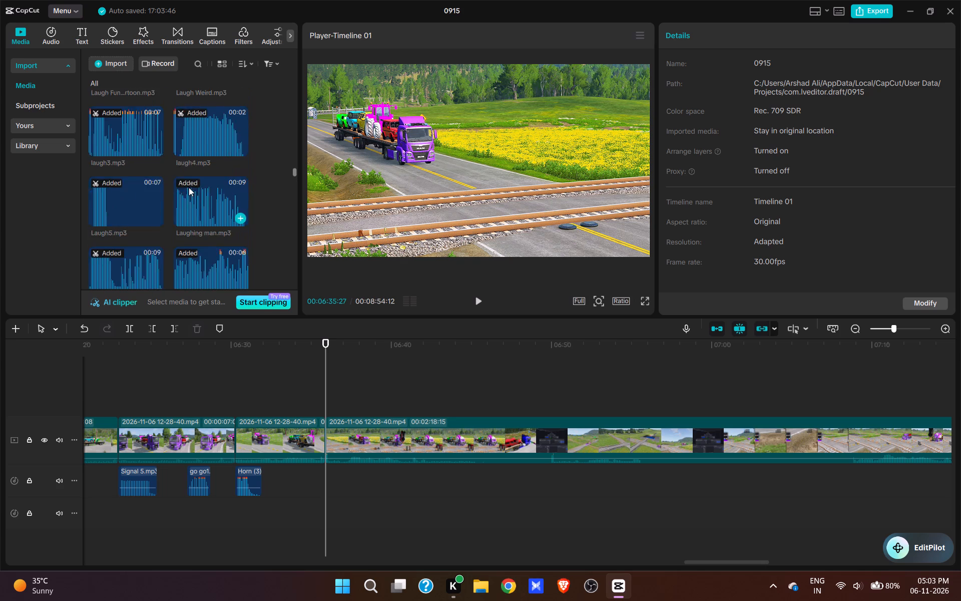
scroll(189, 187, "up", 20)
scroll(189, 187, "up", 1)
scroll(195, 192, "down", 13)
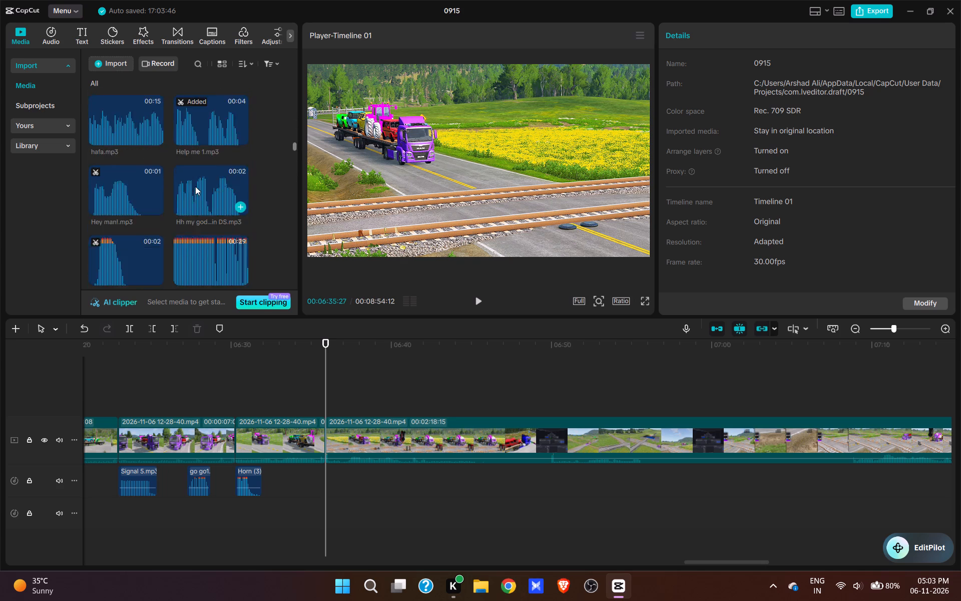
scroll(195, 186, "down", 11)
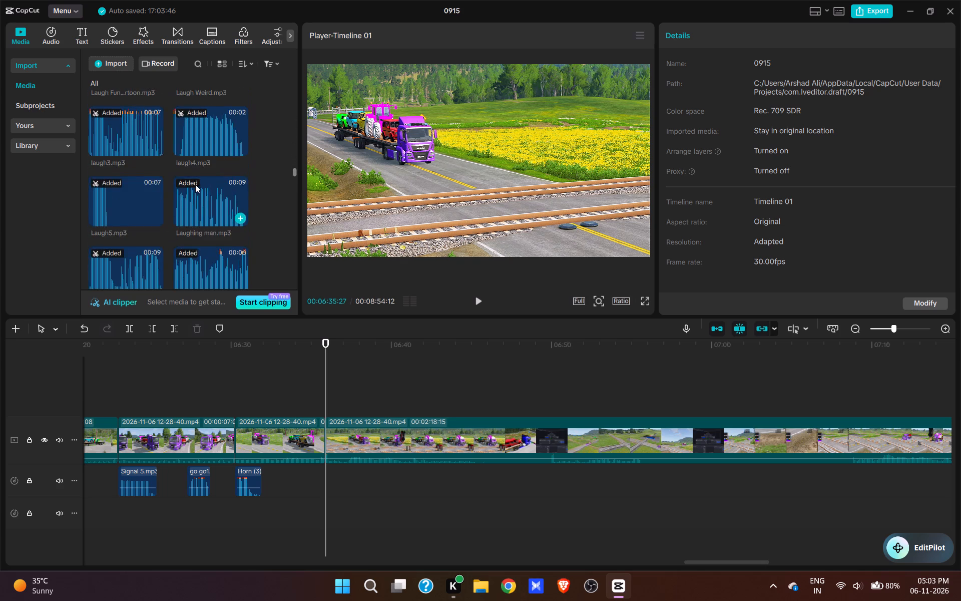
scroll(195, 184, "down", 8)
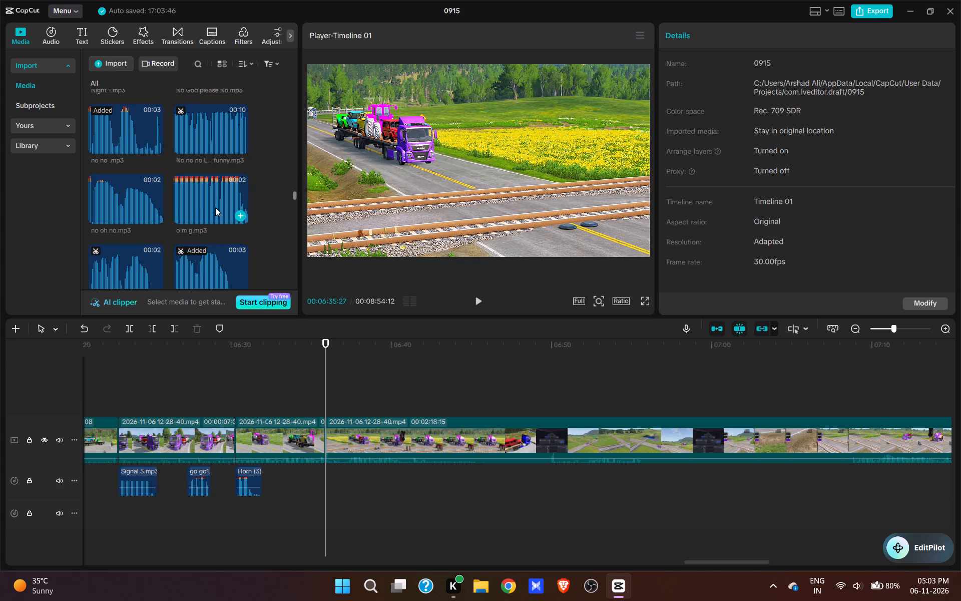
scroll(211, 209, "down", 3)
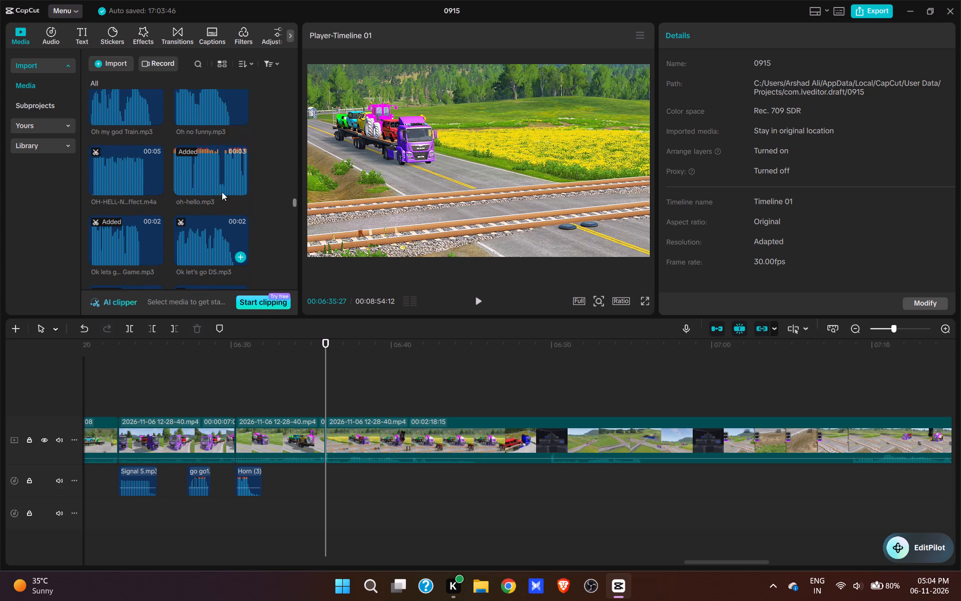
scroll(222, 192, "down", 3)
scroll(222, 194, "up", 1)
scroll(222, 194, "down", 3)
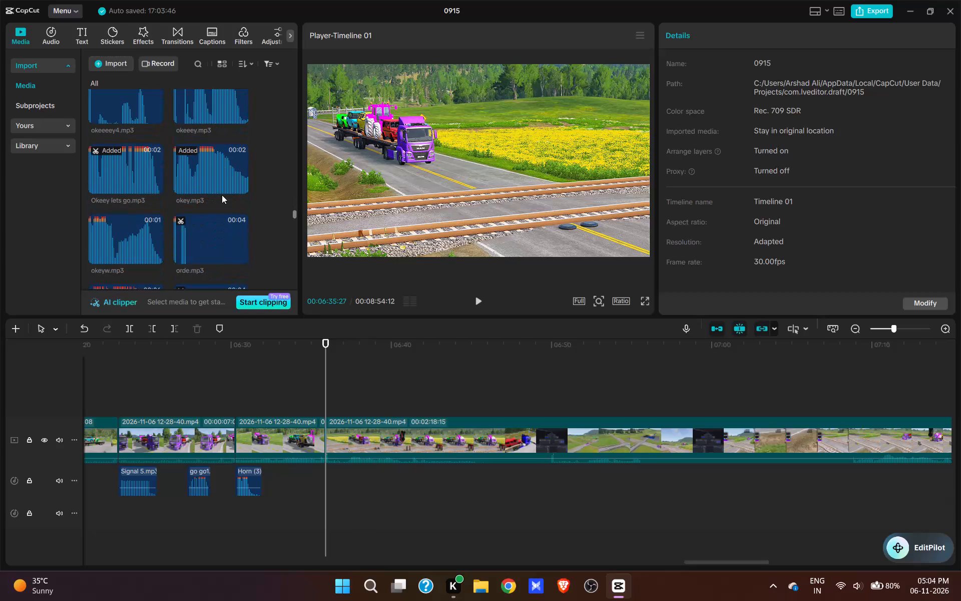
scroll(222, 195, "down", 7)
scroll(222, 197, "up", 4)
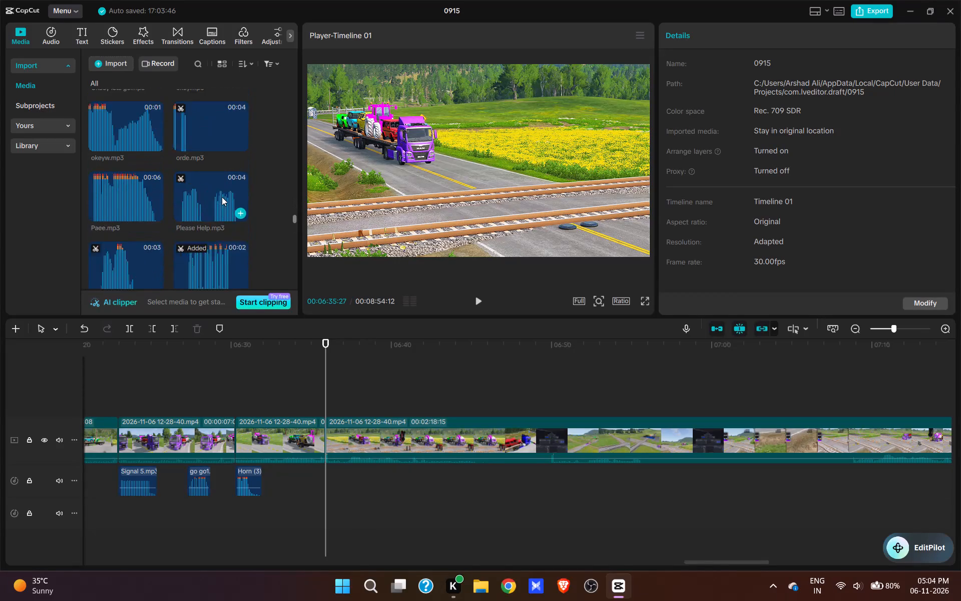
scroll(222, 197, "up", 15)
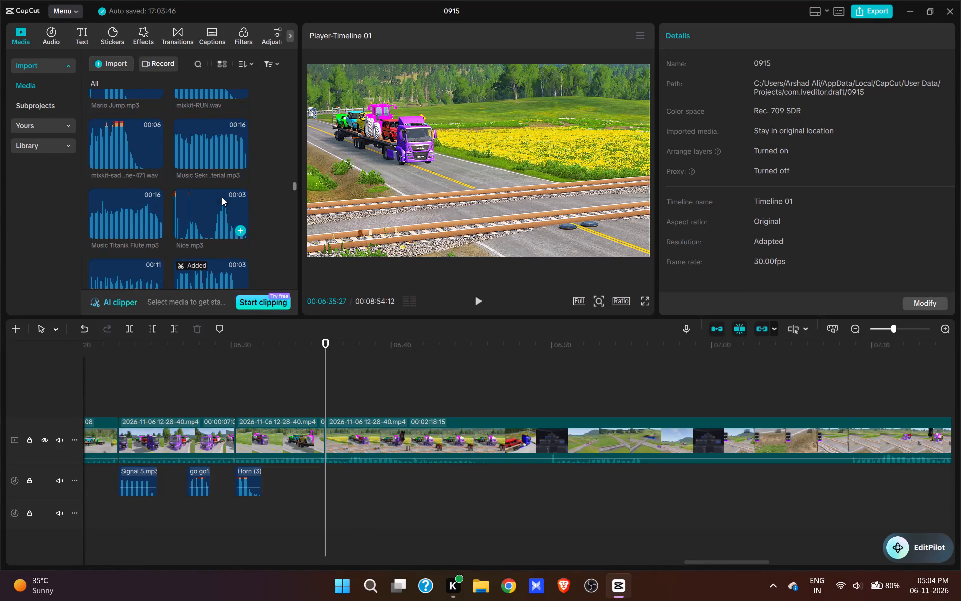
scroll(220, 193, "down", 1)
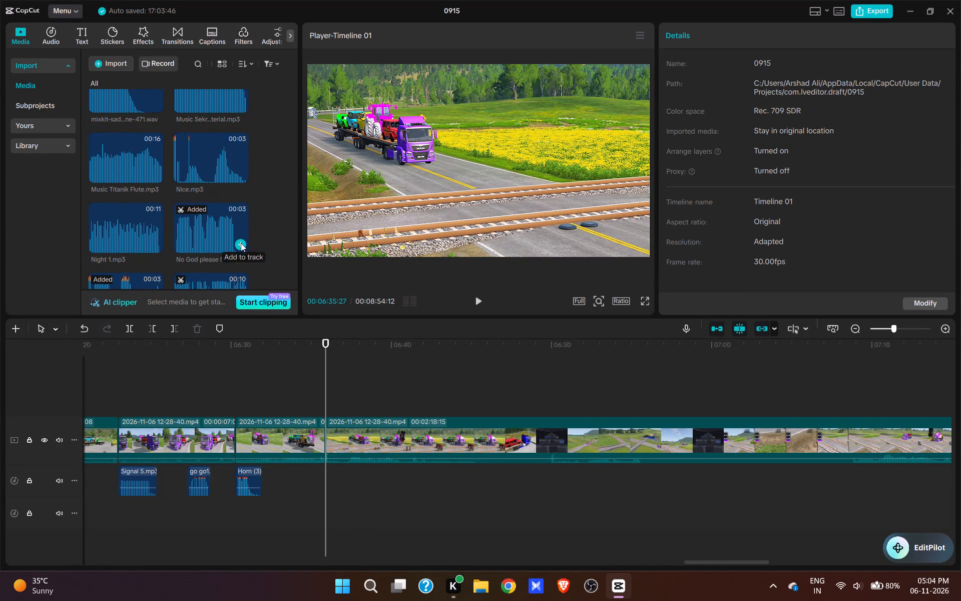
left_click(241, 243)
key("space")
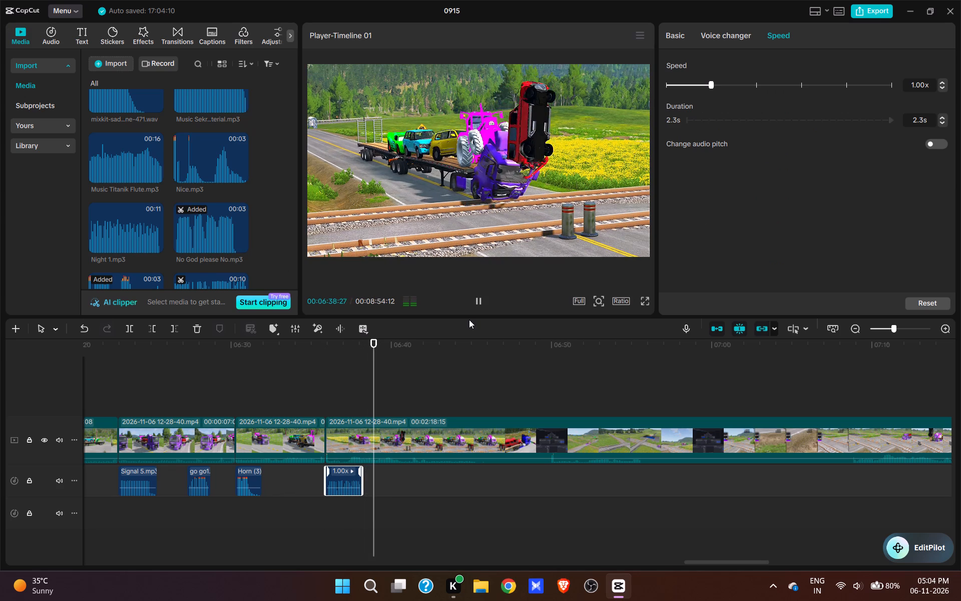
Browse the imported sounds for an effect to suit the red car falling at the crossing, and preview hafa.mp3.
key("space")
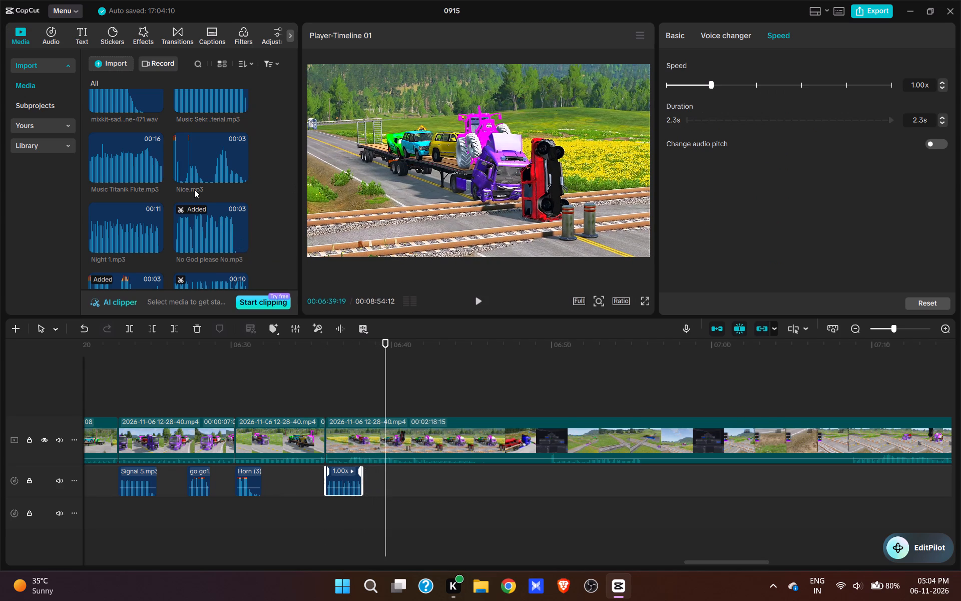
scroll(194, 189, "down", 14)
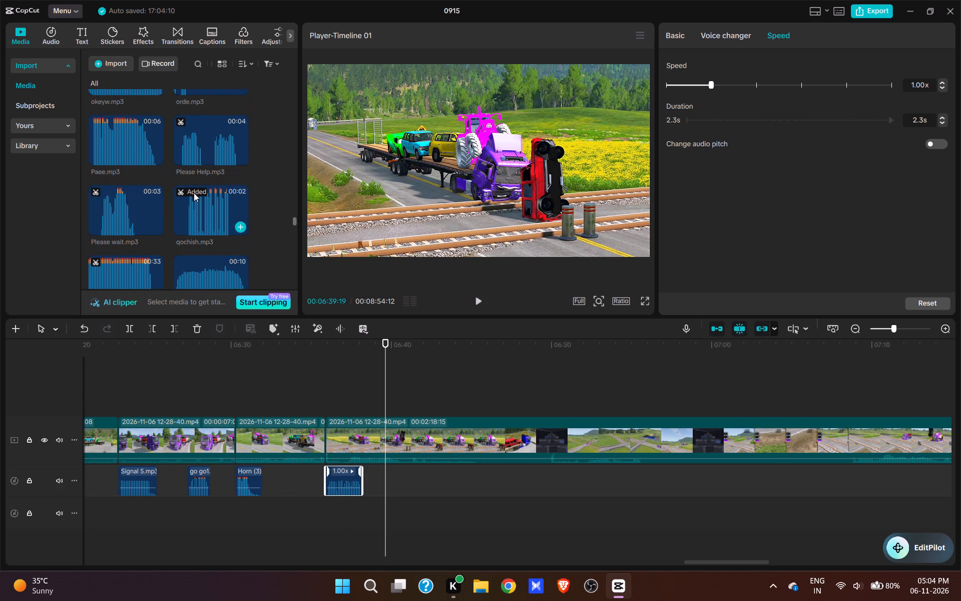
scroll(196, 212, "up", 20)
scroll(196, 212, "up", 8)
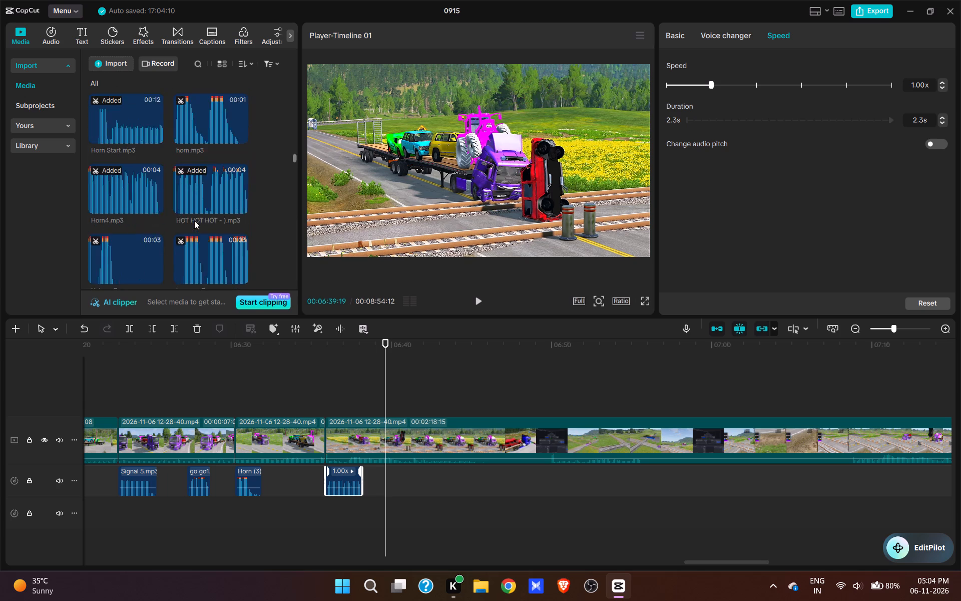
scroll(194, 220, "up", 12)
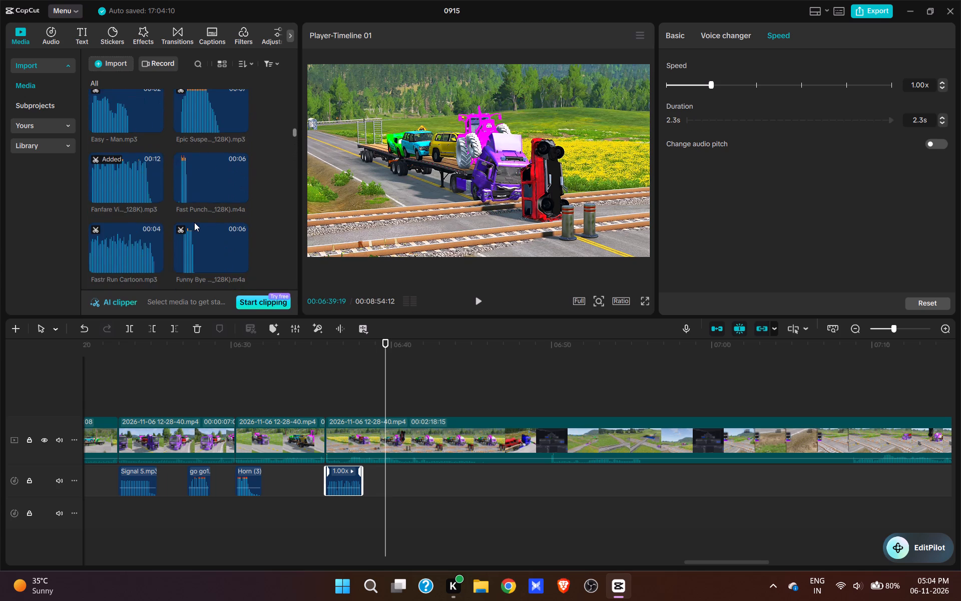
scroll(194, 222, "up", 7)
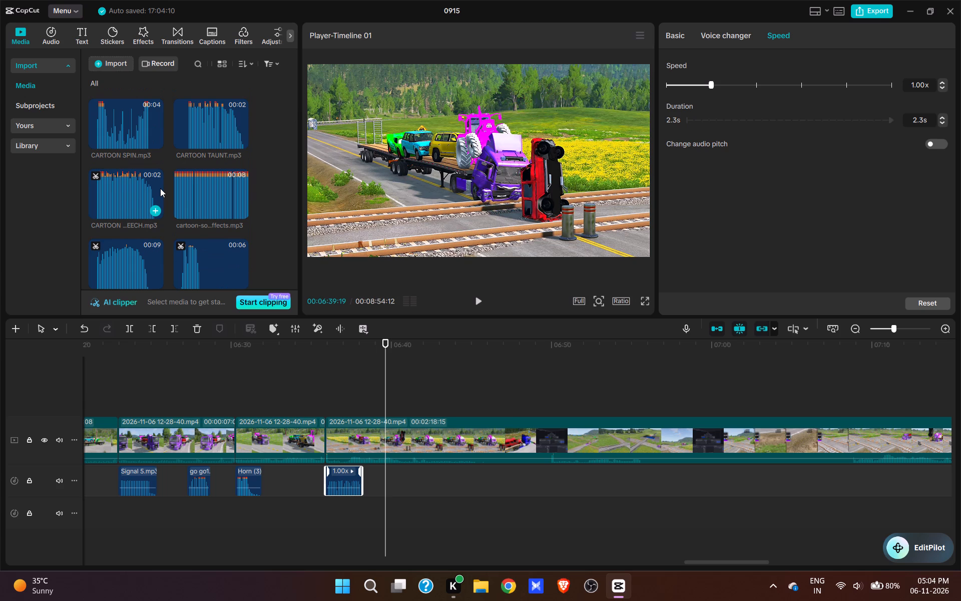
scroll(160, 188, "up", 18)
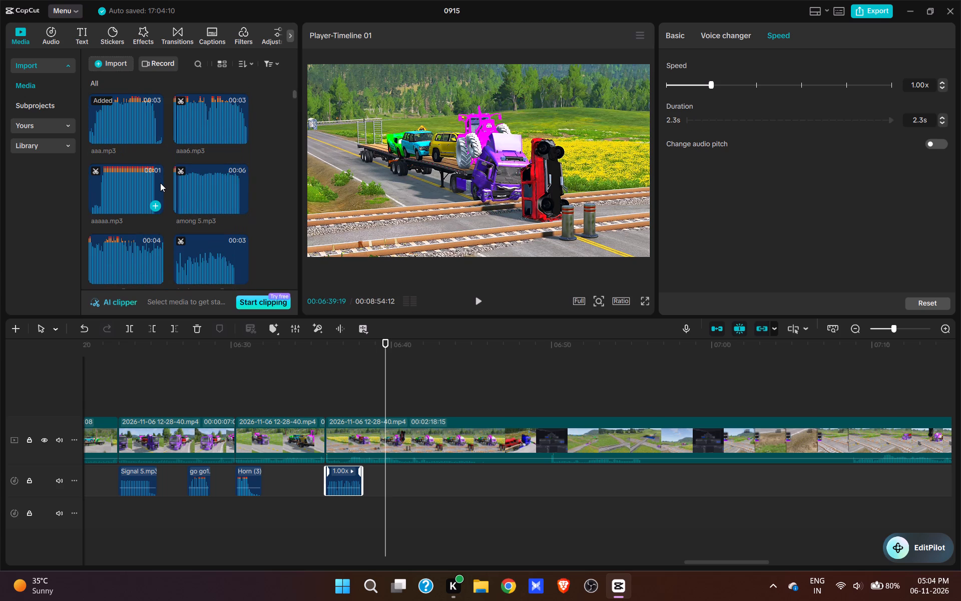
scroll(160, 183, "up", 2)
scroll(160, 179, "down", 12)
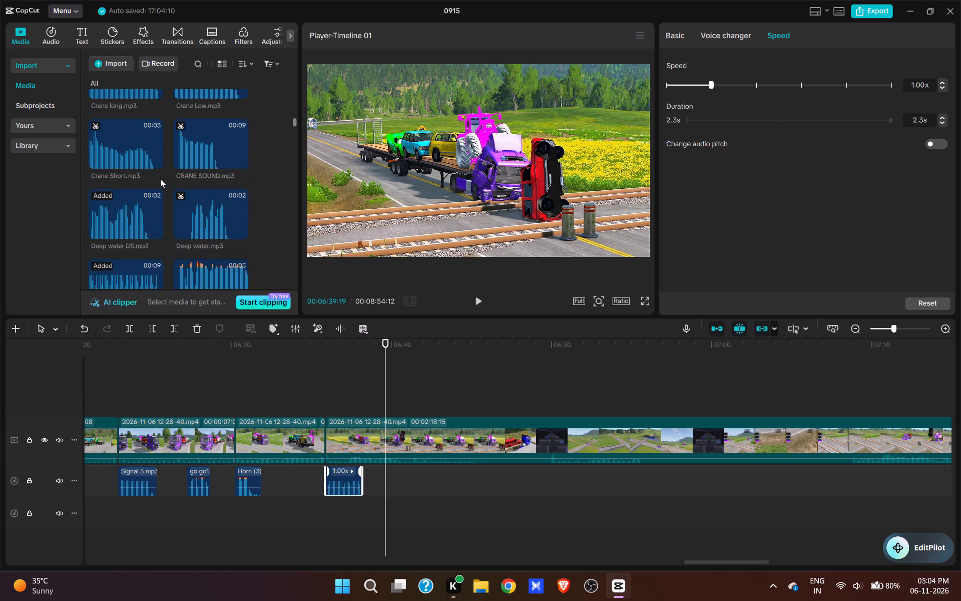
scroll(160, 179, "down", 9)
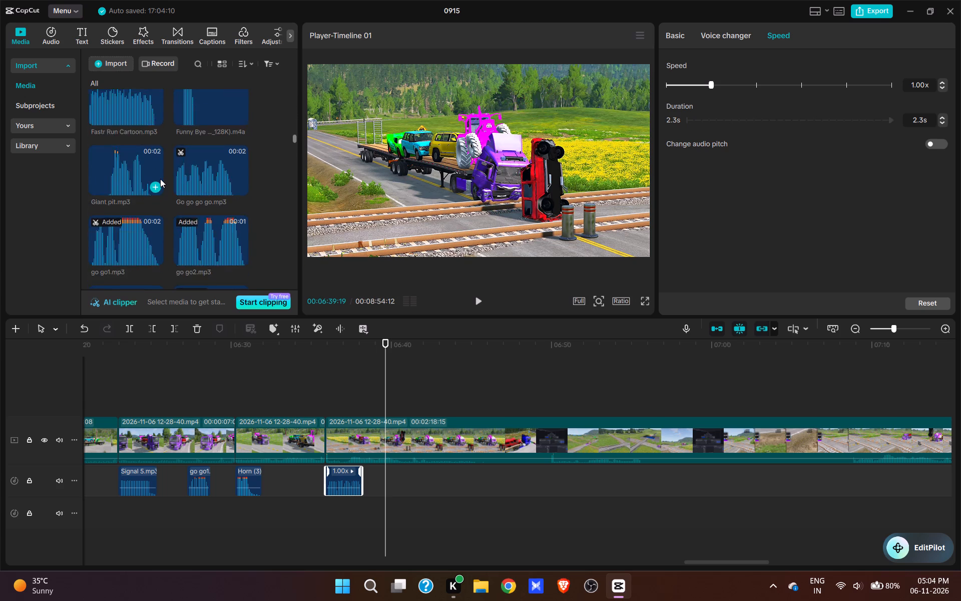
scroll(160, 179, "down", 1)
left_click(114, 150)
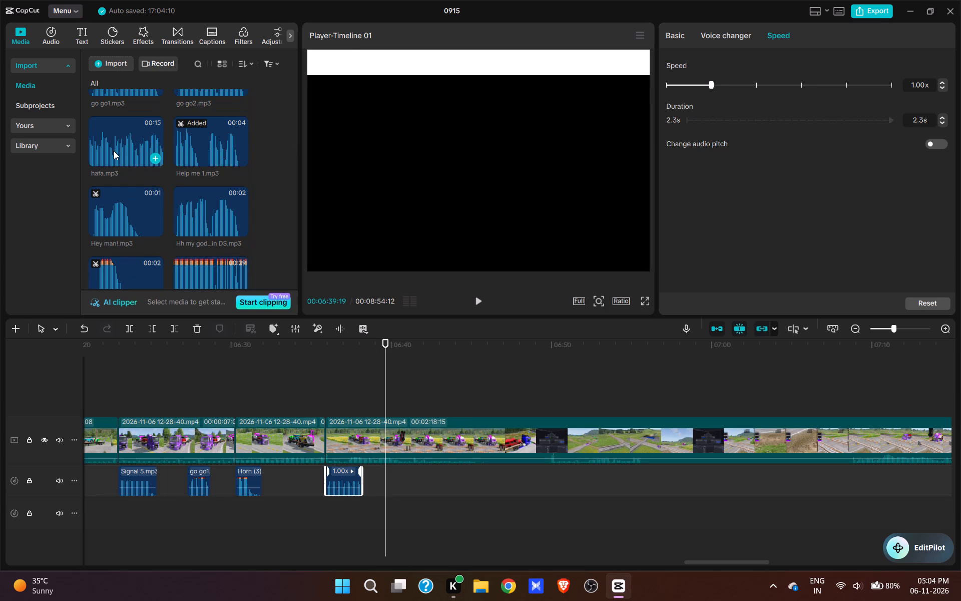
Find SAD.mp3 among the imported sounds, add it at 06:39:19 where the red car falls onto the crossing, and play it back.
scroll(142, 182, "down", 2)
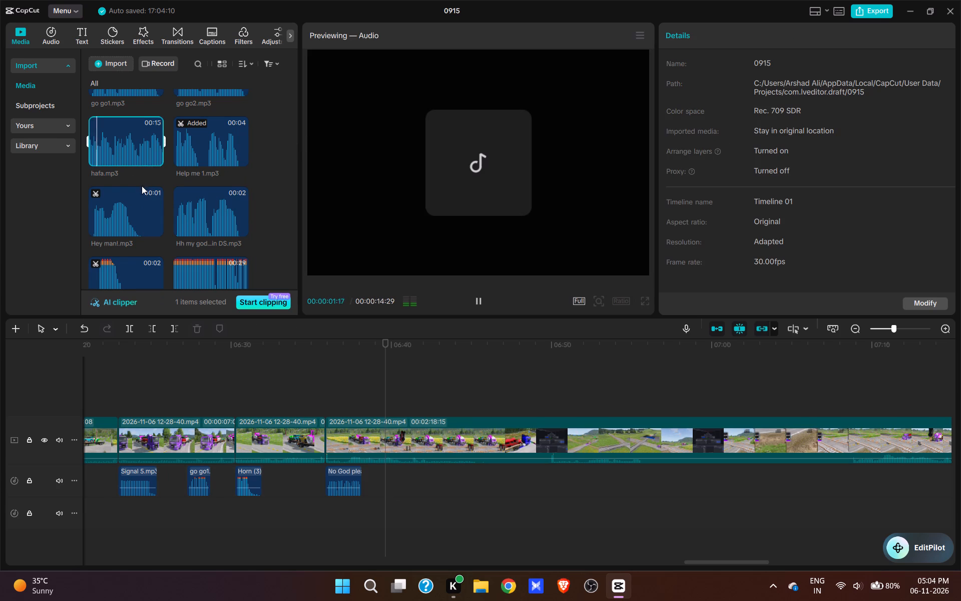
scroll(142, 186, "down", 4)
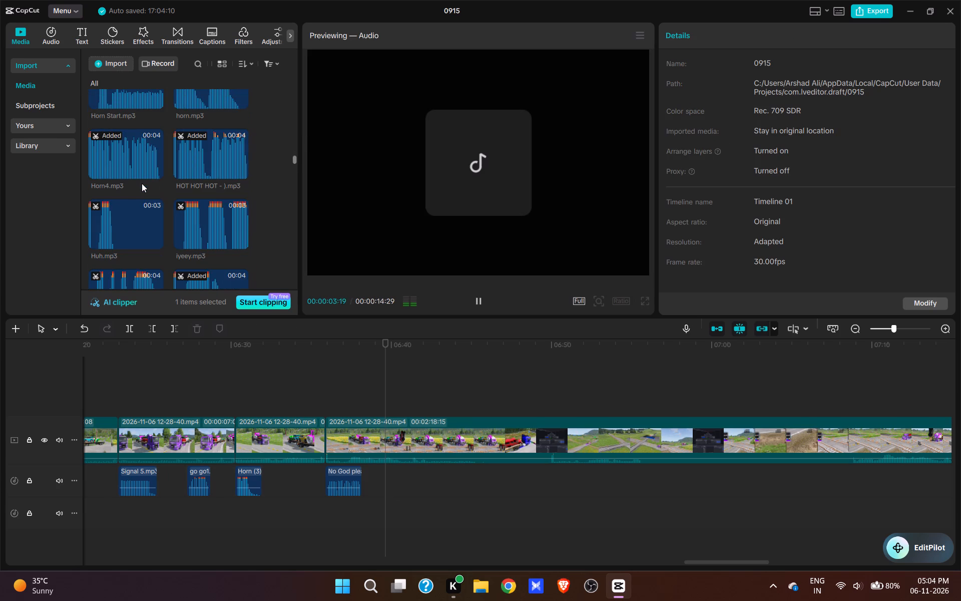
scroll(142, 183, "down", 2)
left_click(158, 199)
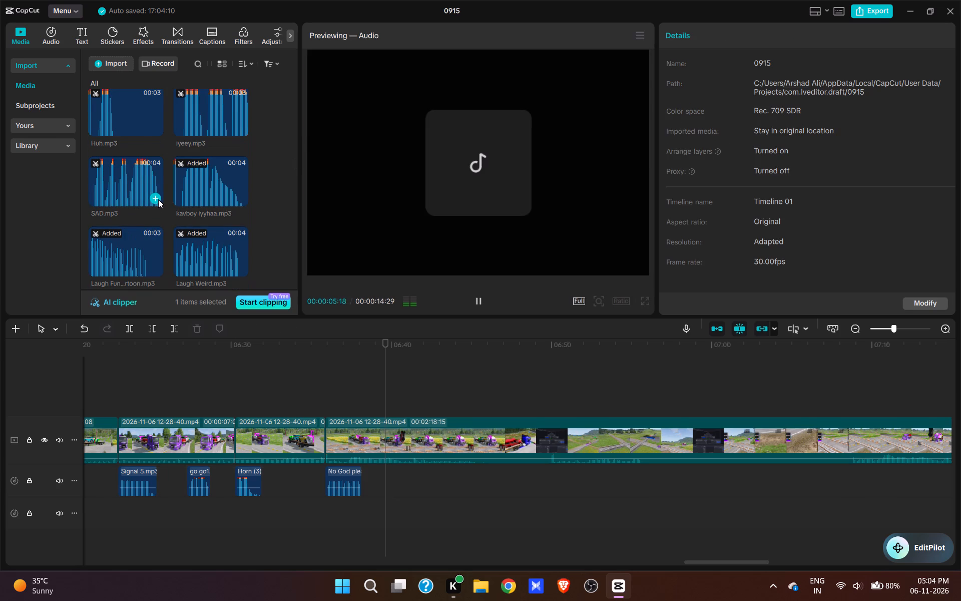
key("space")
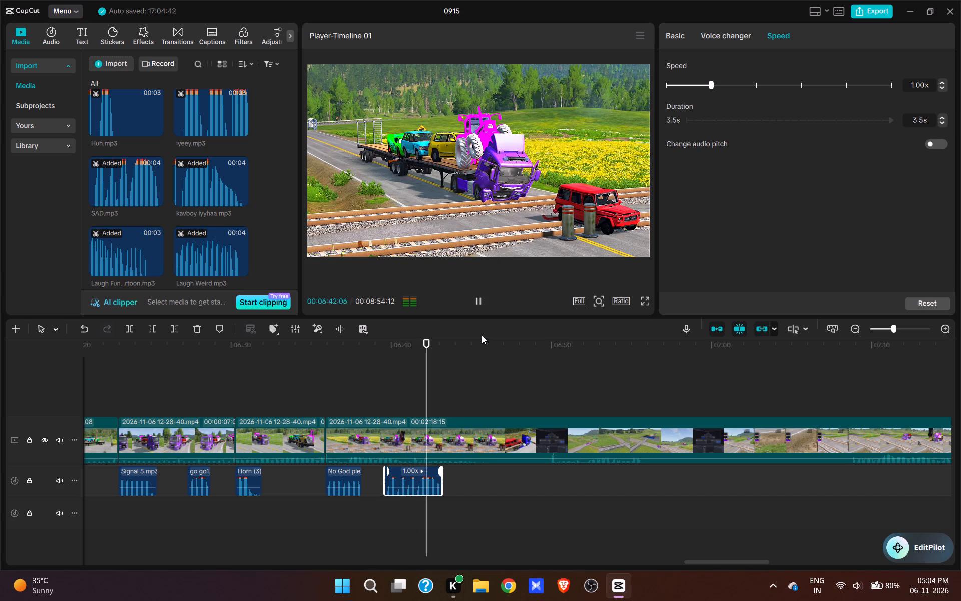
key("space")
left_click(391, 398)
key("space")
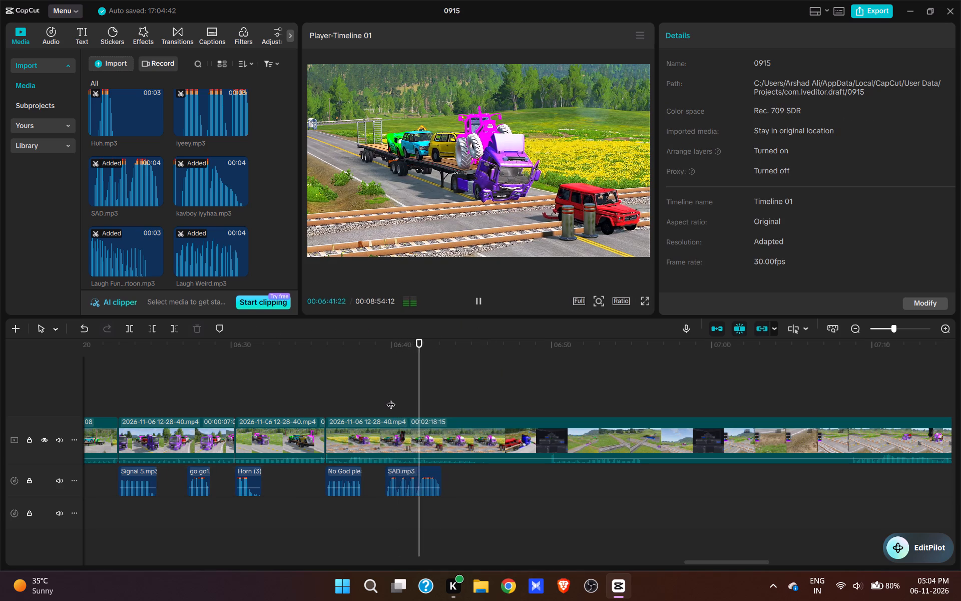
key("space")
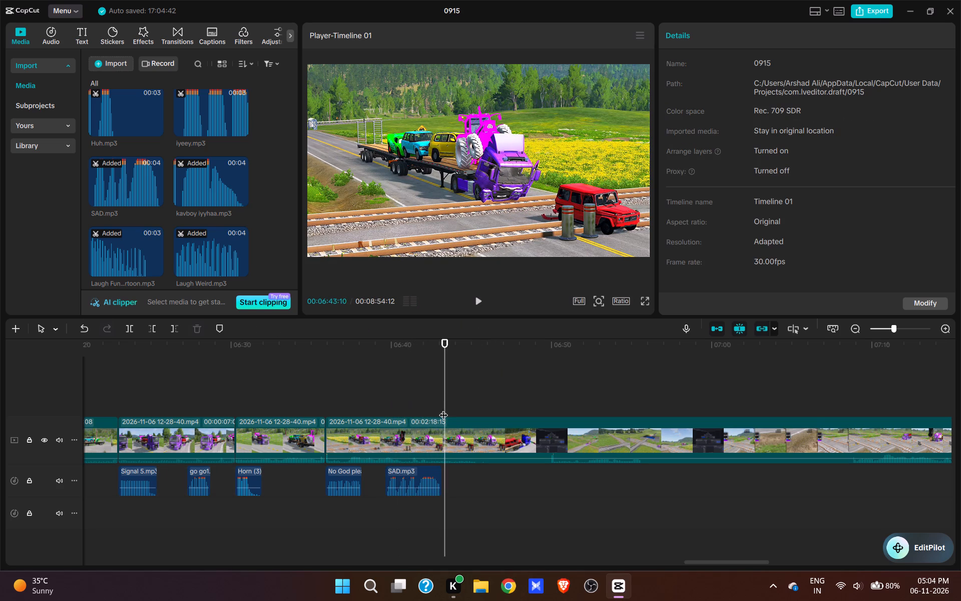
Split the footage at 06:43:05, after the red car lands, and cut from there to 06:50:23 in the aerial road shot; check the join.
left_click(444, 404)
left_click(448, 433)
key("w")
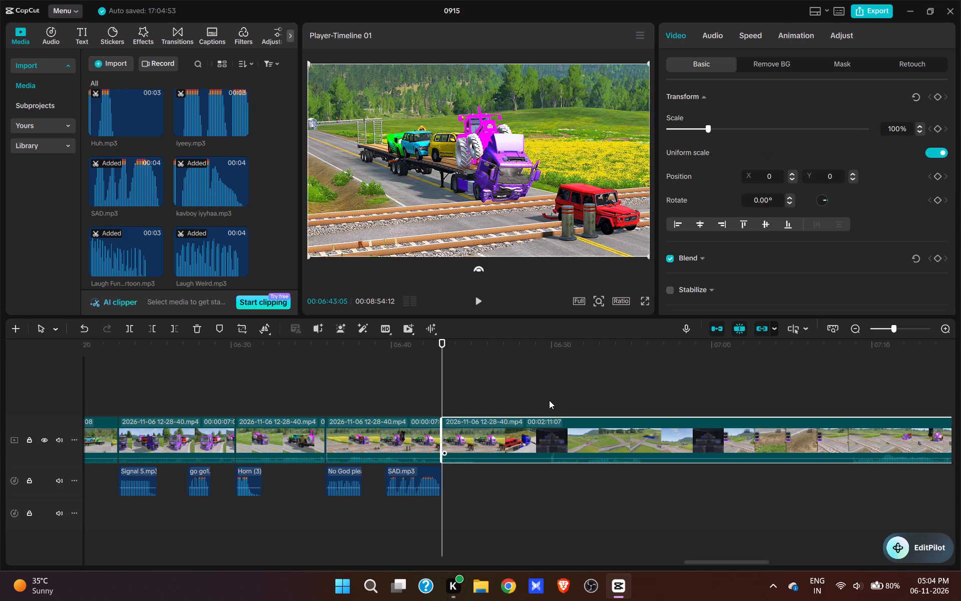
left_click(549, 400)
key("space")
key("space")
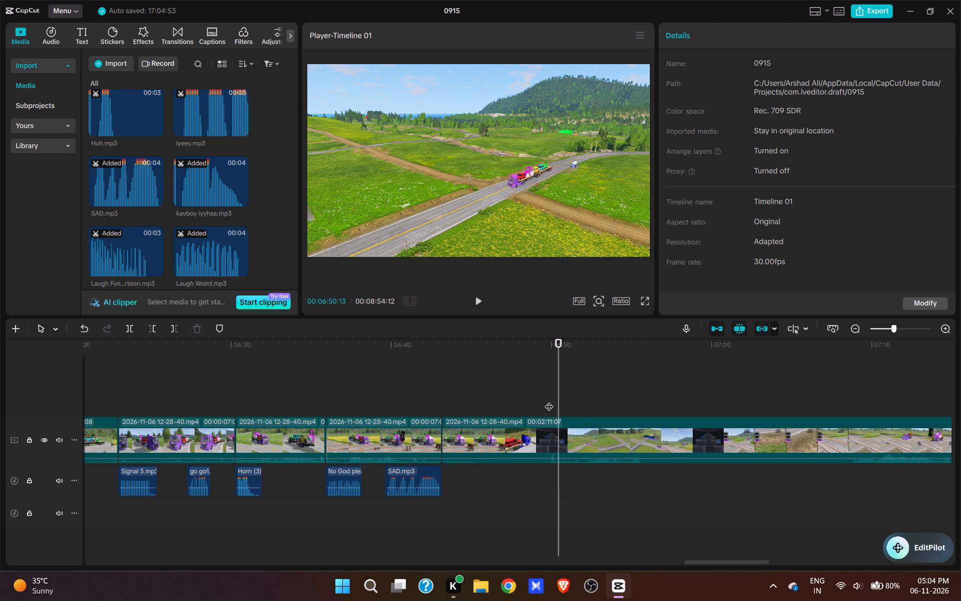
left_click(549, 400)
key("space")
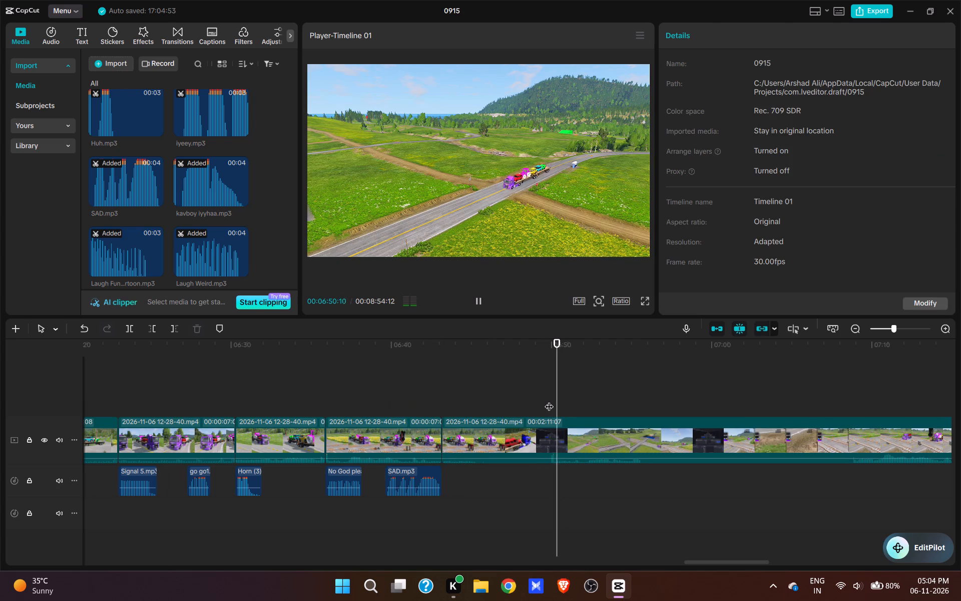
key("space")
left_click(564, 407)
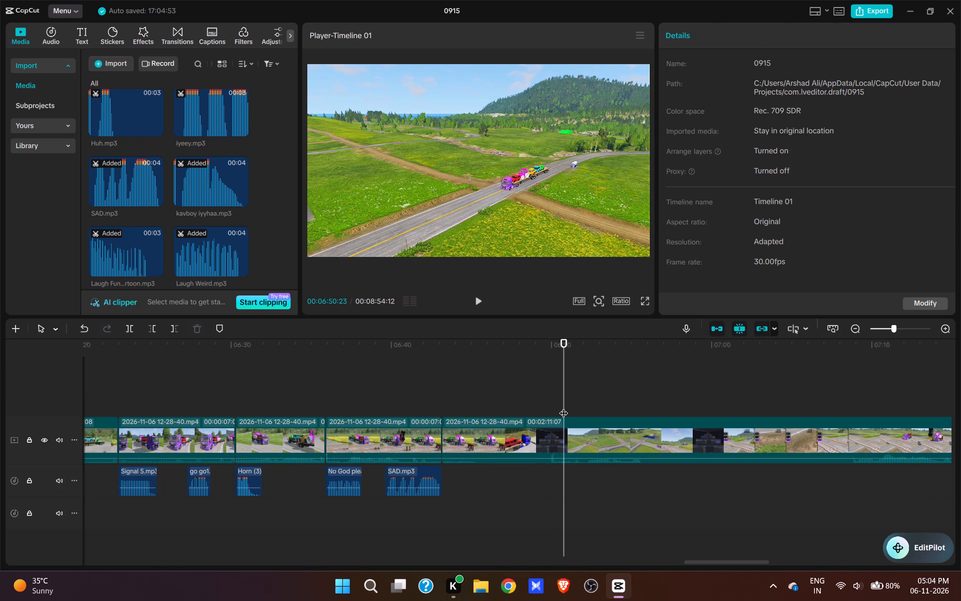
type("q")
key("space")
key("space")
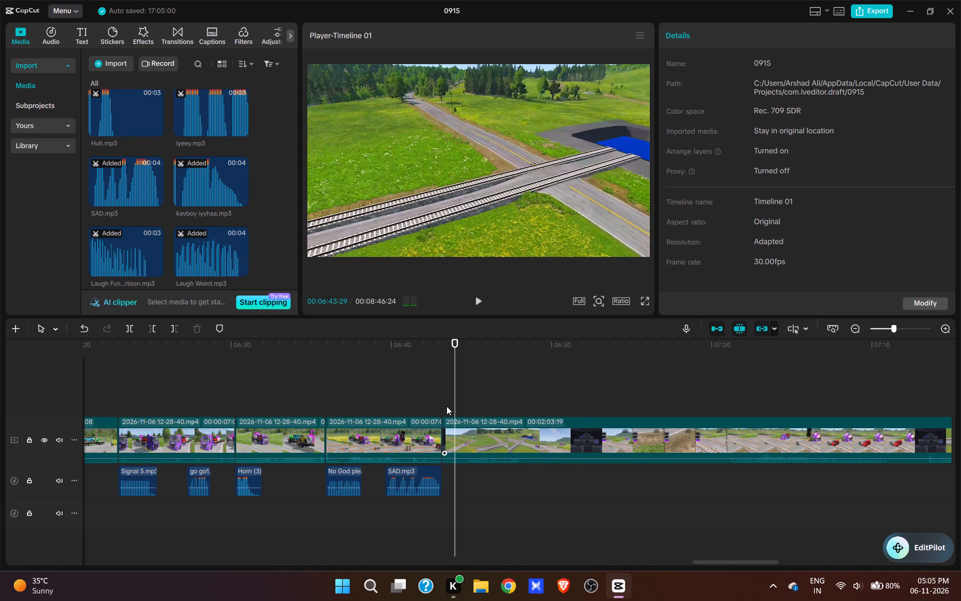
Move the No God please No.mp3 clip to 06:43:05, under the start of the aerial road shot, and play it back.
left_click(443, 395)
left_click(339, 477)
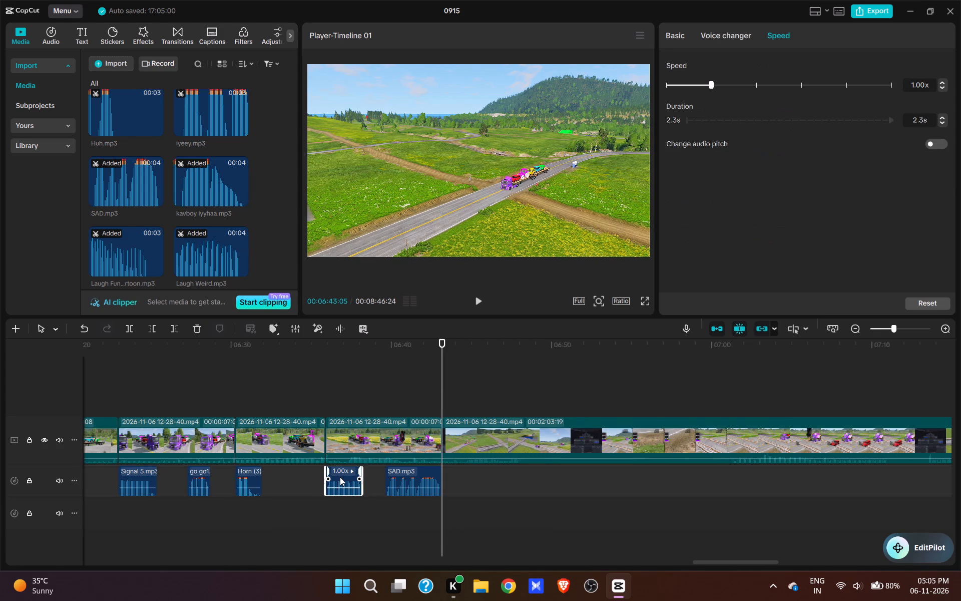
key("ctrl+x")
key("ctrl+v")
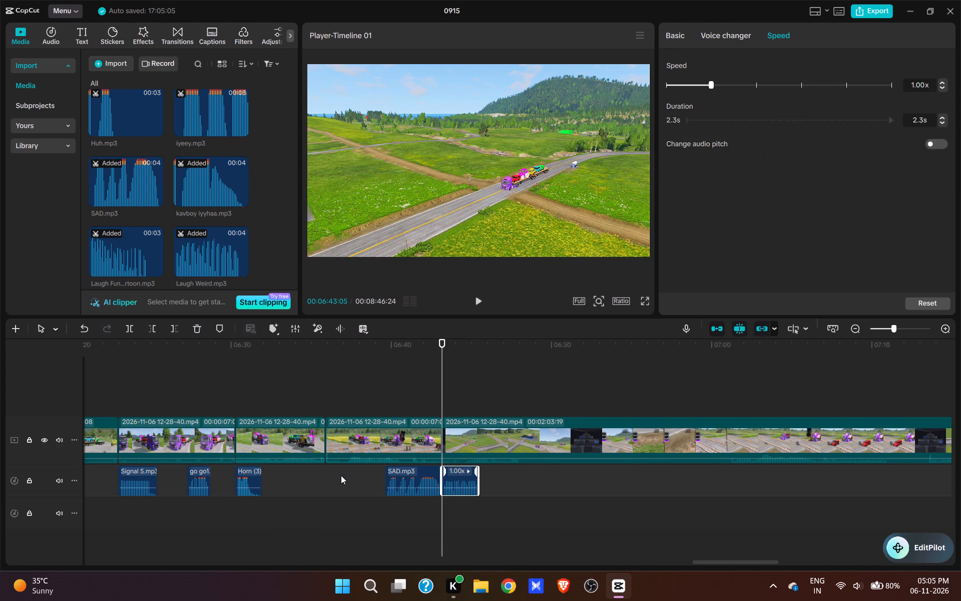
key("space")
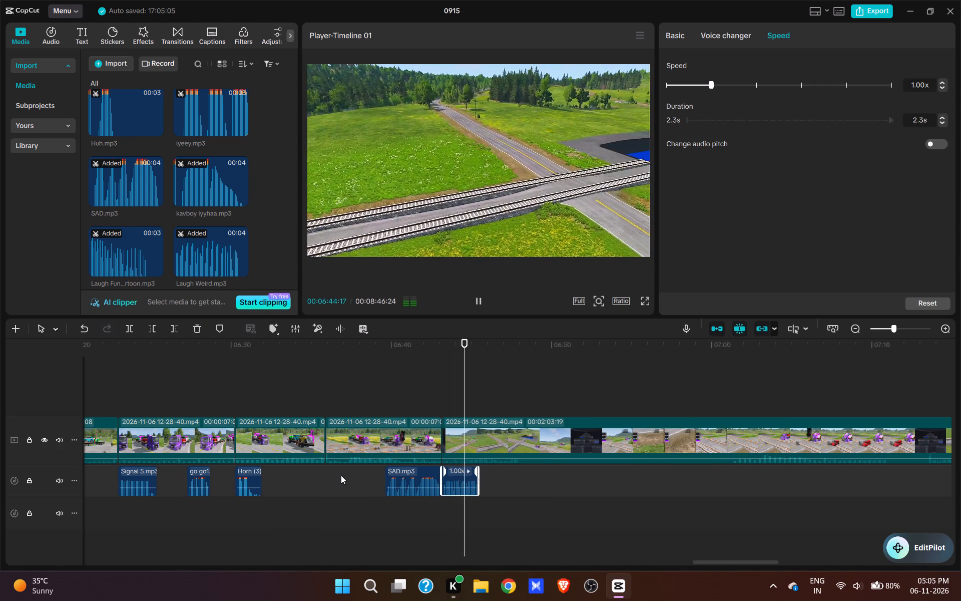
key("space")
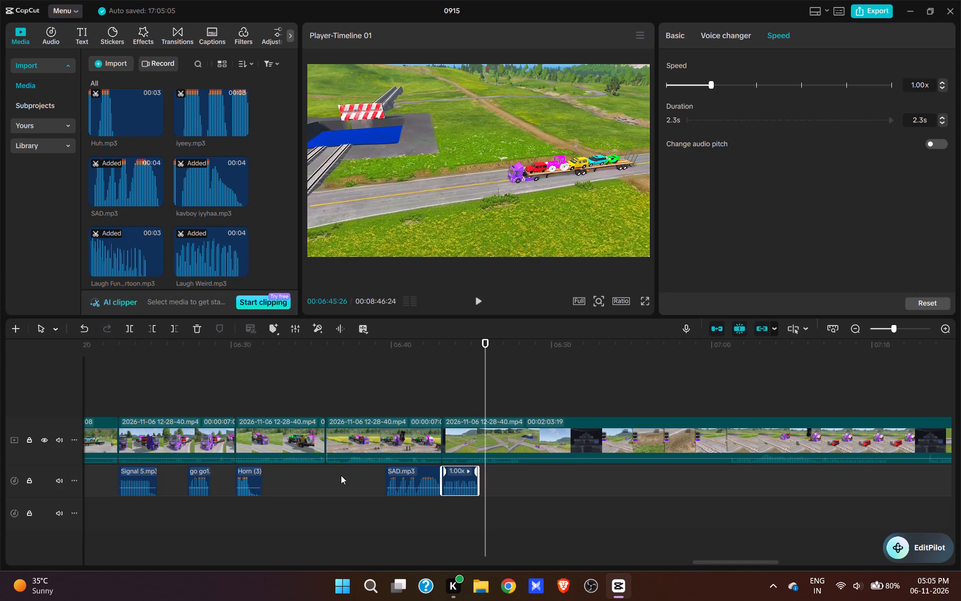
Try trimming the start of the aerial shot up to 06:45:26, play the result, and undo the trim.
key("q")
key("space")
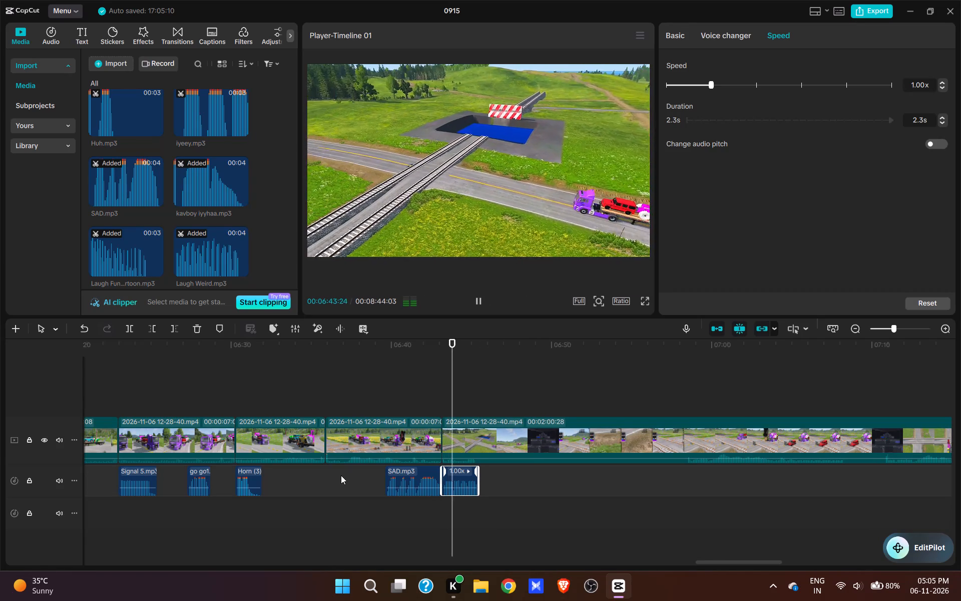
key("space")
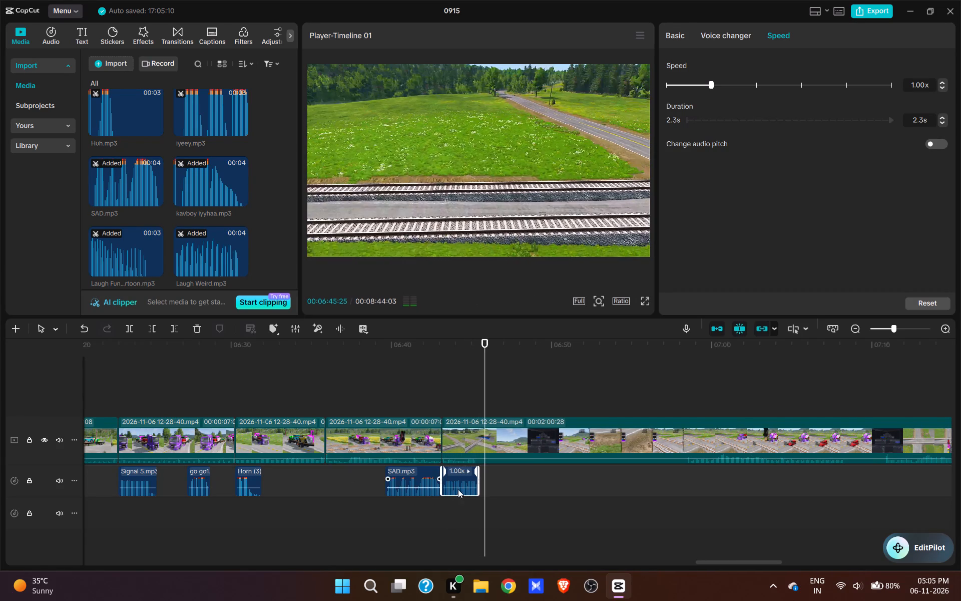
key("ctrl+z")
Split the aerial shot at 06:46:11, move its first part with the No God please No sound ahead of the bend shot, and play it back.
left_click(445, 402)
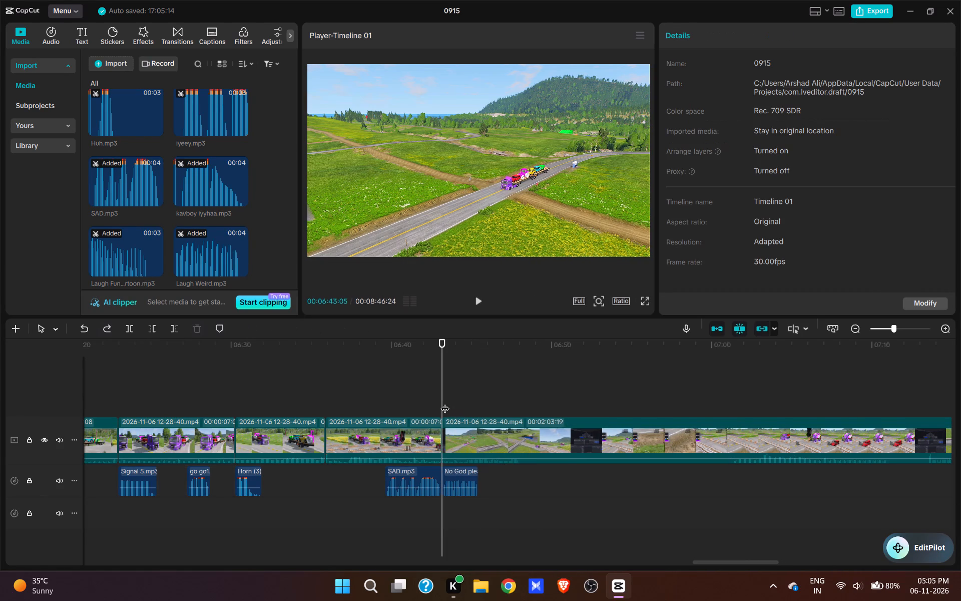
key("space")
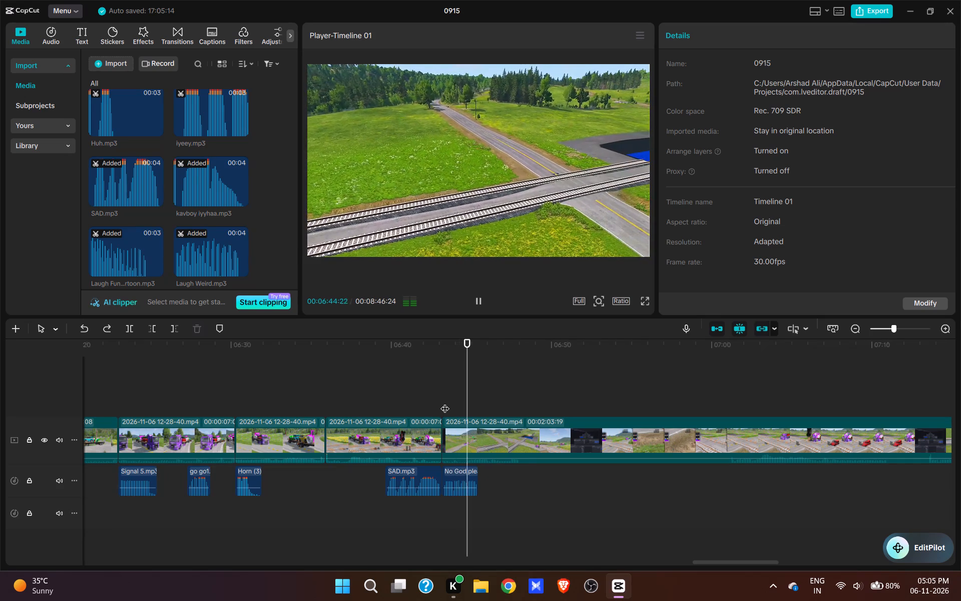
key("space")
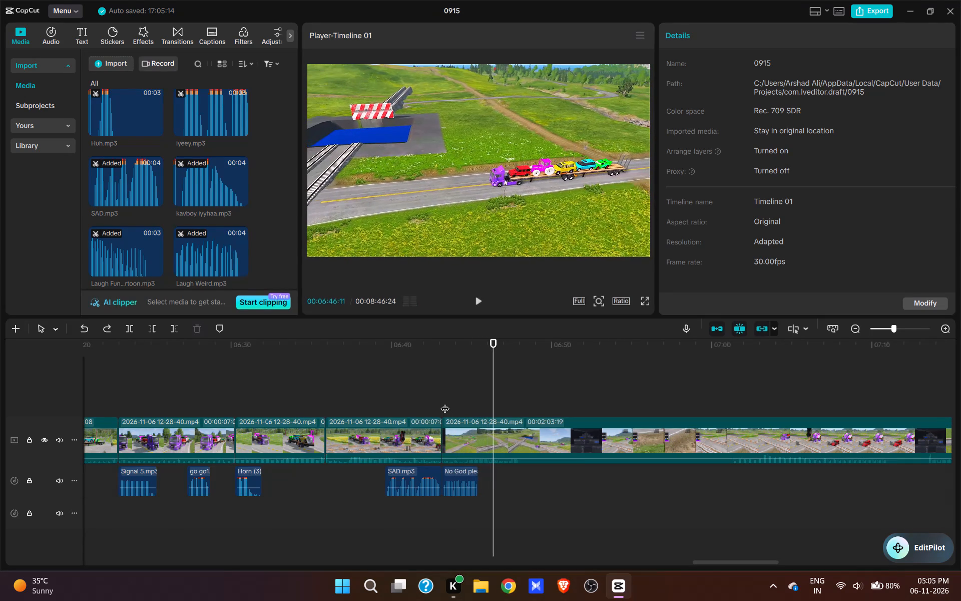
key("w")
left_click_drag(473, 436, 459, 452)
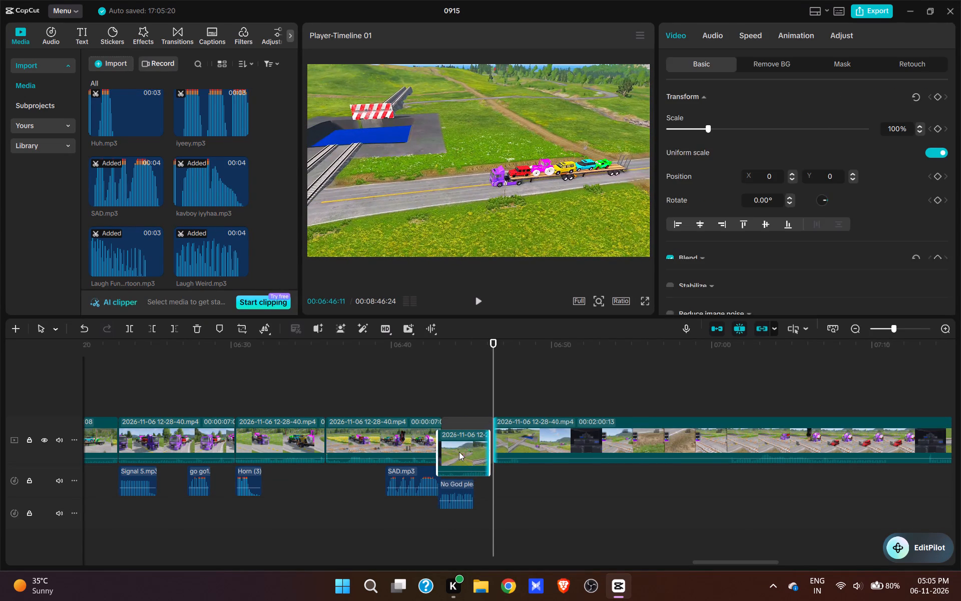
left_click_drag(459, 452, 365, 439)
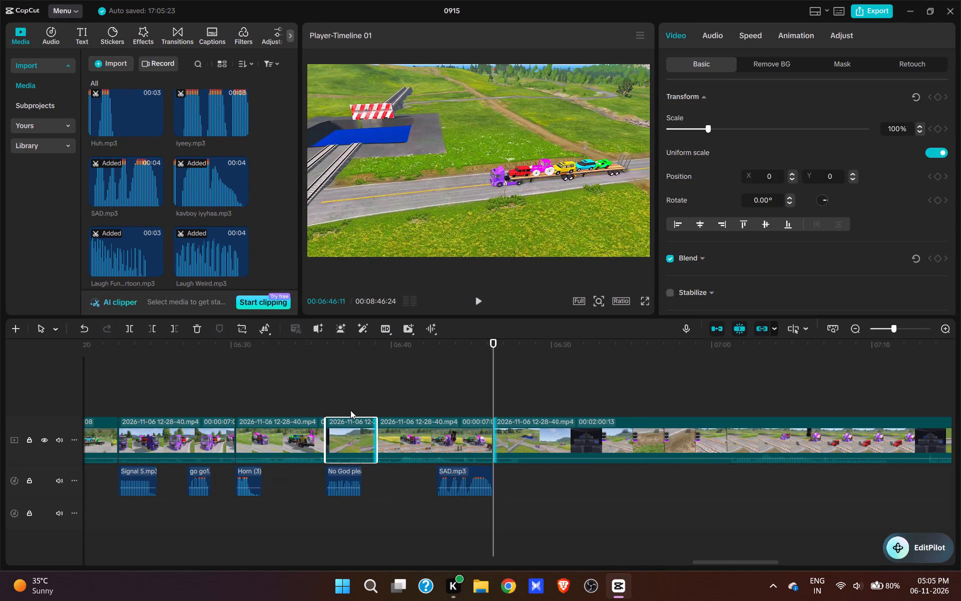
left_click_drag(346, 435, 269, 434)
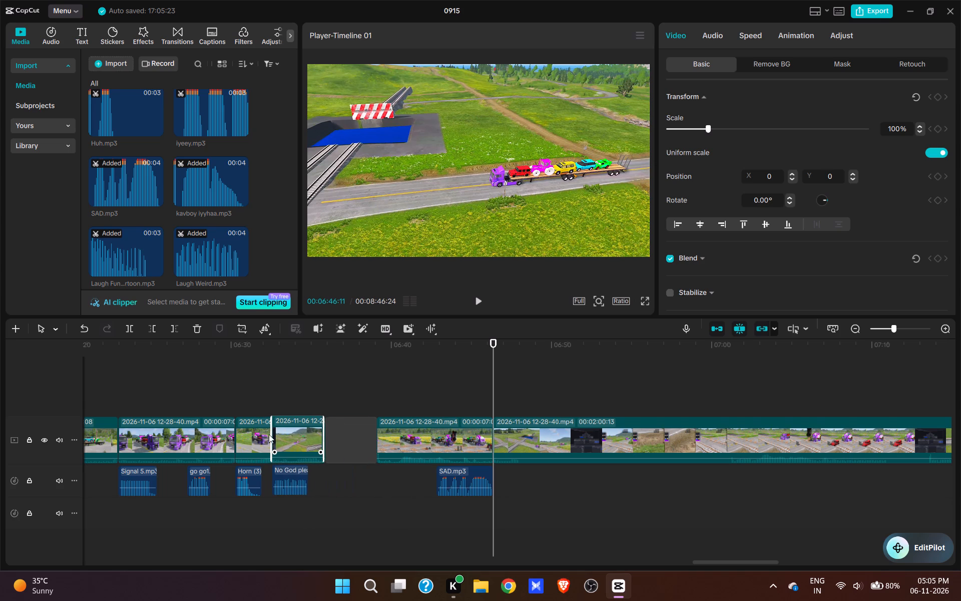
left_click_drag(269, 434, 261, 435)
left_click(230, 400)
key("space")
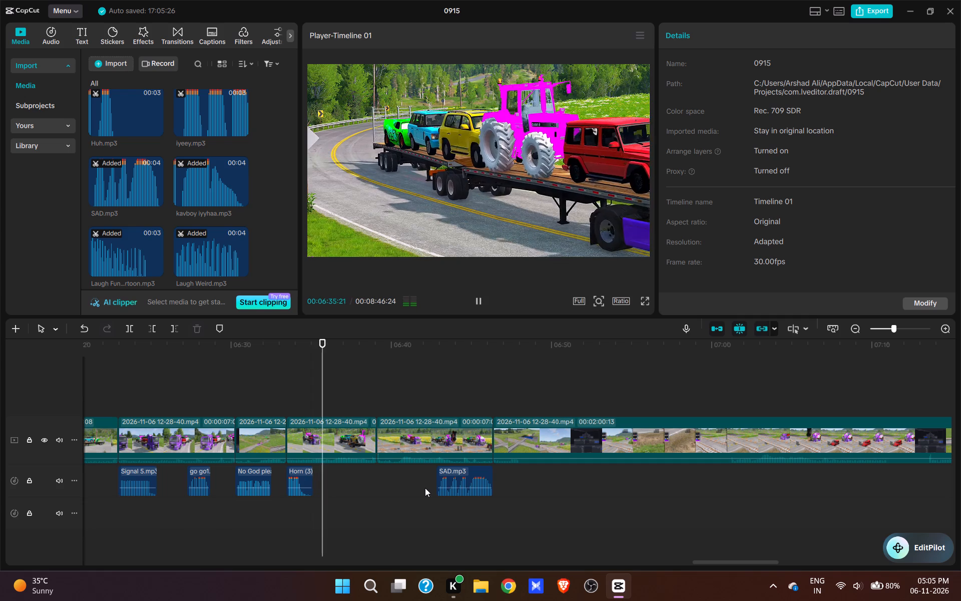
key("space")
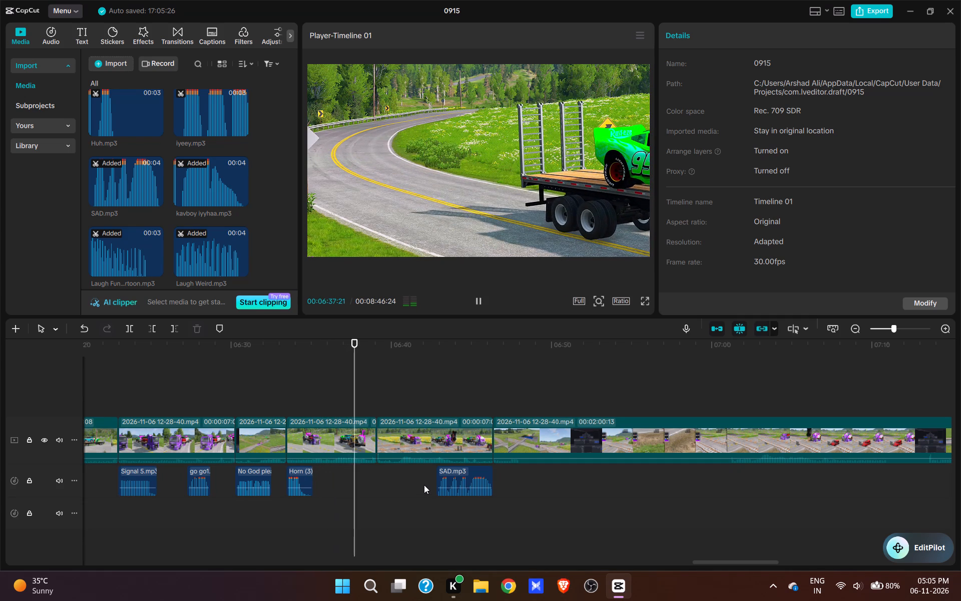
Move the road bend shot with its Horn (3) sound ahead of the aerial crossing shot and play back the new order.
left_click_drag(309, 419, 244, 436)
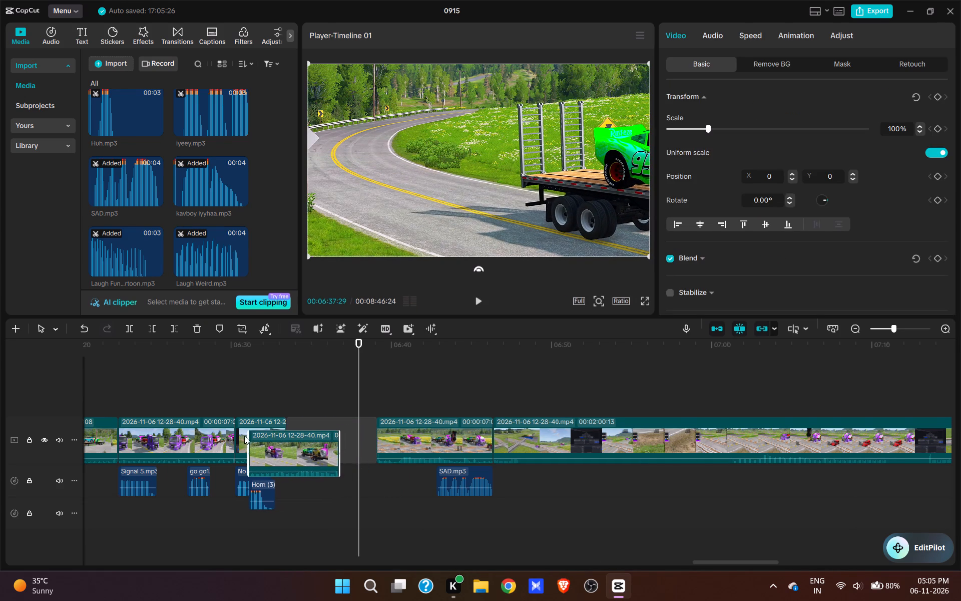
left_click_drag(244, 436, 240, 435)
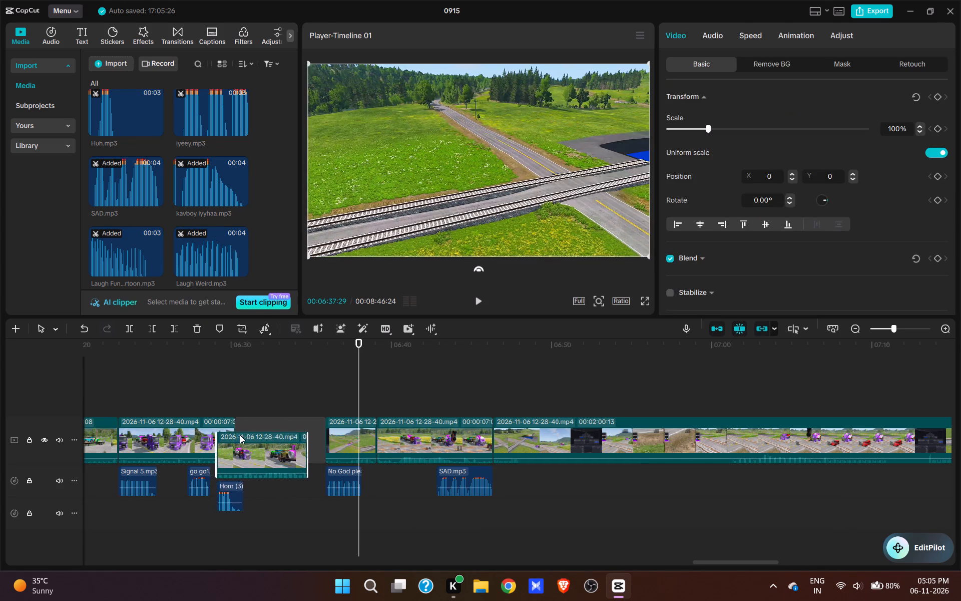
left_click(231, 404)
key("space")
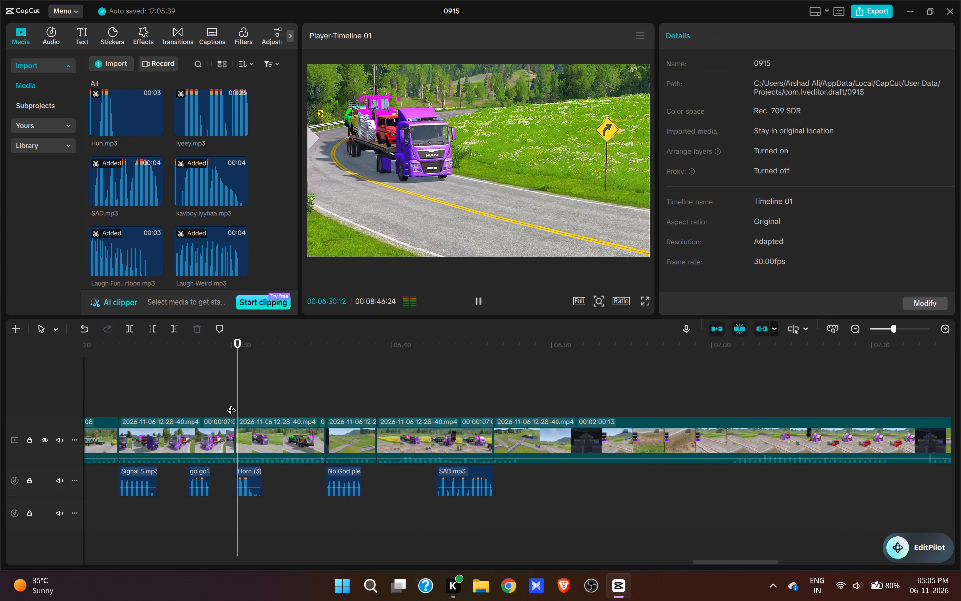
left_click(320, 394)
key("space")
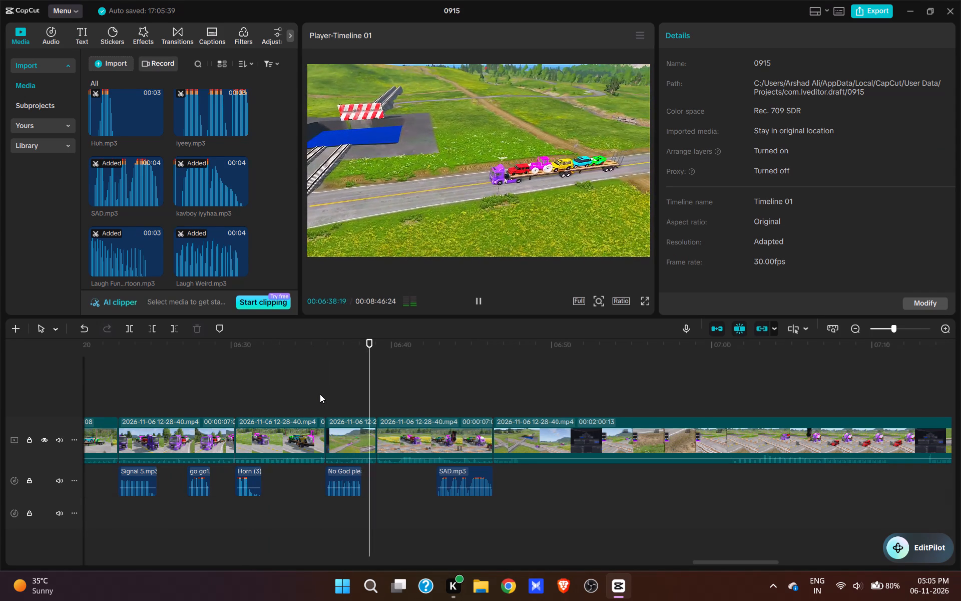
Move the SAD.mp3 sound earlier to 06:40:29, where the truck hits the bollards, and play it back.
key("space")
key("space")
key("space")
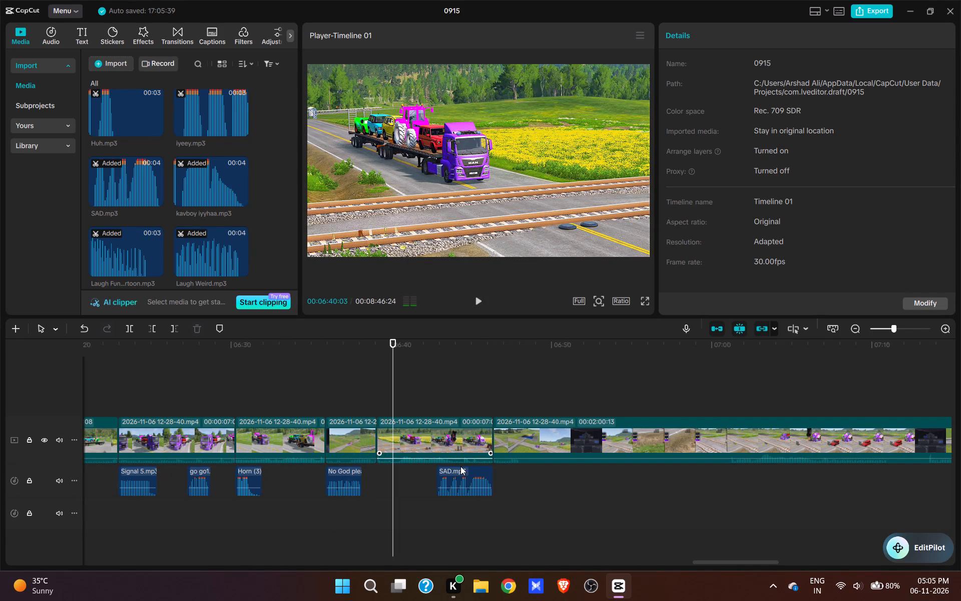
key("space")
key("space")
left_click_drag(462, 472, 439, 470)
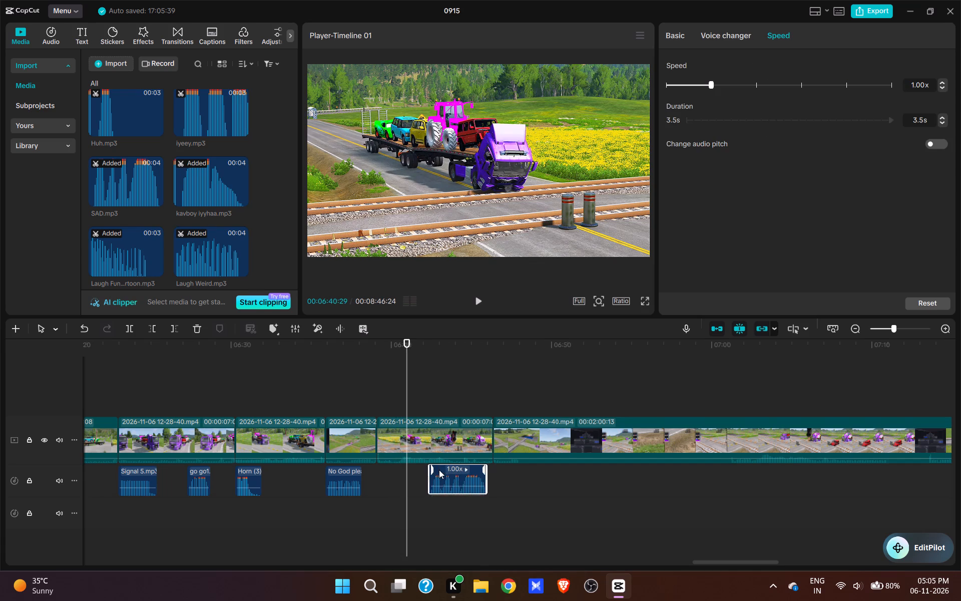
left_click_drag(439, 470, 435, 469)
key("space")
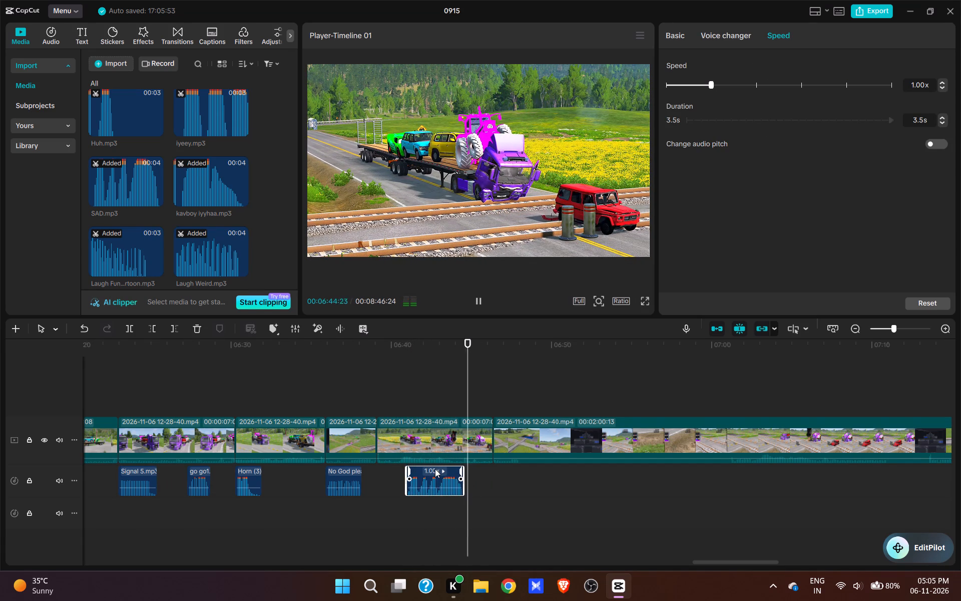
Trim the crash shot's end after the red car lands, and cut the following footage up to about 07:00:20, where the truck nears the crossing.
key("space")
type("e")
key("space")
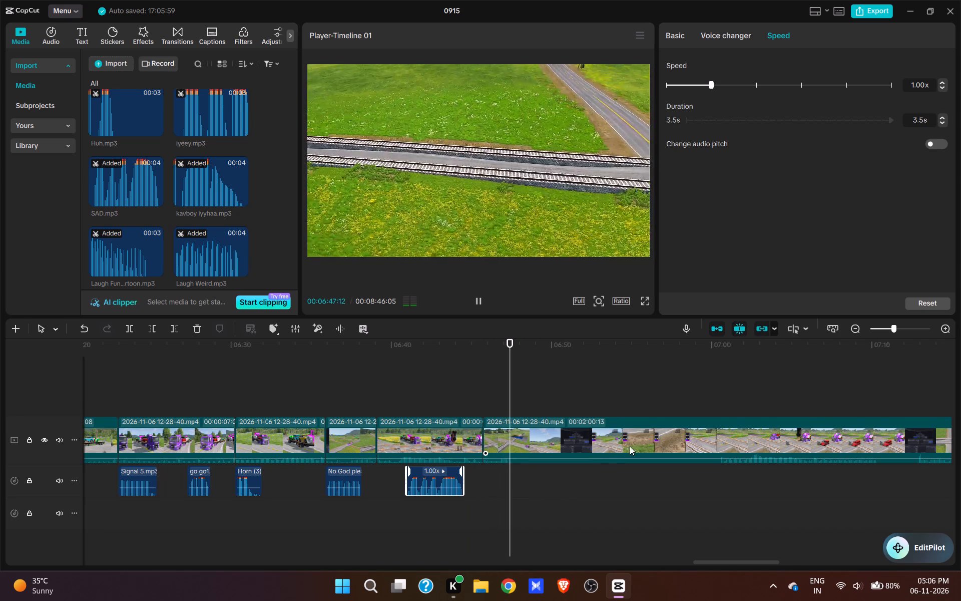
left_click(712, 398)
key("space")
key("space")
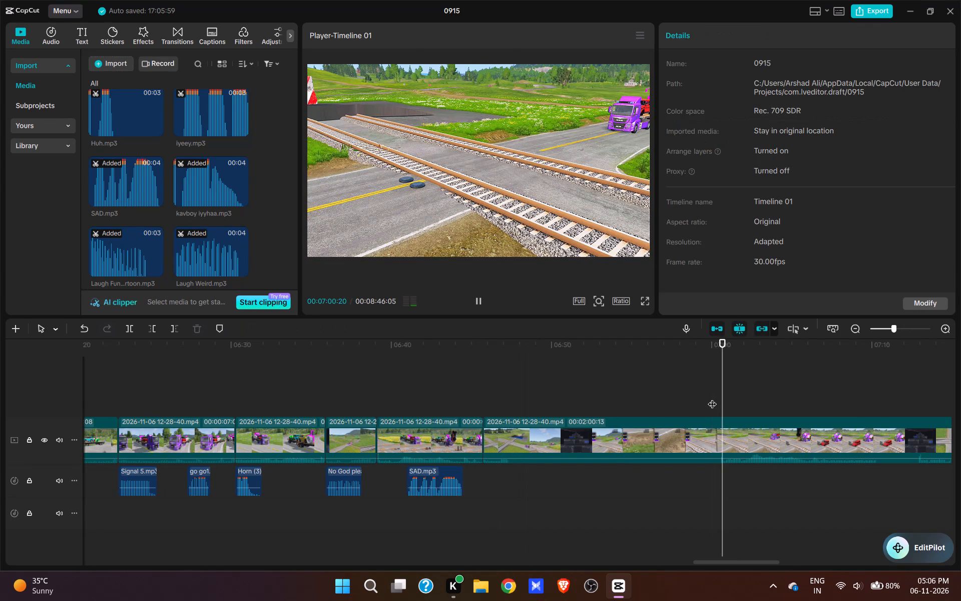
type("q")
key("space")
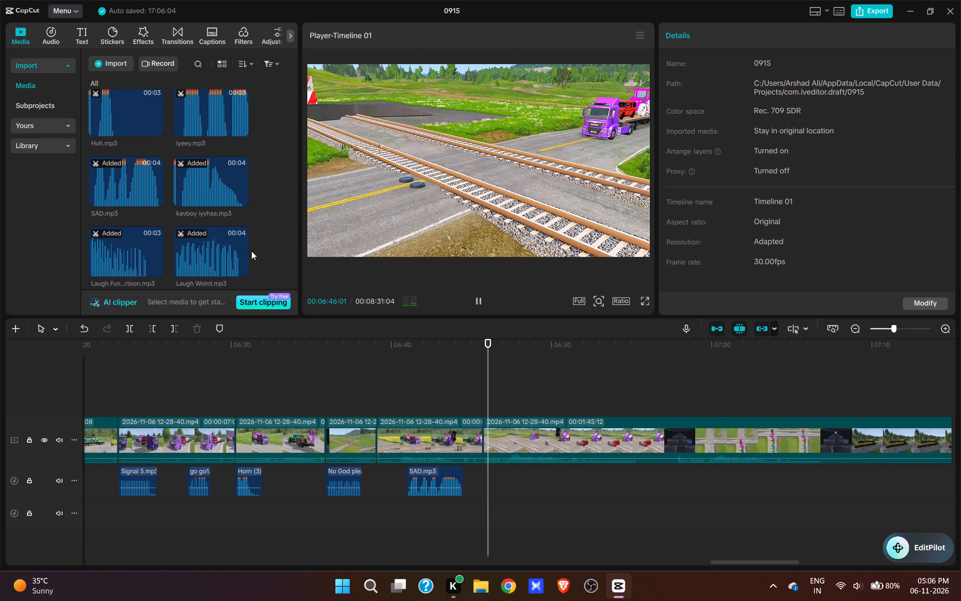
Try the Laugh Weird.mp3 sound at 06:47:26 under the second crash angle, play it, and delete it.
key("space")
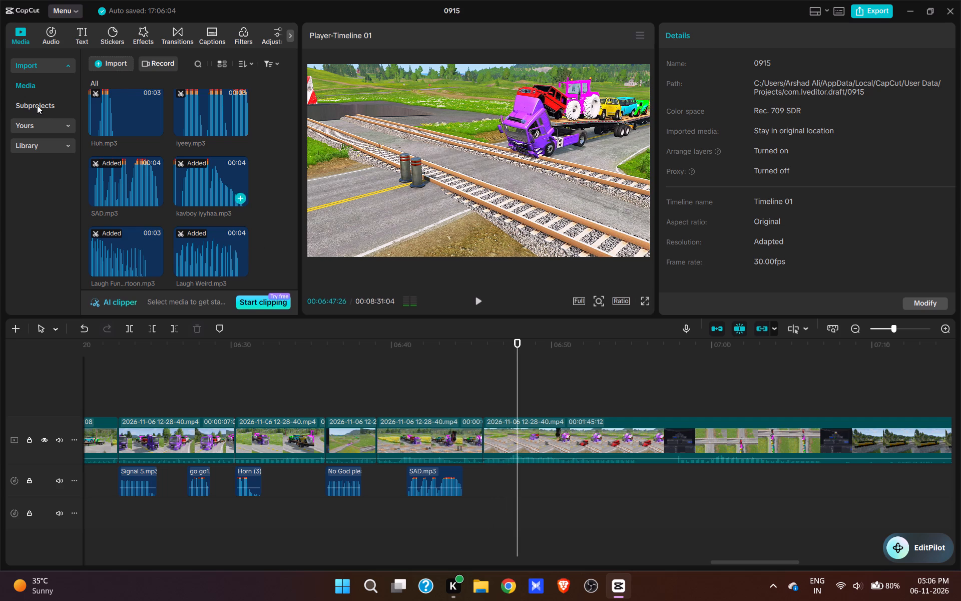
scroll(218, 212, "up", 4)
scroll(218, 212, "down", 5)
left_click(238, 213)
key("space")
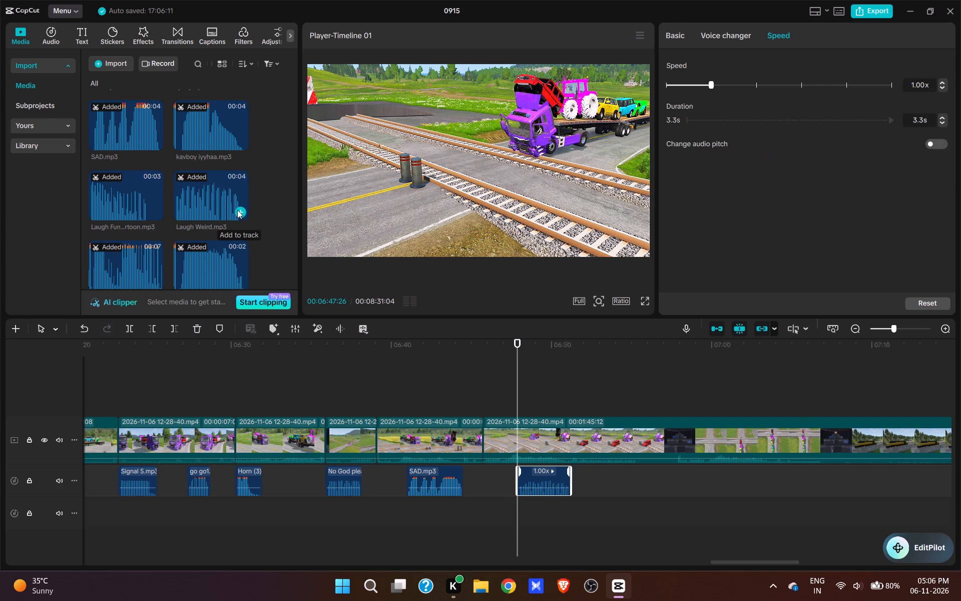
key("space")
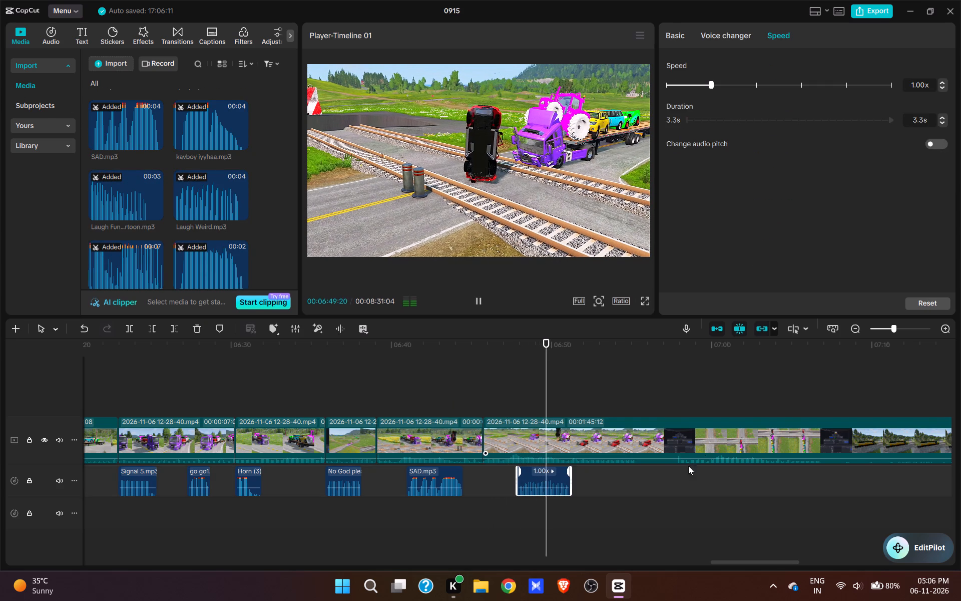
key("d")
Preview laugh4.mp3, add Laughing man.mp3 at about 06:48 as the red car flies off the truck, and trim its end at 06:52:28.
left_click(524, 401)
key("space")
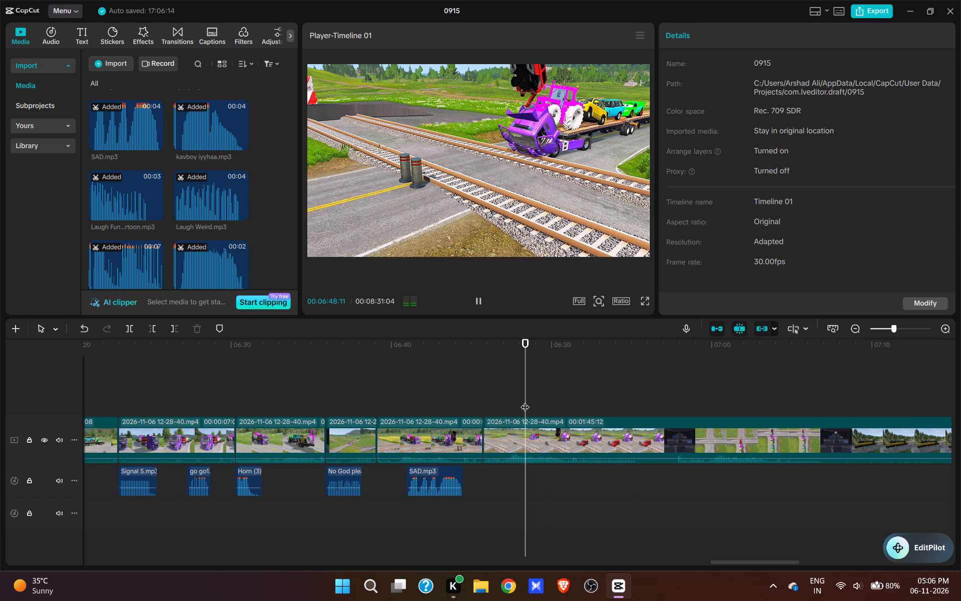
key("space")
scroll(189, 229, "down", 1)
left_click(201, 220)
scroll(208, 225, "down", 1)
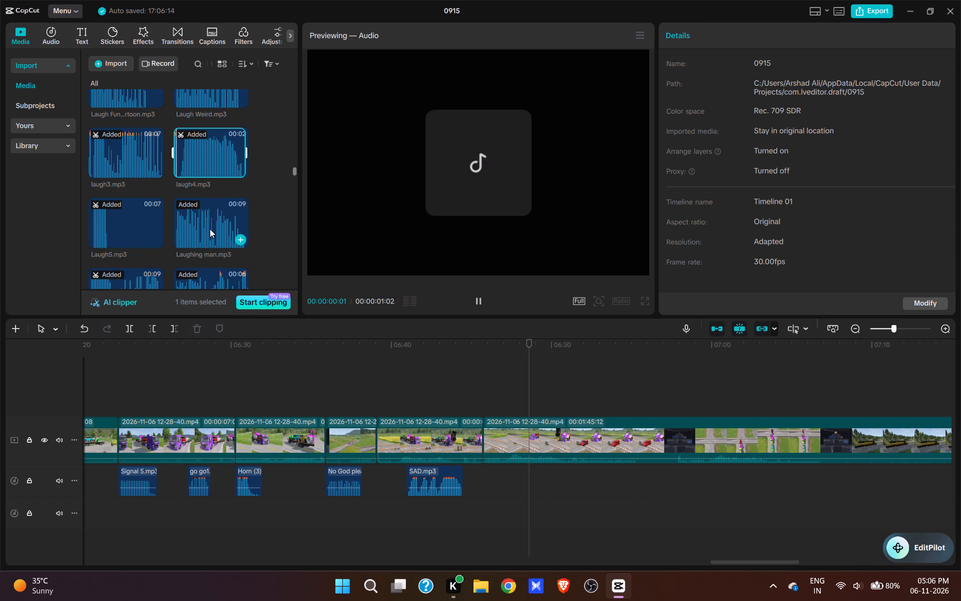
scroll(218, 225, "down", 2)
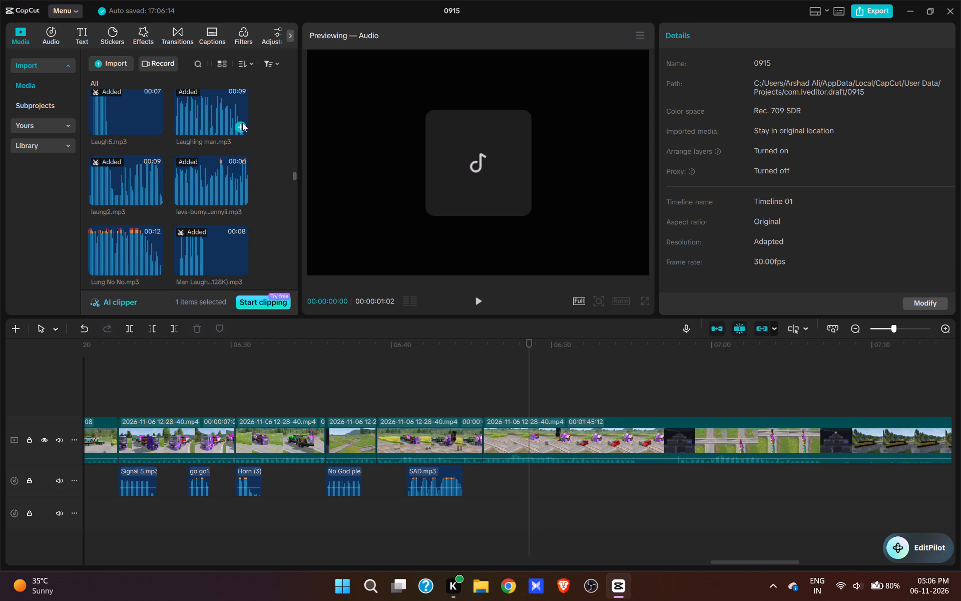
left_click(240, 129)
key("space")
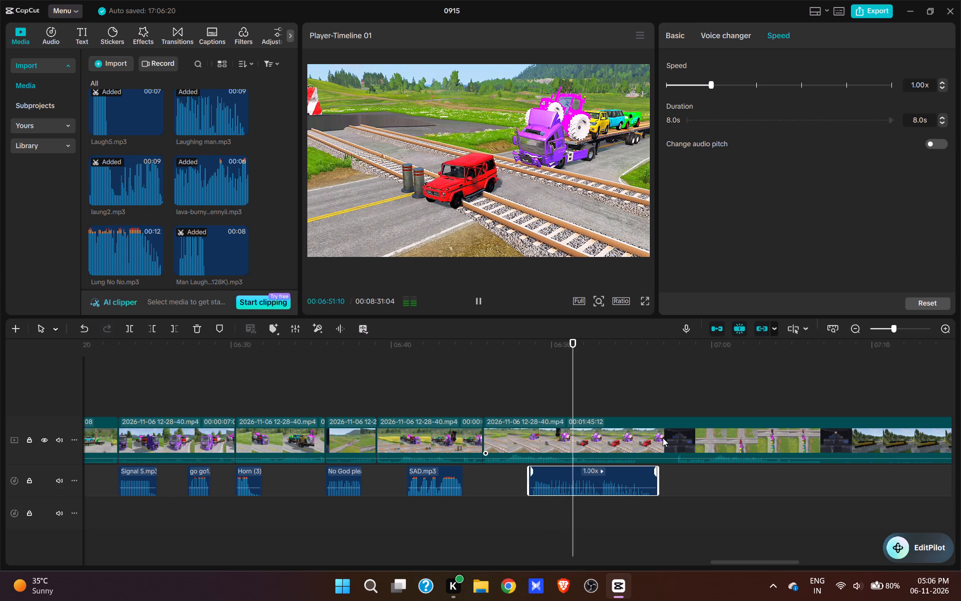
key("space")
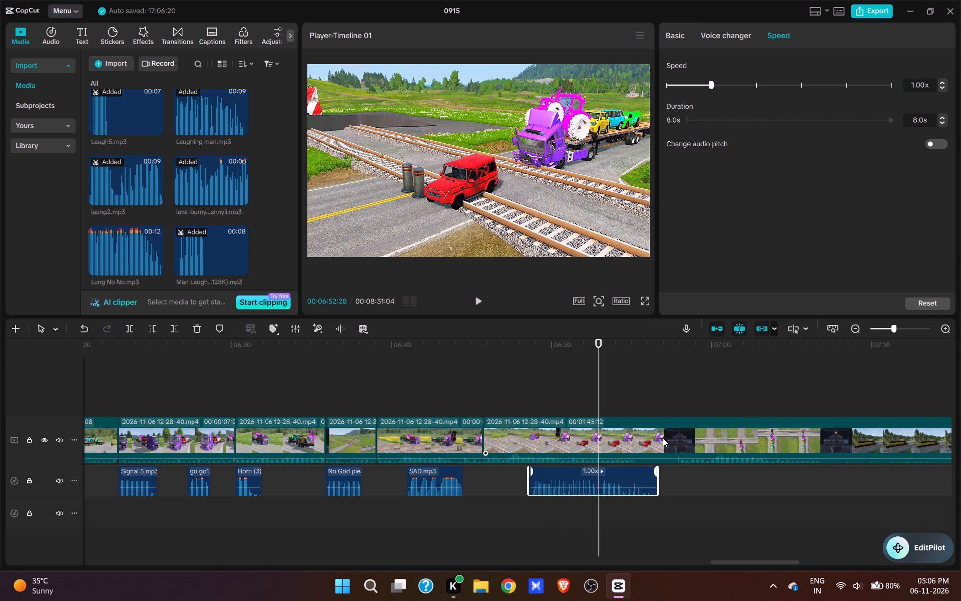
key("e")
Split the footage at 06:52:28, cut from there to about 06:58:25 in the overhead crossing shot, and check the join.
left_click(622, 452)
key("w")
left_click(671, 411)
key("space")
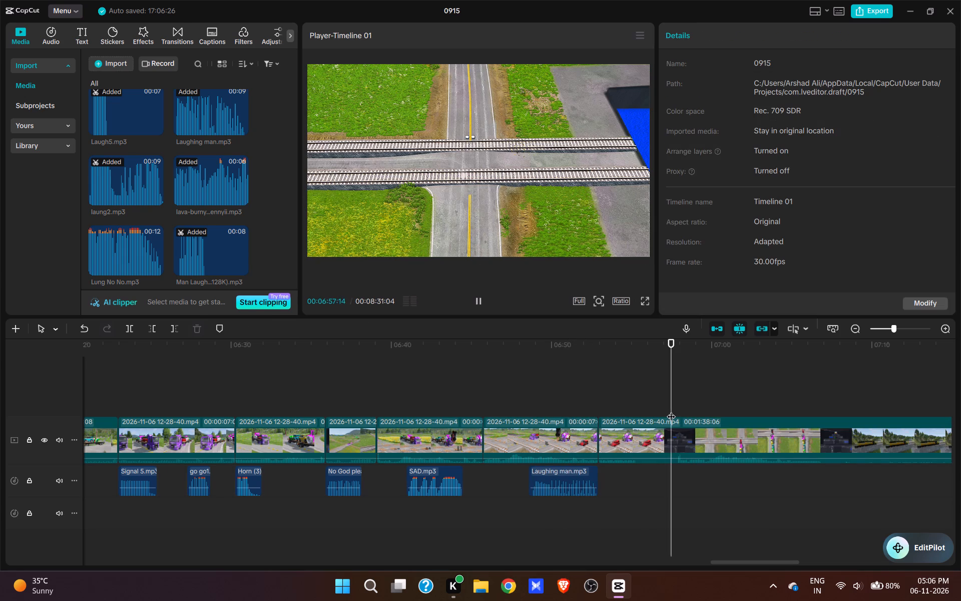
key("space")
key("space")
key("space")
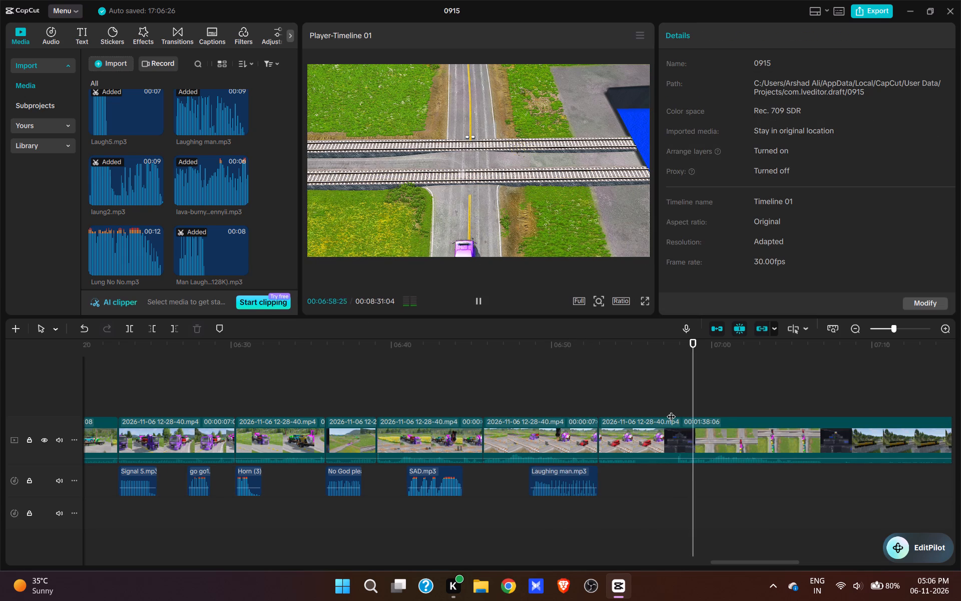
left_click(692, 407)
key("q")
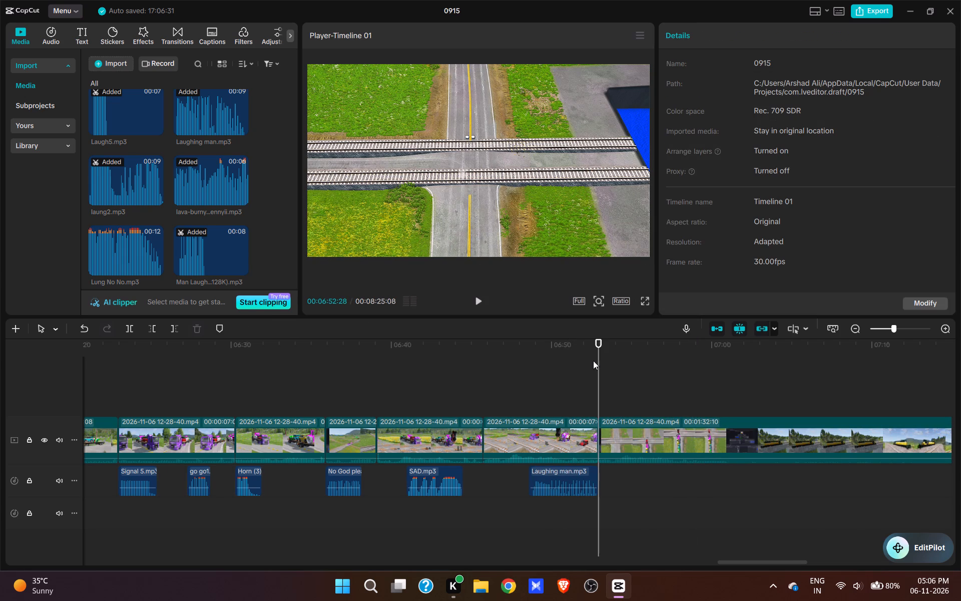
key("space")
key("space")
left_click(598, 398)
Preview Lung No No.mp3, add the Man Laughing sound at 06:54:05 under the overhead crossing shot, and play it back.
key("space")
key("space")
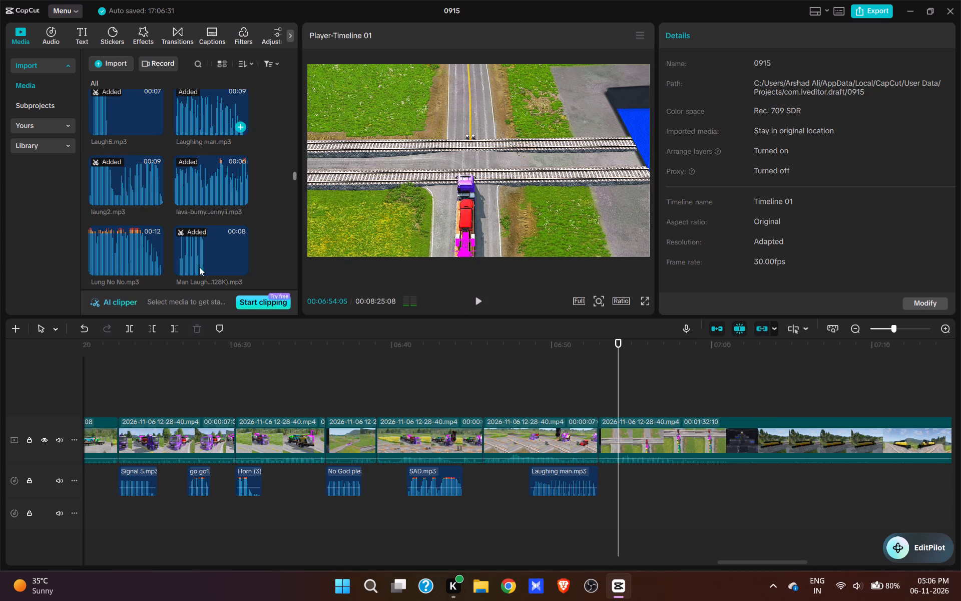
left_click(128, 253)
left_click(188, 254)
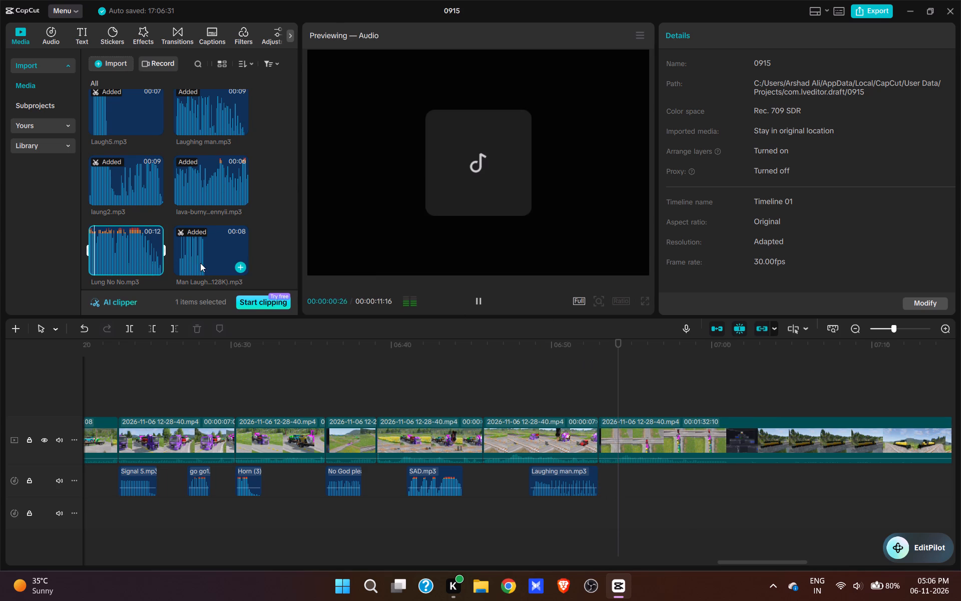
left_click(200, 264)
key("space")
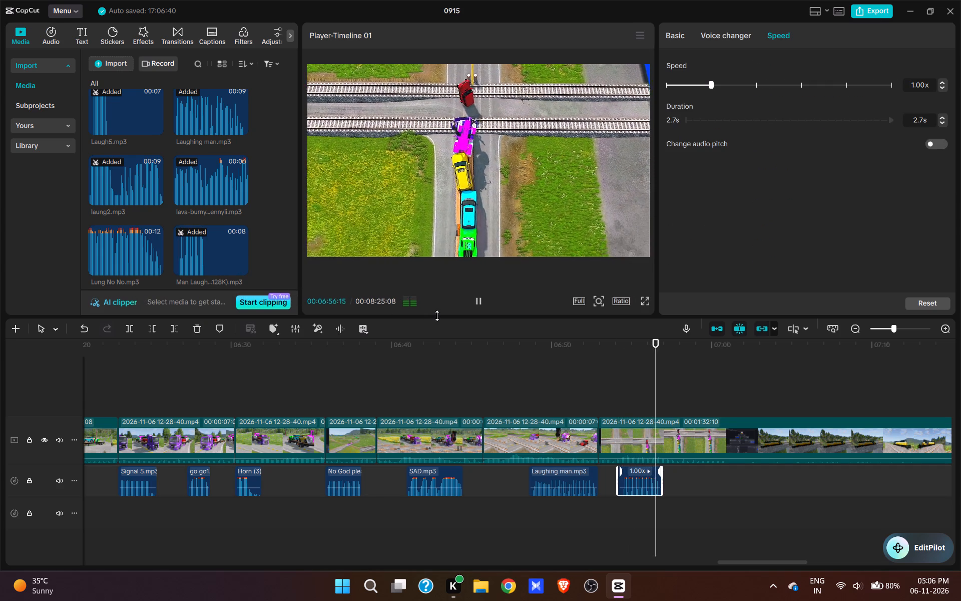
key("space")
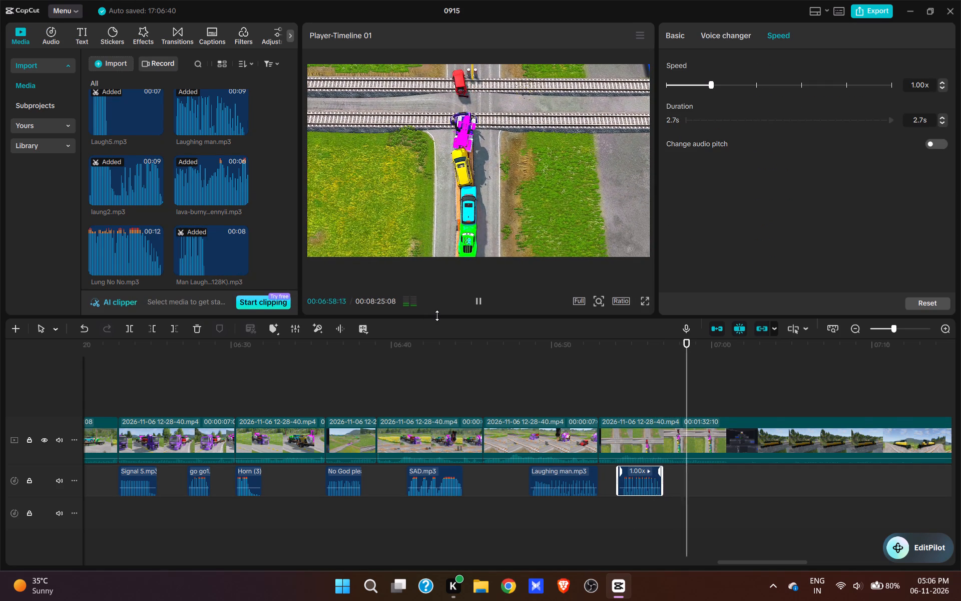
Split the footage at 06:58:24 and cut from there to about 07:06, where the yellow locomotive shot is running.
key("w")
left_click_drag(793, 494, 631, 513)
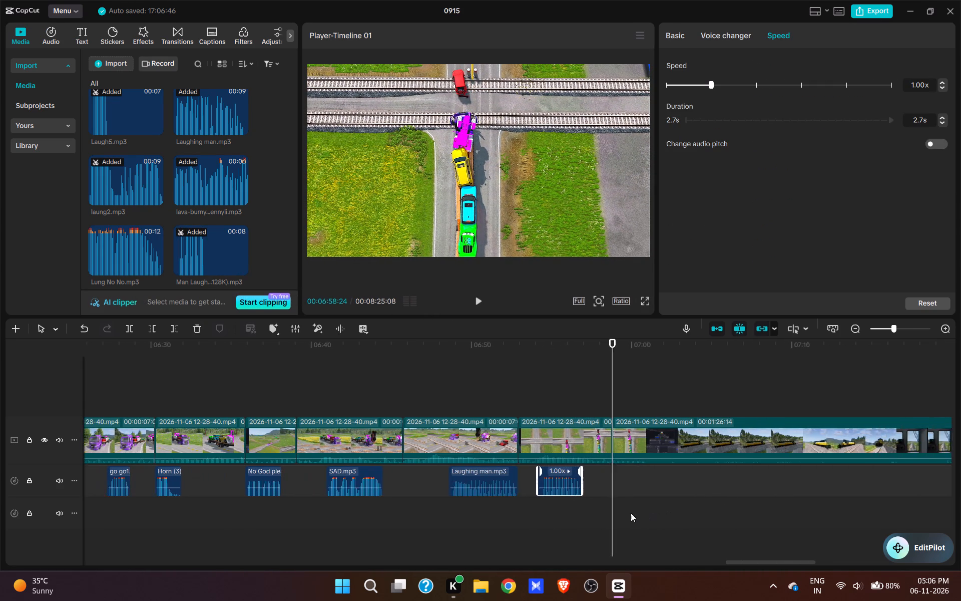
left_click_drag(631, 513, 613, 513)
left_click(497, 399)
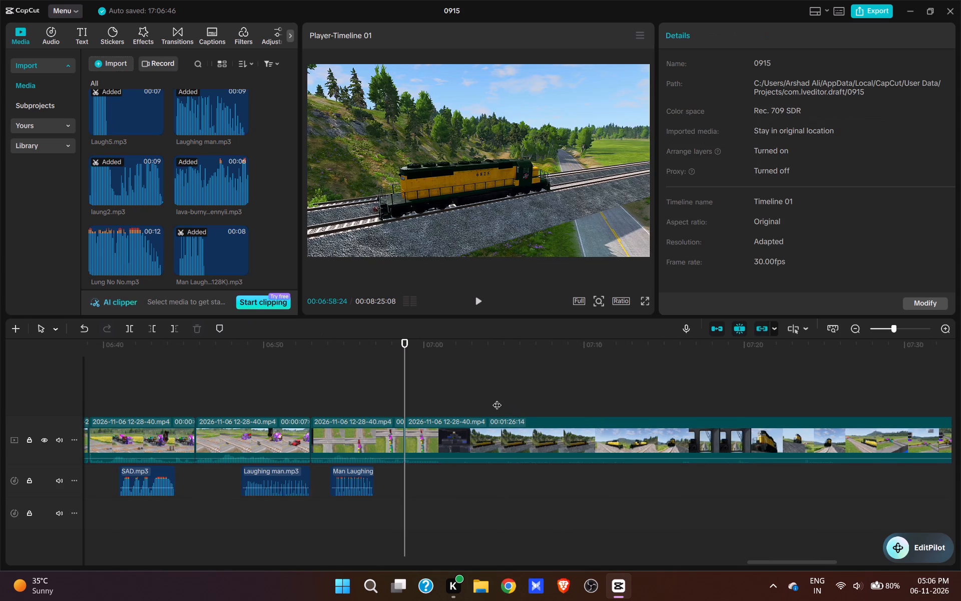
key("space")
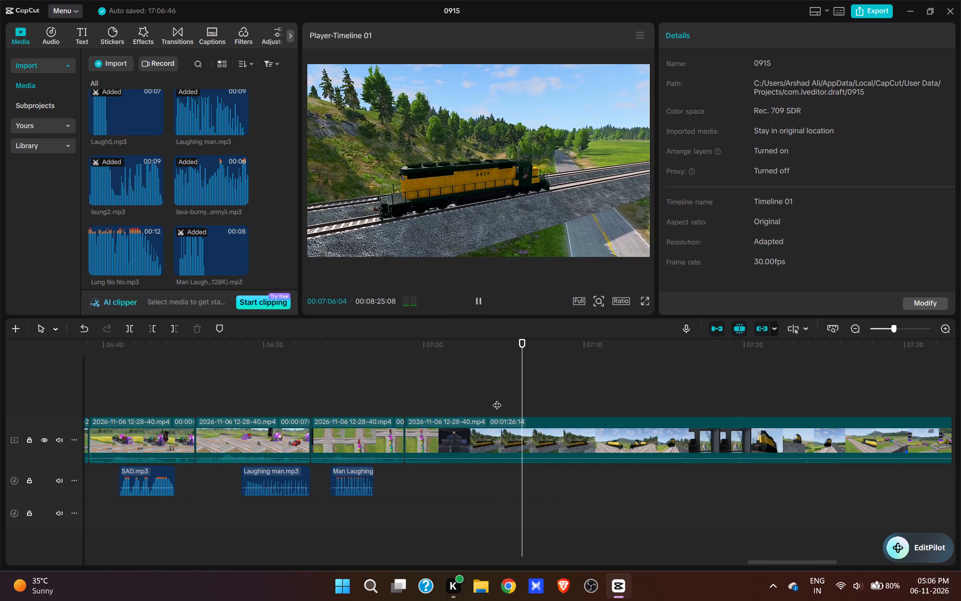
key("space")
type("q")
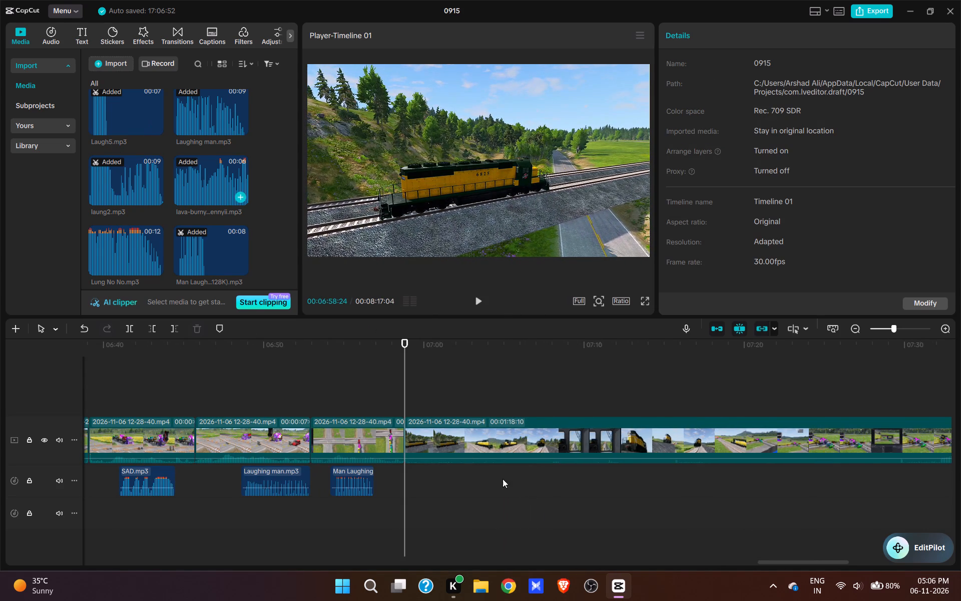
Check the colour adjustment settings of the yellow locomotive clip and return to the clip's start.
left_click(491, 415)
left_click(523, 448)
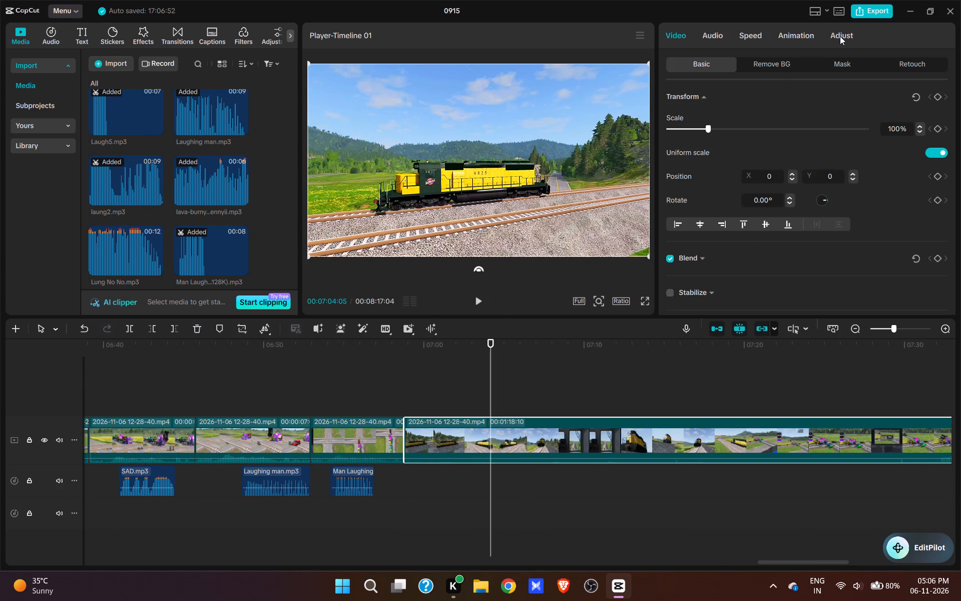
left_click(842, 36)
scroll(841, 213, "down", 9)
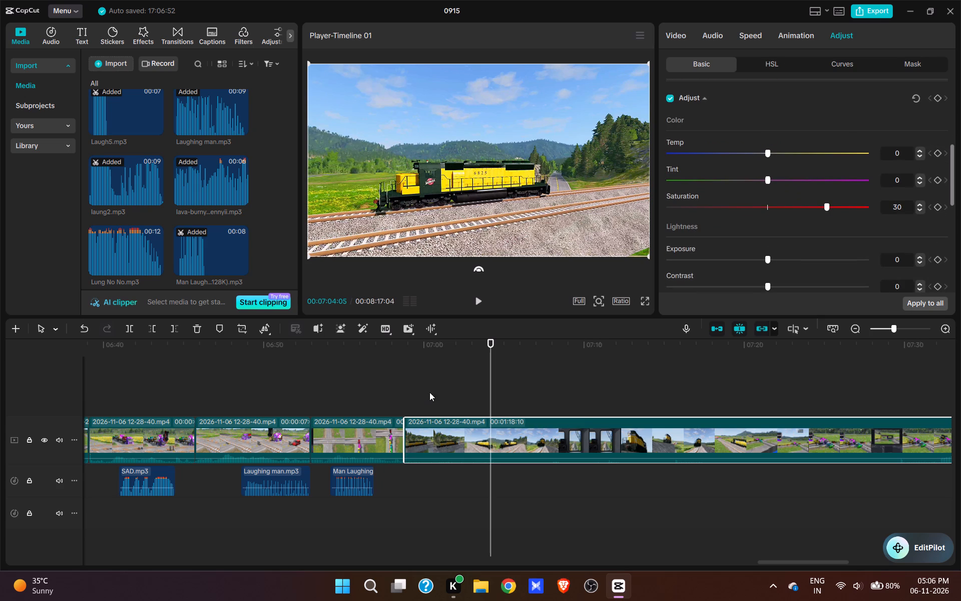
left_click(402, 387)
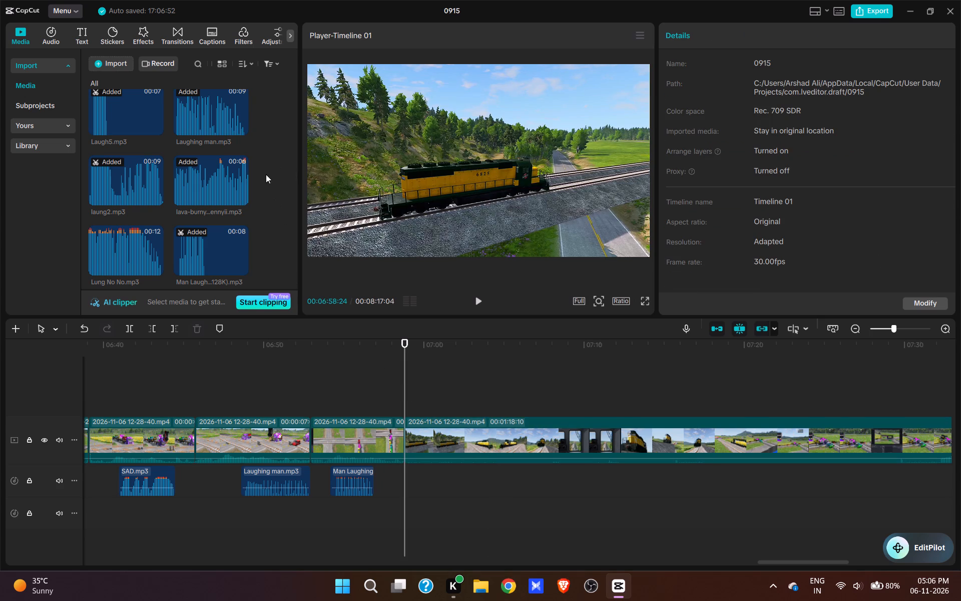
Find Oh my god Train.mp3 among the imported sounds, add it at 06:58:24 under the yellow locomotive shot, and play it back.
scroll(242, 191, "down", 10)
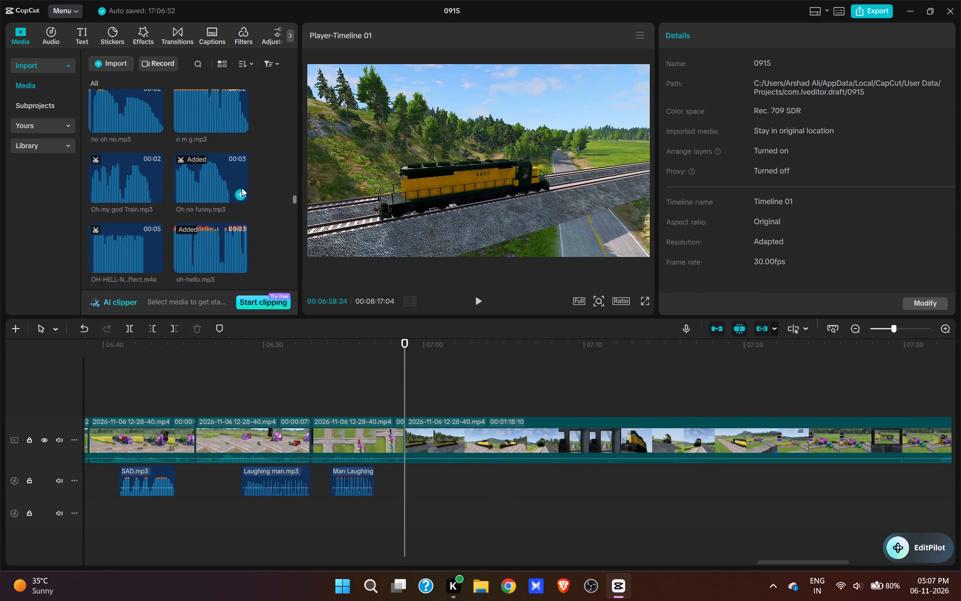
scroll(242, 188, "down", 20)
scroll(242, 188, "down", 17)
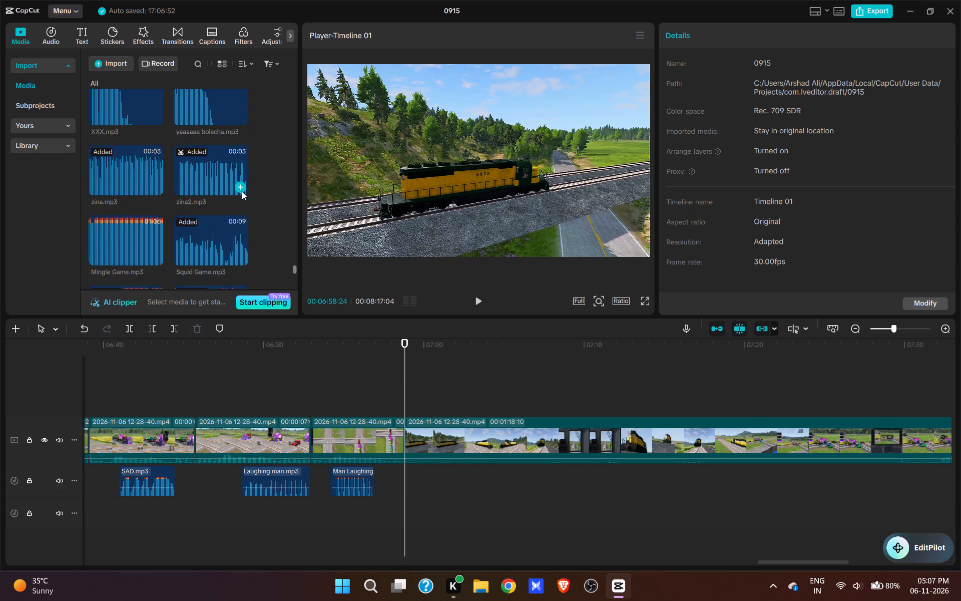
scroll(242, 191, "down", 6)
scroll(235, 235, "up", 6)
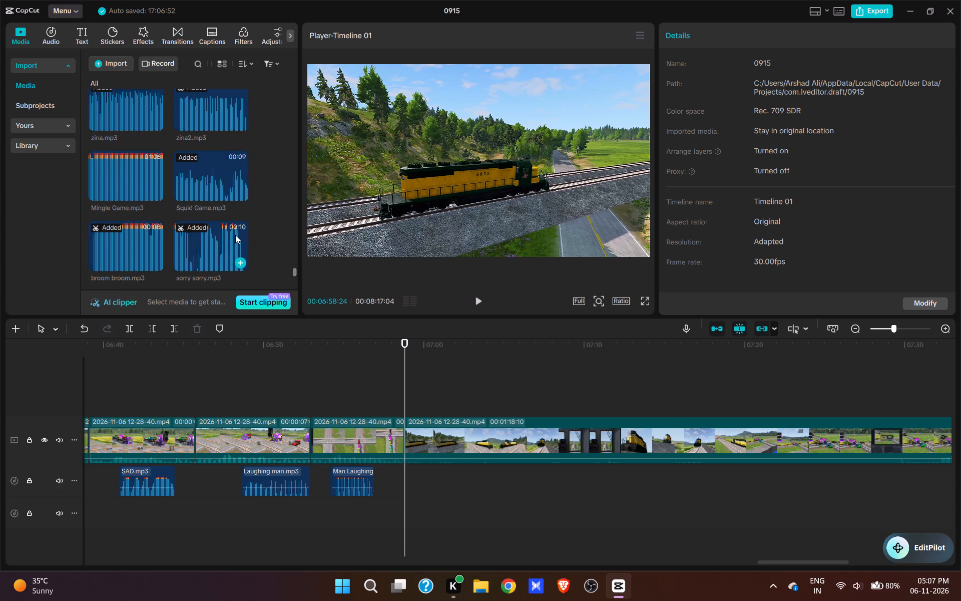
scroll(235, 235, "up", 10)
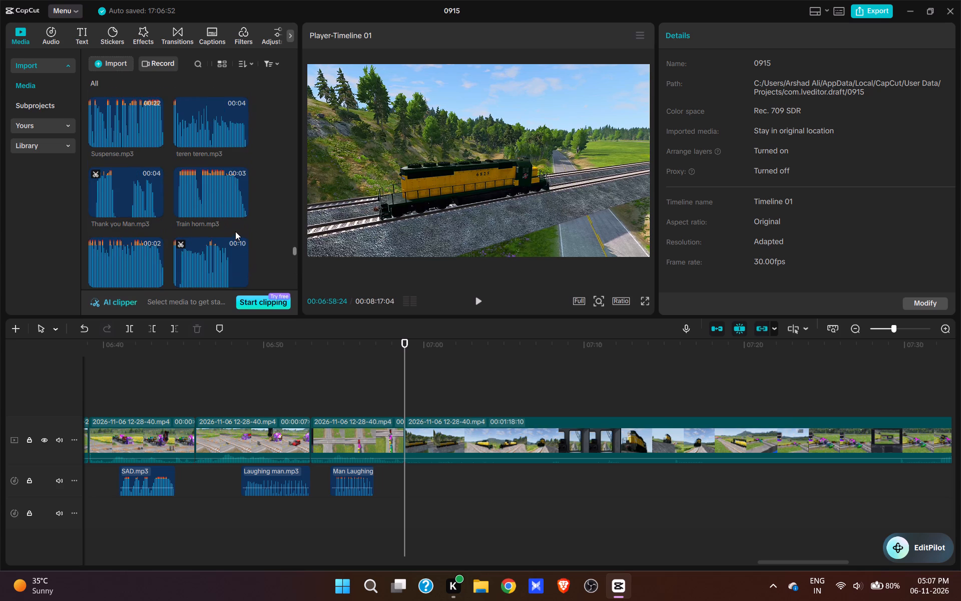
scroll(235, 231, "up", 18)
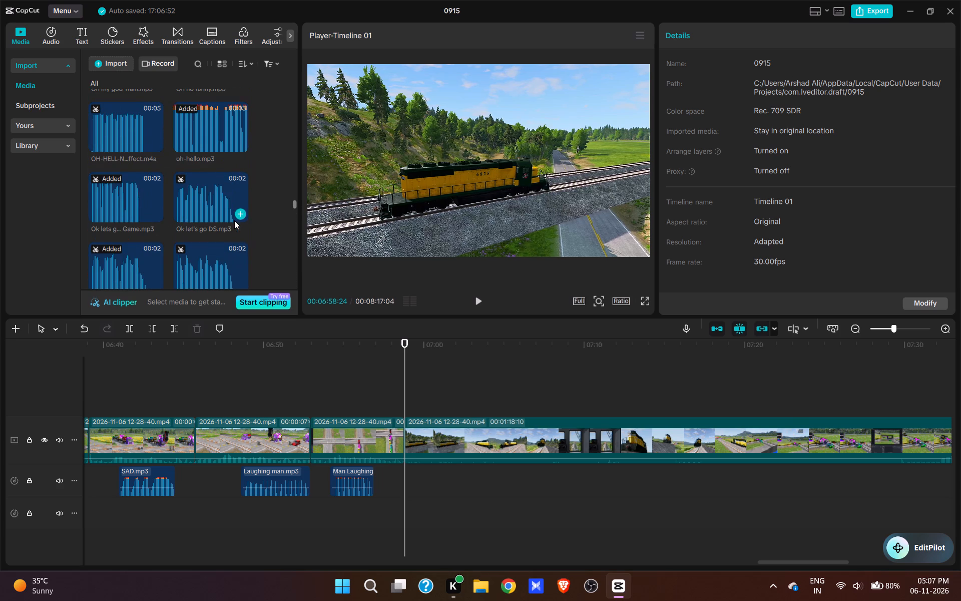
scroll(124, 201, "down", 1)
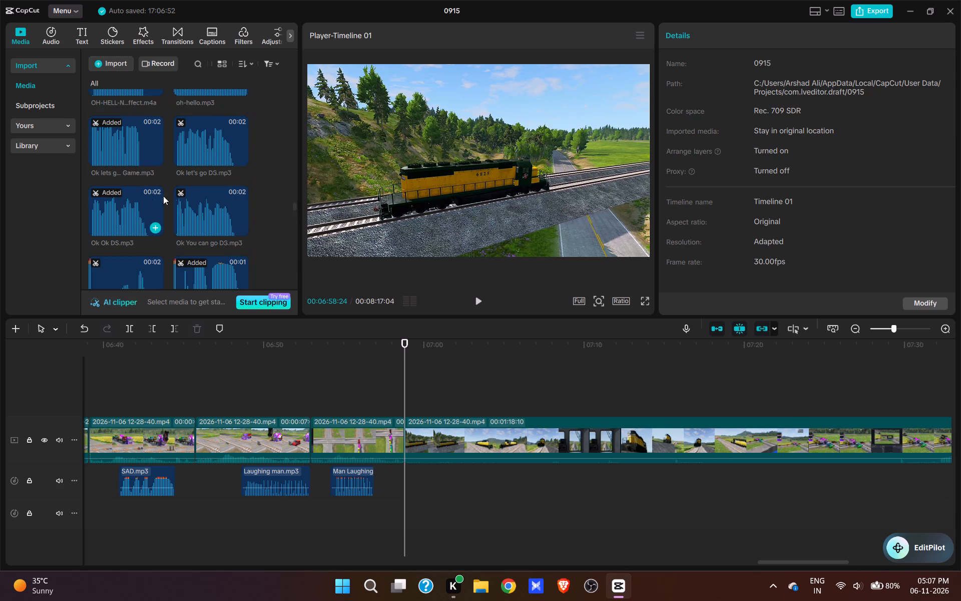
scroll(188, 200, "up", 1)
scroll(188, 200, "down", 2)
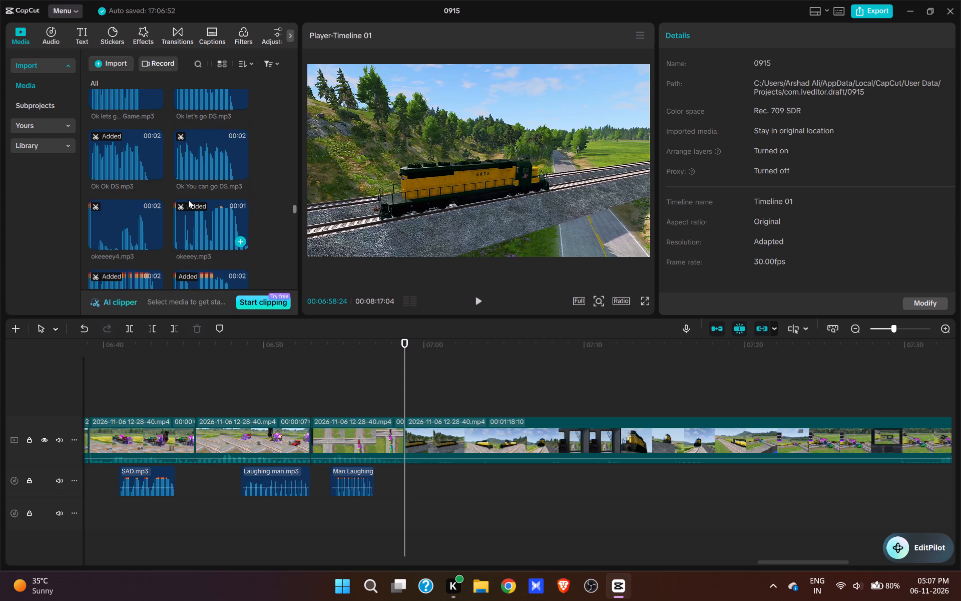
scroll(188, 200, "down", 4)
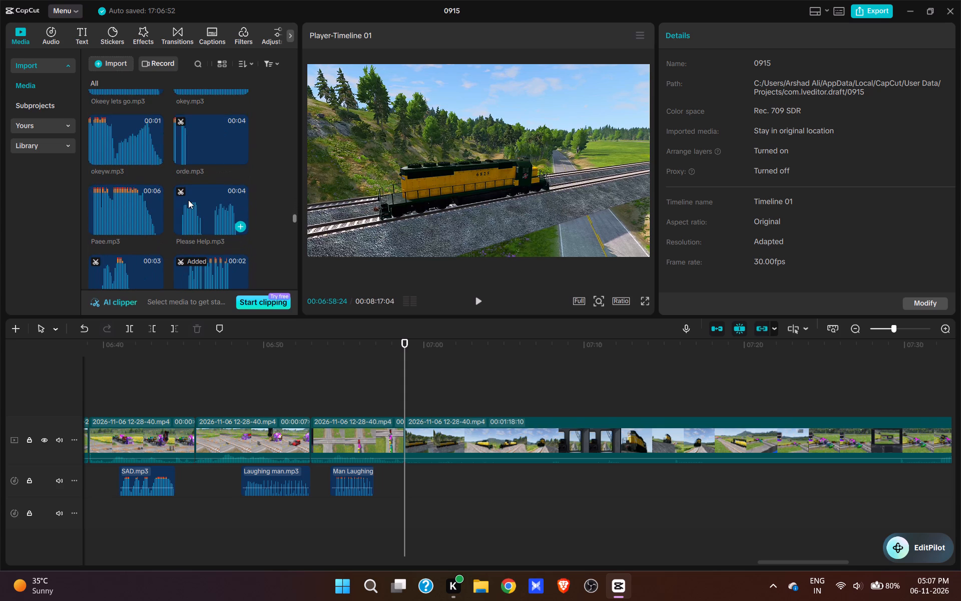
scroll(188, 200, "down", 4)
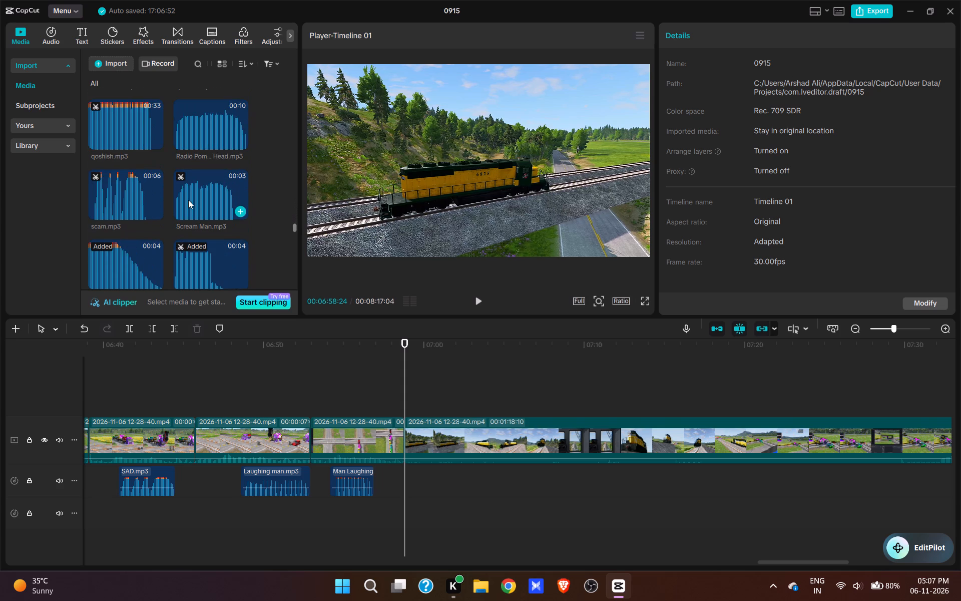
scroll(188, 200, "down", 1)
scroll(188, 200, "up", 6)
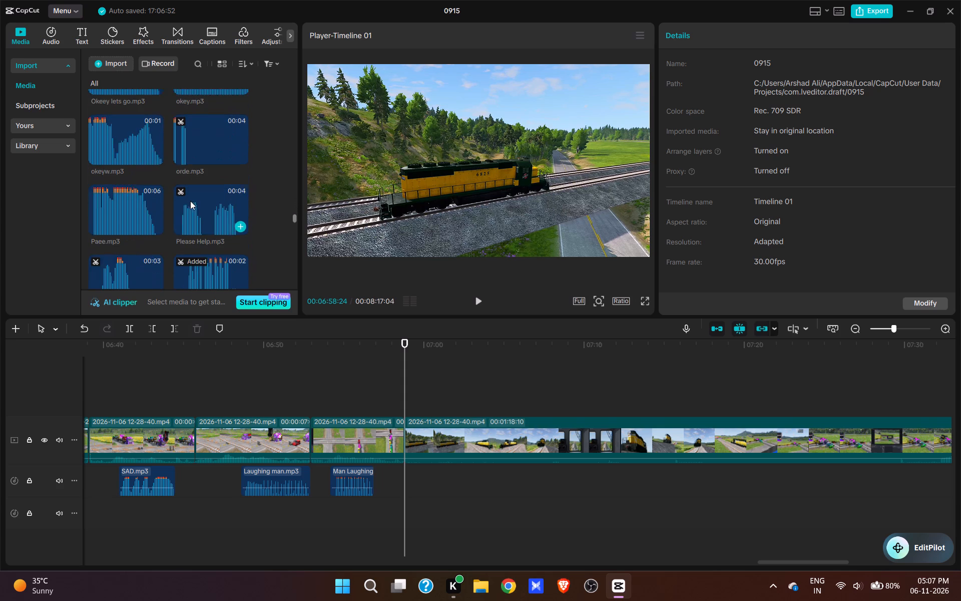
scroll(190, 201, "up", 5)
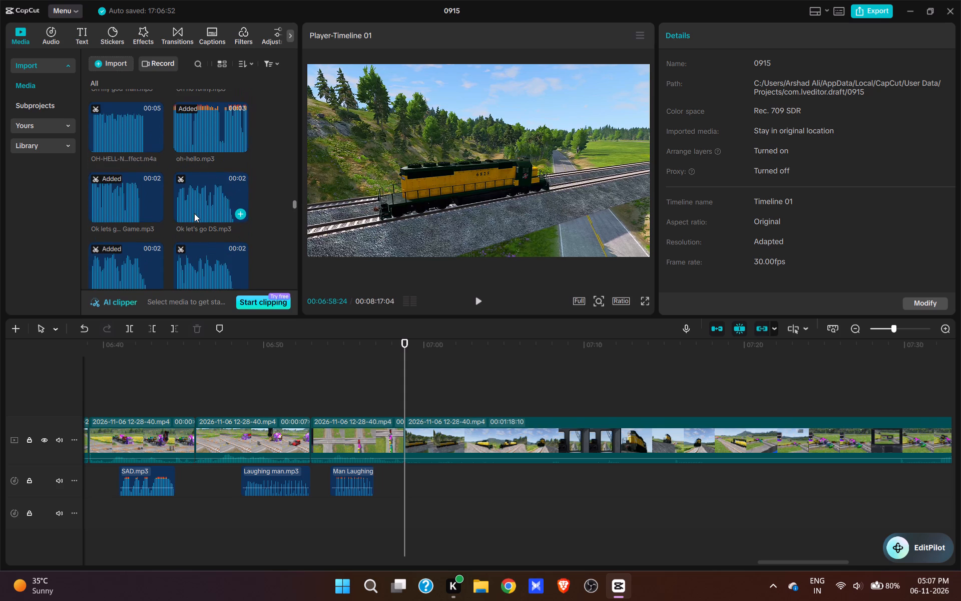
scroll(194, 213, "up", 2)
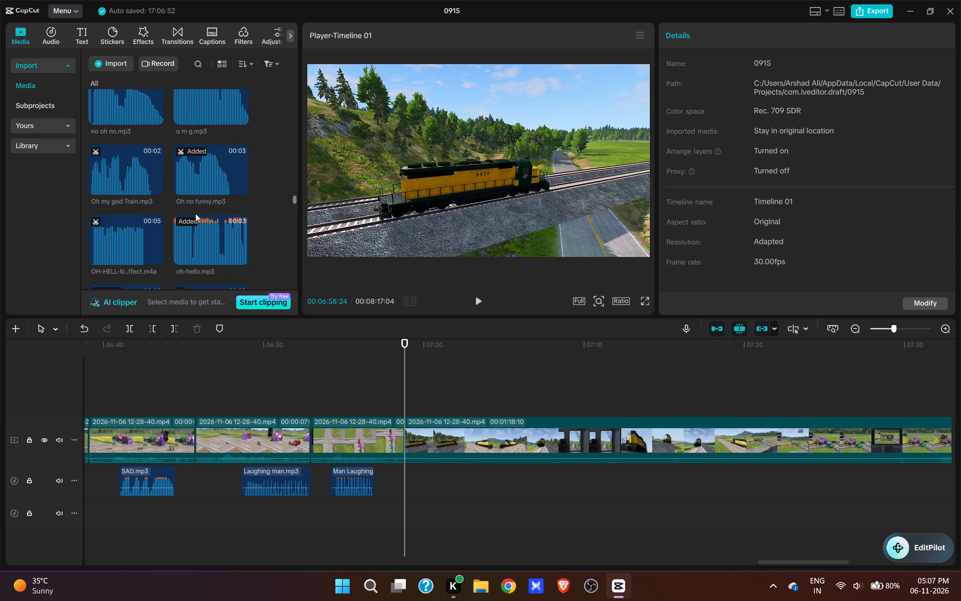
scroll(195, 213, "up", 1)
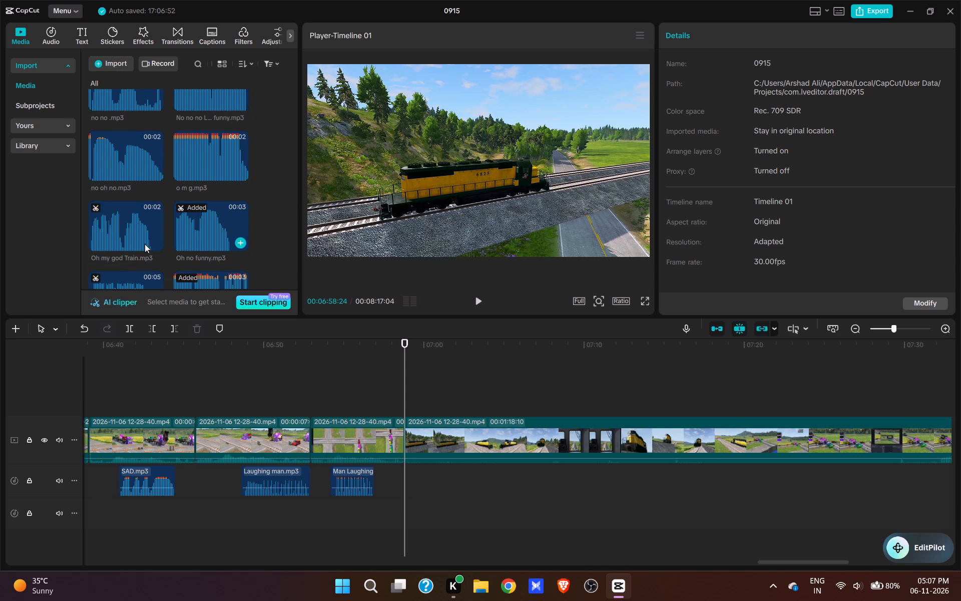
left_click(153, 245)
key("space")
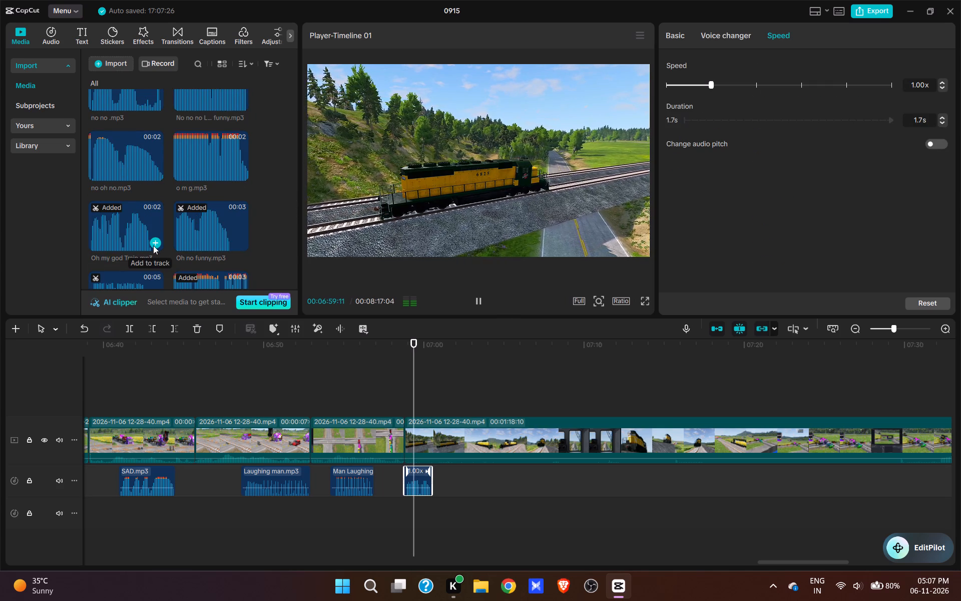
key("space")
Add the Train horn.mp3 sound at 07:02:15 under the running locomotive and play it back.
key("space")
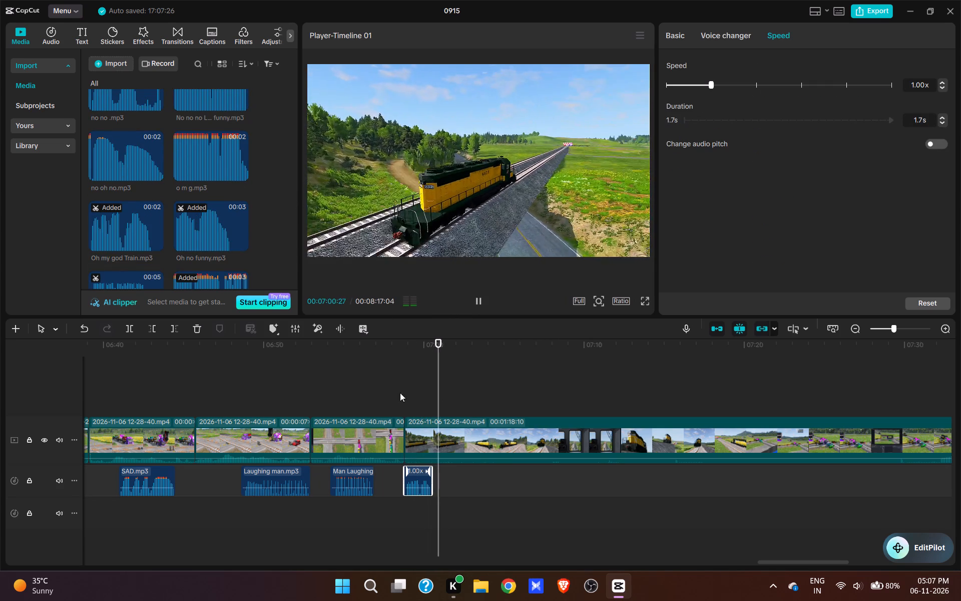
key("space")
scroll(190, 179, "down", 13)
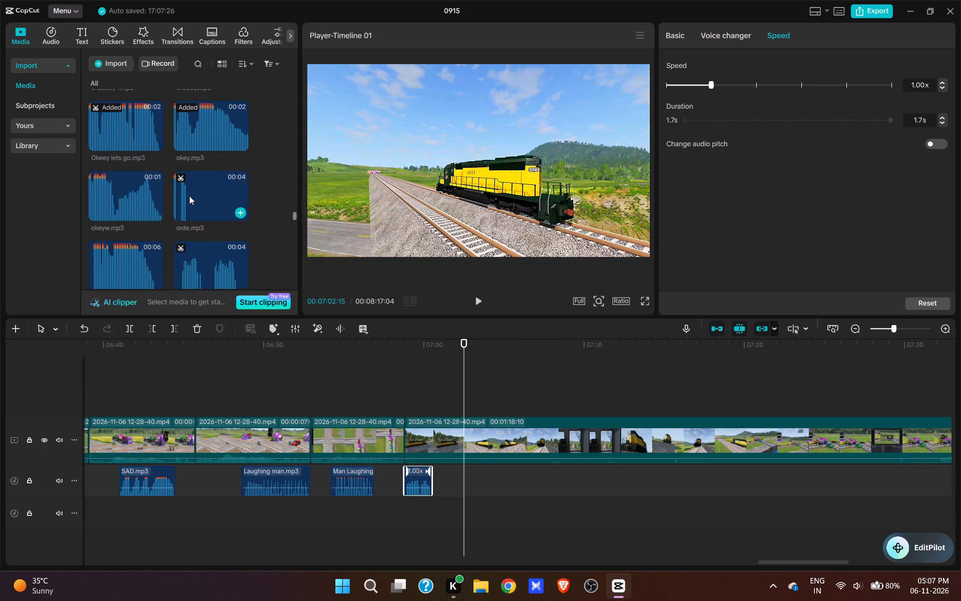
scroll(189, 196, "down", 10)
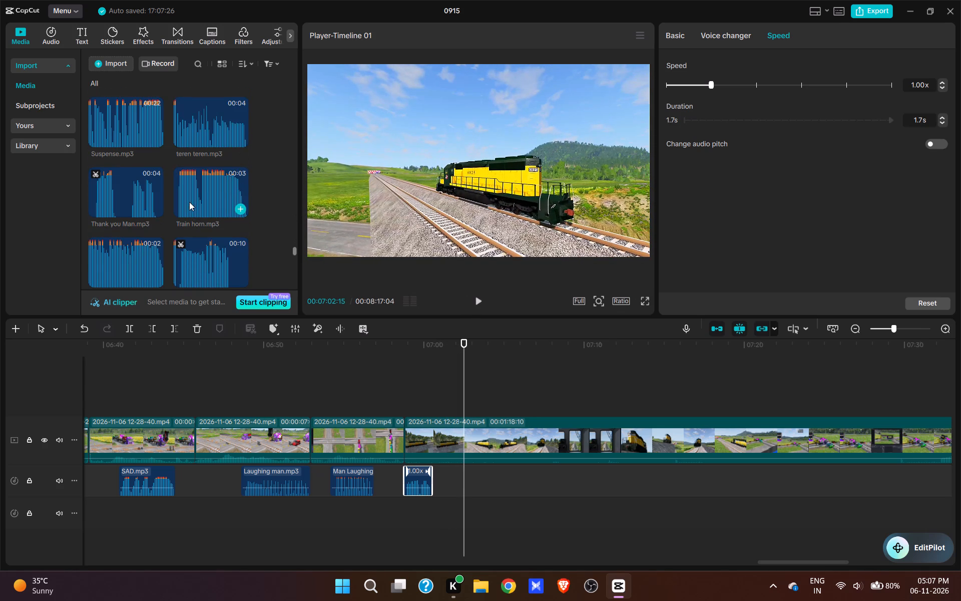
left_click(240, 208)
key("space")
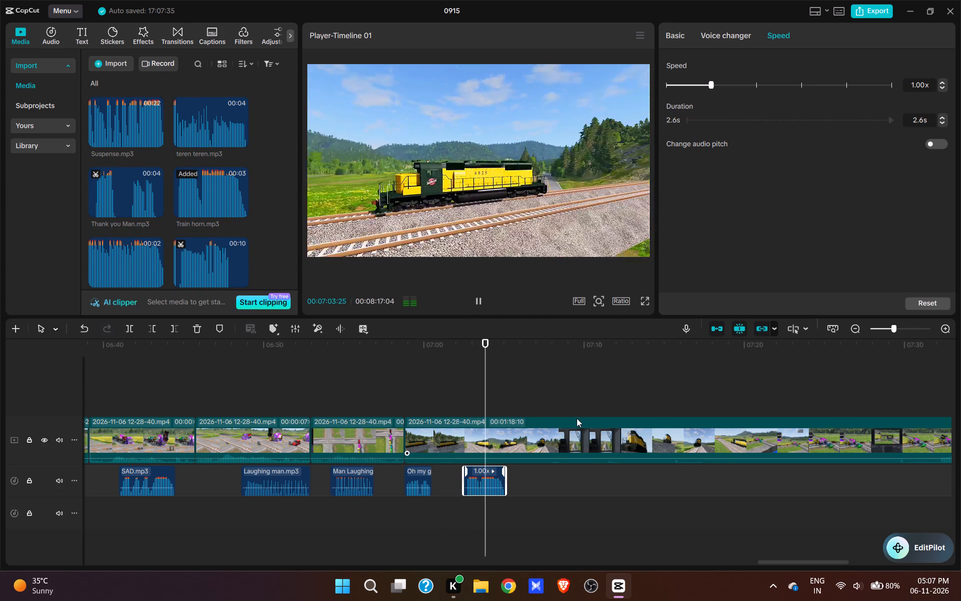
key("space")
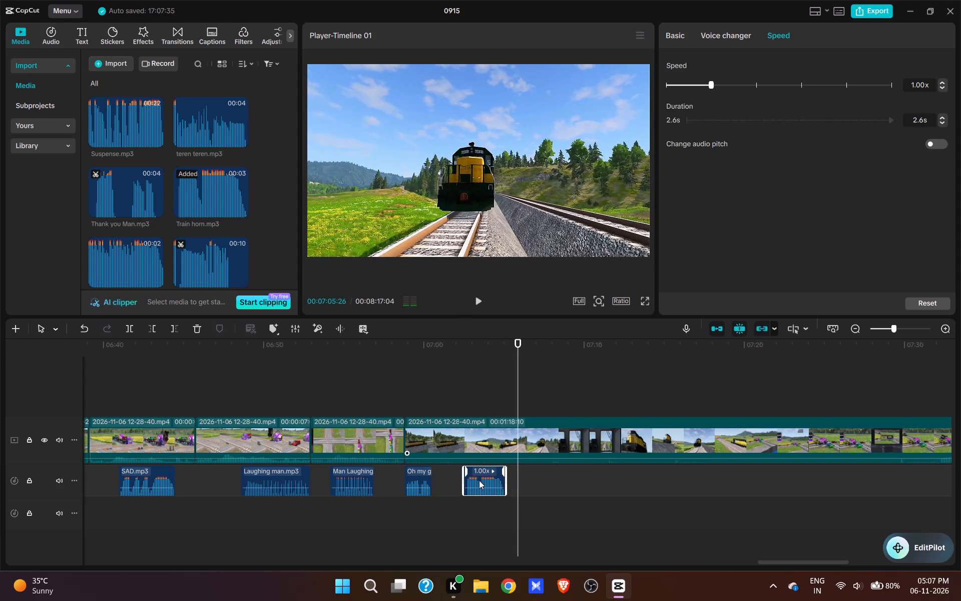
Copy the Train horn sound and paste it at about 07:06:20 and at 07:10:21, under the approaching locomotive and cab view.
left_click(469, 480)
key("ctrl+c")
key("space")
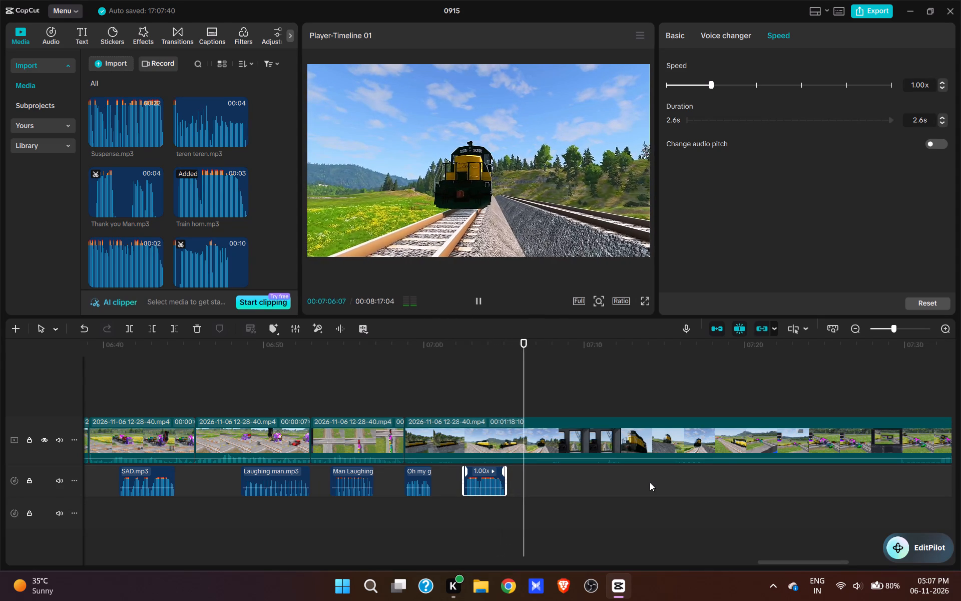
key("space")
key("ctrl+v")
key("space")
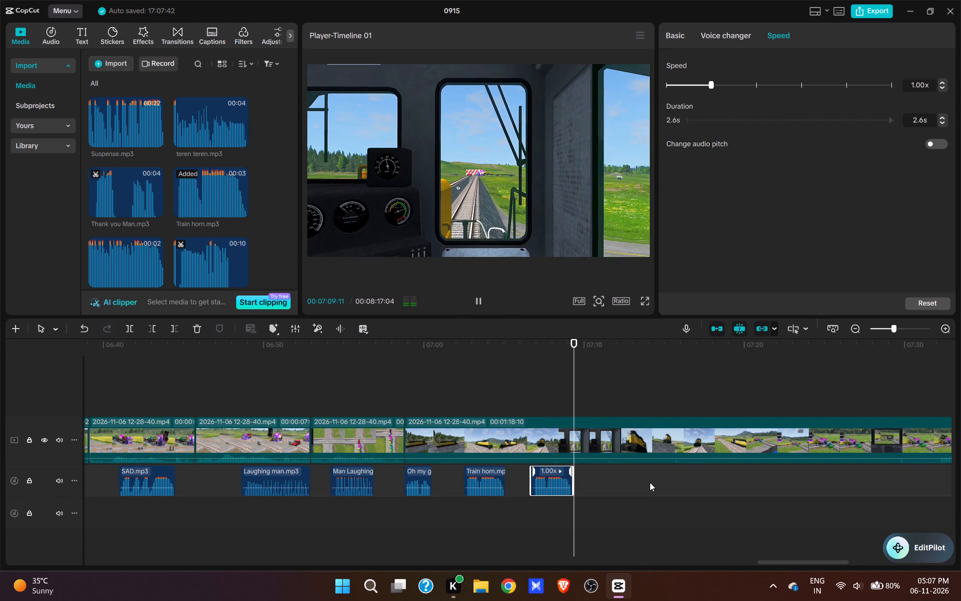
key("space")
key("ctrl+v")
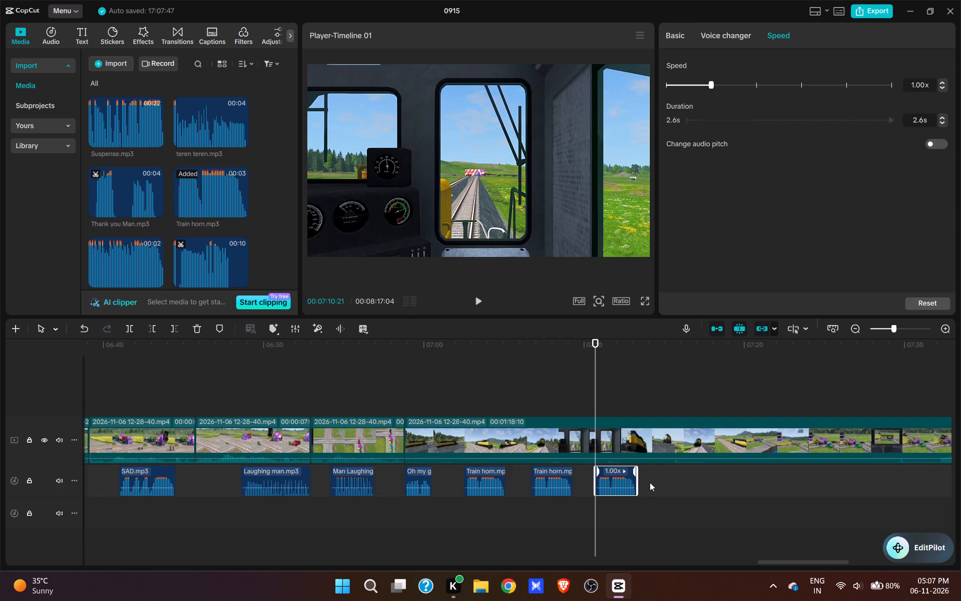
Paste another Train horn at 07:16:07, move it earlier to about 07:14:05, and play it back.
key("space")
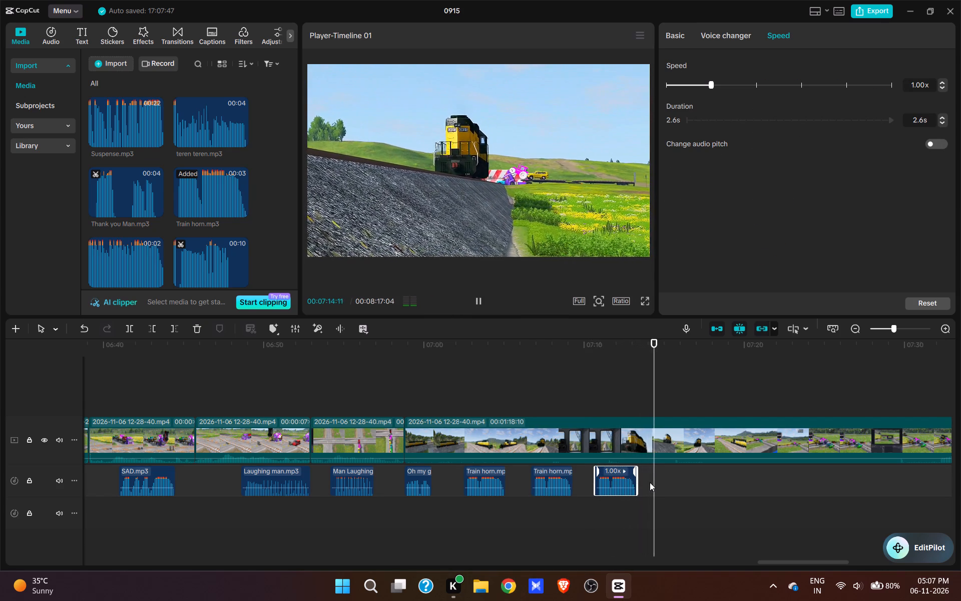
key("space")
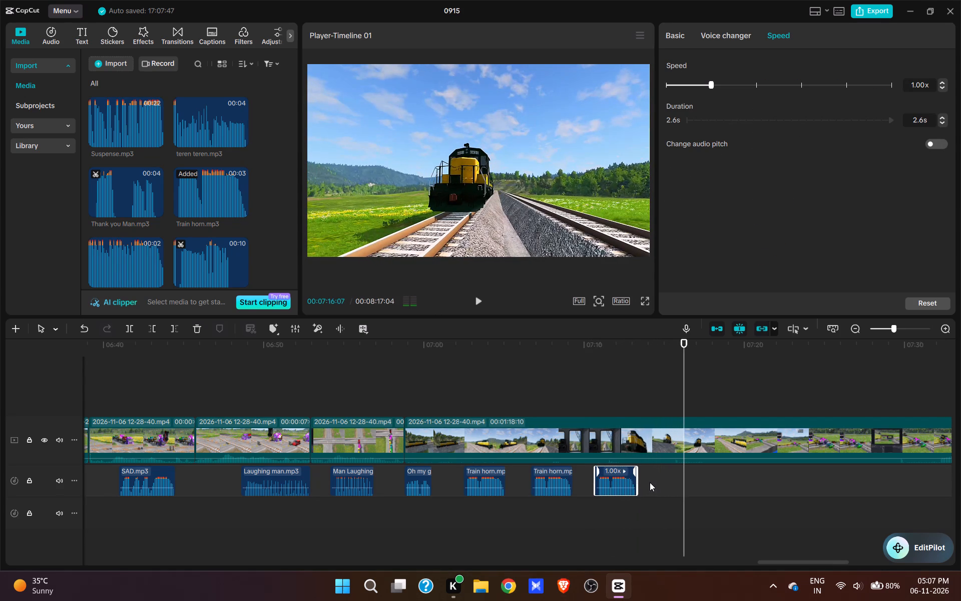
key("ctrl+v")
key("space")
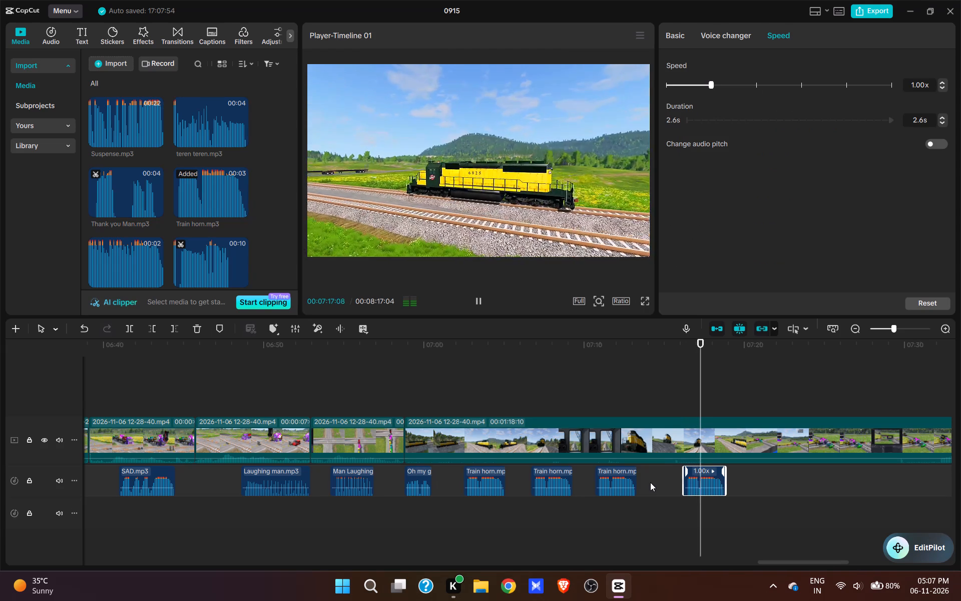
key("space")
left_click(672, 398)
left_click(651, 398)
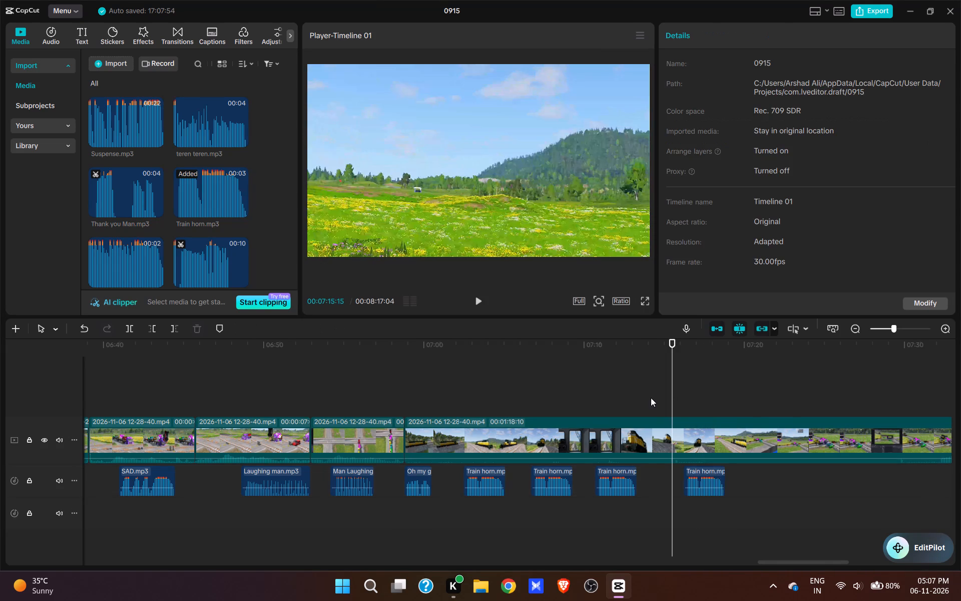
left_click_drag(712, 471, 684, 468)
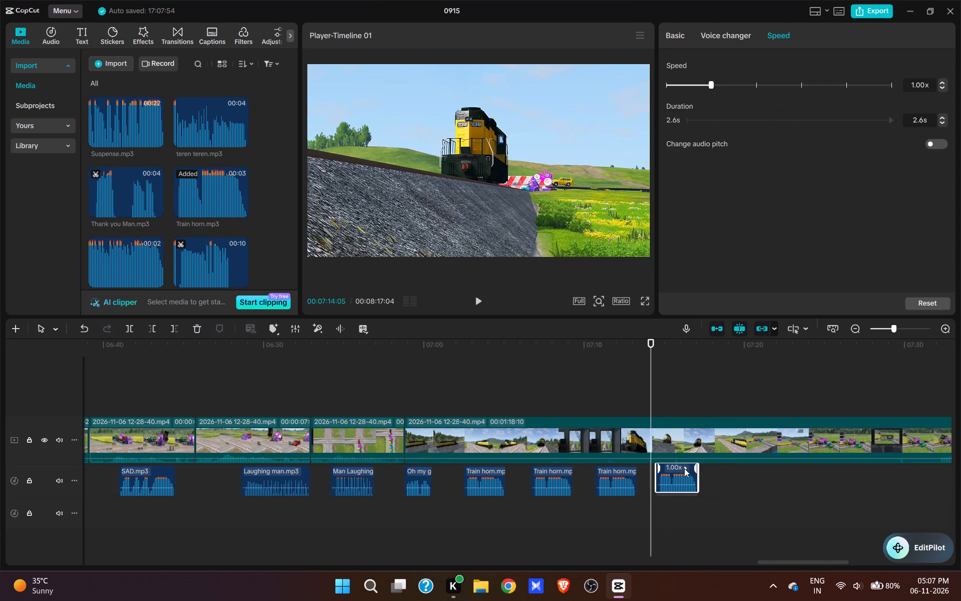
left_click_drag(684, 468, 682, 471)
key("space")
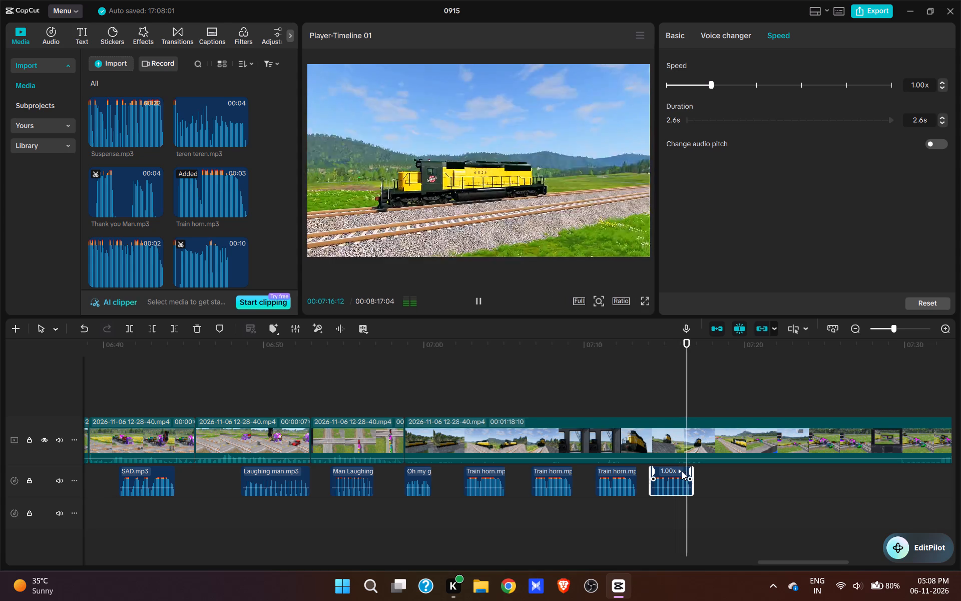
key("space")
Split the footage at 07:16:23 and cut from there to about 07:30, where the locomotive nears the vehicles on the crossing.
left_click_drag(695, 400, 690, 398)
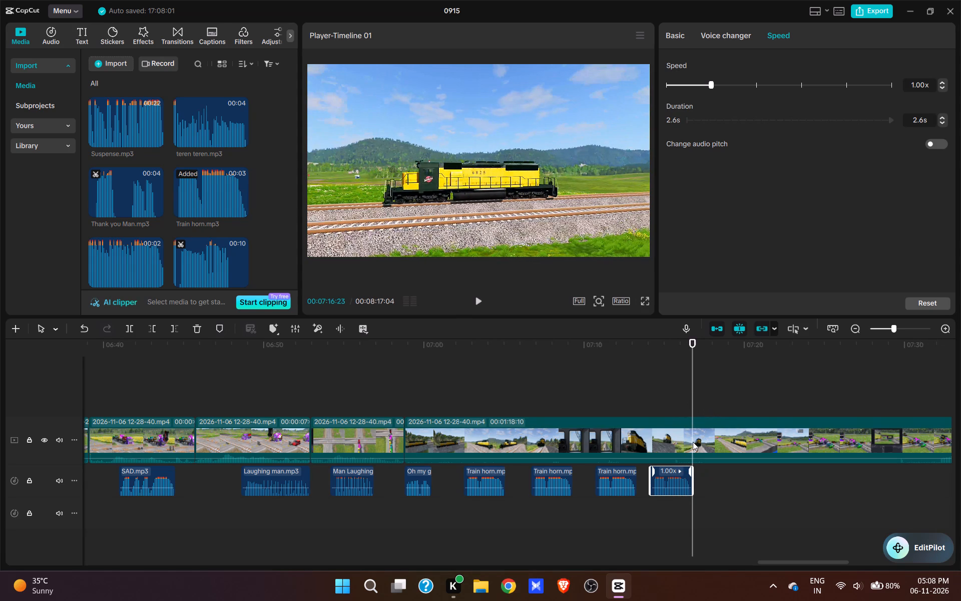
left_click(693, 442)
key("w")
left_click_drag(697, 446, 696, 523)
left_click(704, 393)
left_click(587, 386)
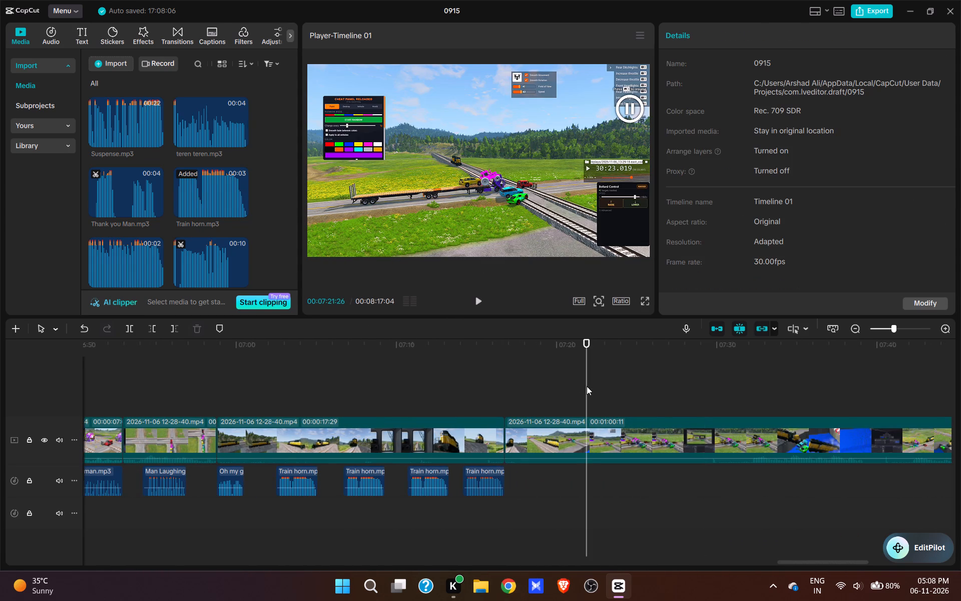
key("space")
left_click(673, 386)
key("space")
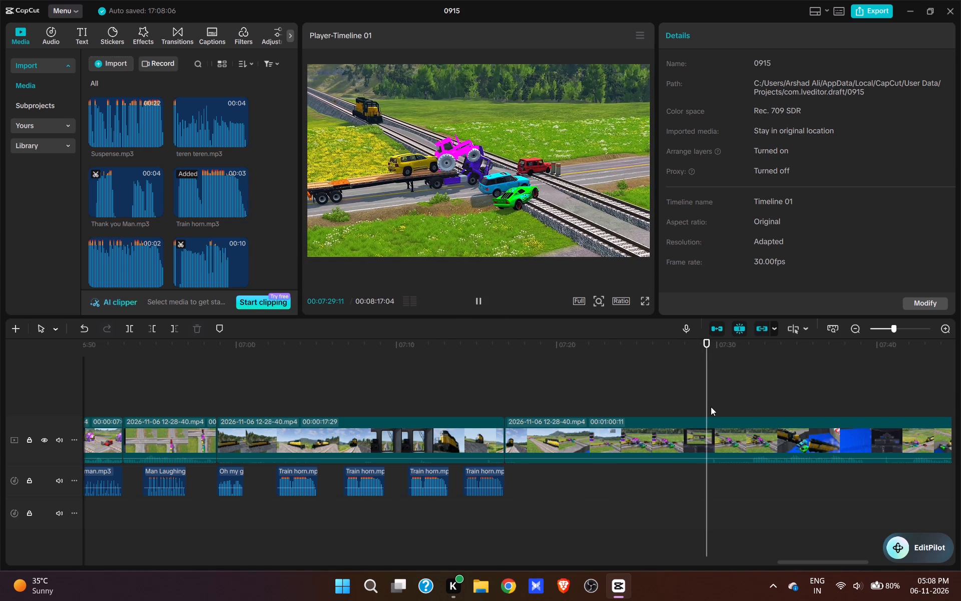
key("space")
type("q")
Paste the Train horn sound at 07:16:23 under the crossing shot and play through the crash and fall.
key("ctrl+v")
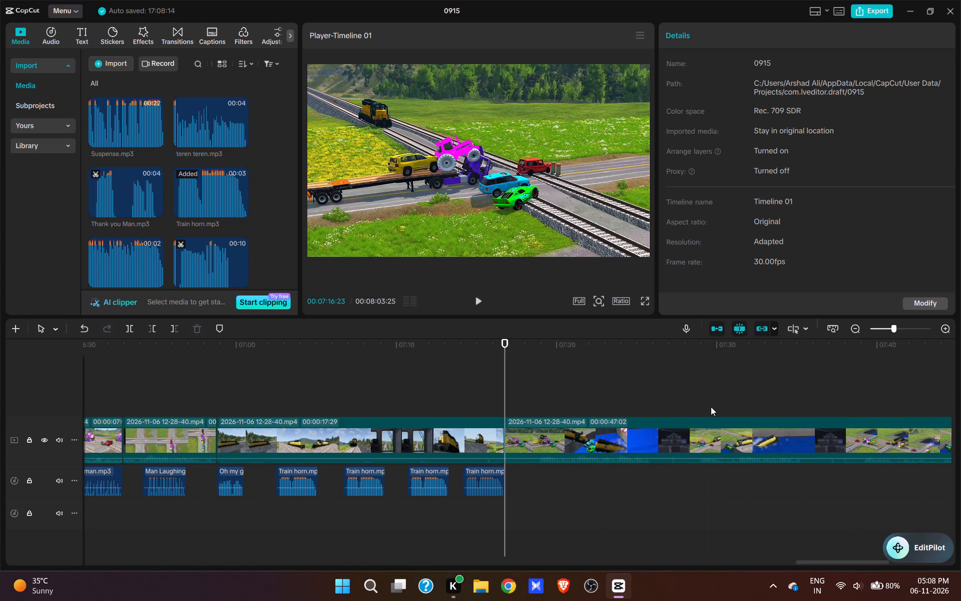
key("space")
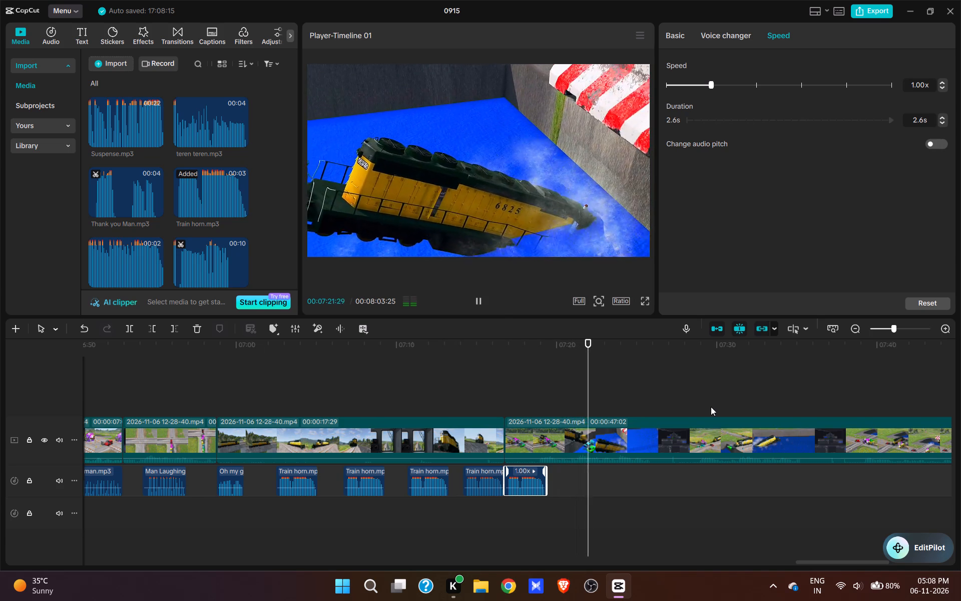
Split the footage at about 07:24, after the locomotive sinks, and cut from there to 07:27:22, where the locomotive approaches the crossing again.
key("space")
type("w")
left_click(713, 410)
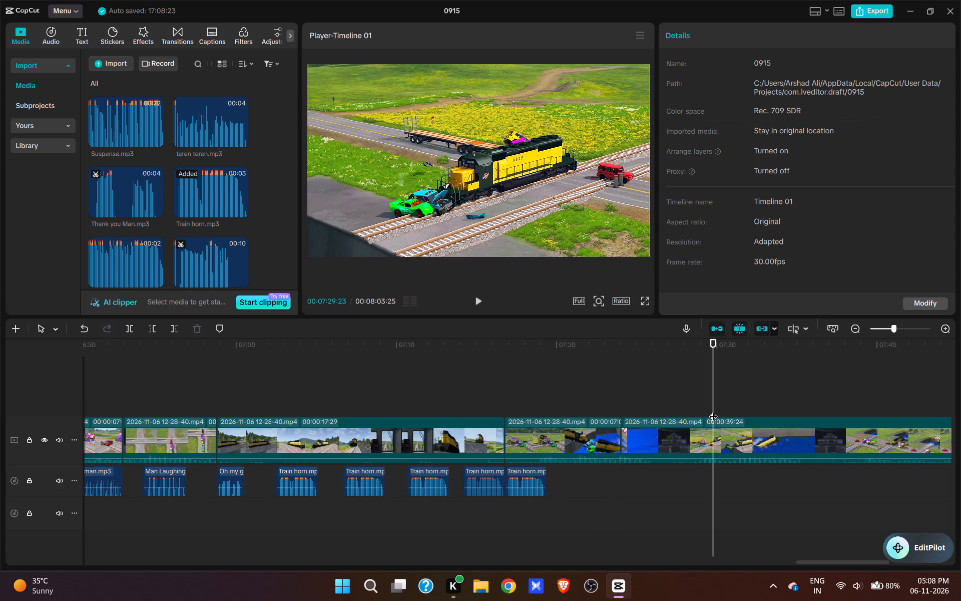
left_click(696, 411)
left_click(680, 411)
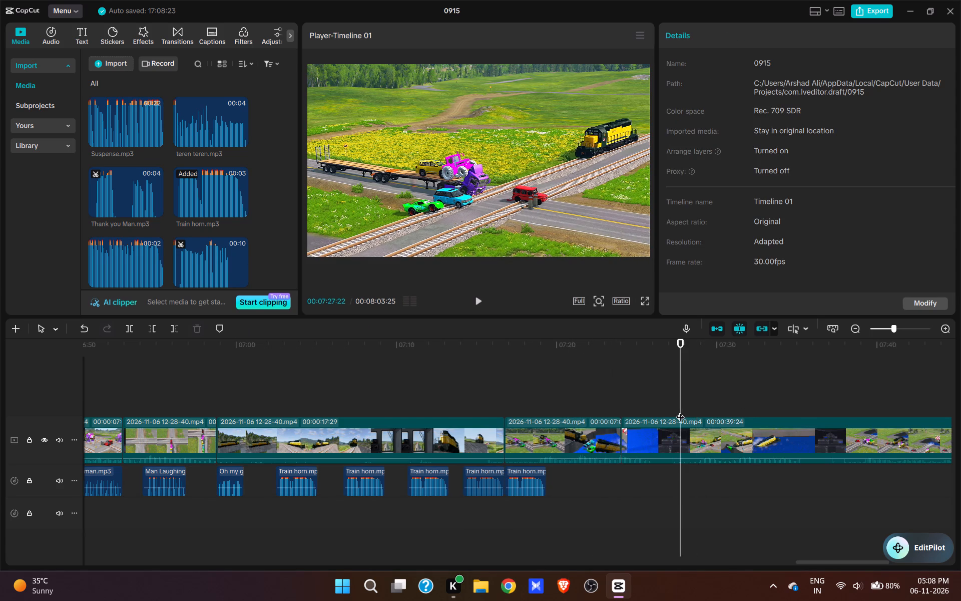
type("q")
key("space")
key("space")
Paste the Train horn sound at about 07:24 under the second crossing shot and play through the crash and fall.
left_click(623, 393)
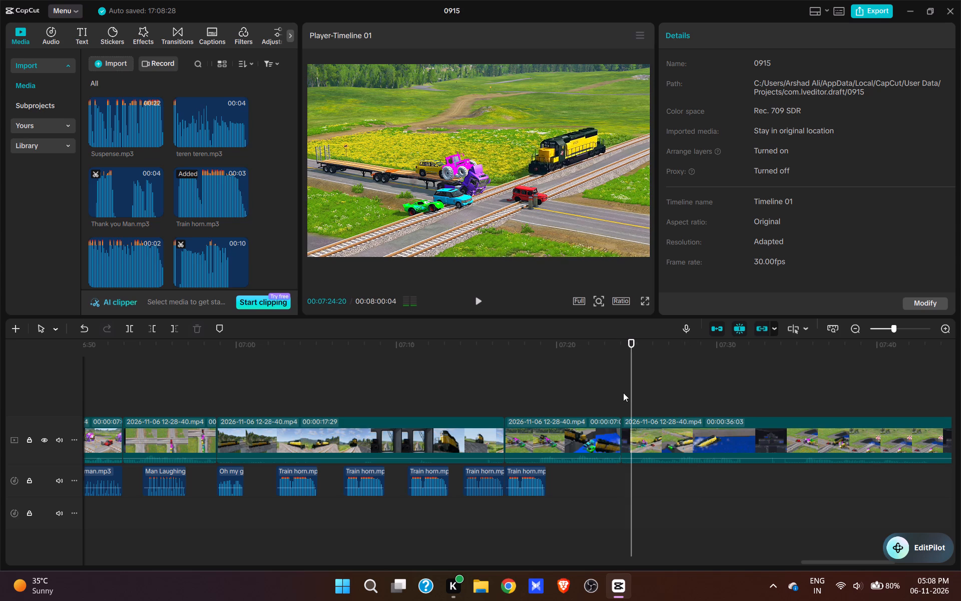
key("ctrl+v")
key("space")
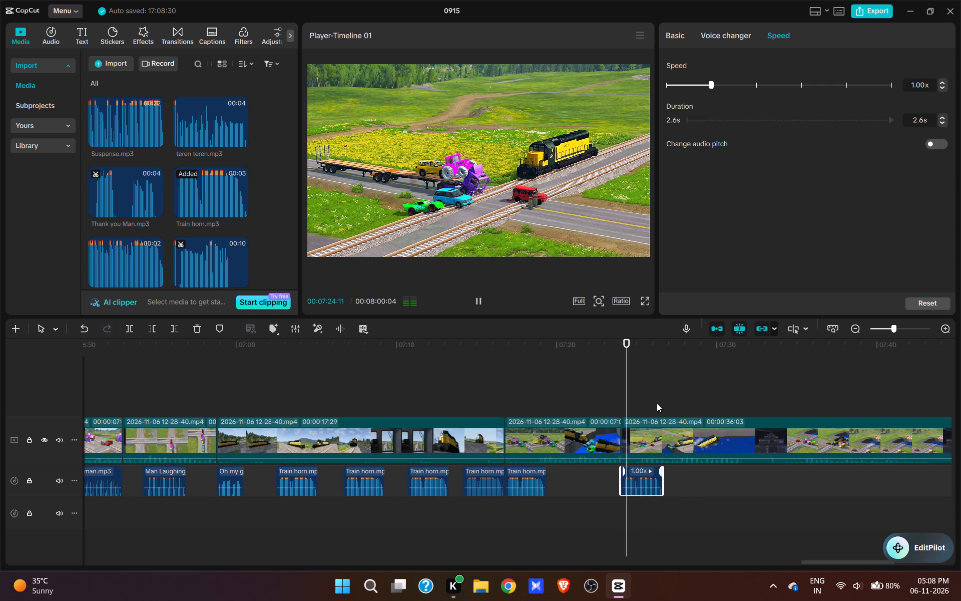
key("space")
key("space")
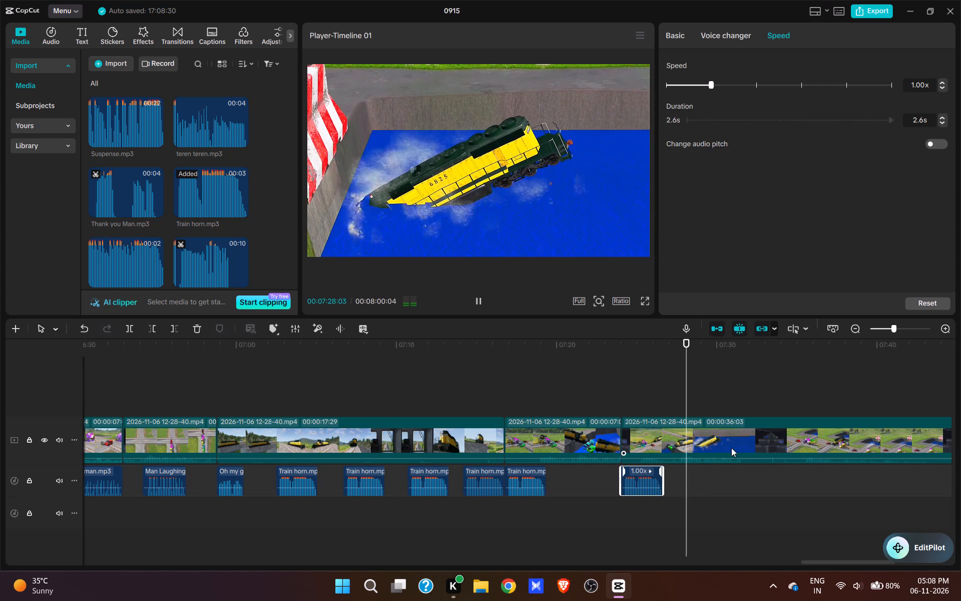
Split the footage at 07:30:11, after the splash, and cut from there to about 07:34, before the locomotive hits the truck.
key("space")
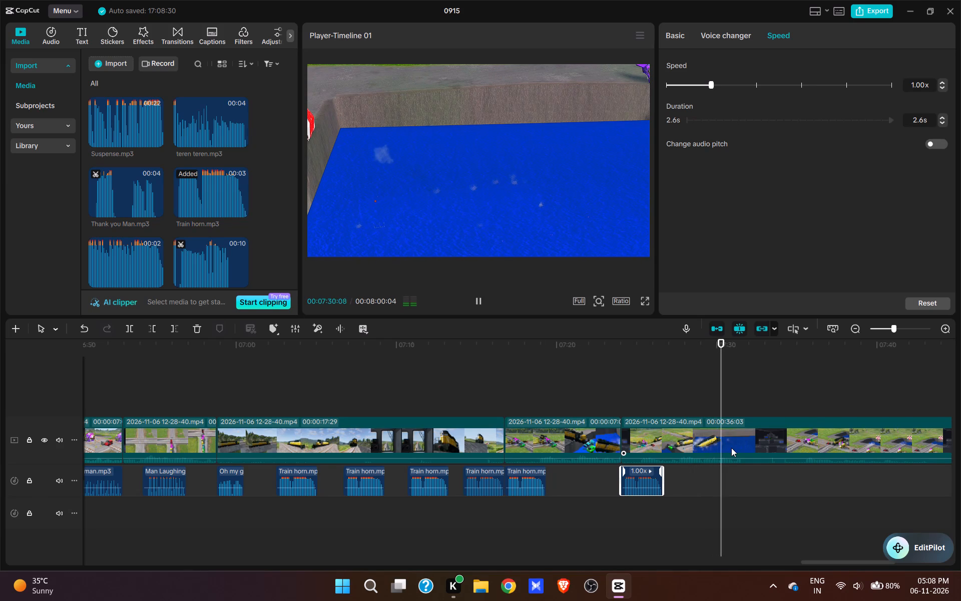
type("w")
left_click_drag(764, 468, 773, 486)
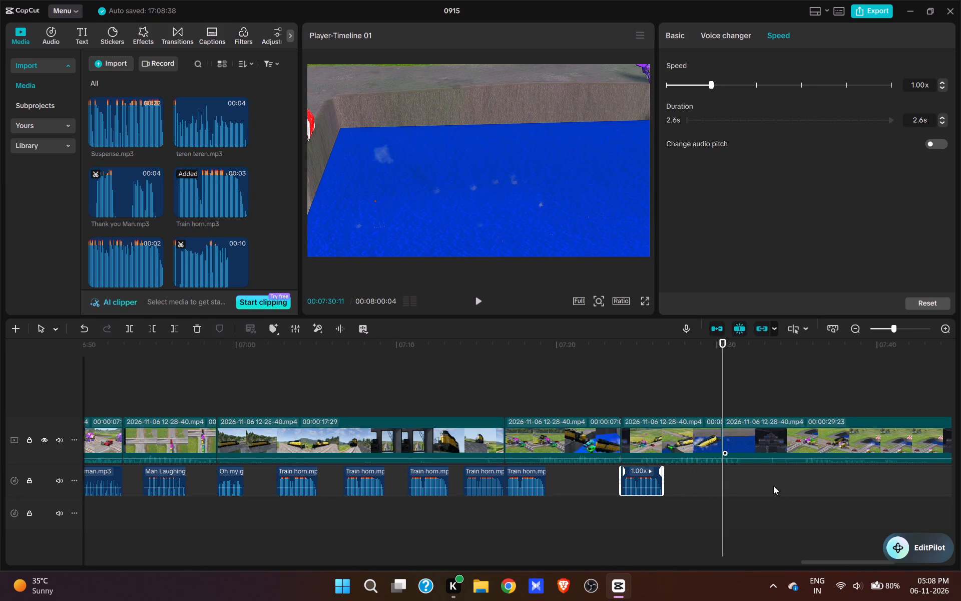
left_click_drag(773, 486, 575, 506)
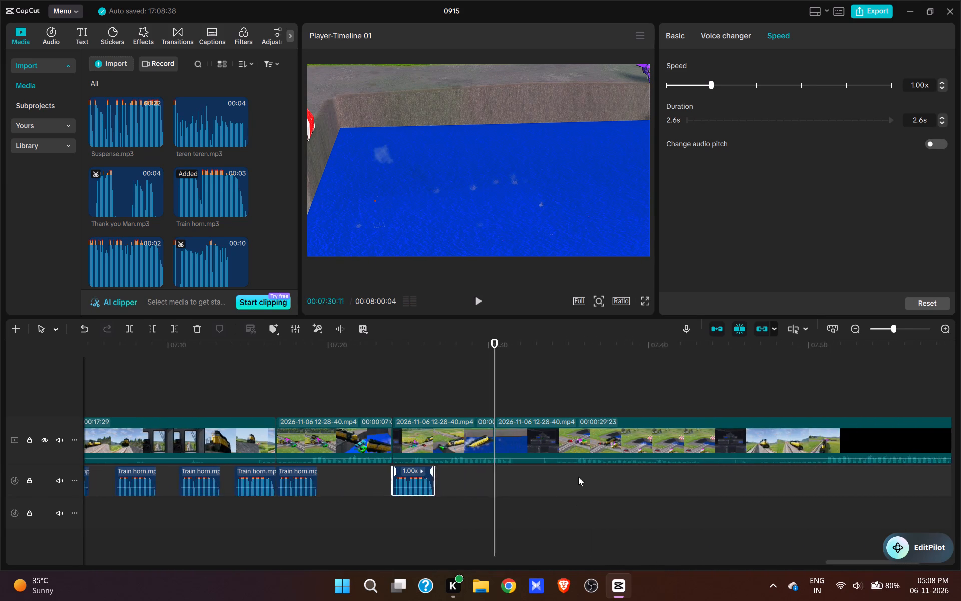
left_click(543, 371)
key("space")
key("space")
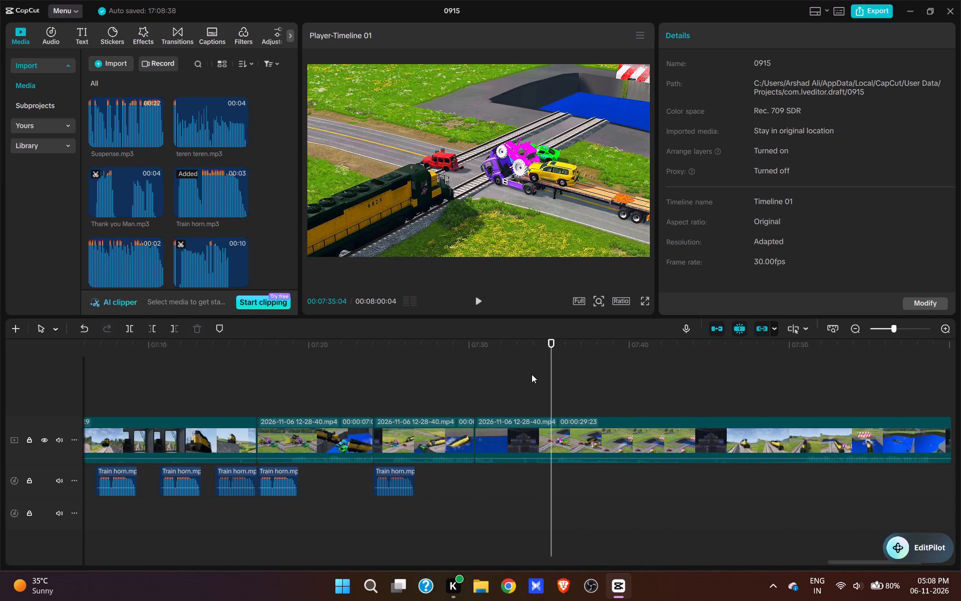
left_click(532, 374)
key("q")
Paste the Train horn sound at 07:30:11 under the third crossing shot and play through the crash.
key("ctrl+v")
key("space")
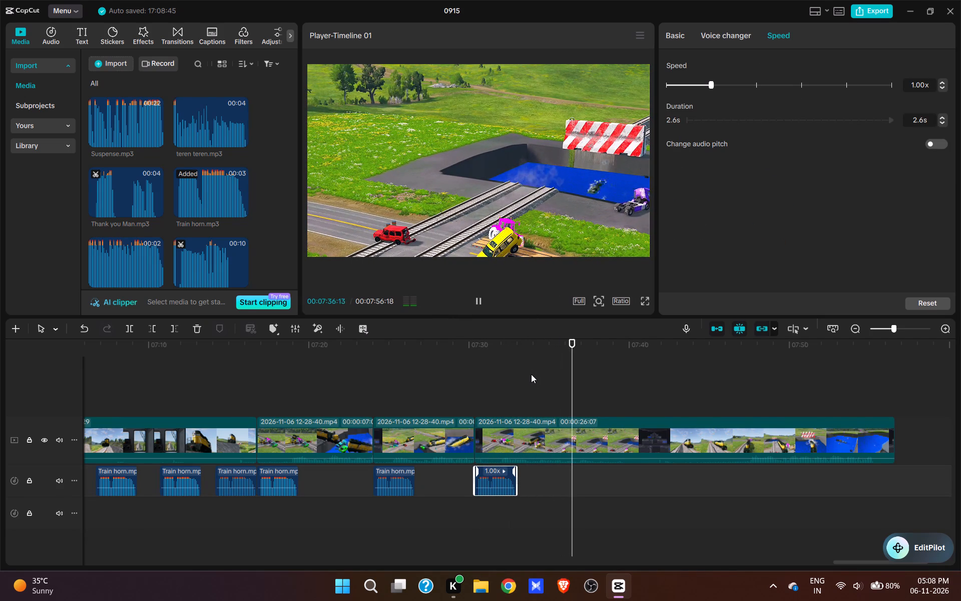
Split the footage at about 07:37 and cut from there to about 07:42, where the locomotive runs along the open track.
key("space")
type("w")
left_click(659, 381)
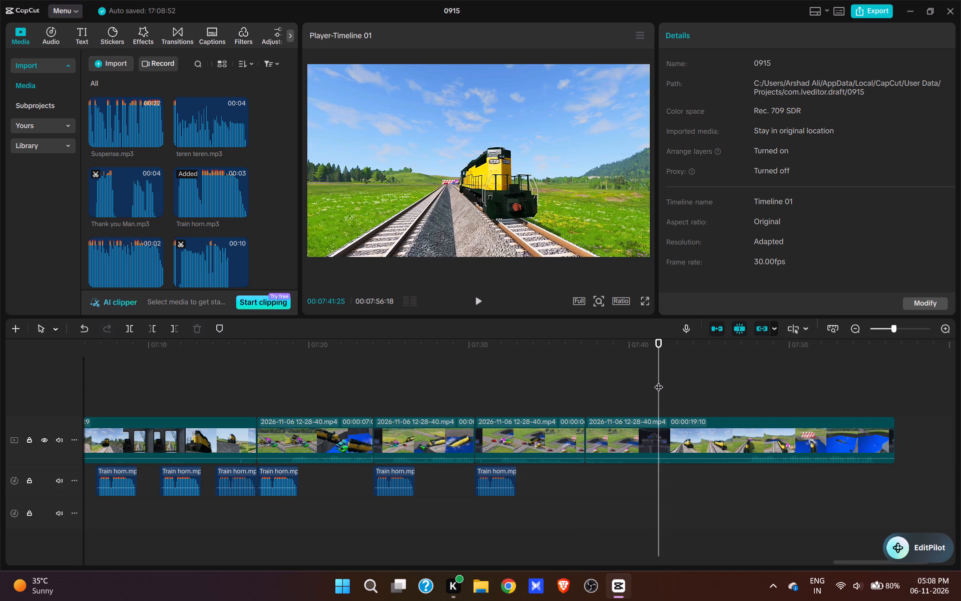
key("space")
key("space")
type("q")
Paste the Train horn sound at about 07:37 under the final locomotive run and play through to the water pit.
key("ctrl+v")
key("space")
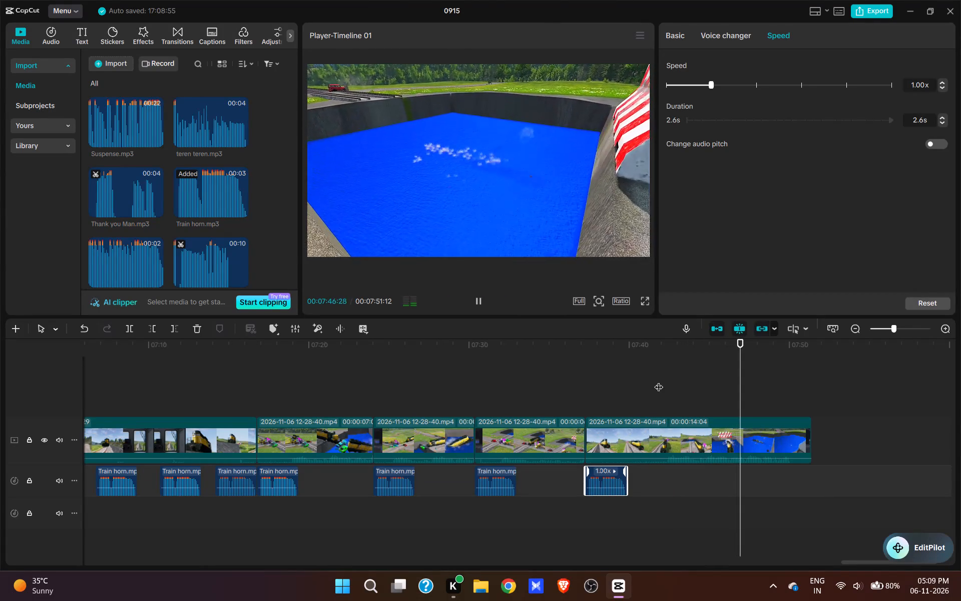
Trim away all remaining footage after 07:47:25 so the video ends on the water pit shot.
key("space")
key("e")
left_click(881, 413)
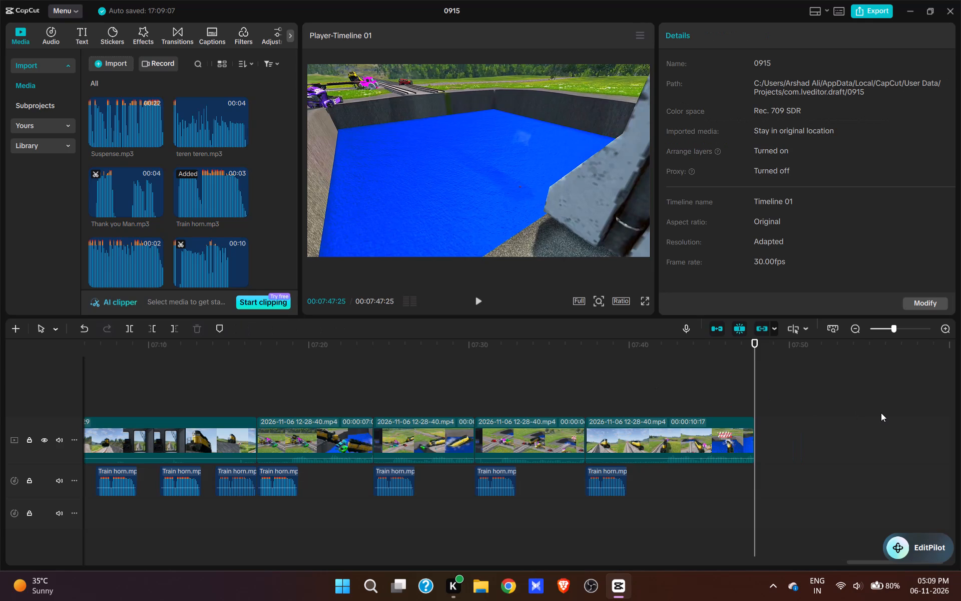
Save project 0915 and close the editor.
key("ctrl+s")
scroll(893, 349, "up", 5)
left_click(950, 8)
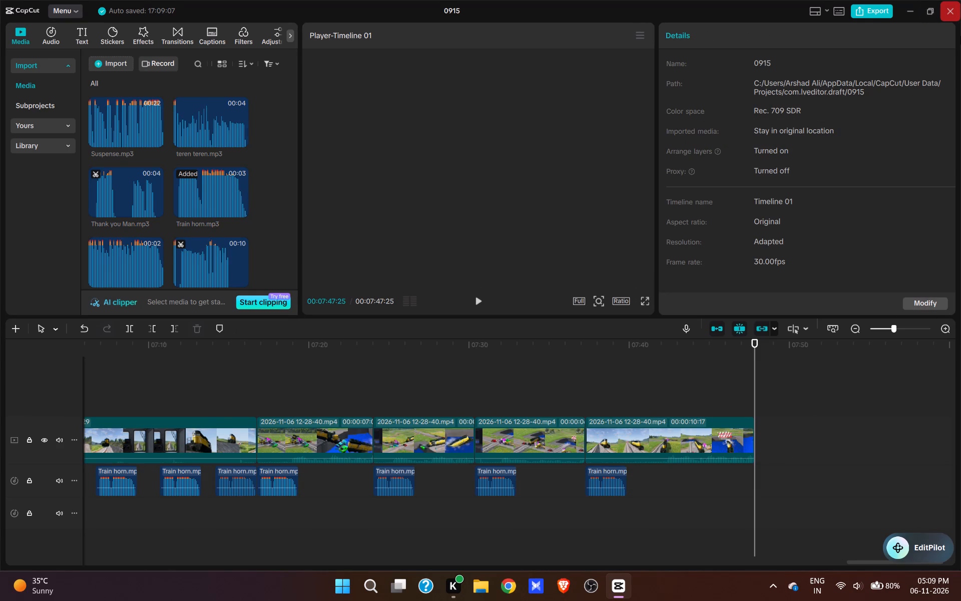